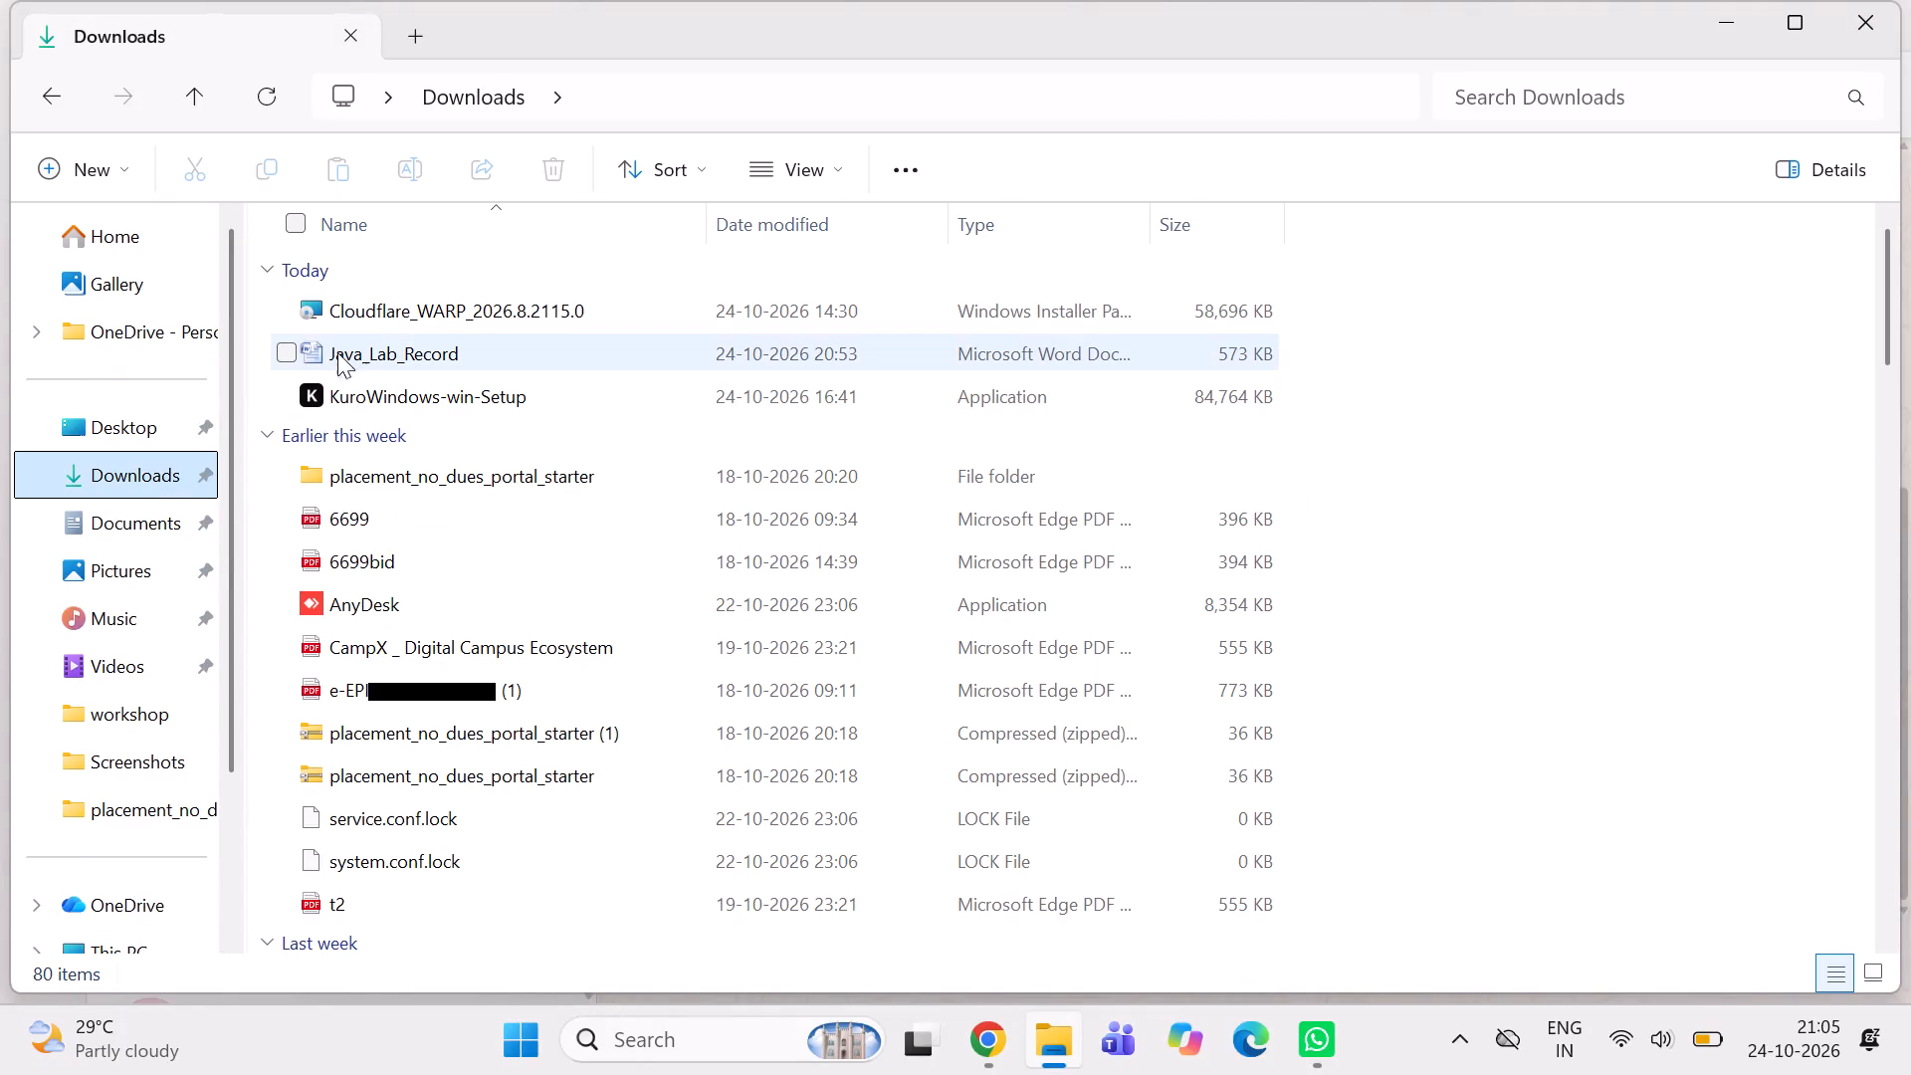
Open the Java_Lab_Record document from the Downloads folder in Word.
left_click(370, 364)
double_click(370, 364)
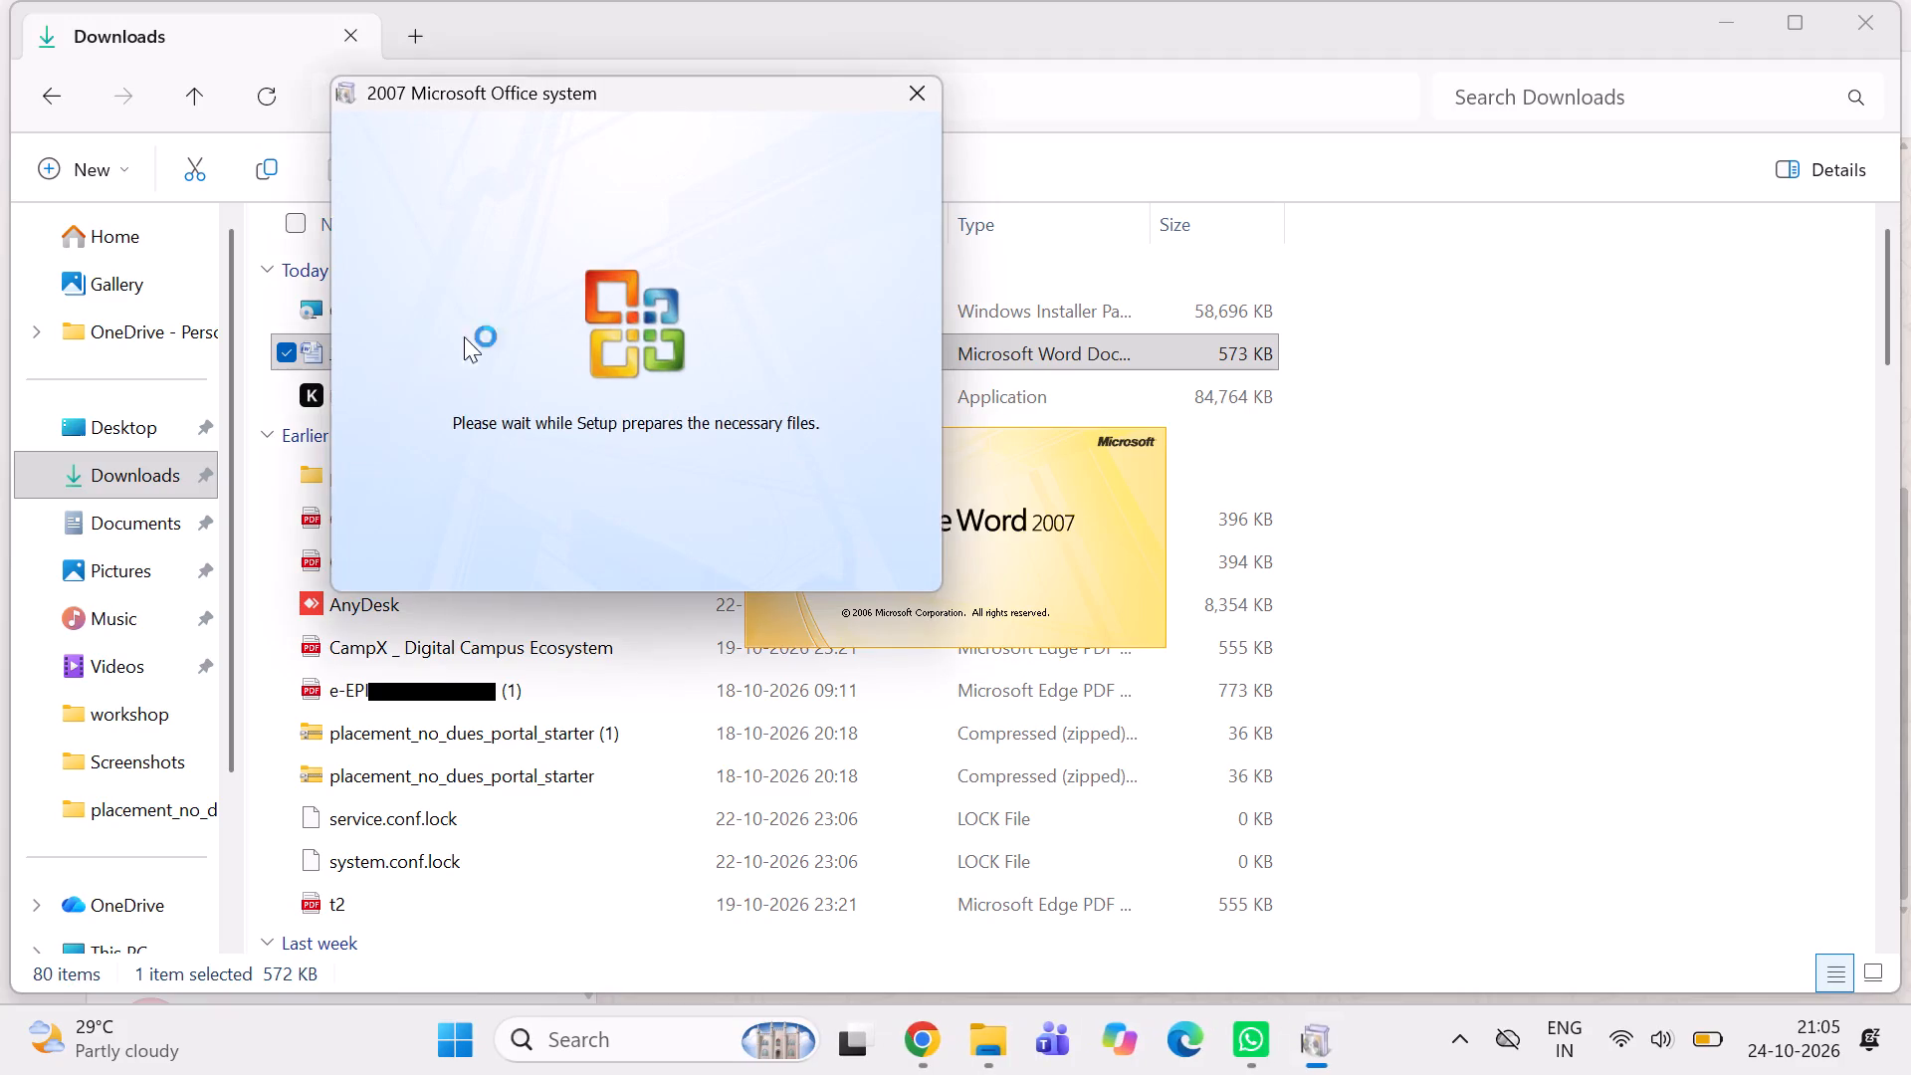
Cancel the Microsoft Office Enterprise 2007 setup that appears while Word is starting.
left_click(923, 84)
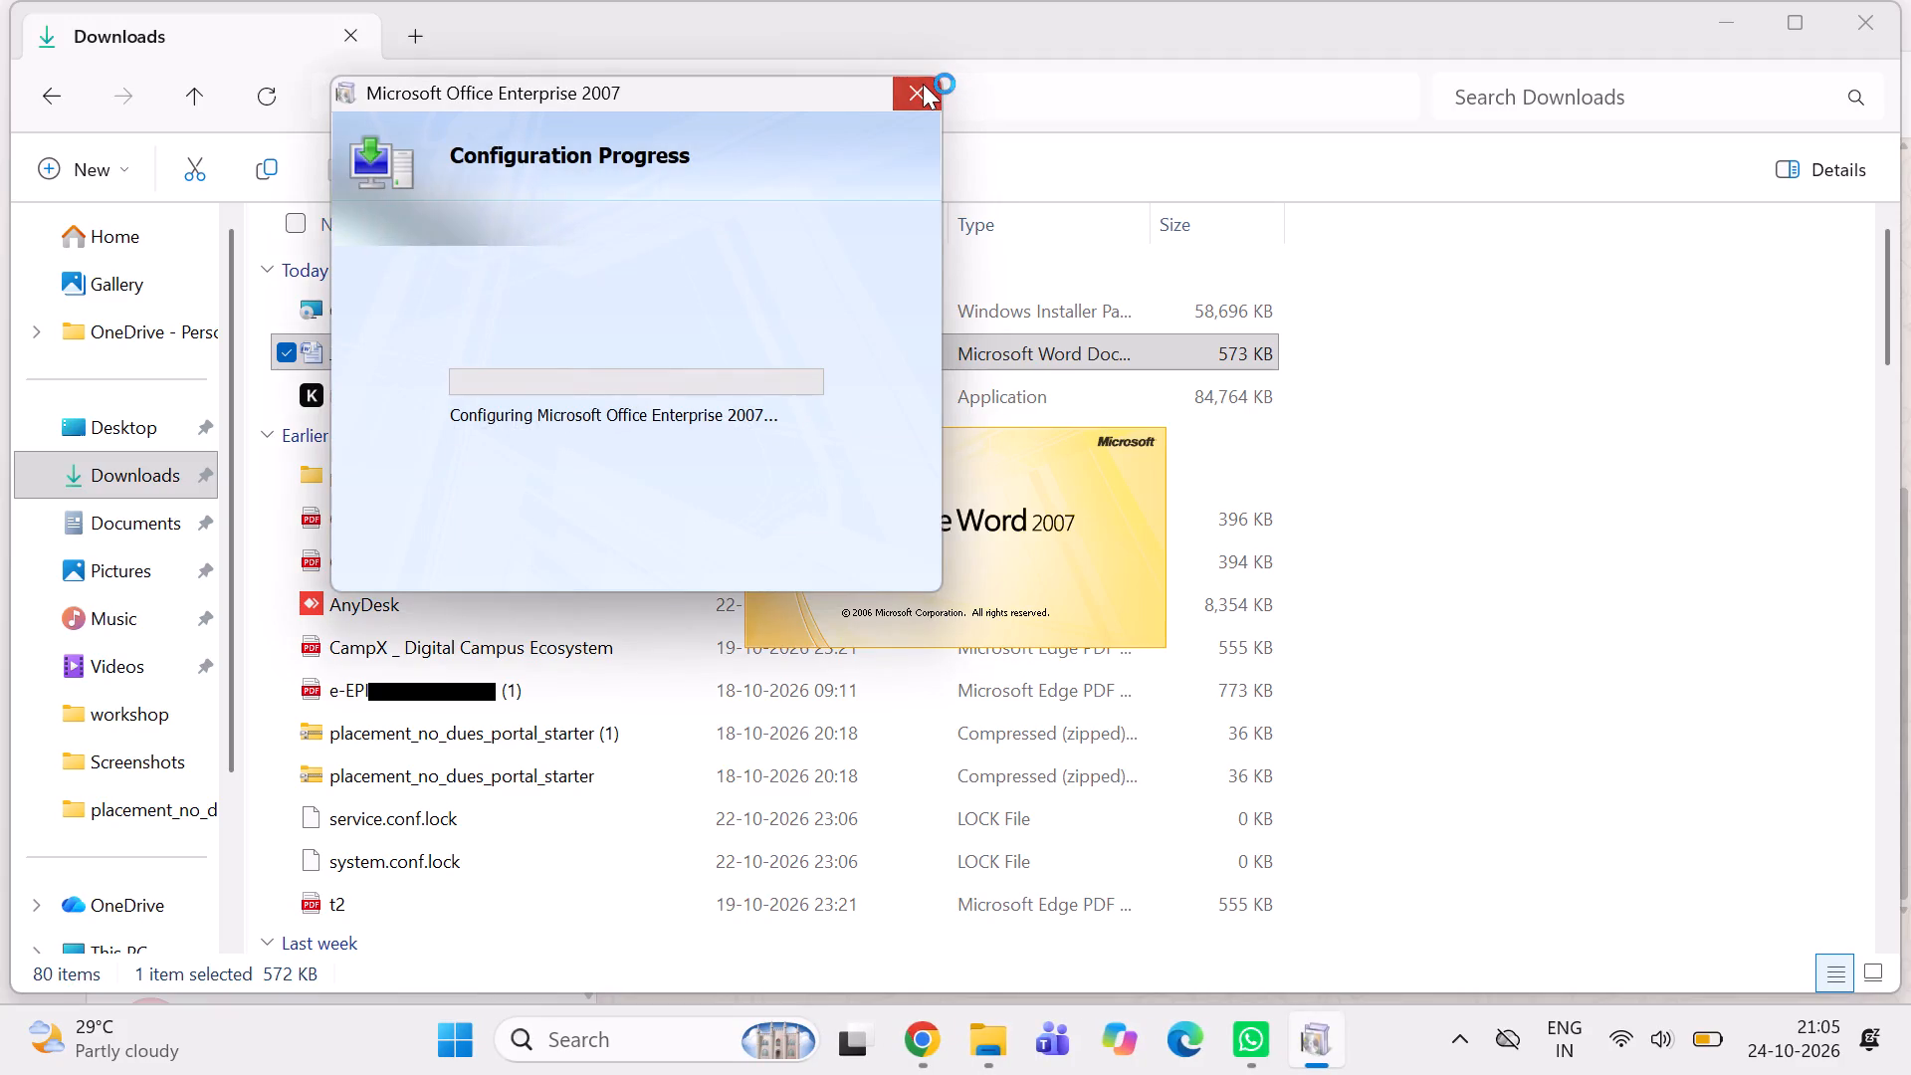
left_click(970, 595)
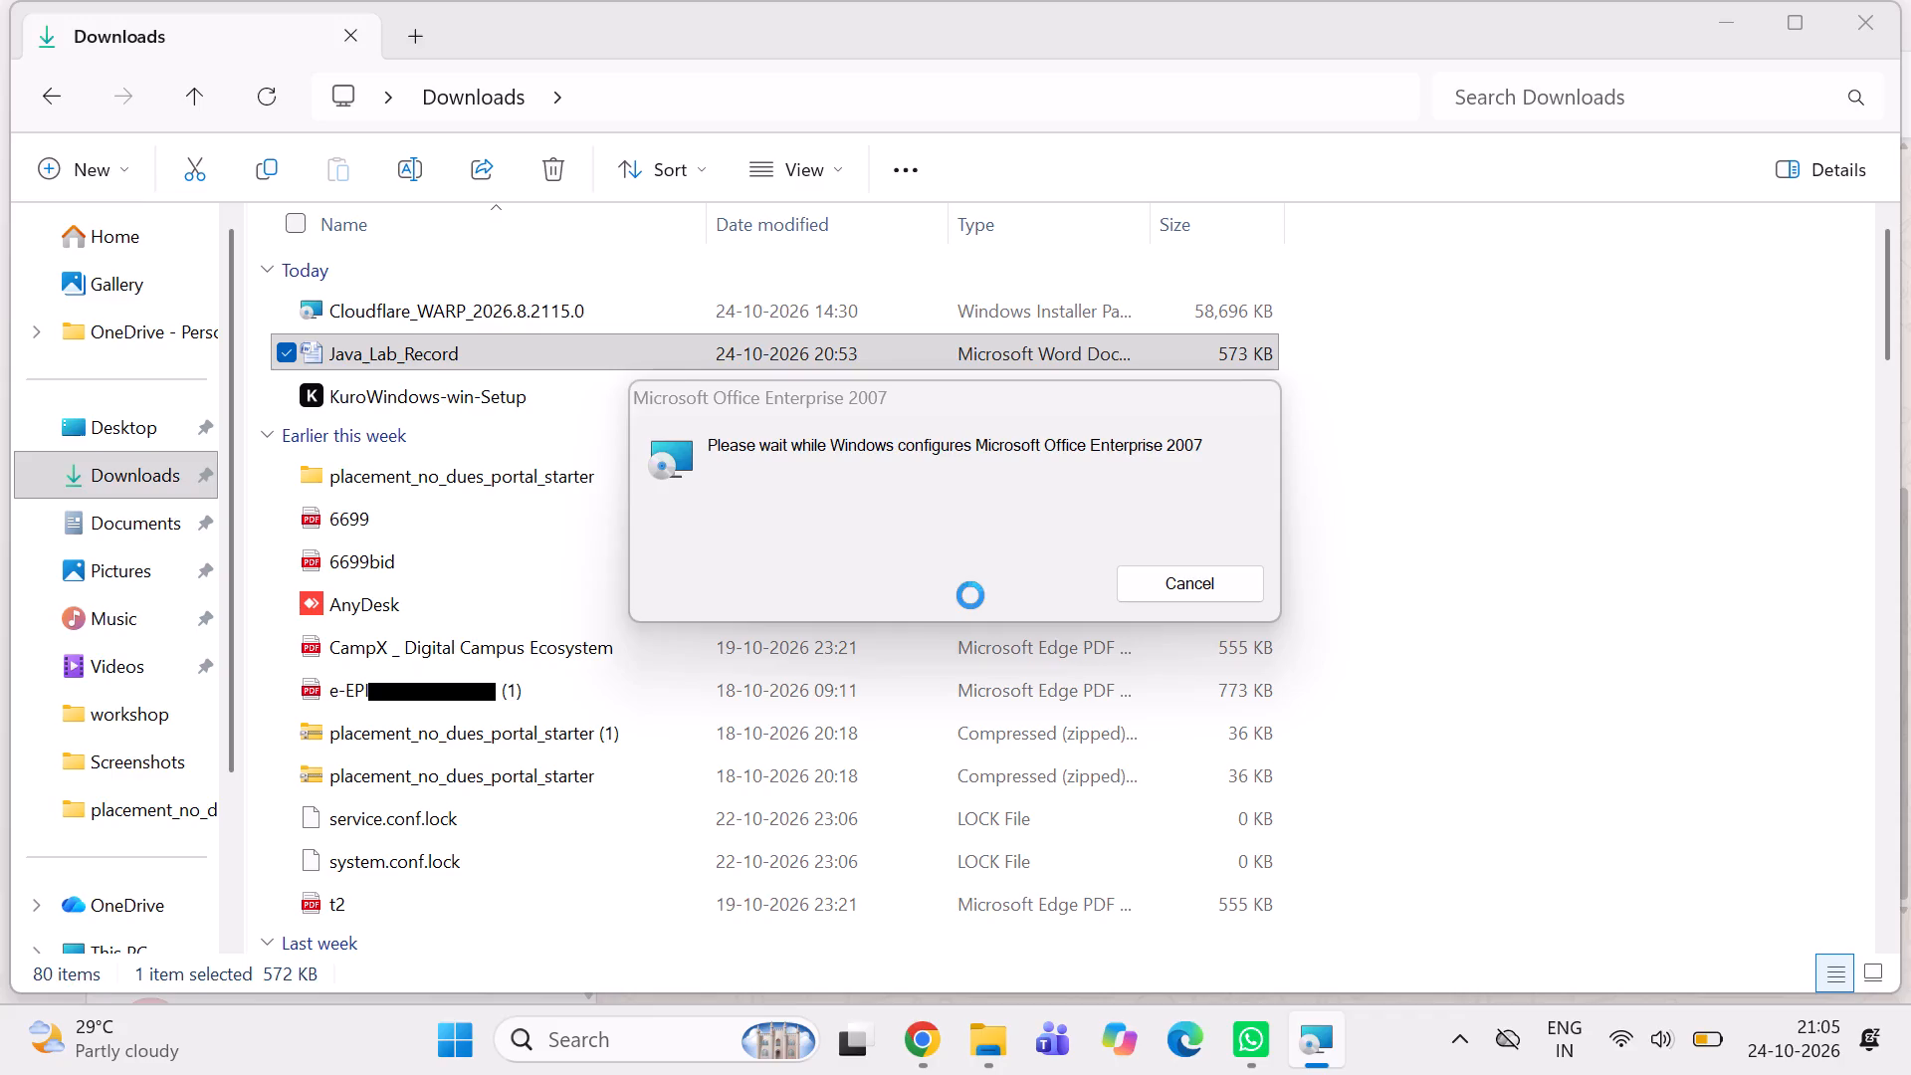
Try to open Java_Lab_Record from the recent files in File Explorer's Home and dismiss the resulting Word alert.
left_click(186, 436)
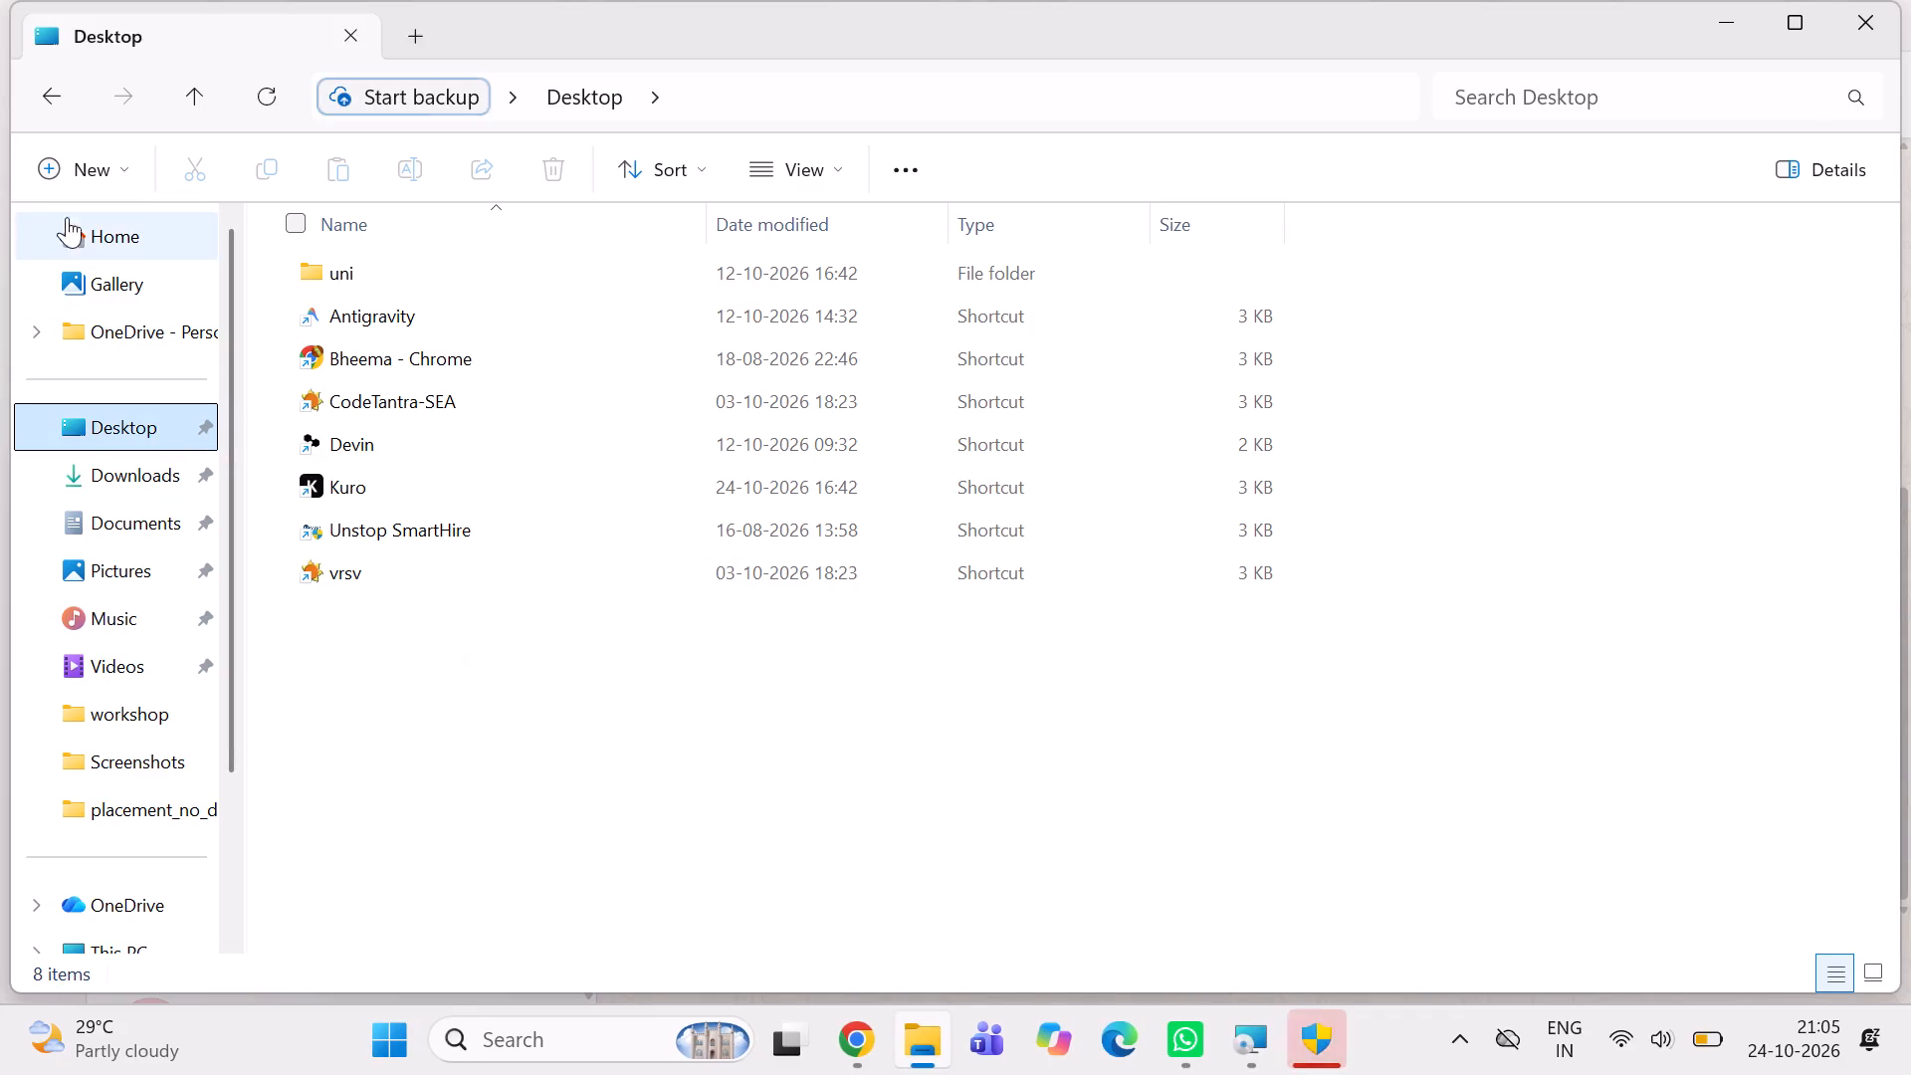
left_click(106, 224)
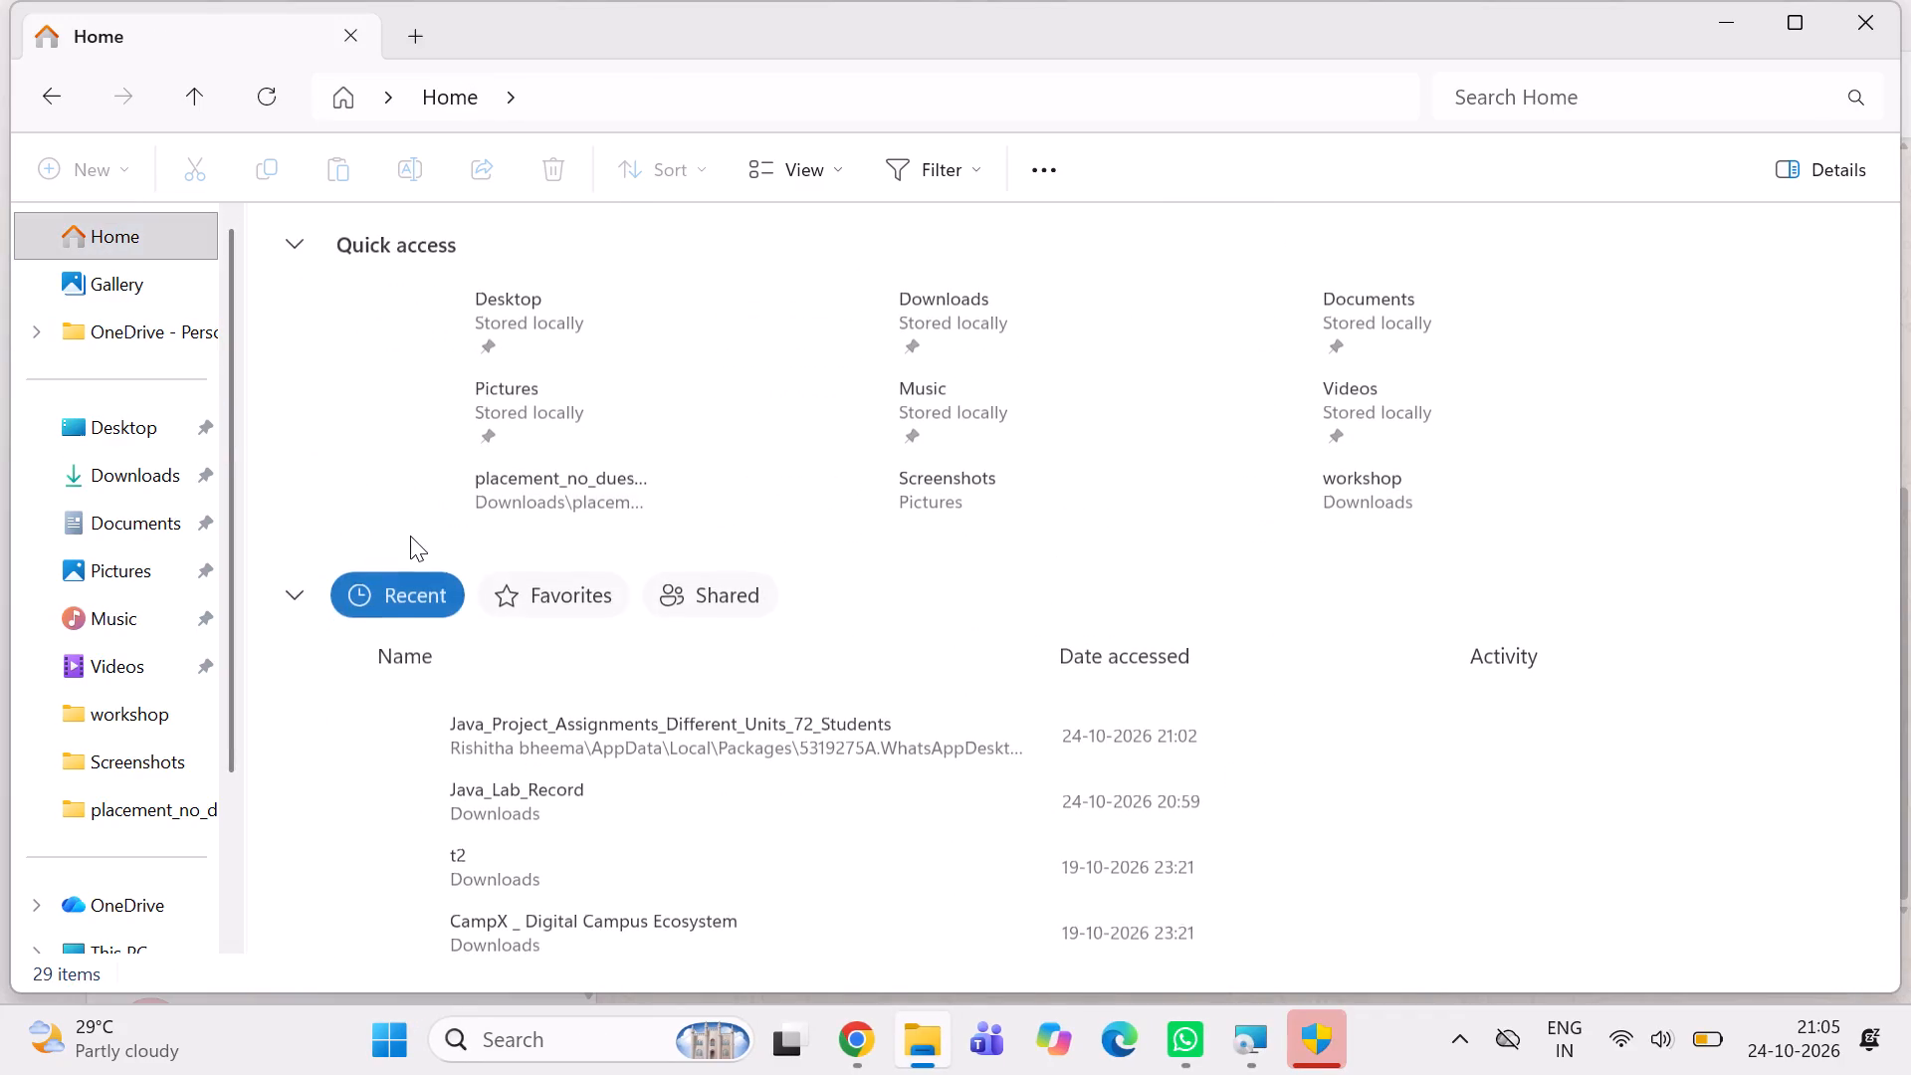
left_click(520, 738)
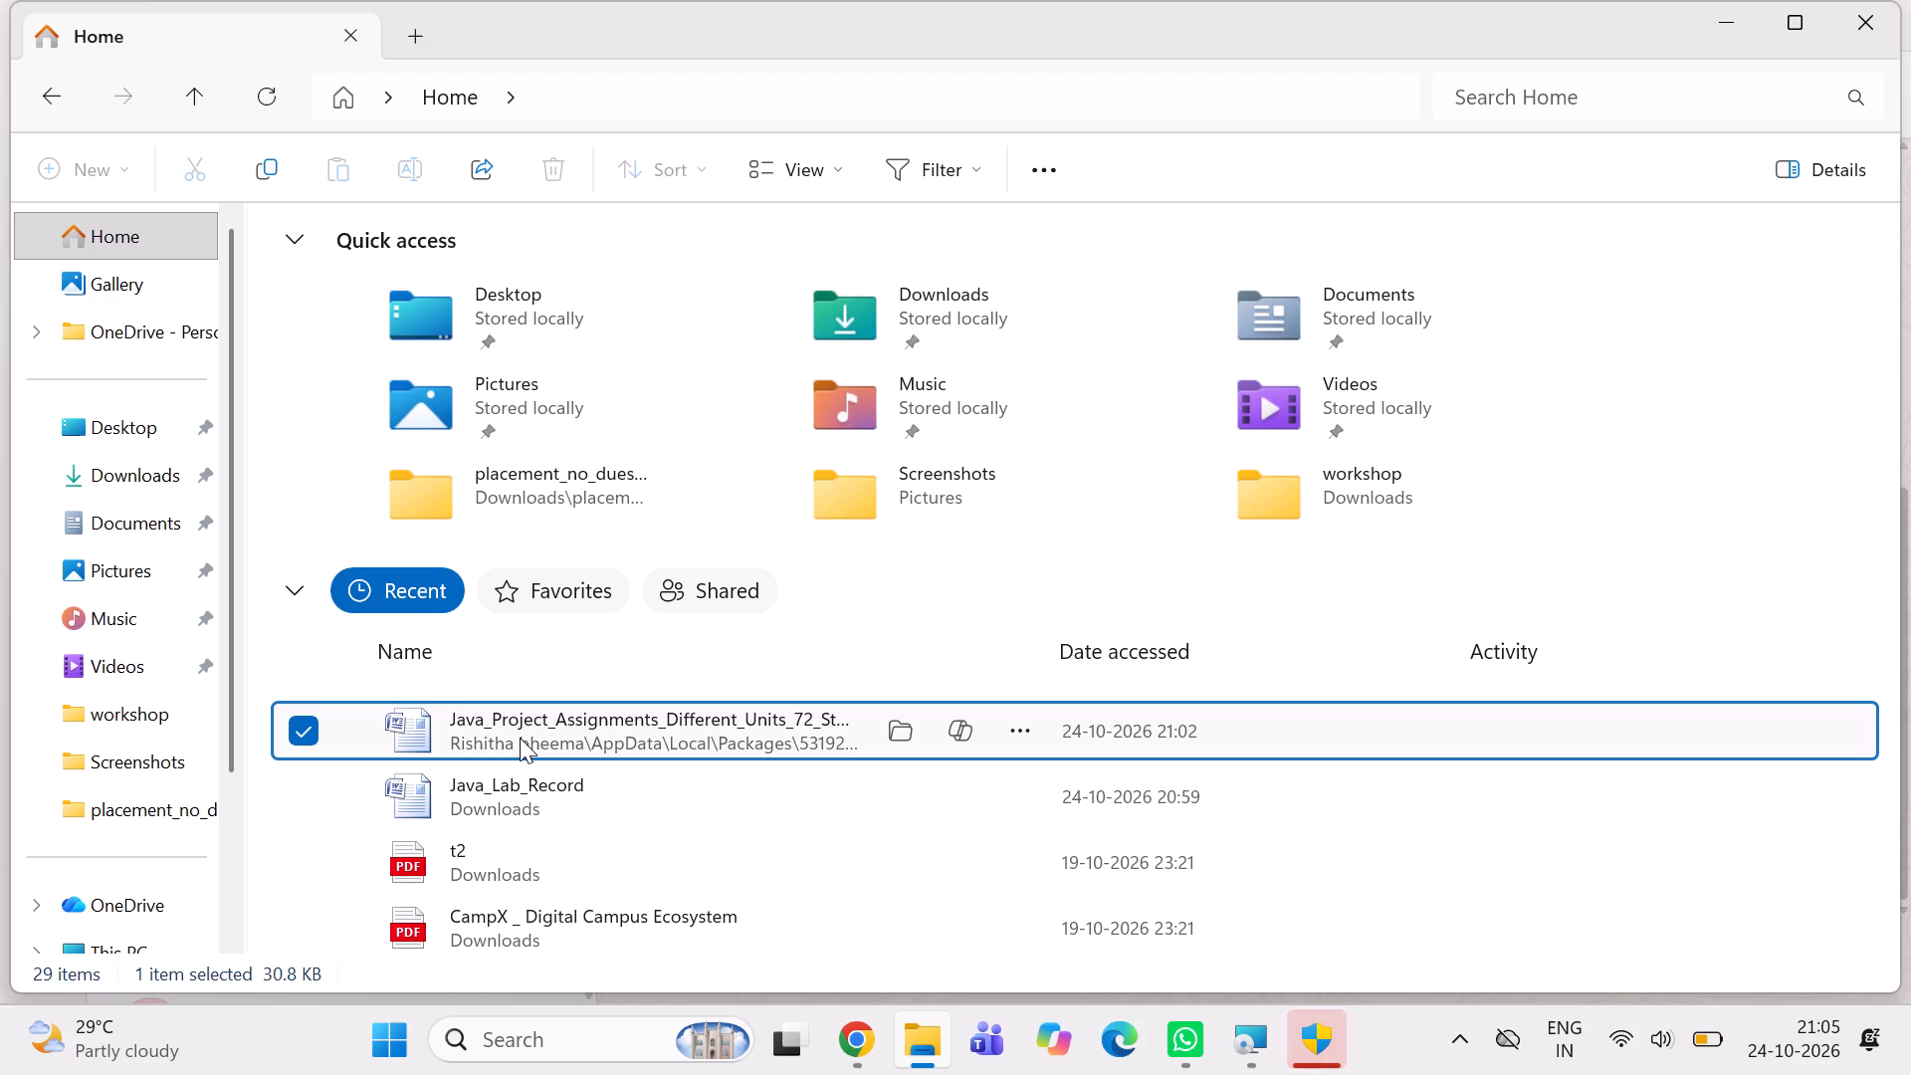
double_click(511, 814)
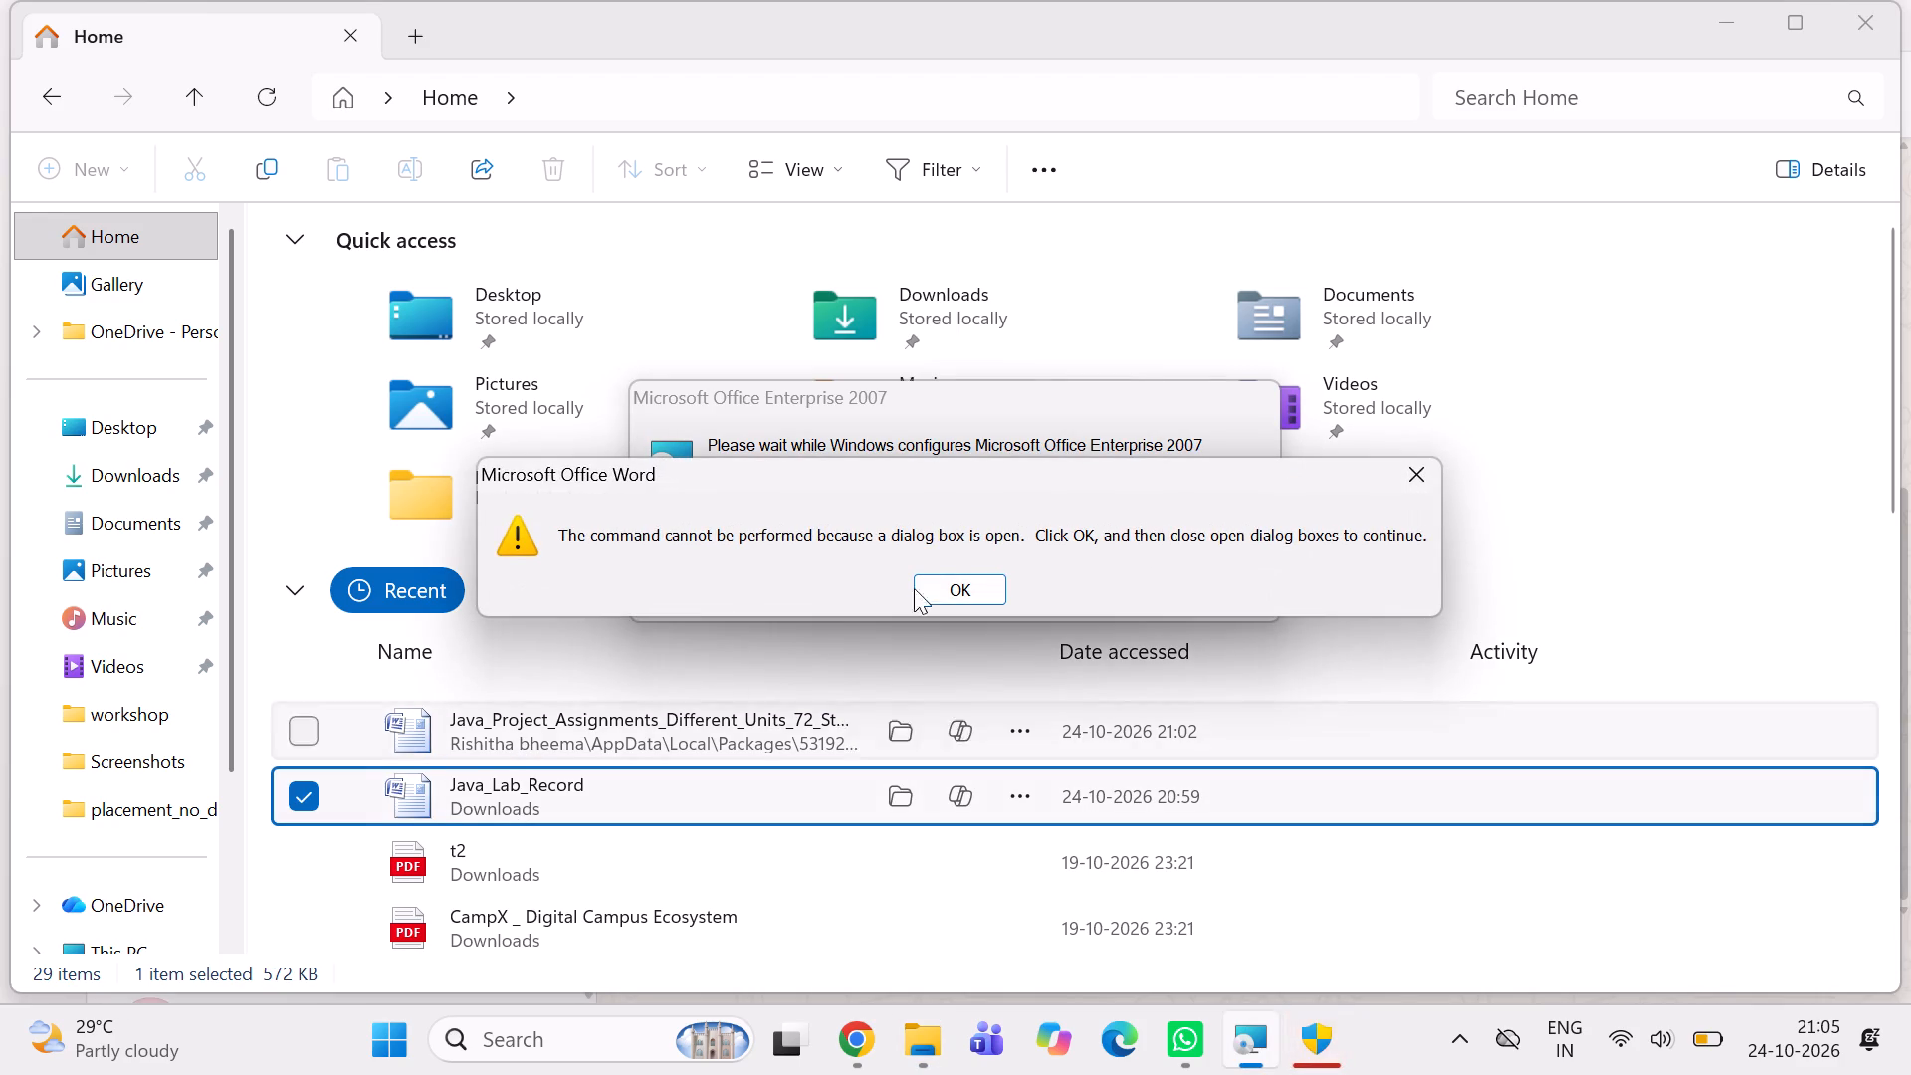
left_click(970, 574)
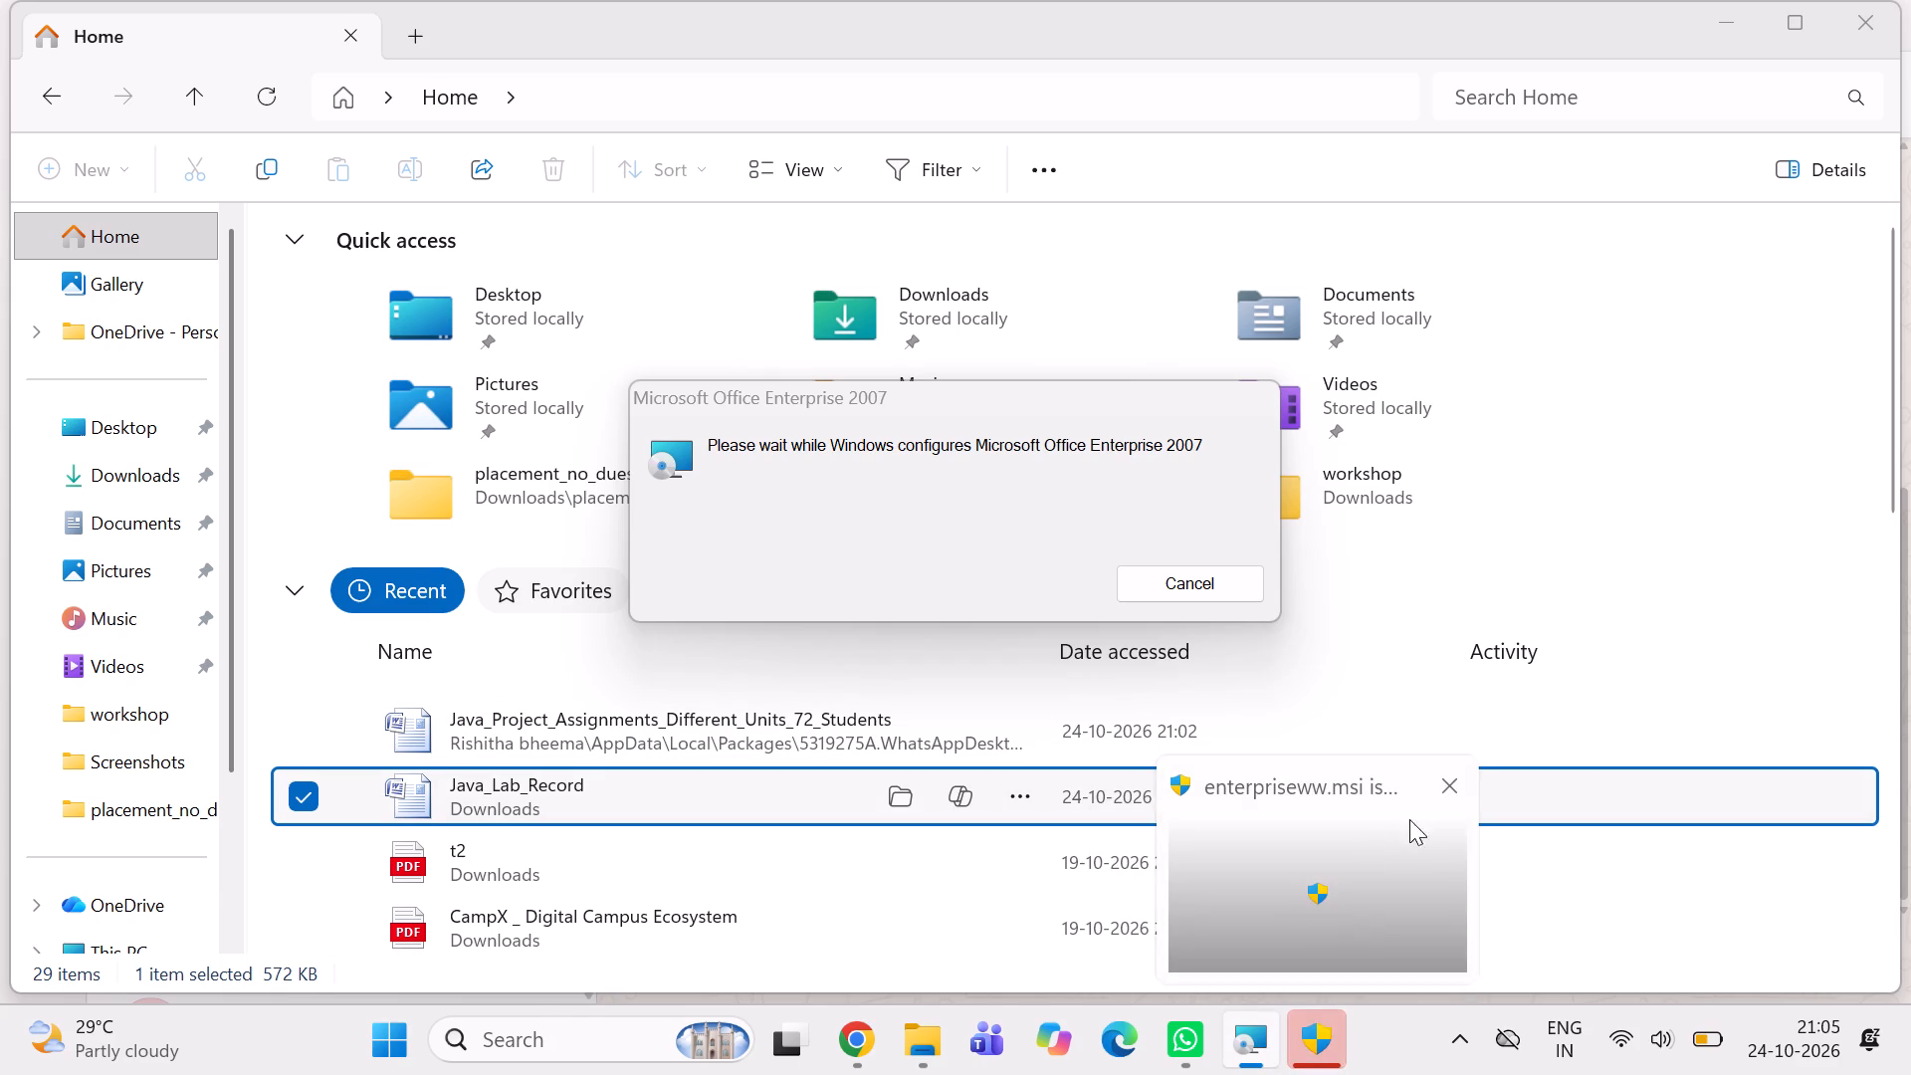
Close the enterpriseww.msi elevation request and dismiss the Microsoft Office Enterprise 2007 and Word alerts.
left_click(1438, 796)
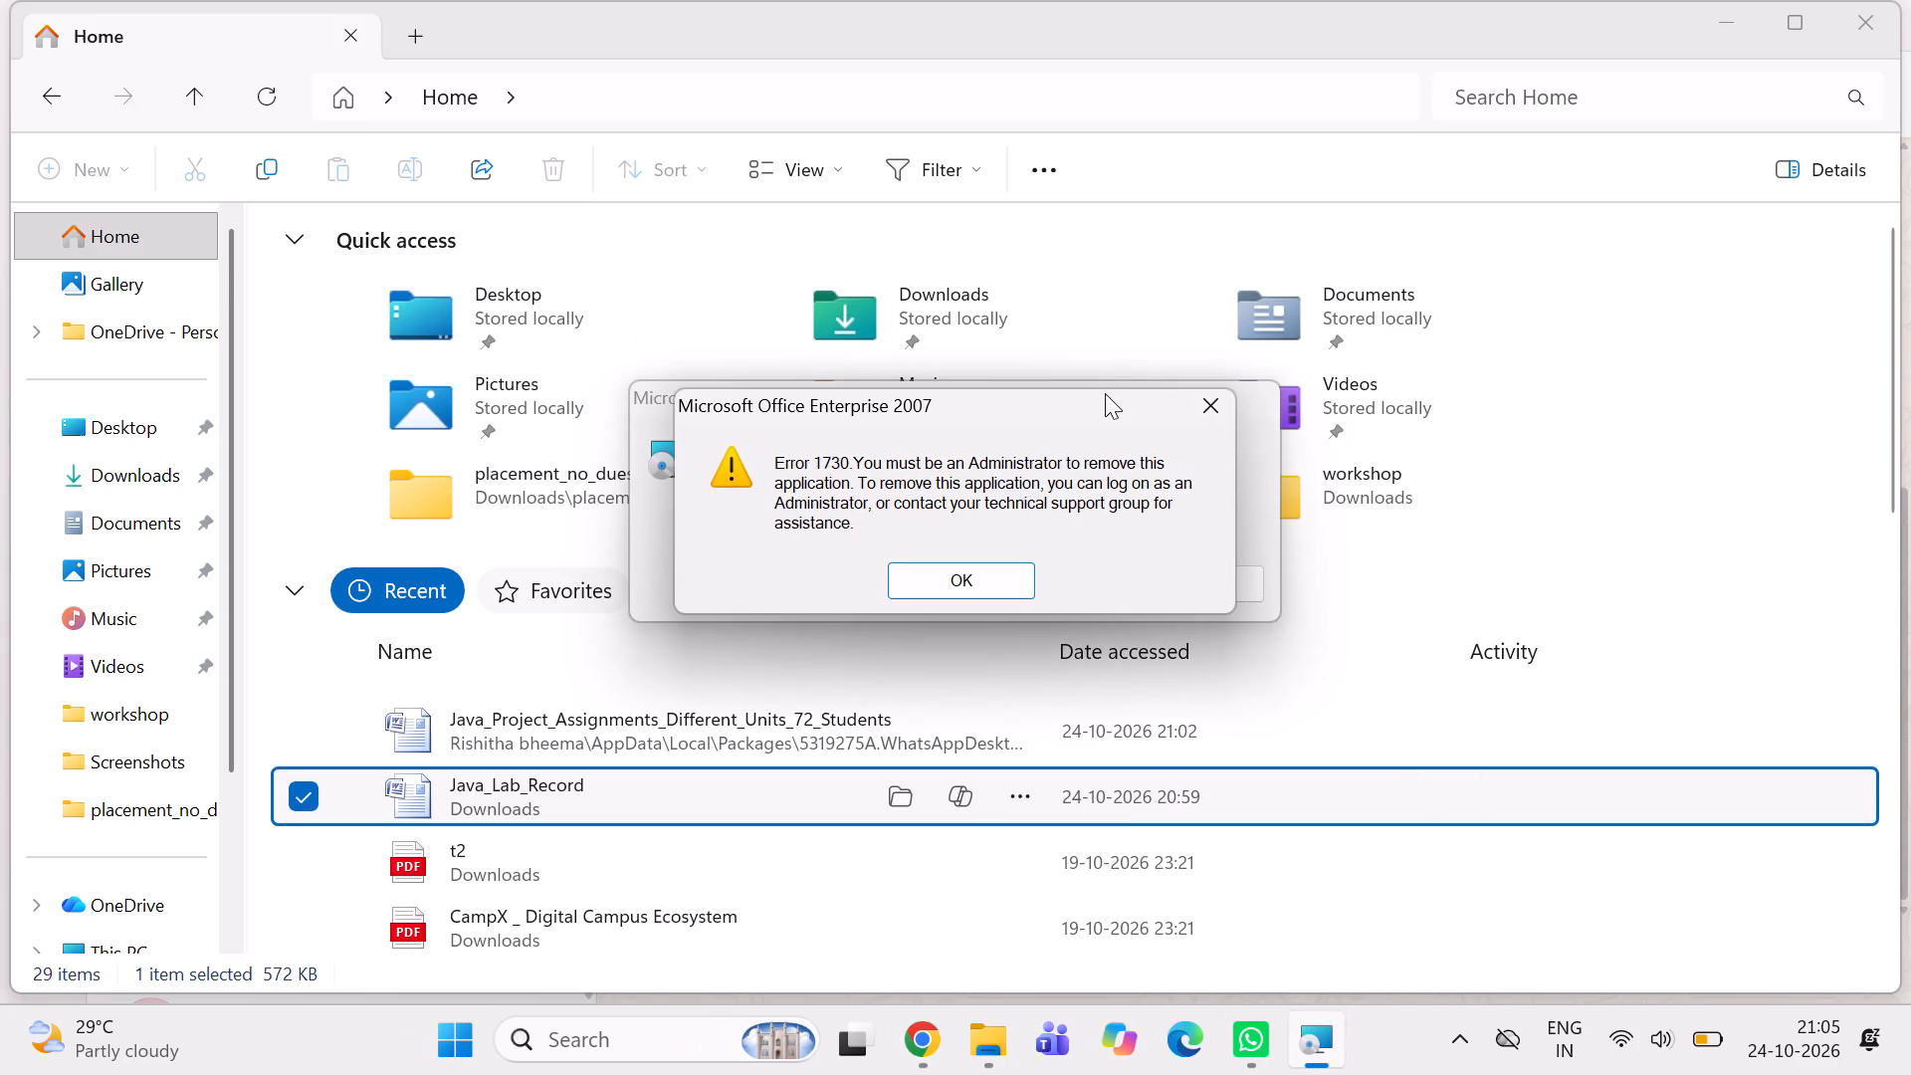
left_click(965, 583)
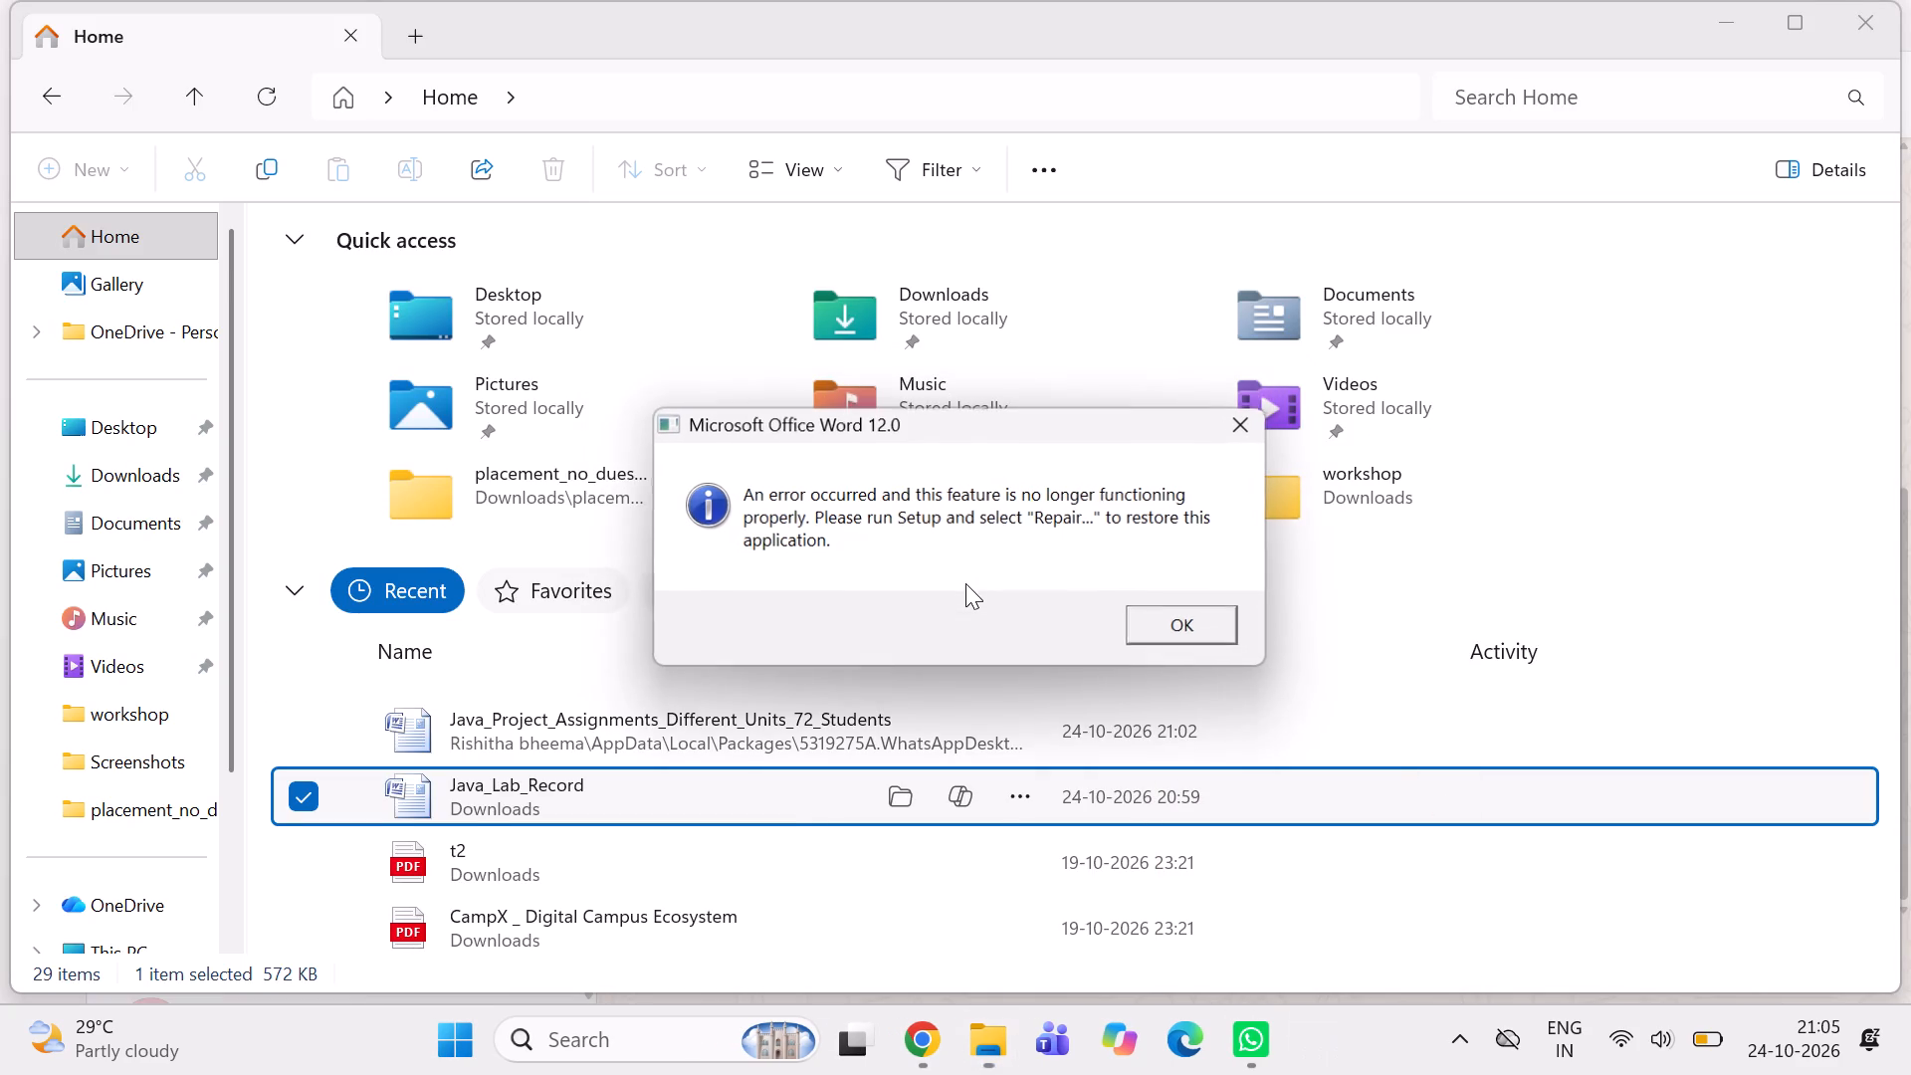
left_click(1189, 626)
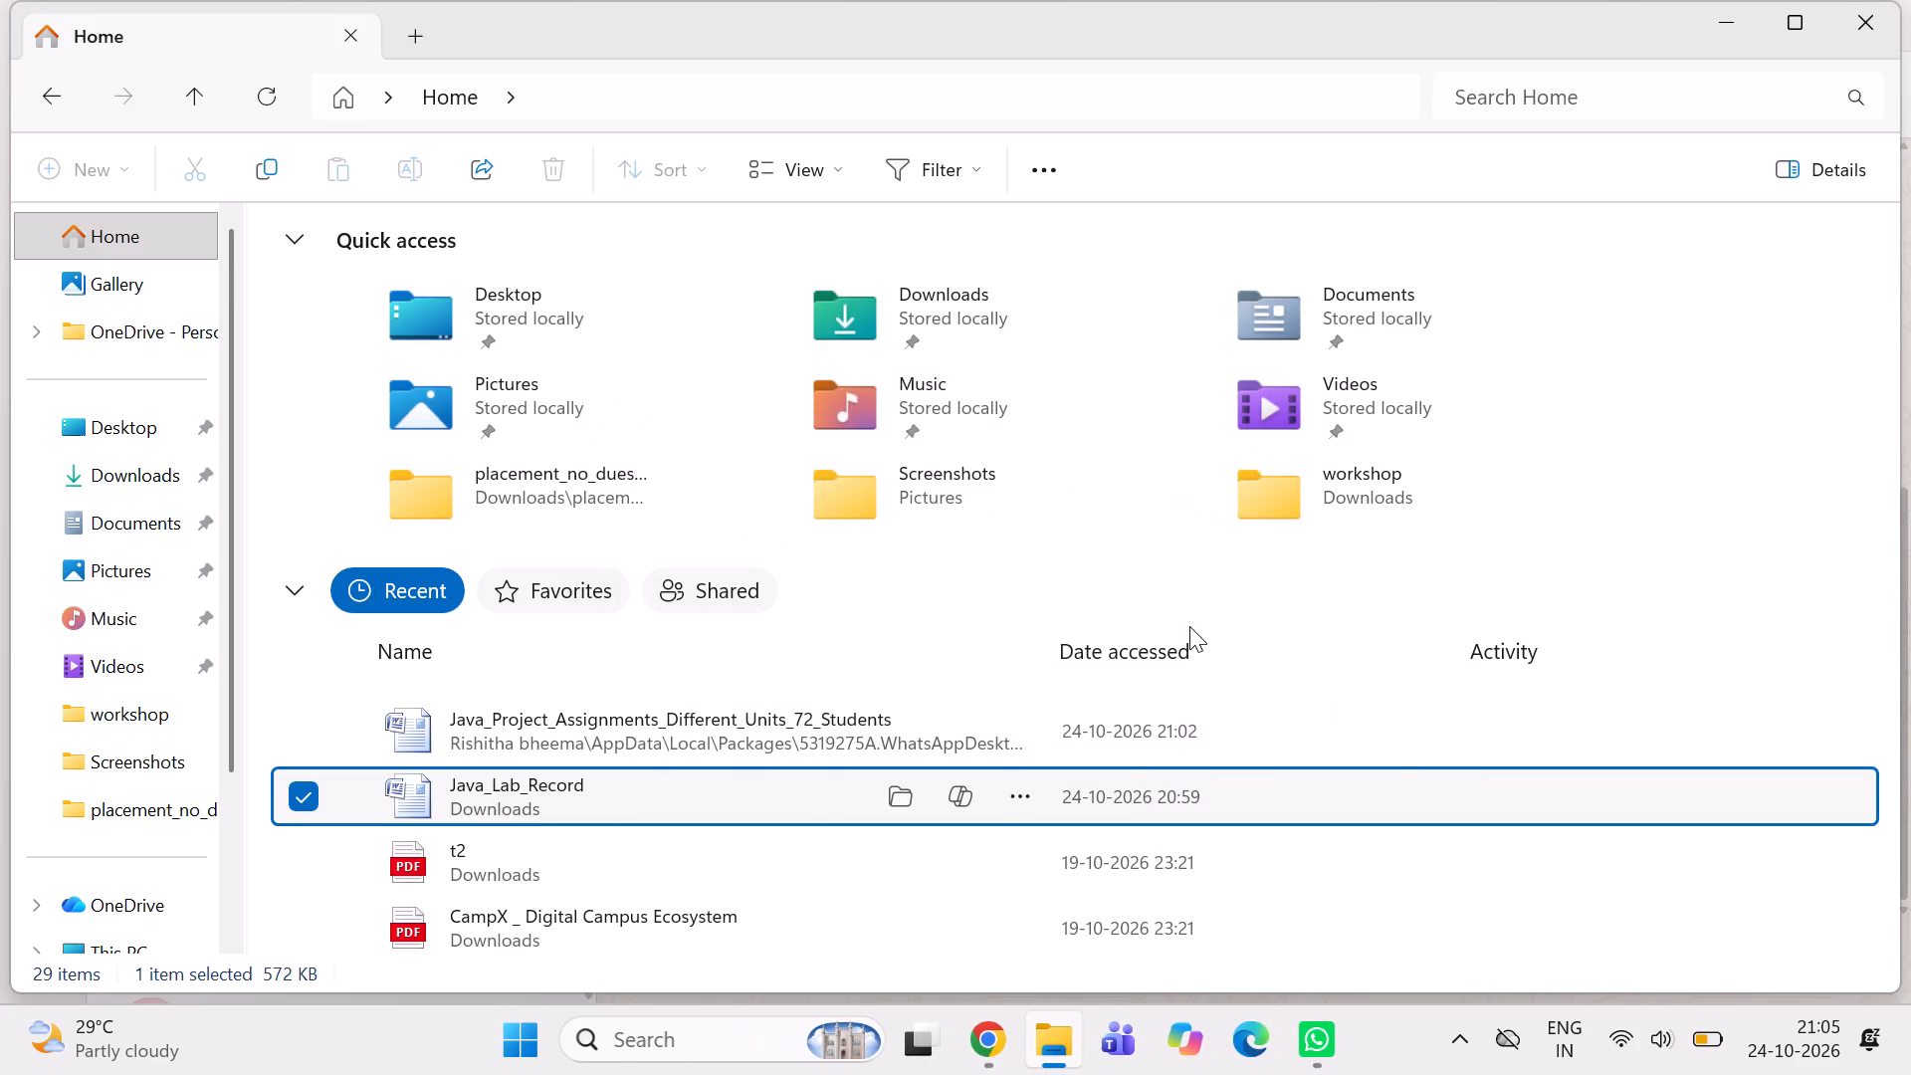
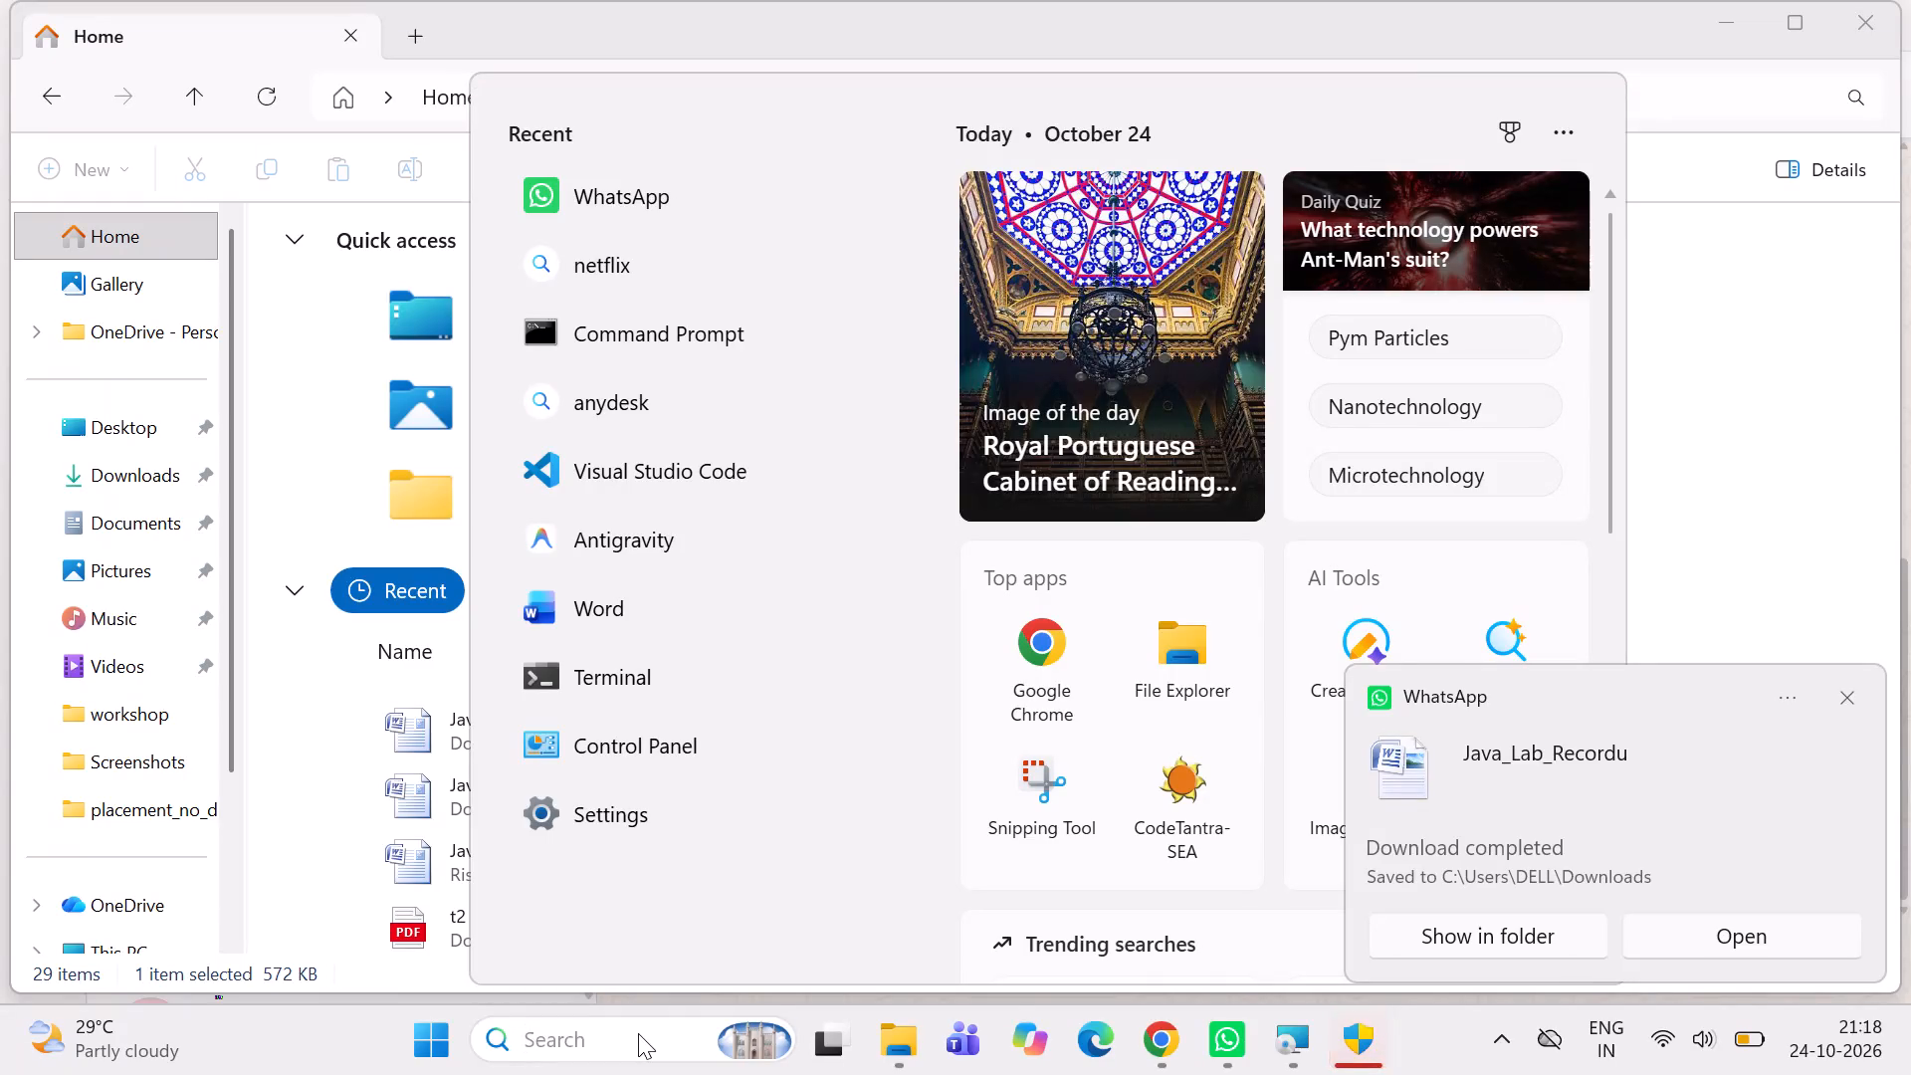
Find the Word app through Windows search and launch it.
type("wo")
left_click(607, 270)
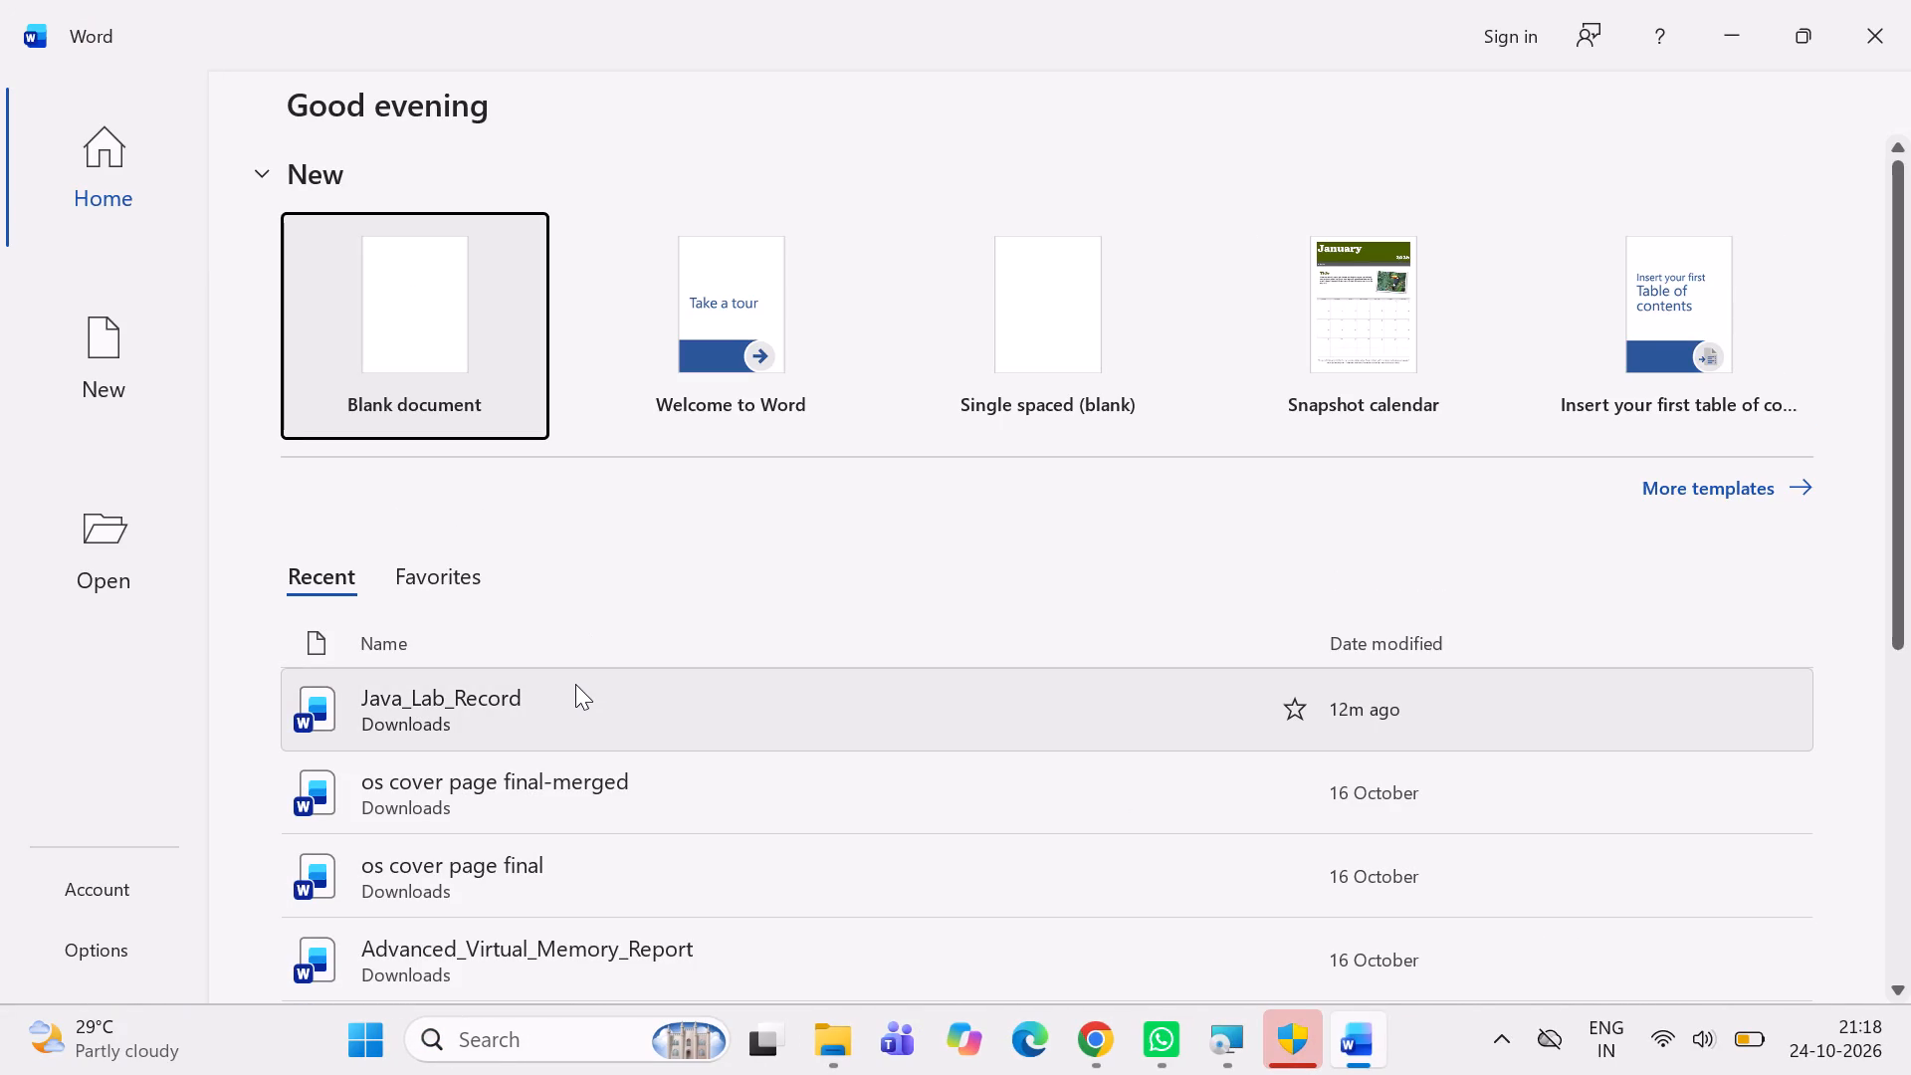
Bring up the dialog for browsing this computer's folders for a document to open.
left_click(116, 543)
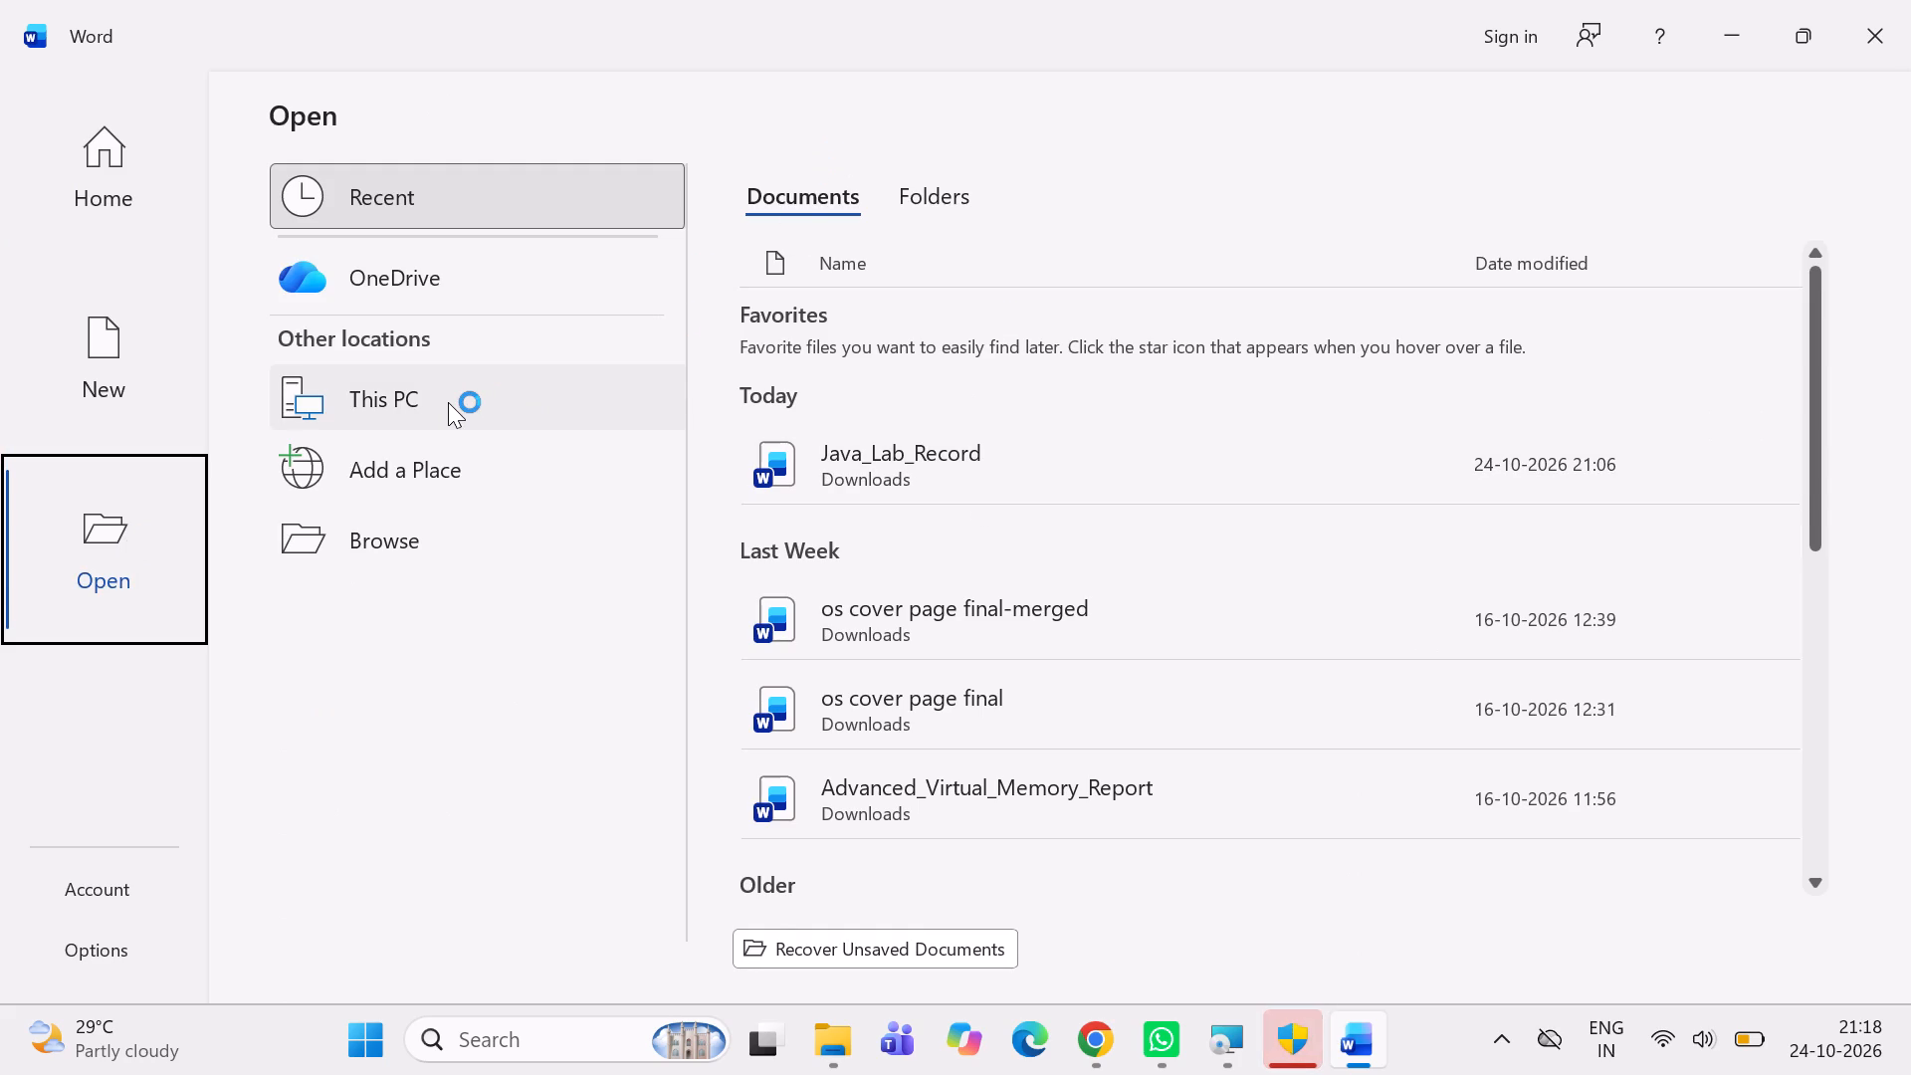
left_click(410, 536)
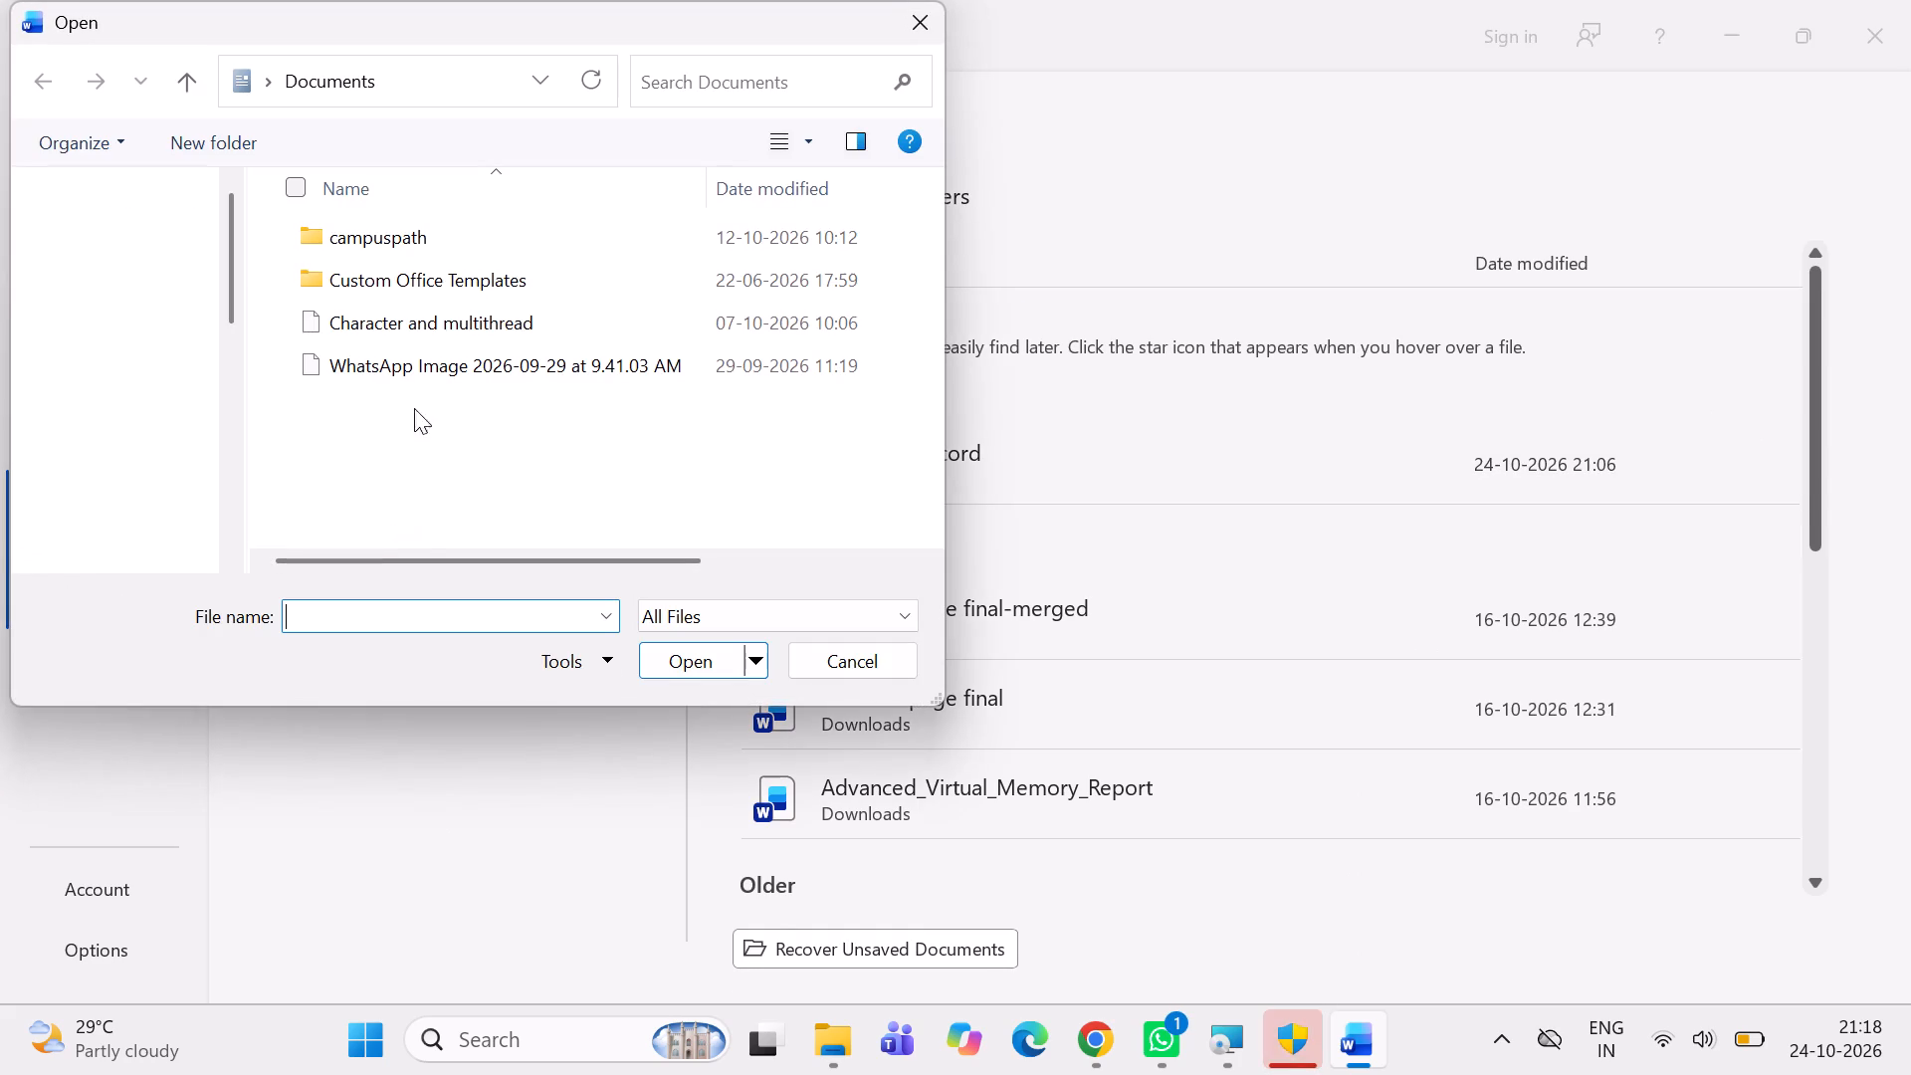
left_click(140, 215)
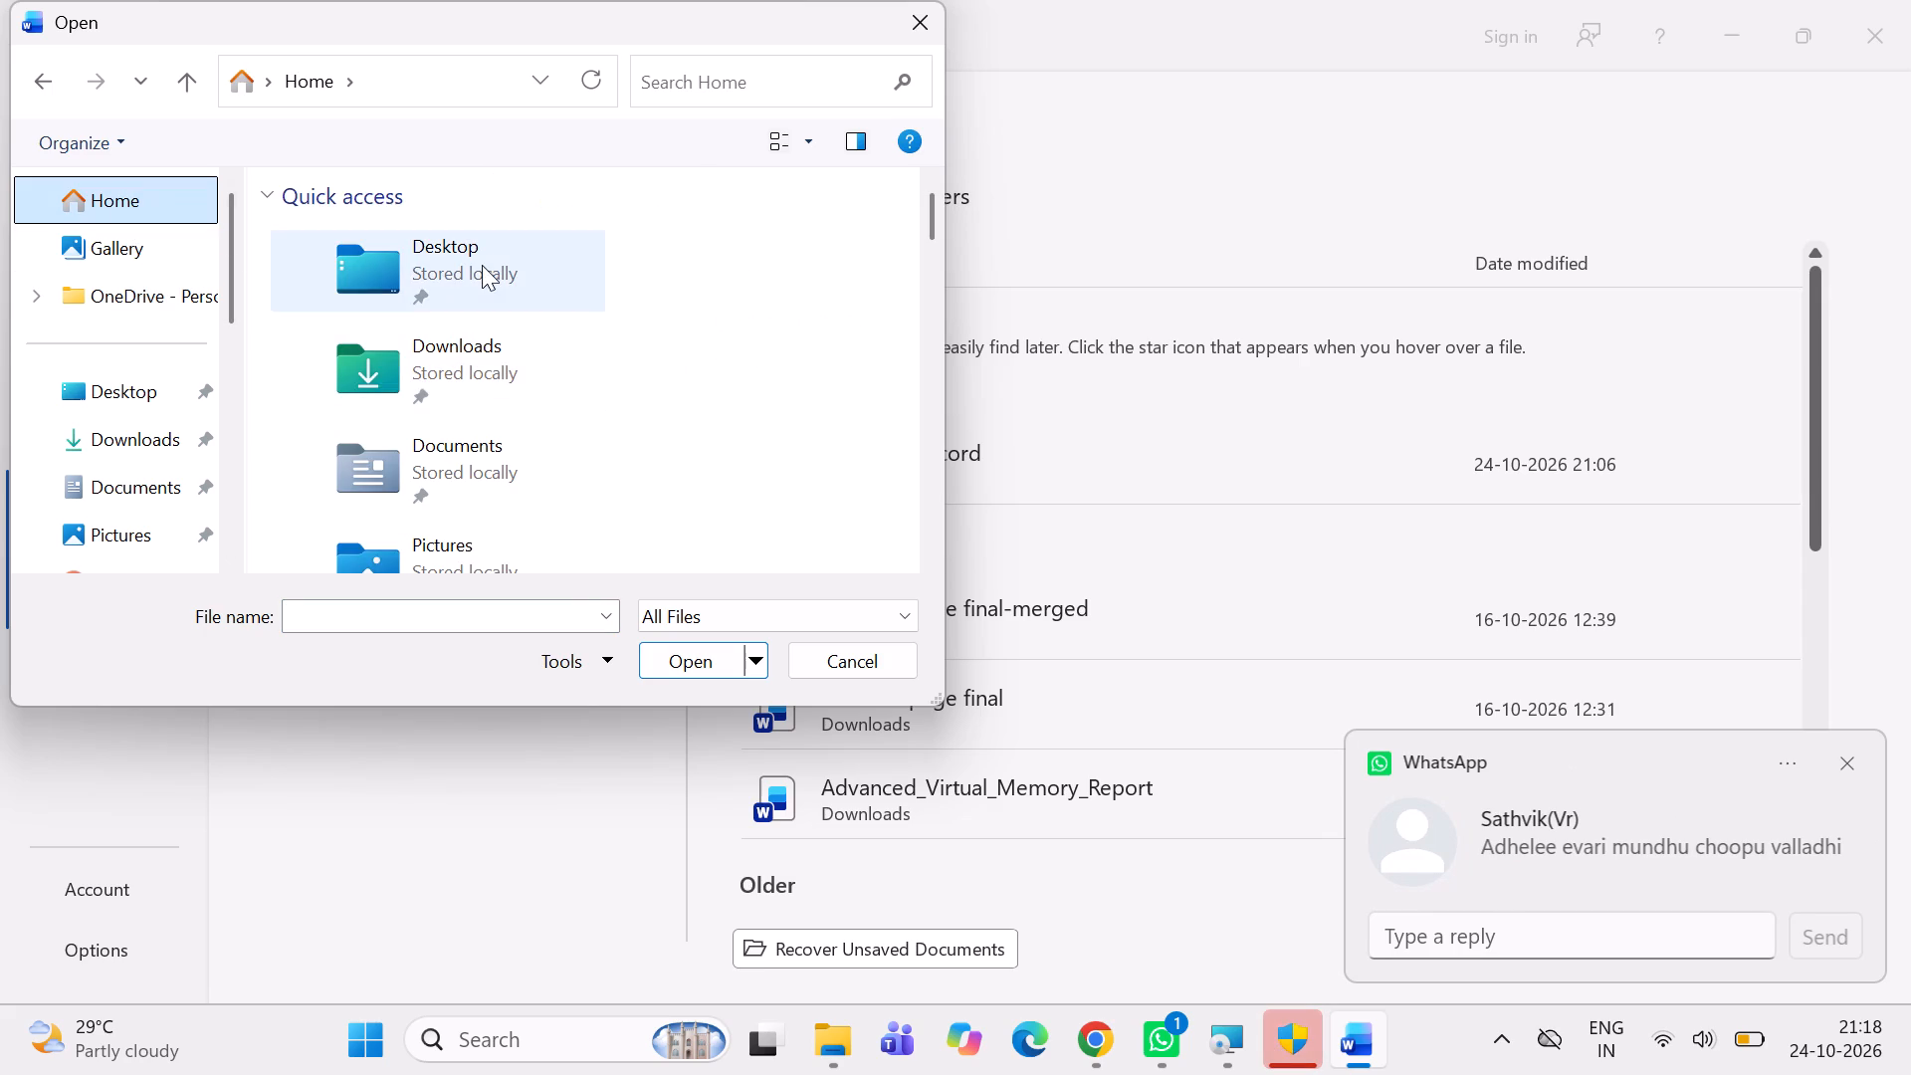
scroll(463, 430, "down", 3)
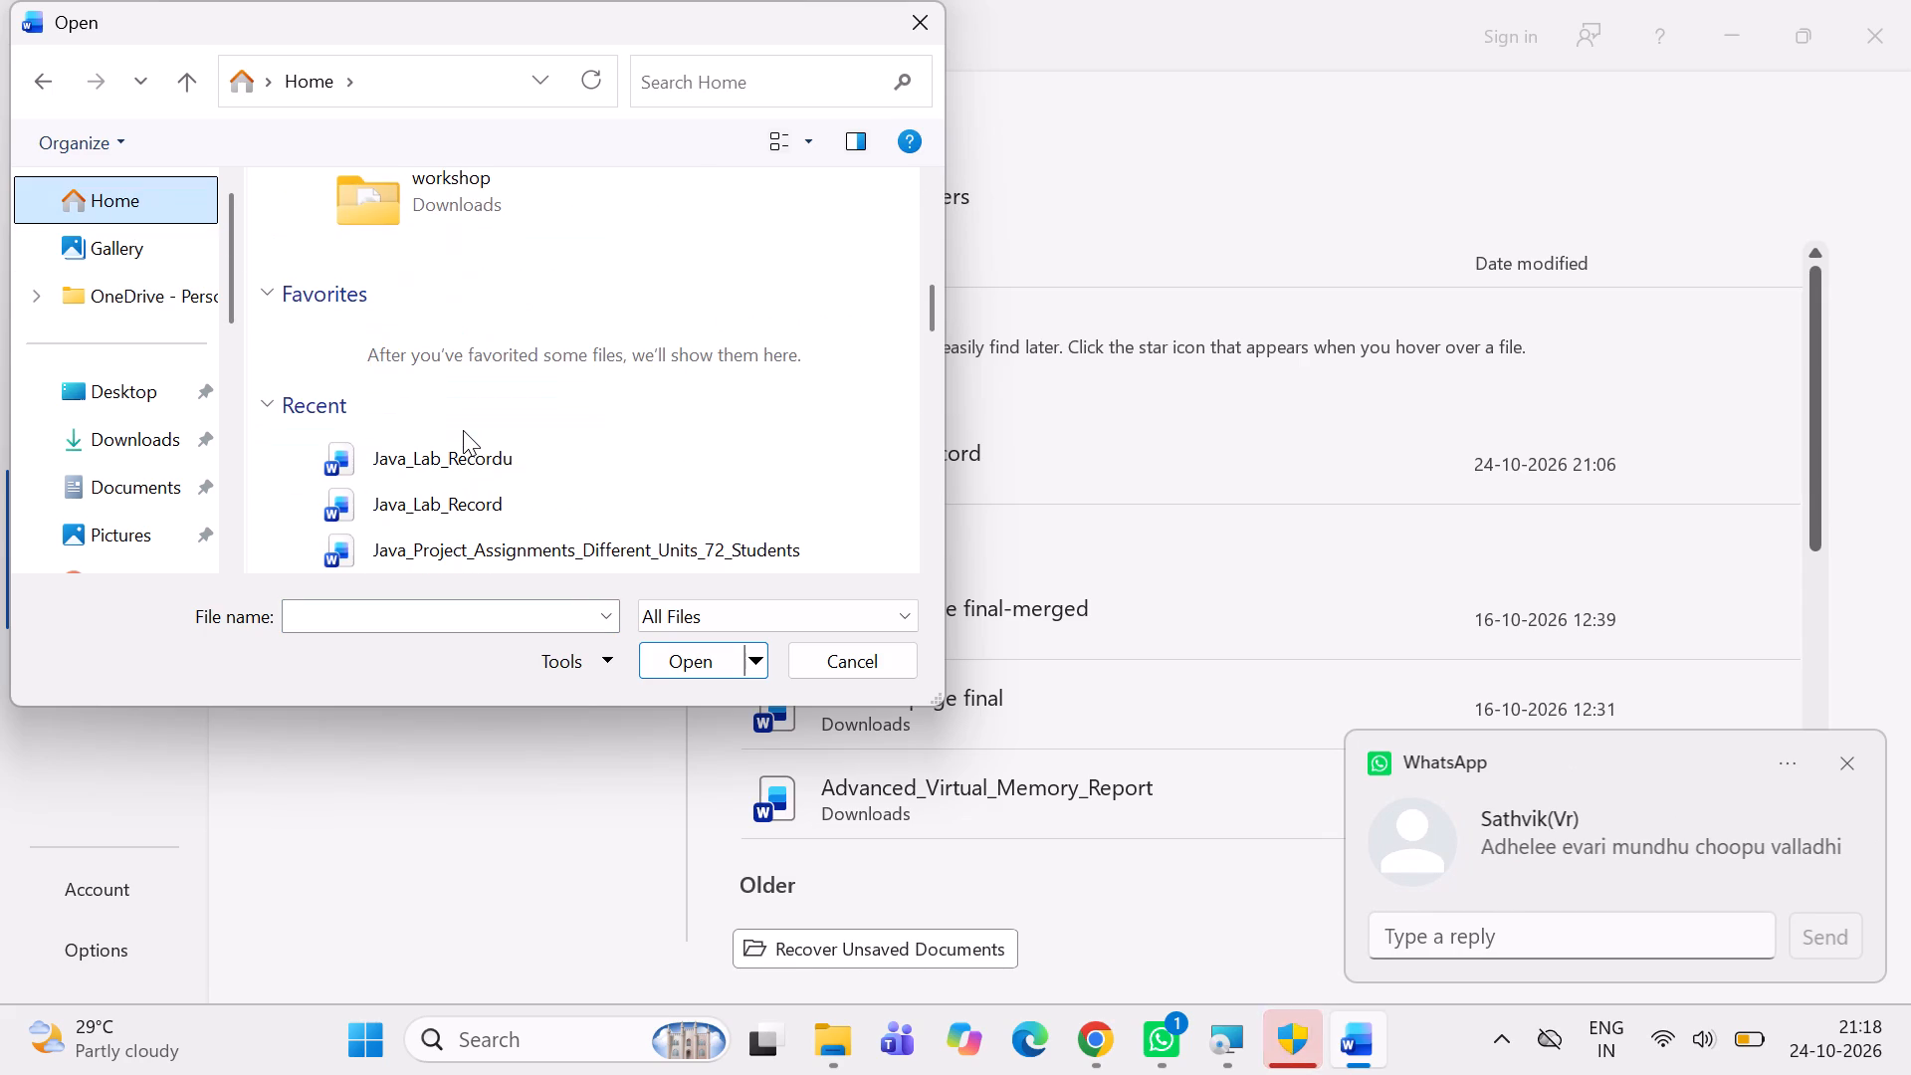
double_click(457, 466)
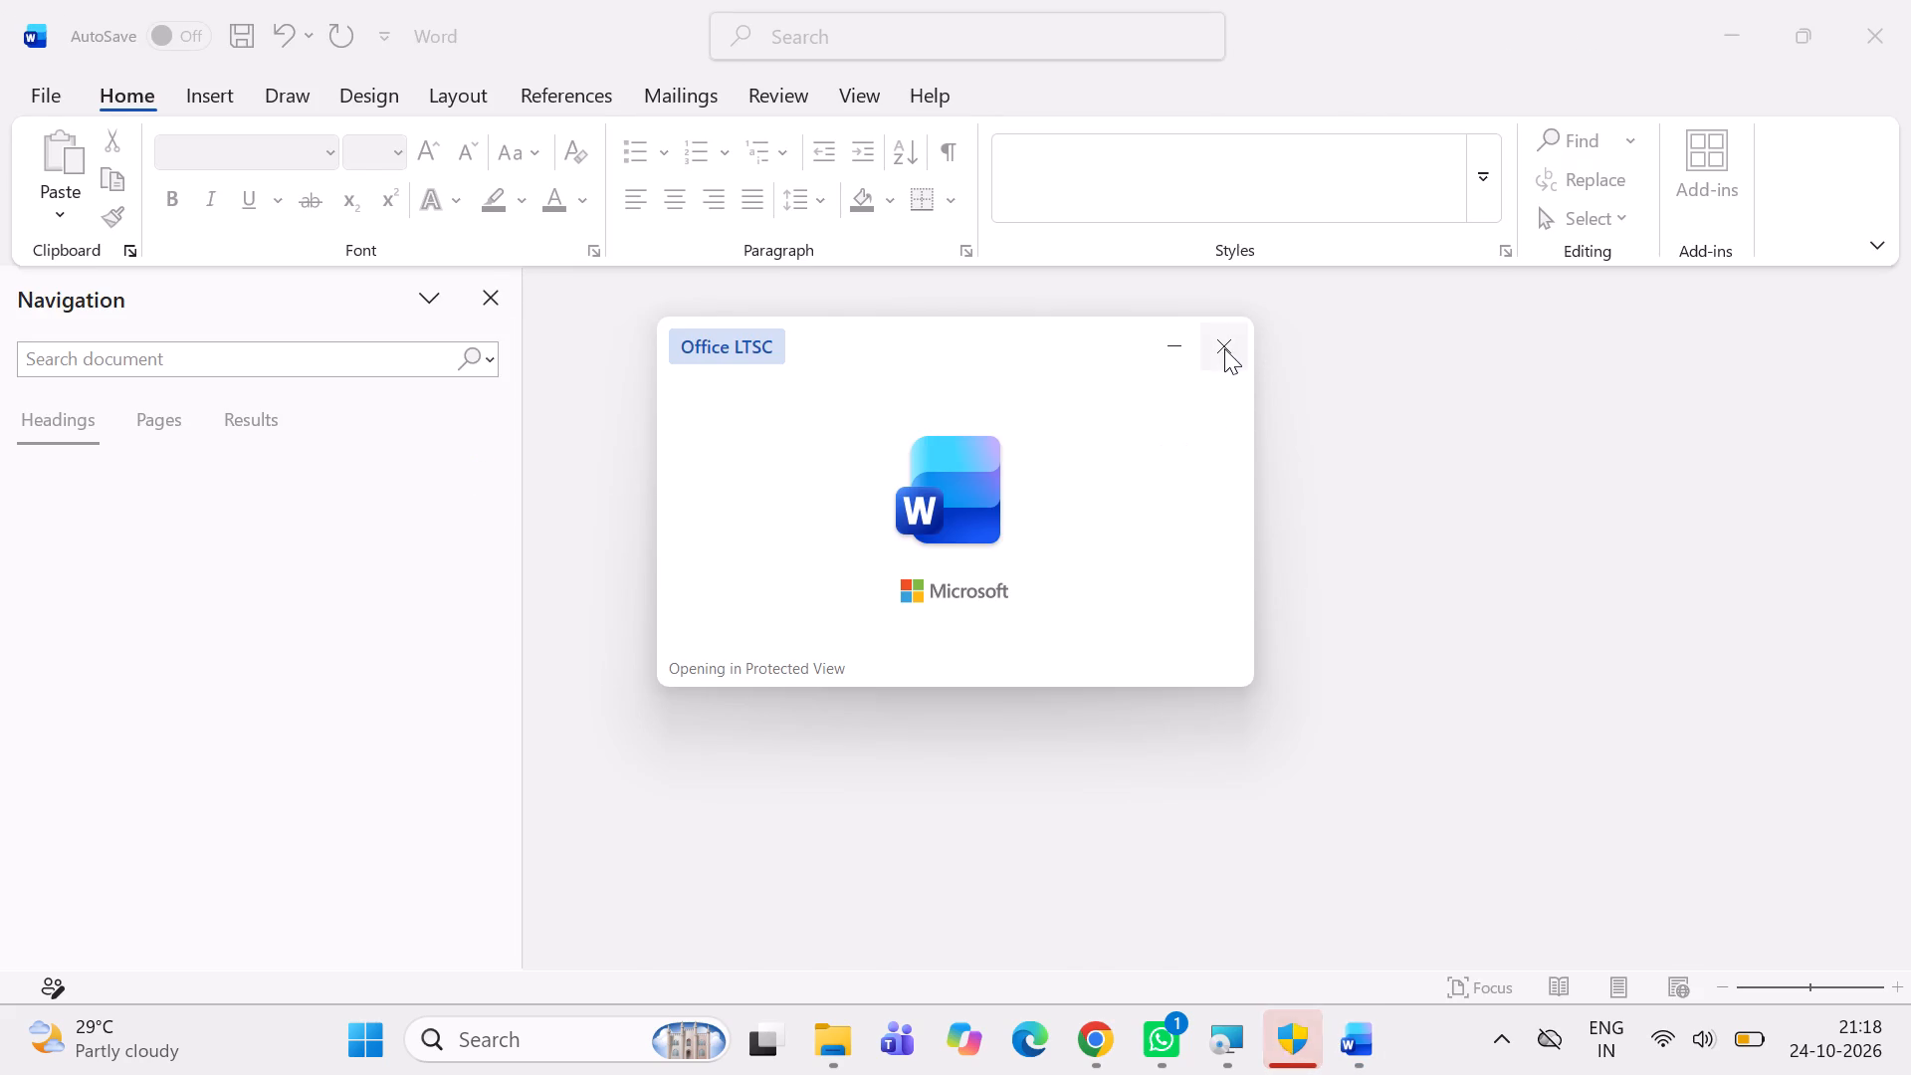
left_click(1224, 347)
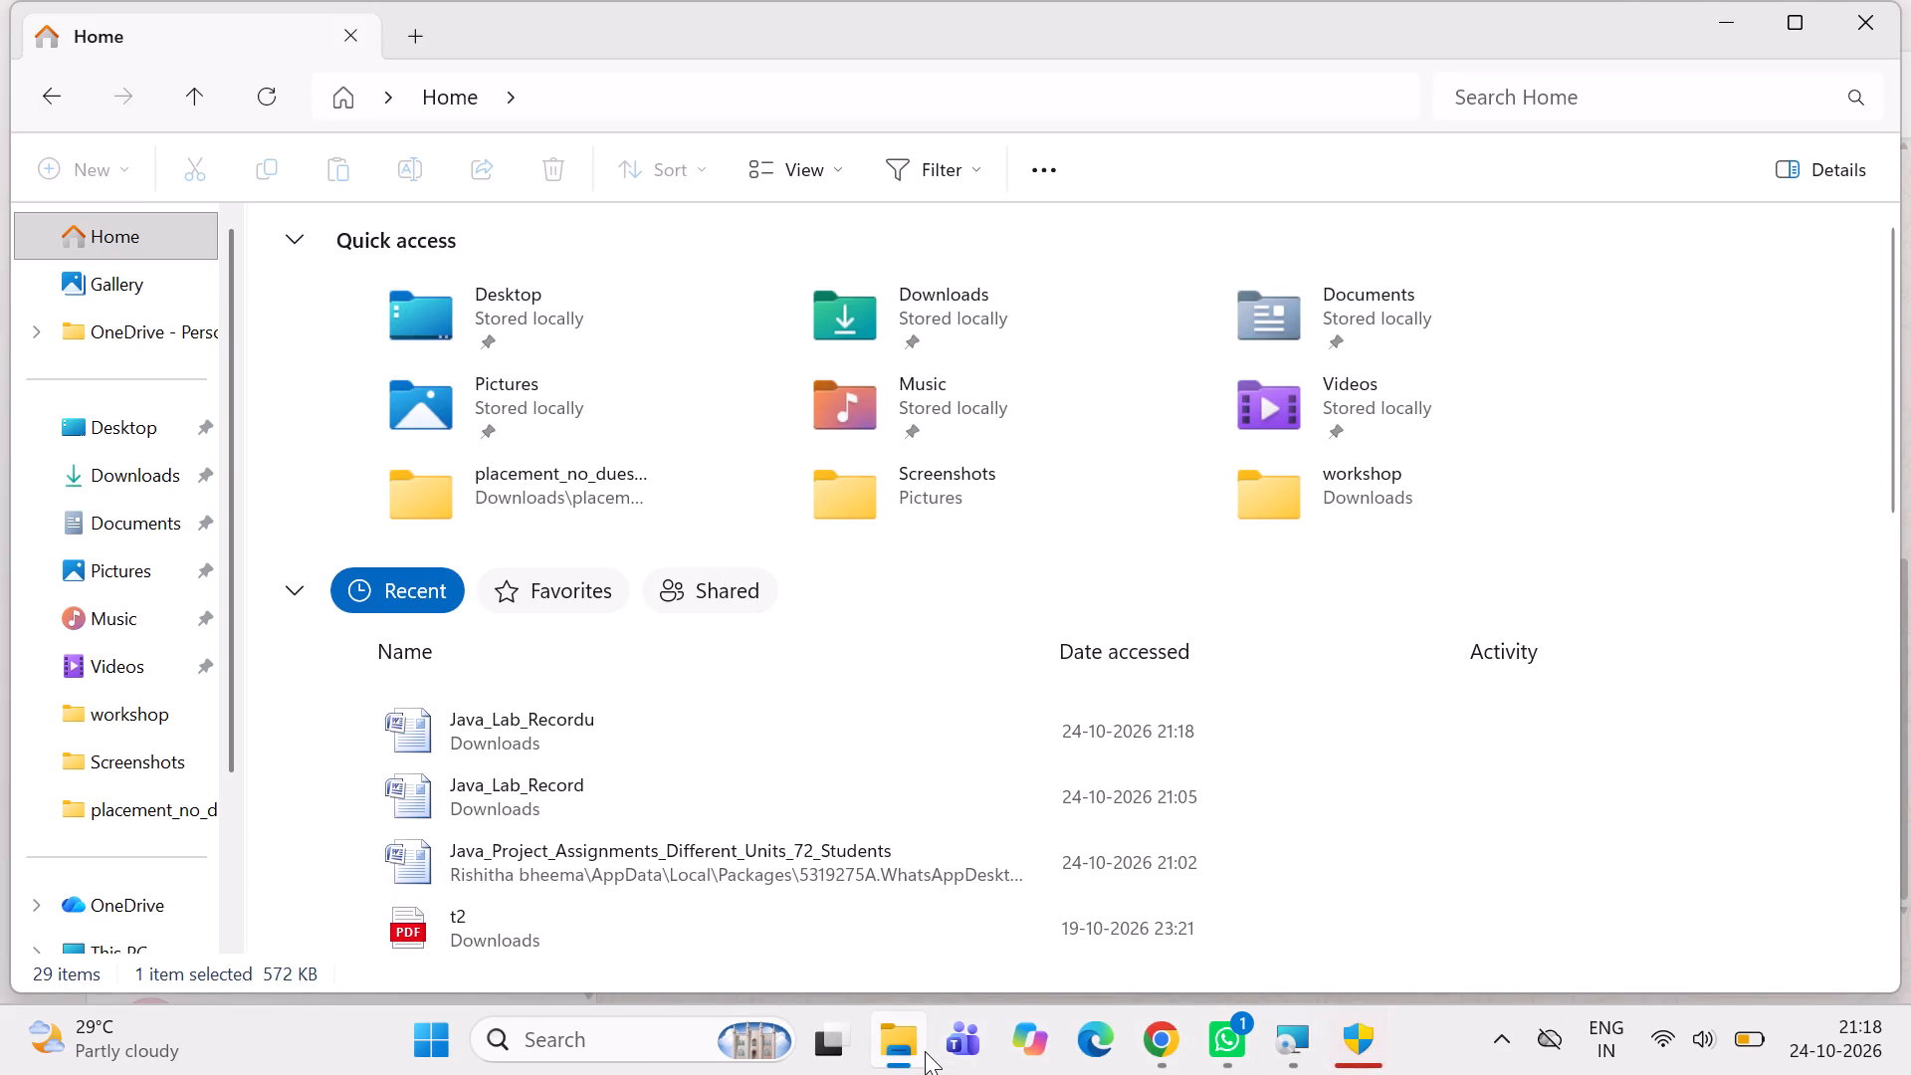
Relaunch Word and open Java_Lab_Recordu from the recent files in Home.
left_click(608, 1038)
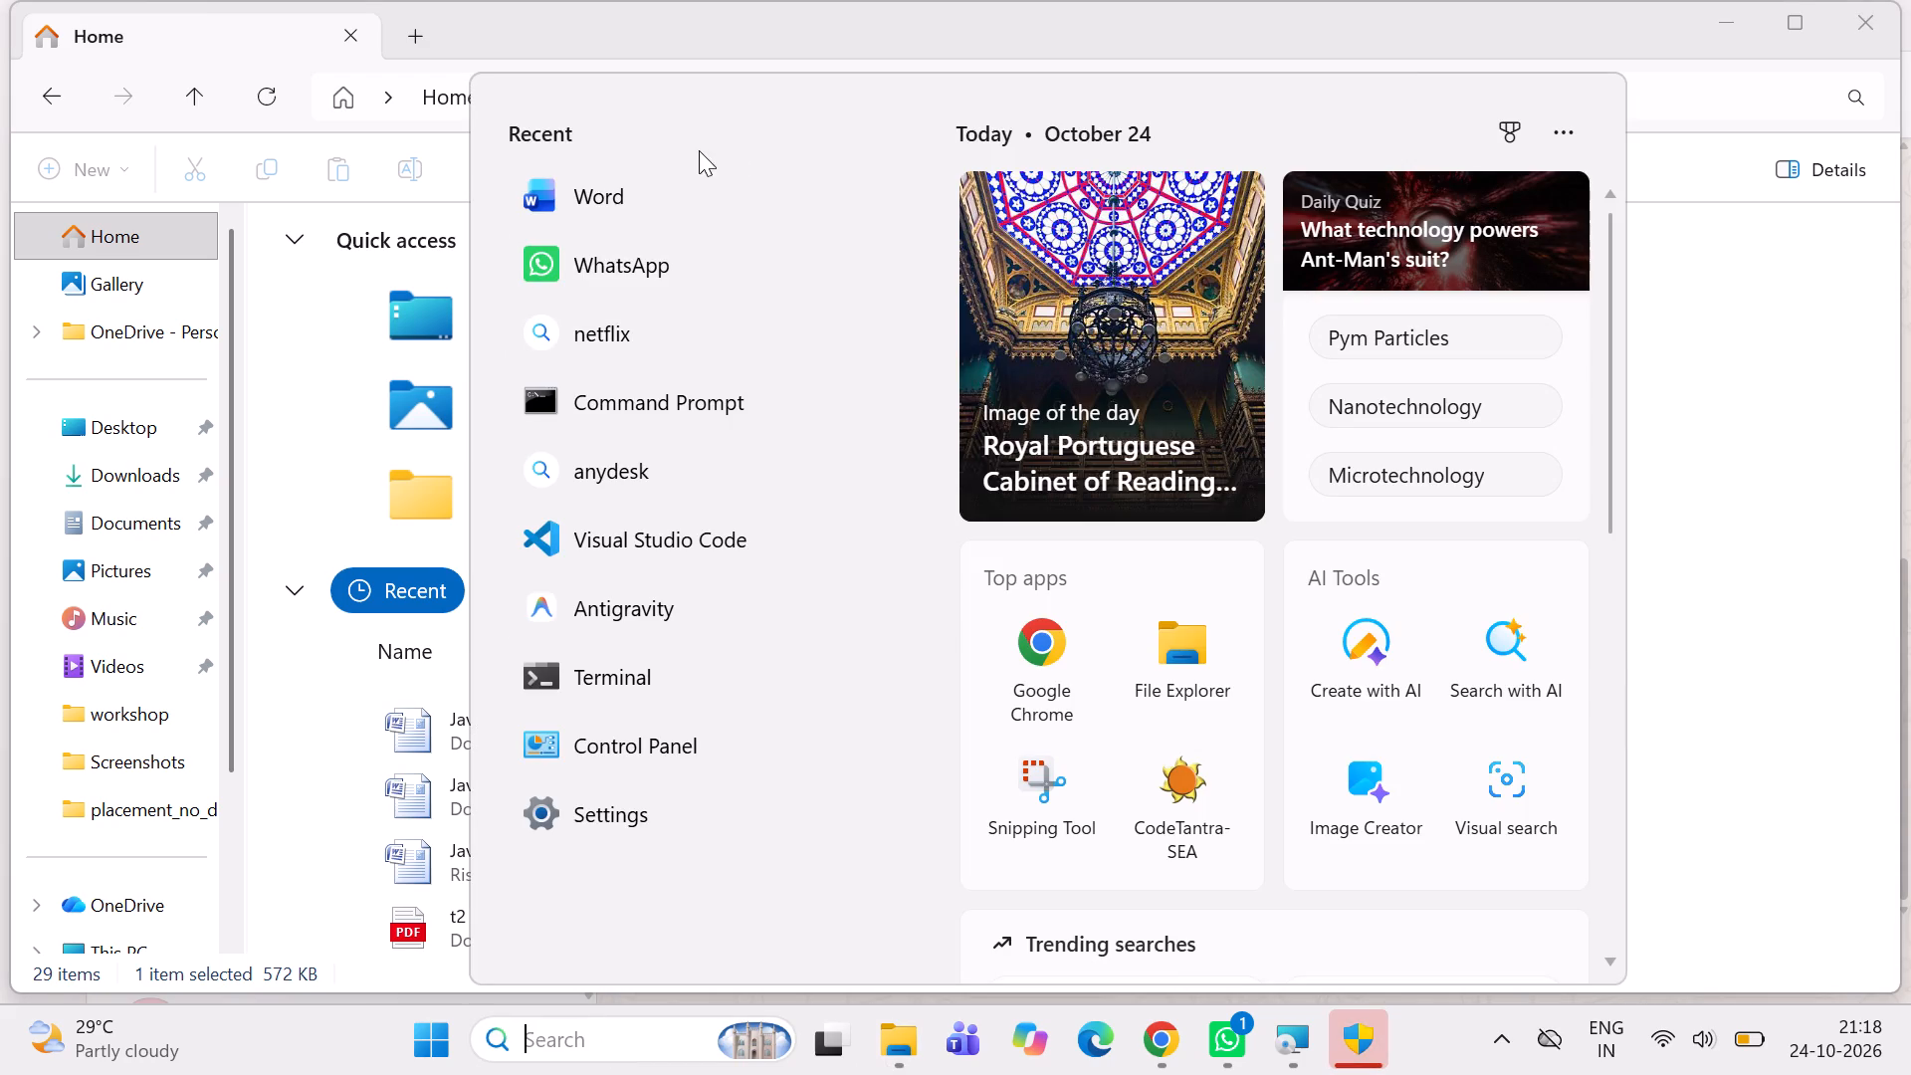
left_click(689, 172)
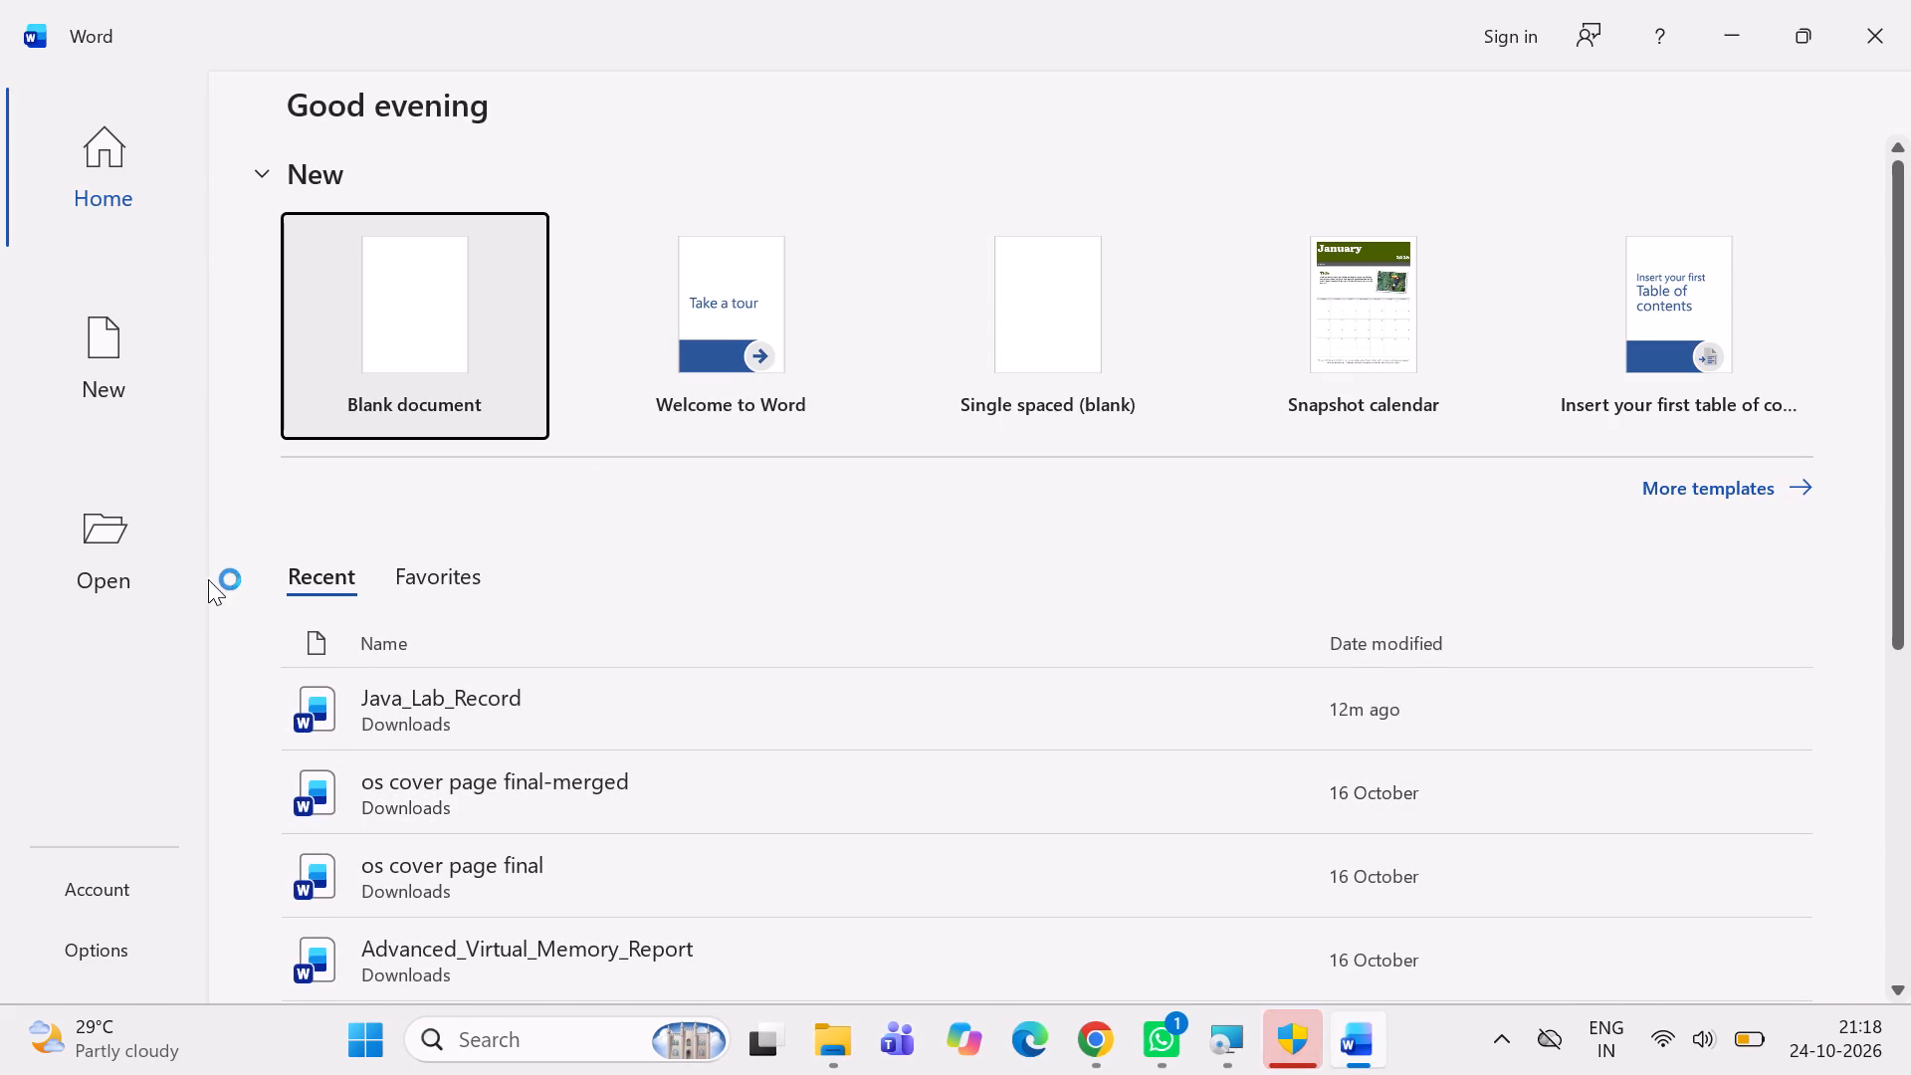
left_click(111, 621)
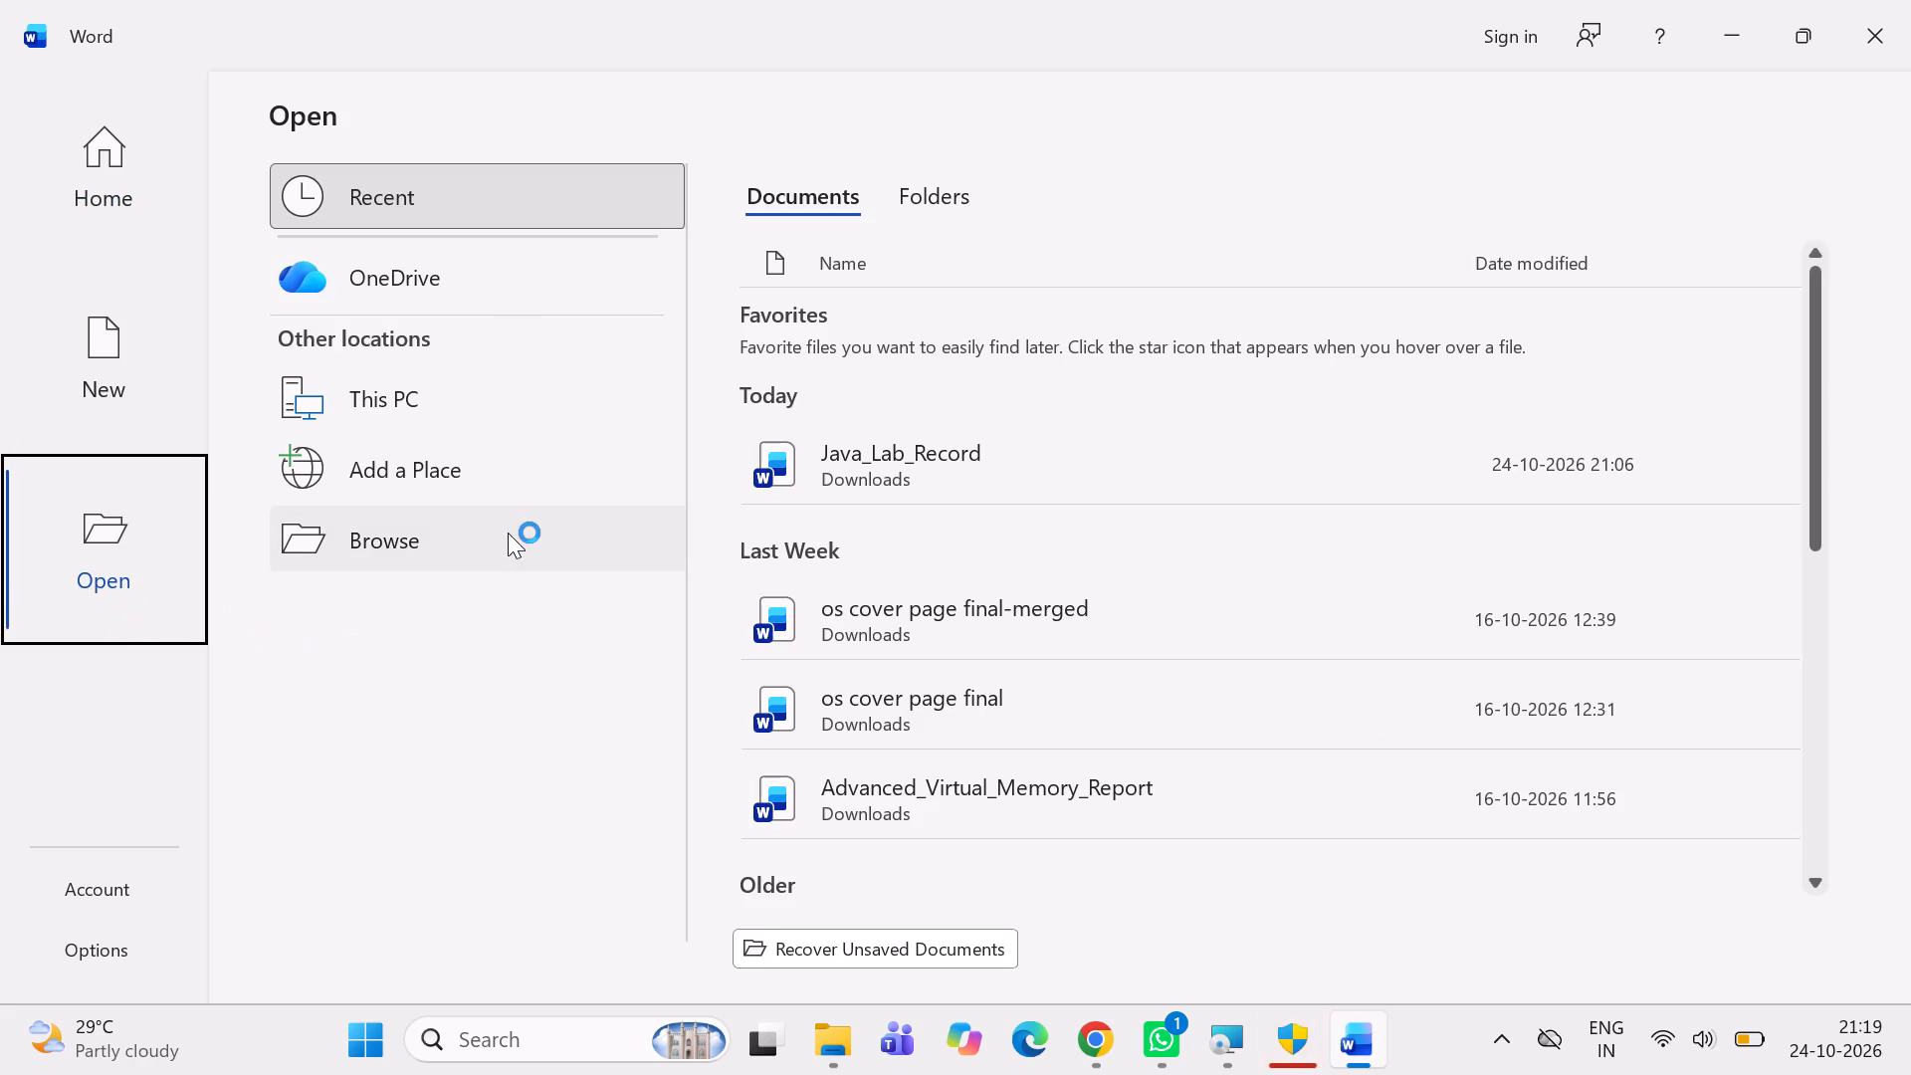
left_click(508, 533)
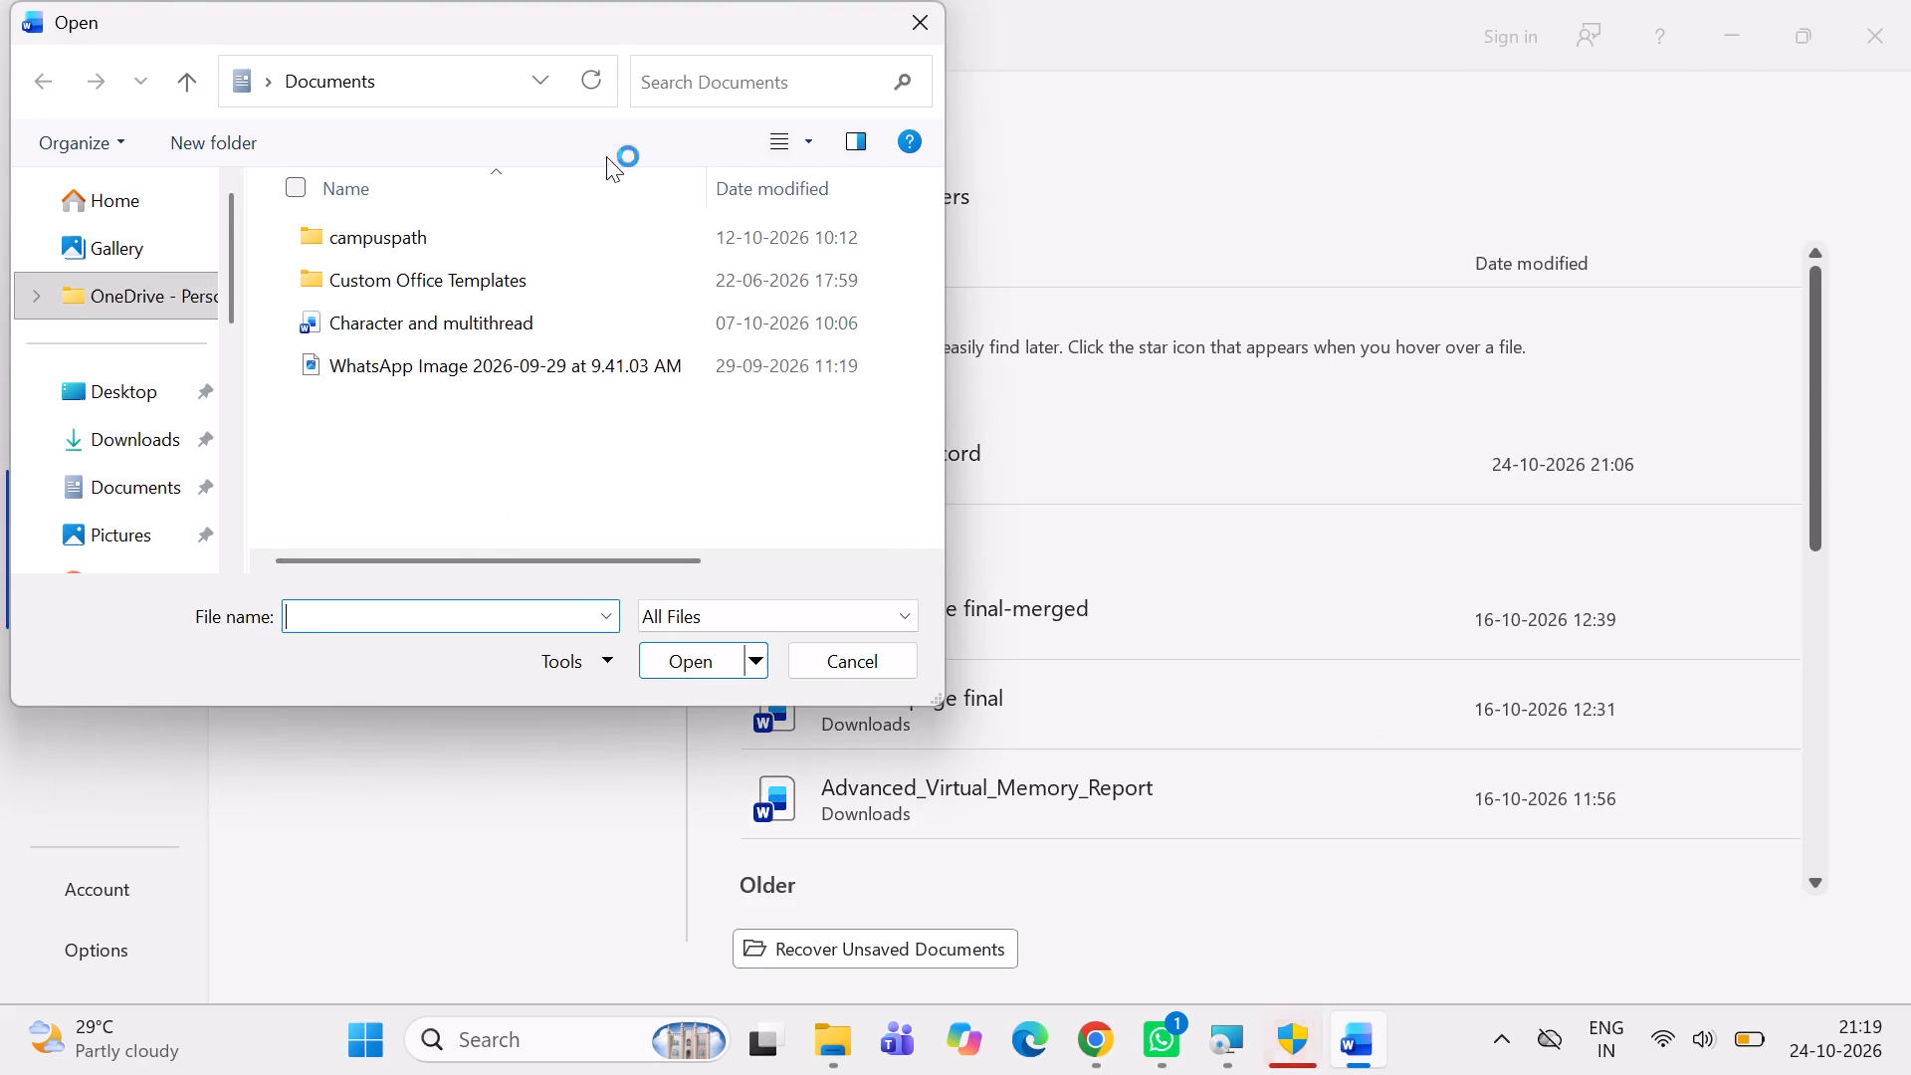
left_click(164, 209)
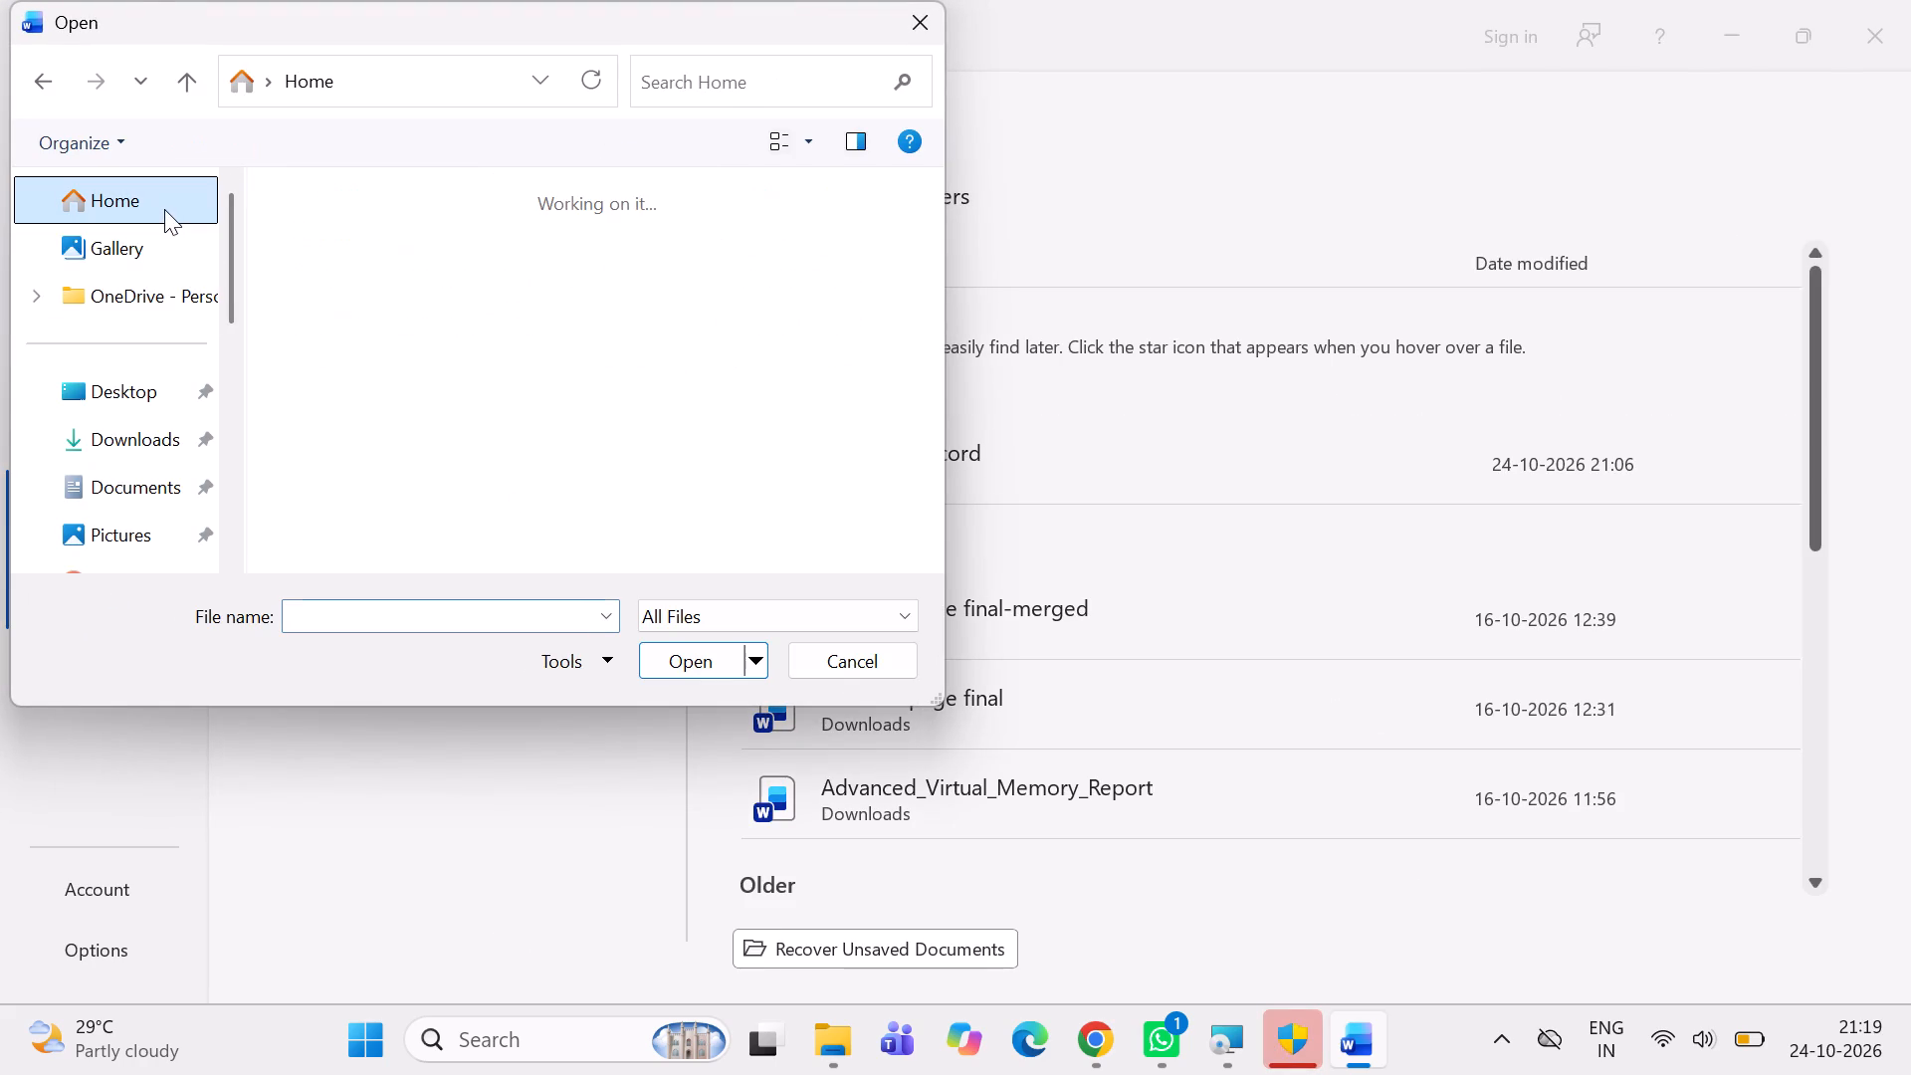
scroll(443, 487, "down", 1)
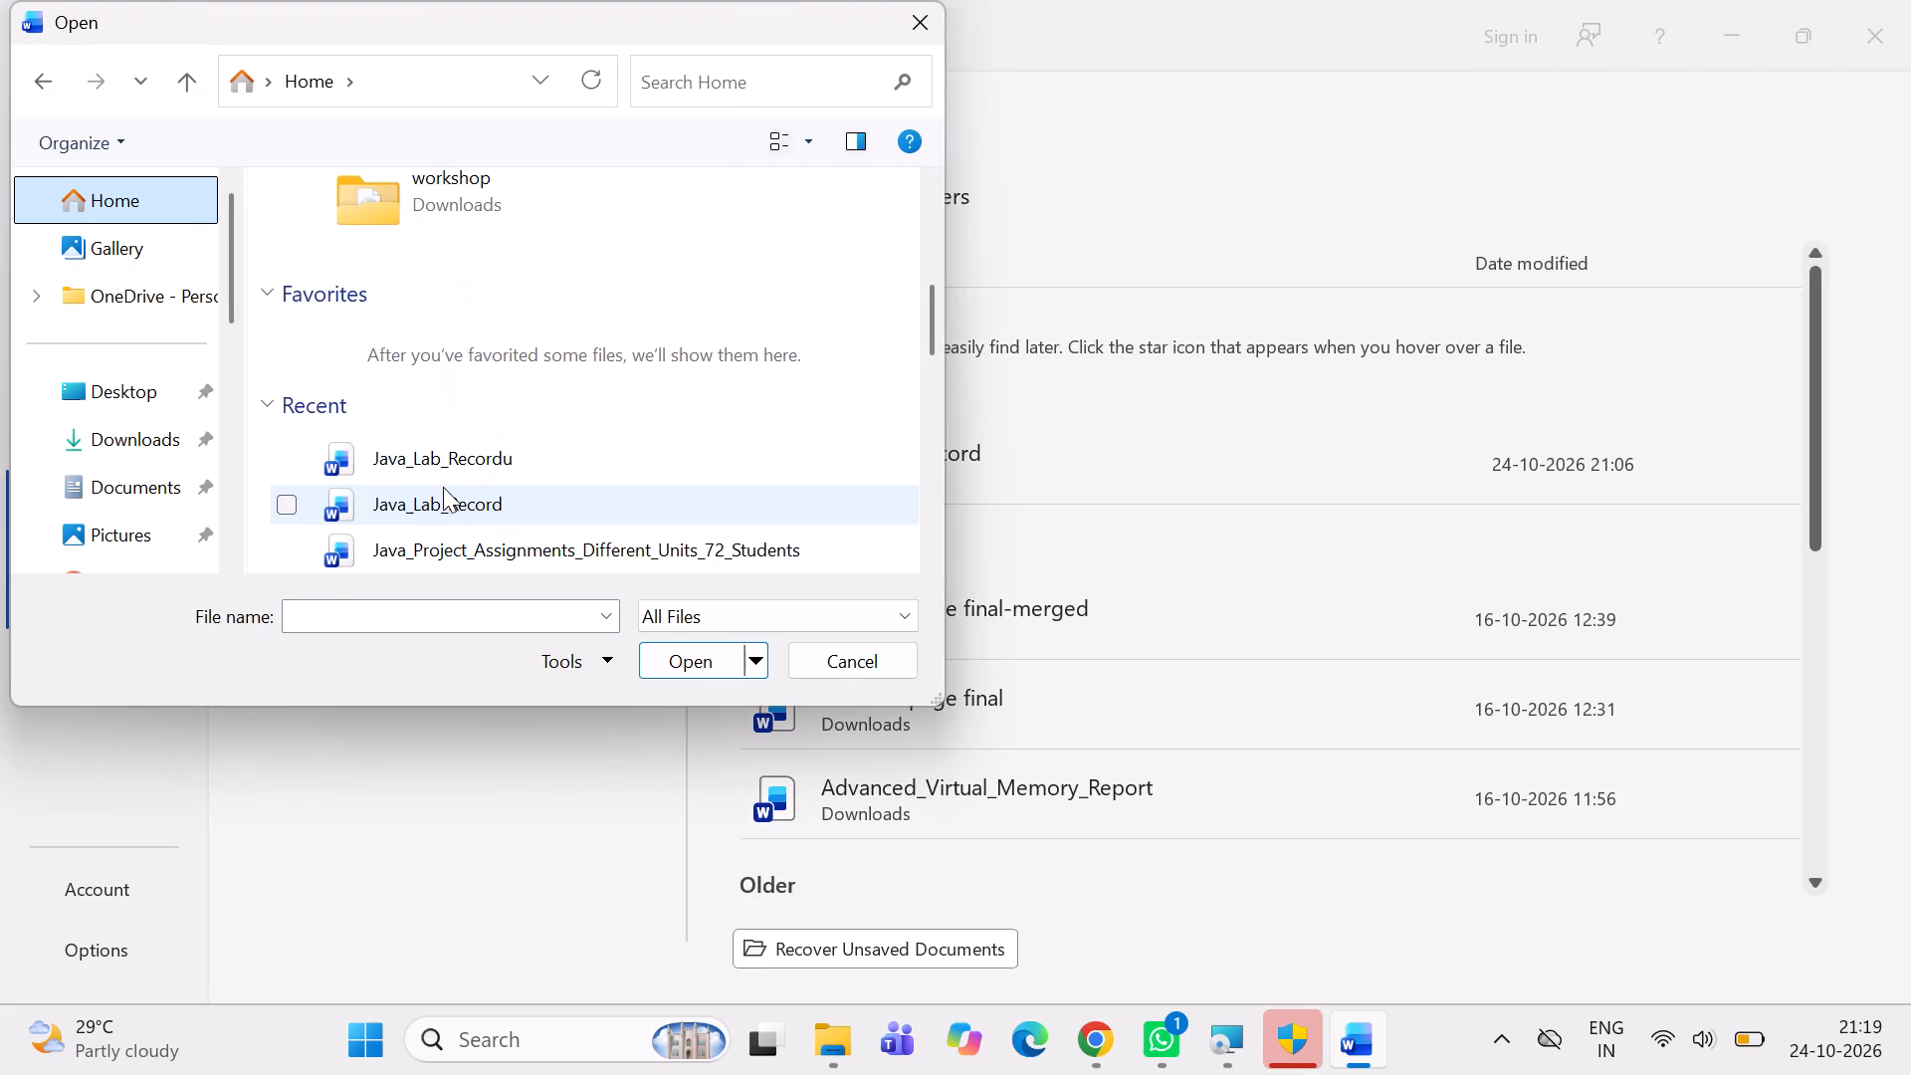
scroll(443, 487, "down", 1)
double_click(477, 467)
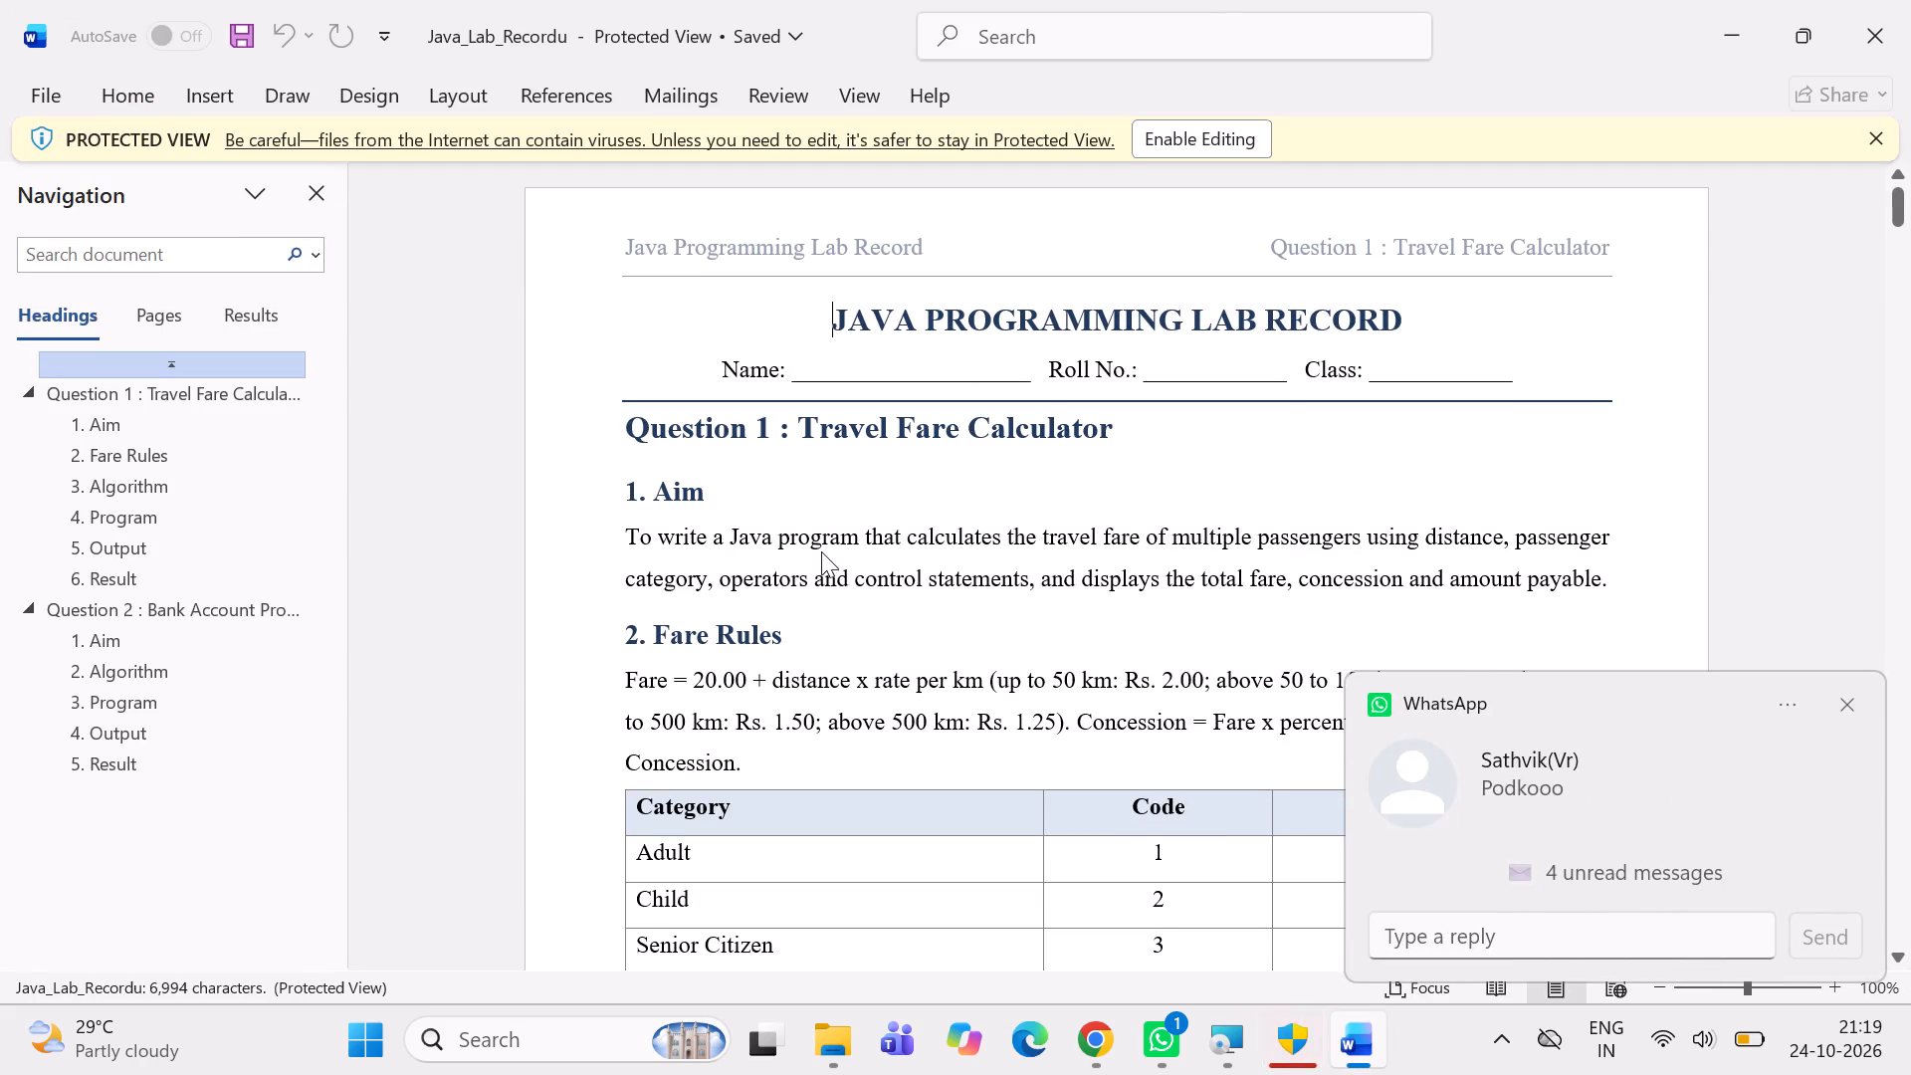
Look through the whole Java_Lab_Recordu document, examining the programs, outputs and results of both questions.
scroll(821, 551, "down", 7)
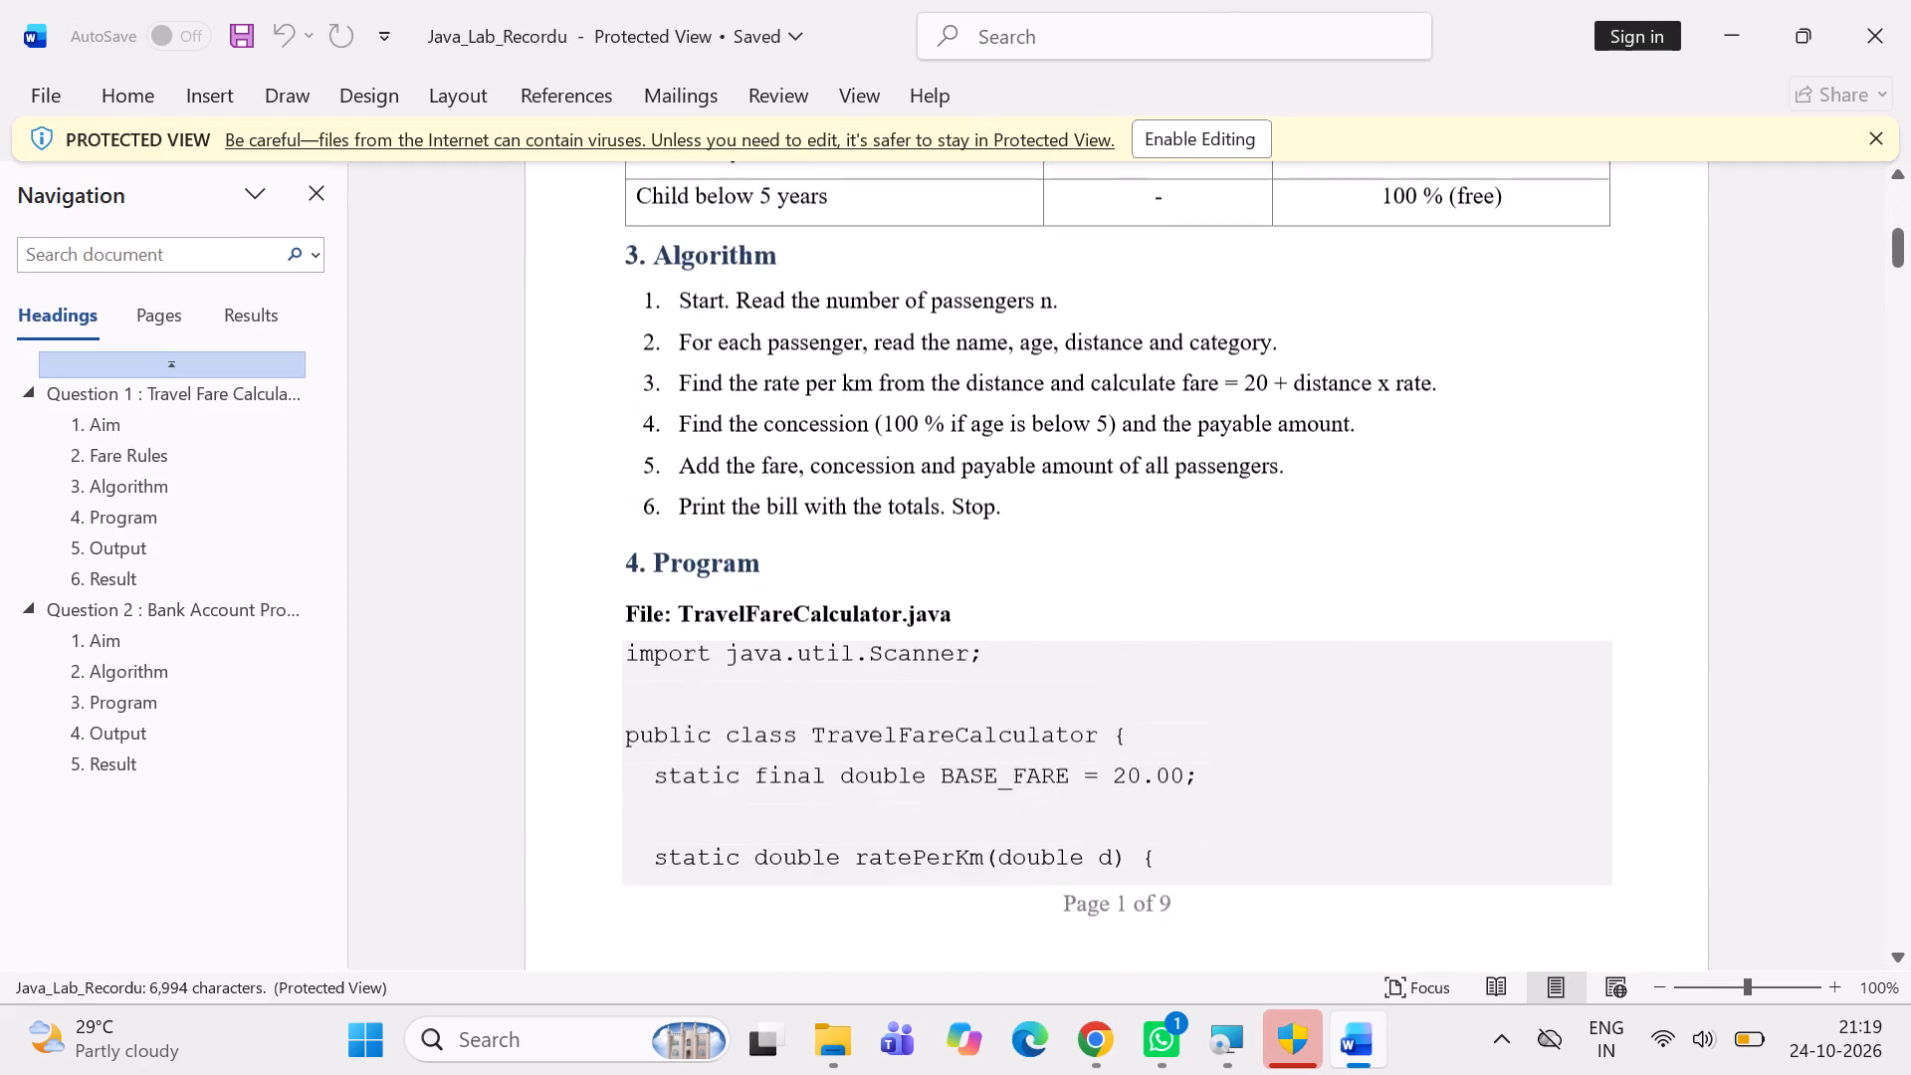
scroll(821, 551, "down", 8)
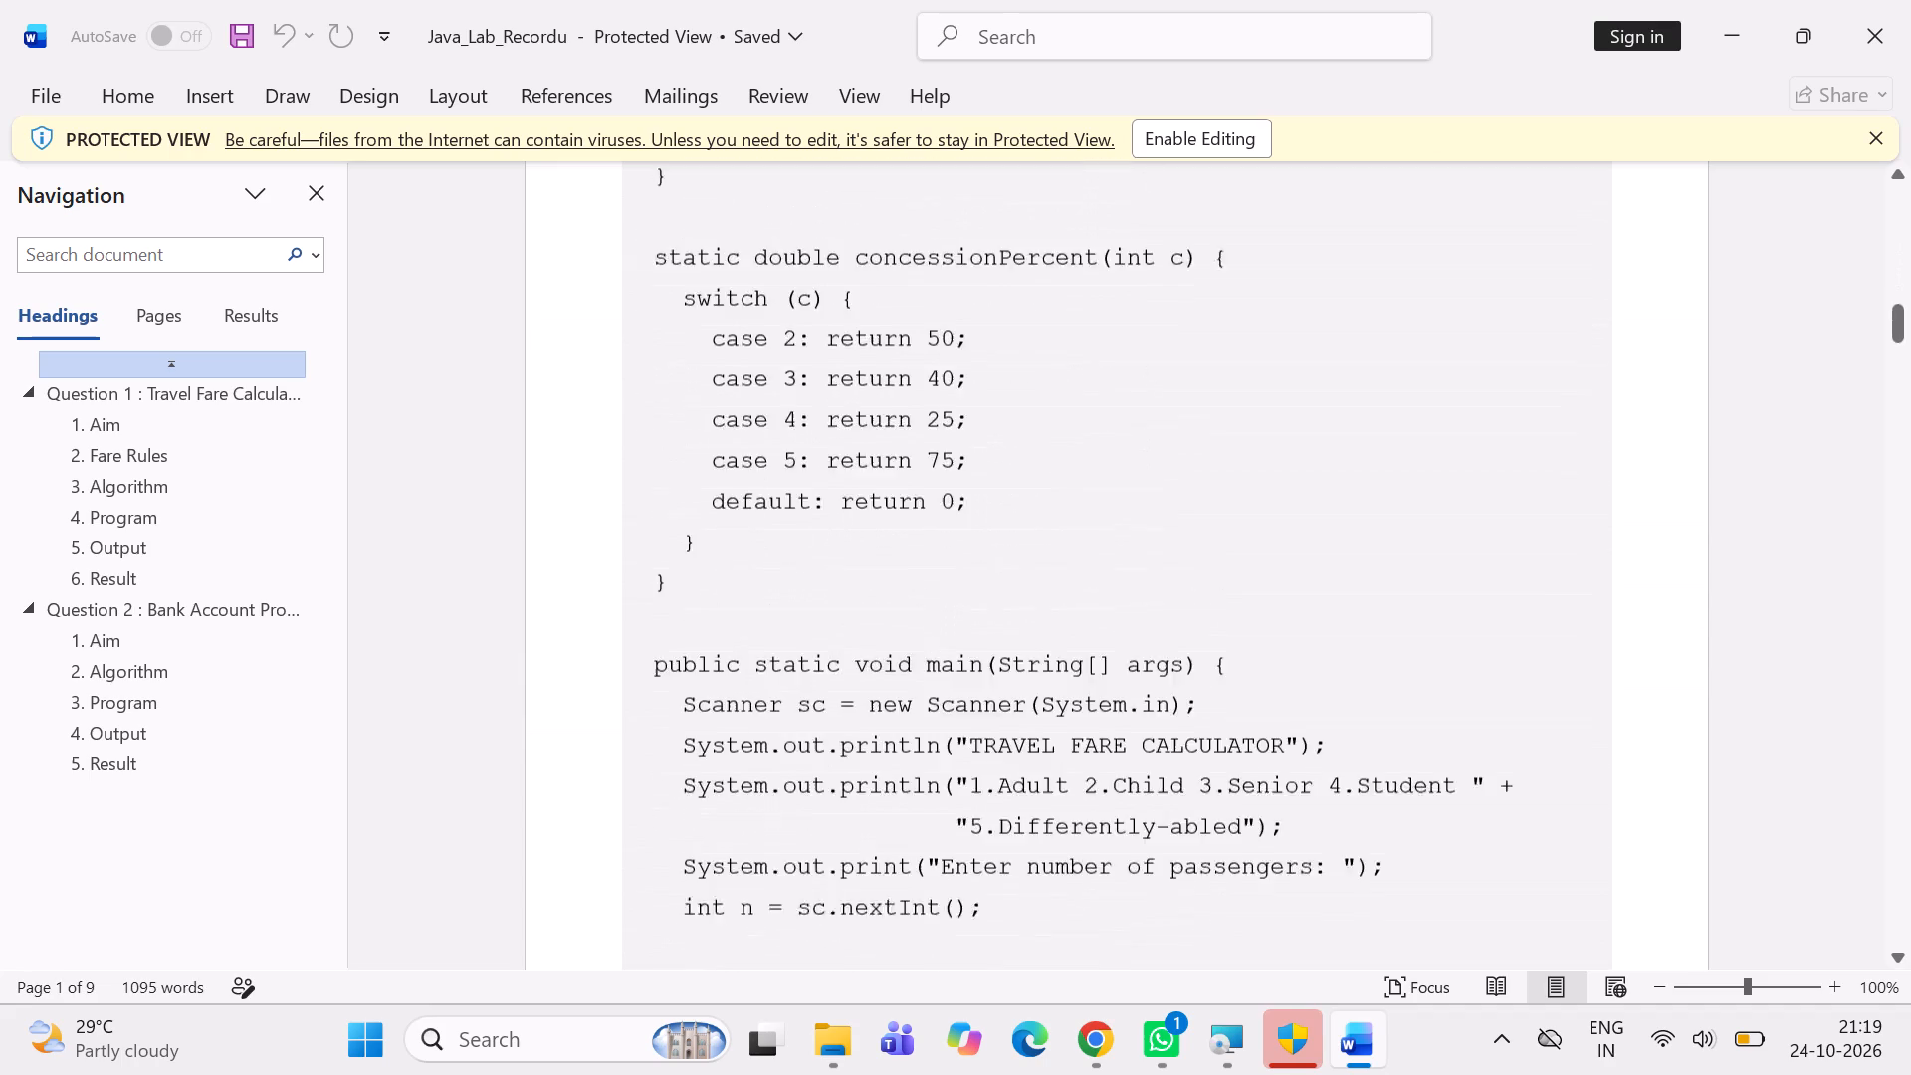
scroll(821, 551, "down", 8)
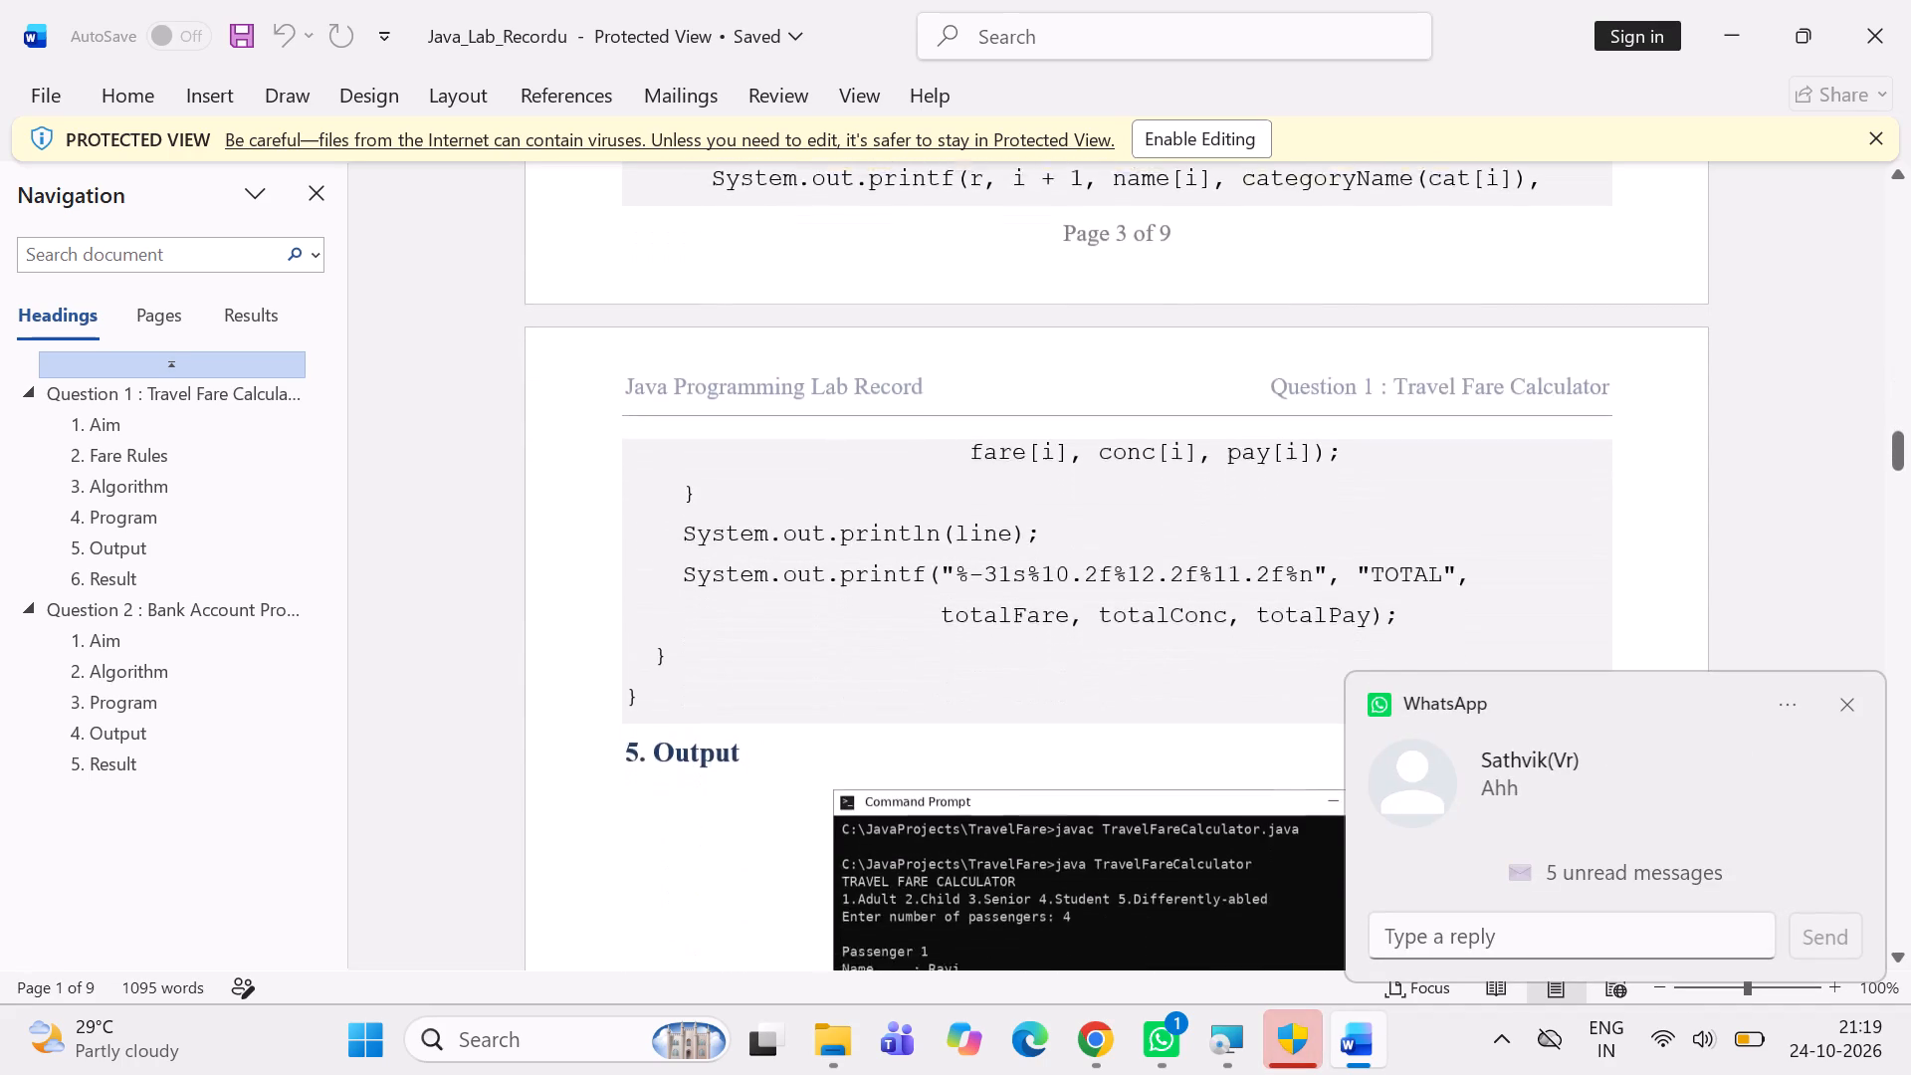
scroll(821, 551, "down", 7)
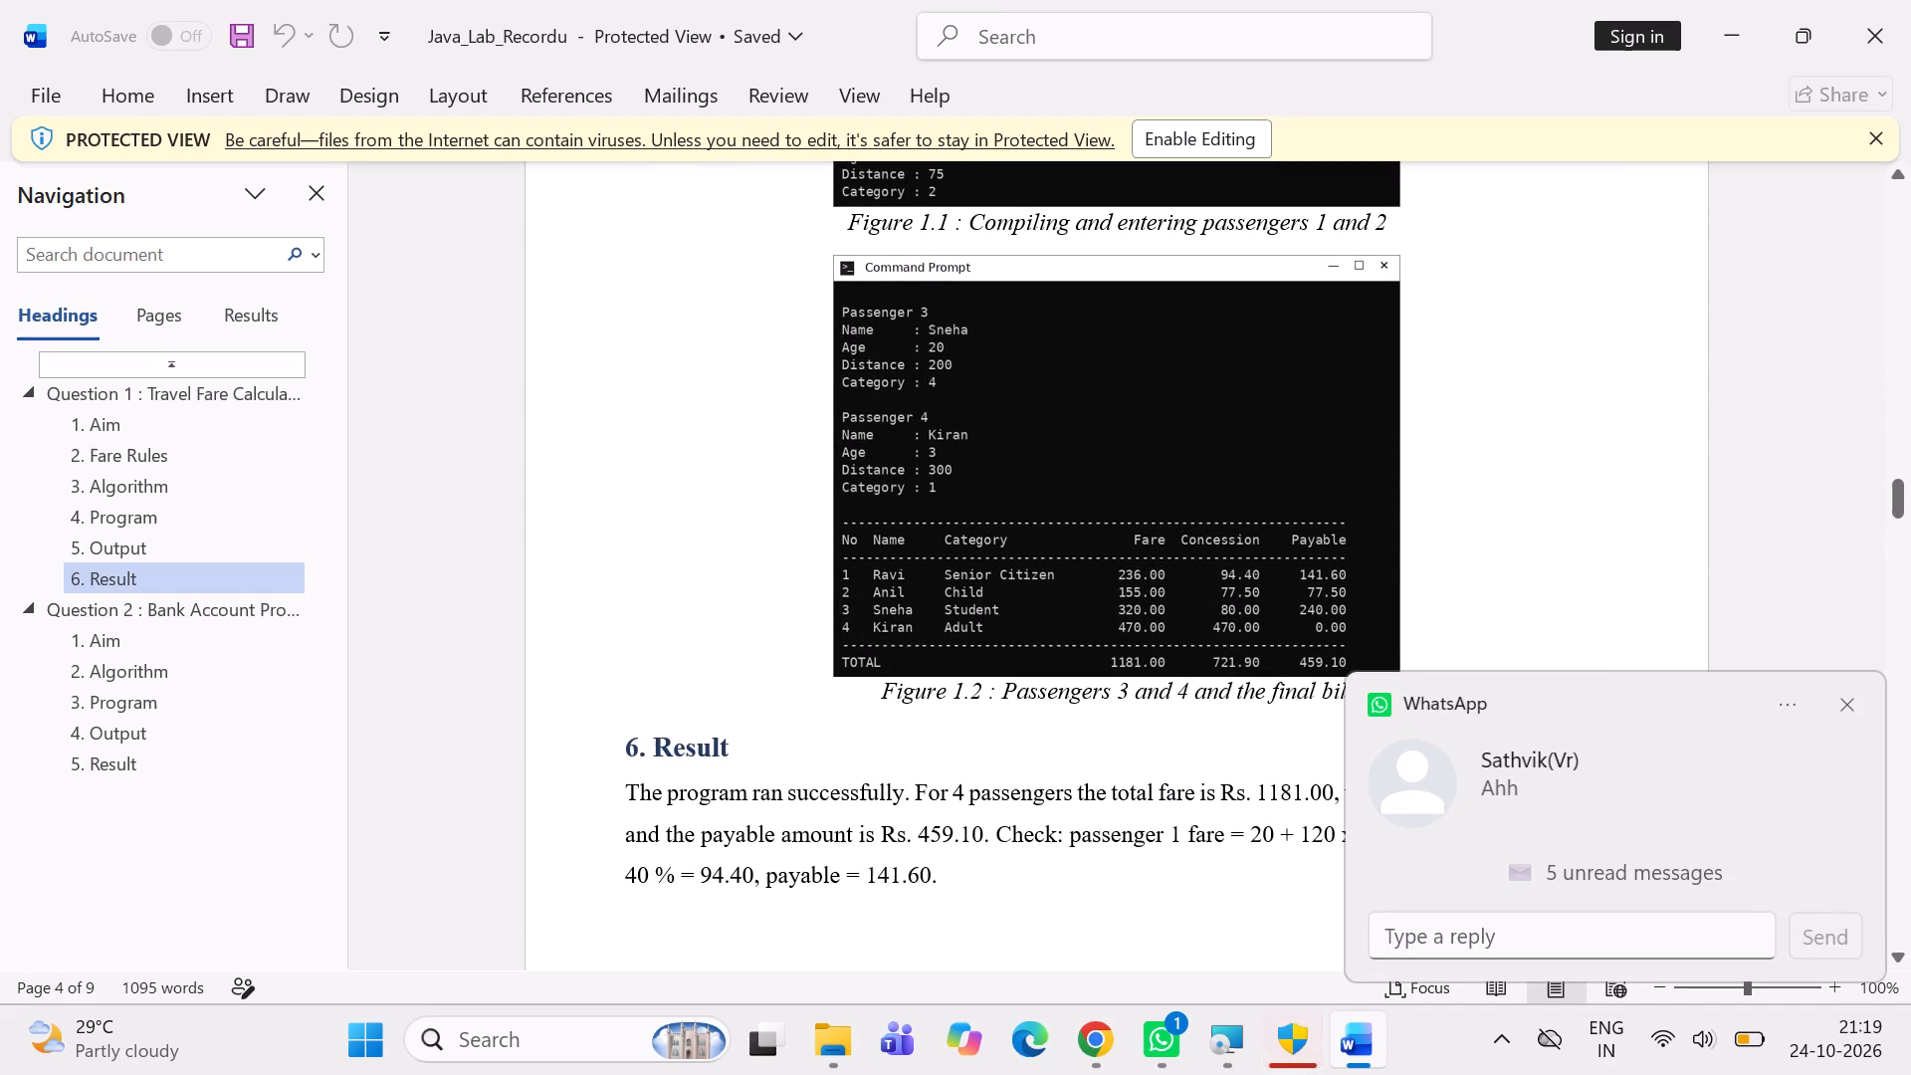
scroll(821, 551, "down", 8)
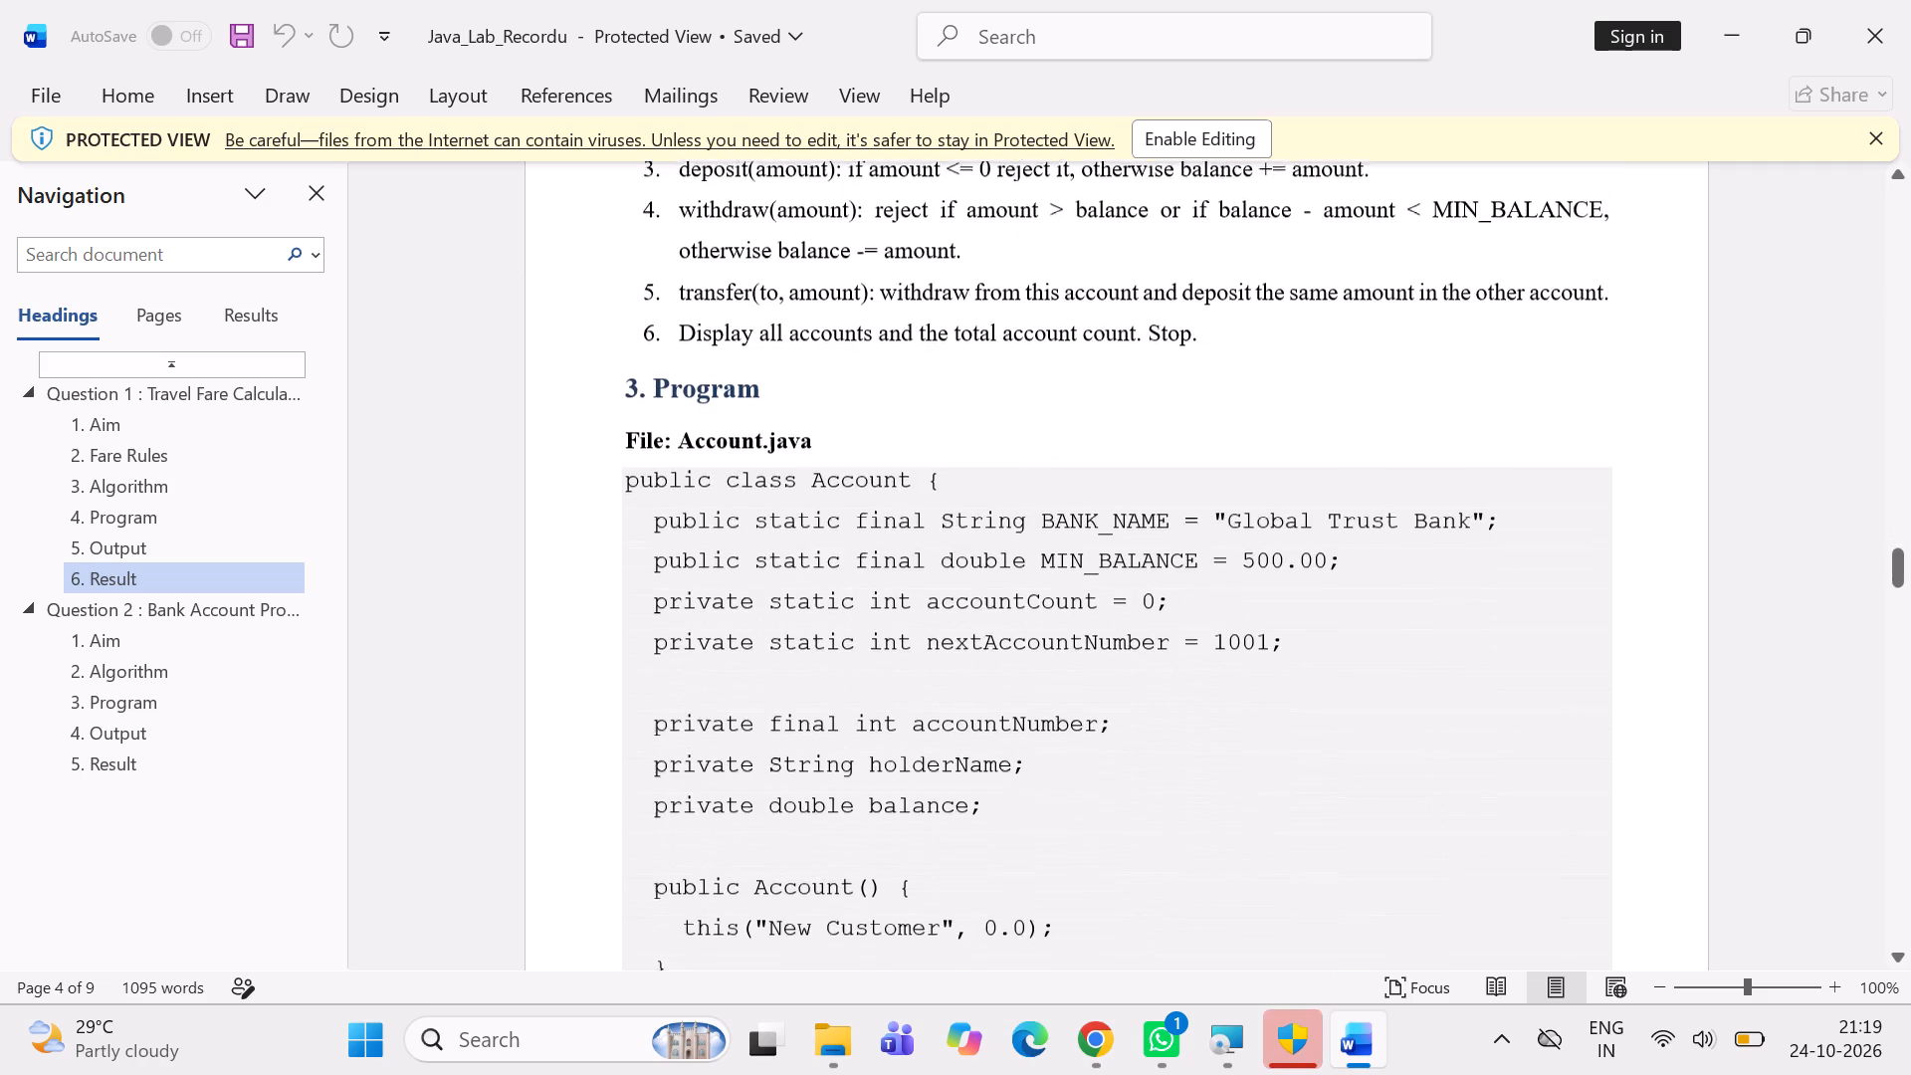
scroll(821, 551, "down", 16)
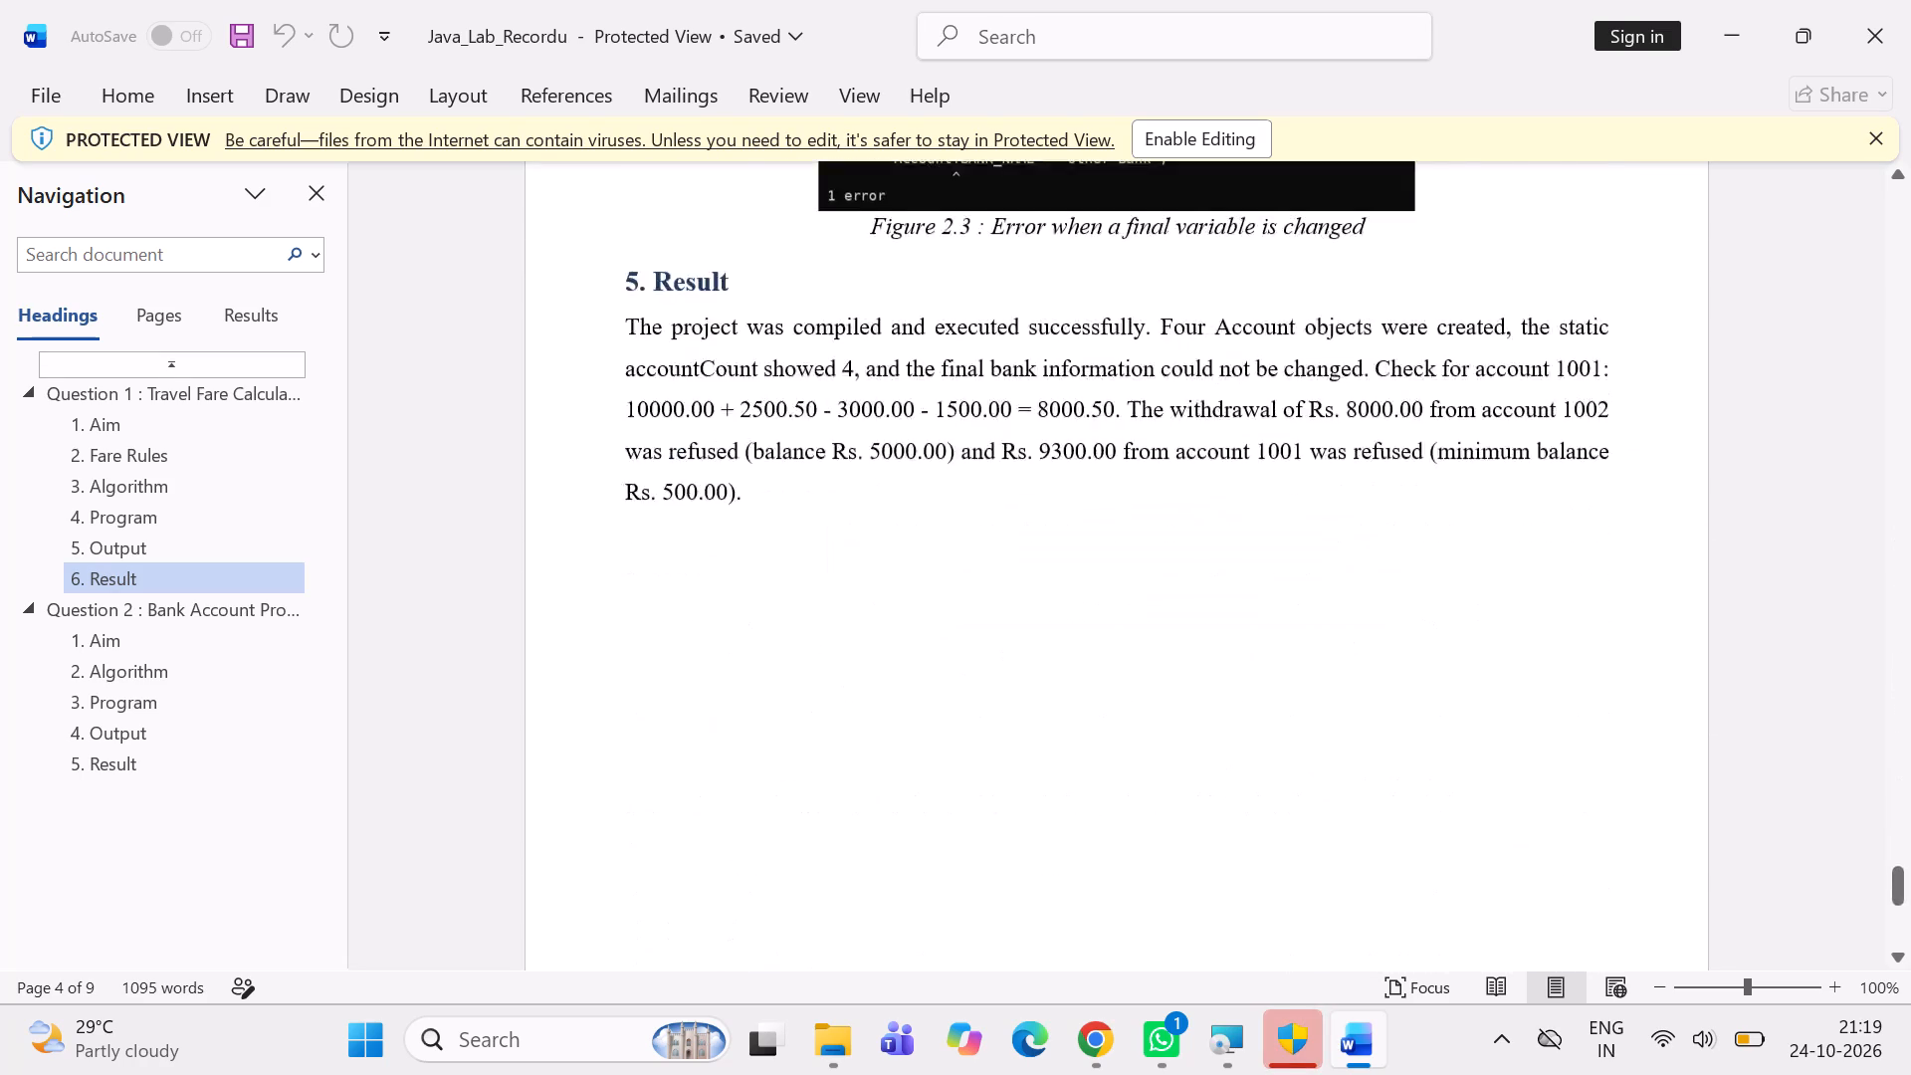
scroll(821, 551, "down", 7)
scroll(821, 551, "up", 5)
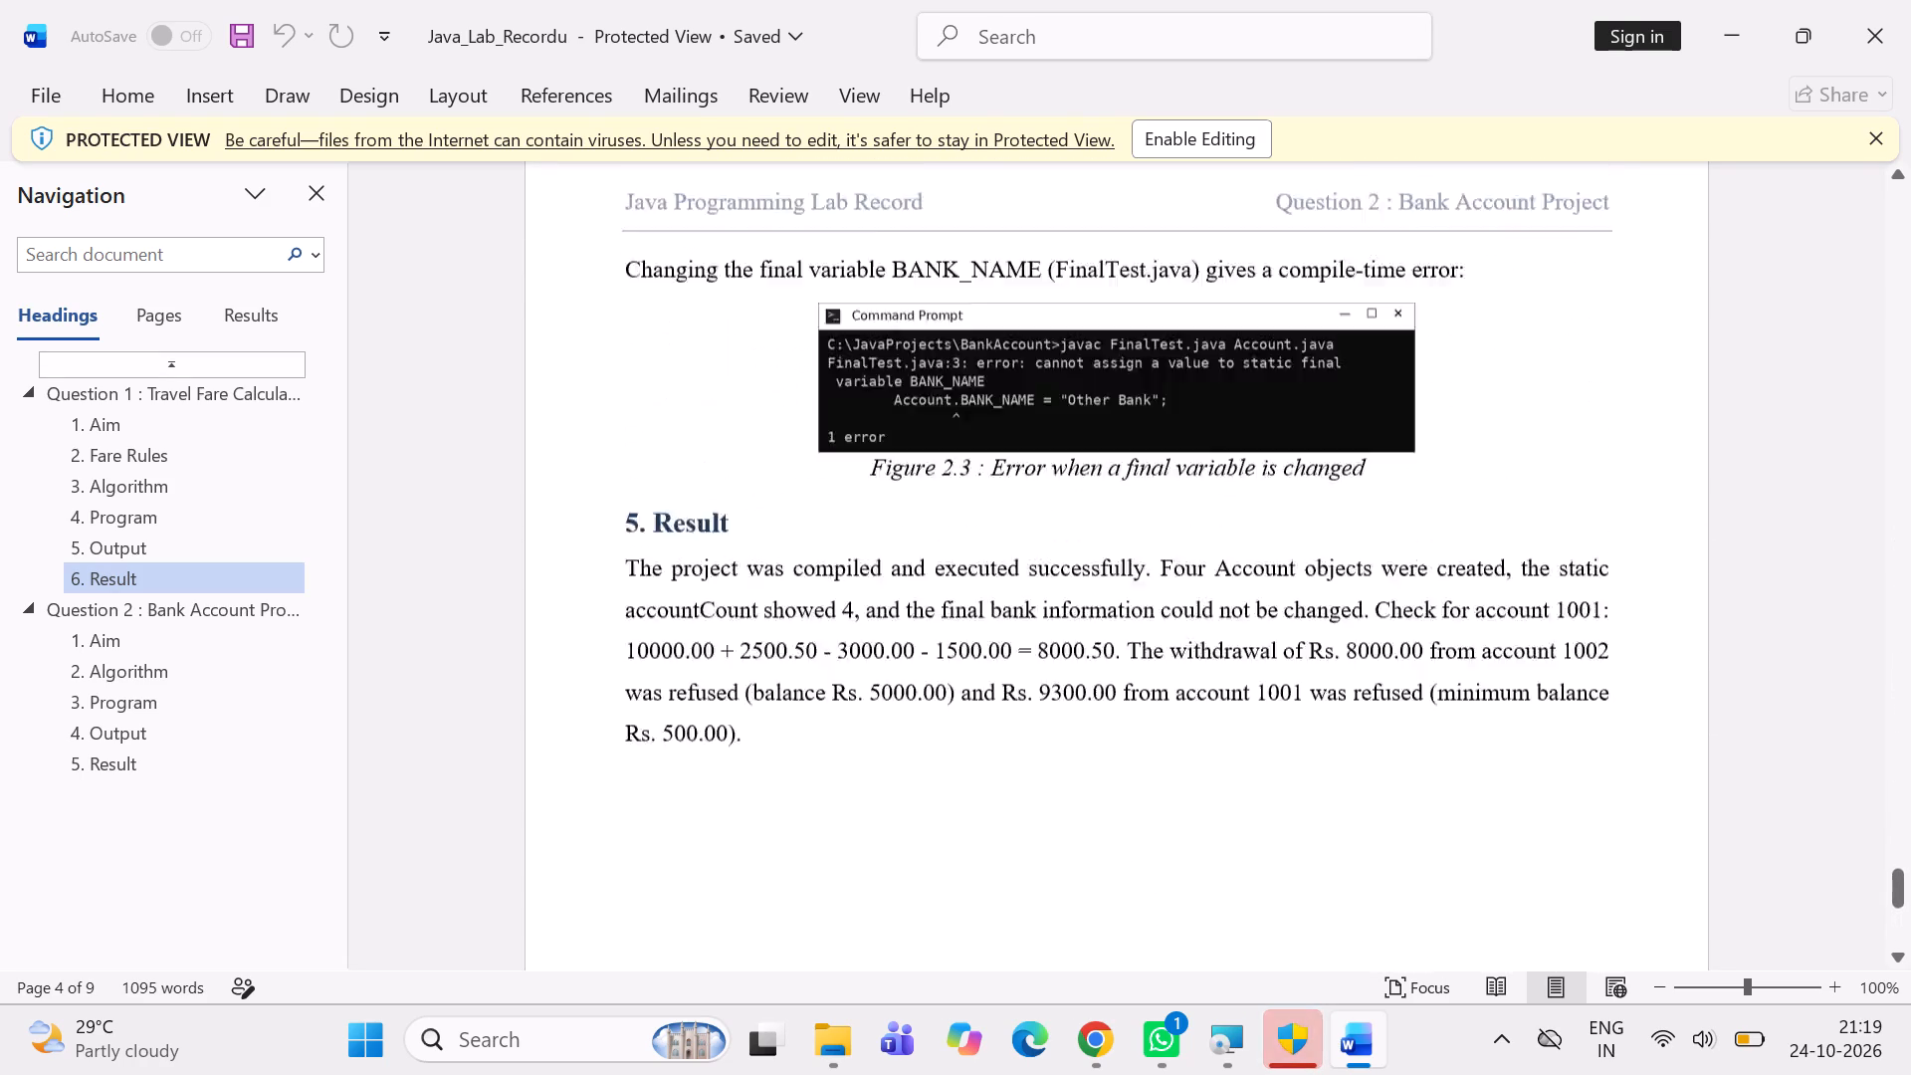
scroll(821, 551, "up", 6)
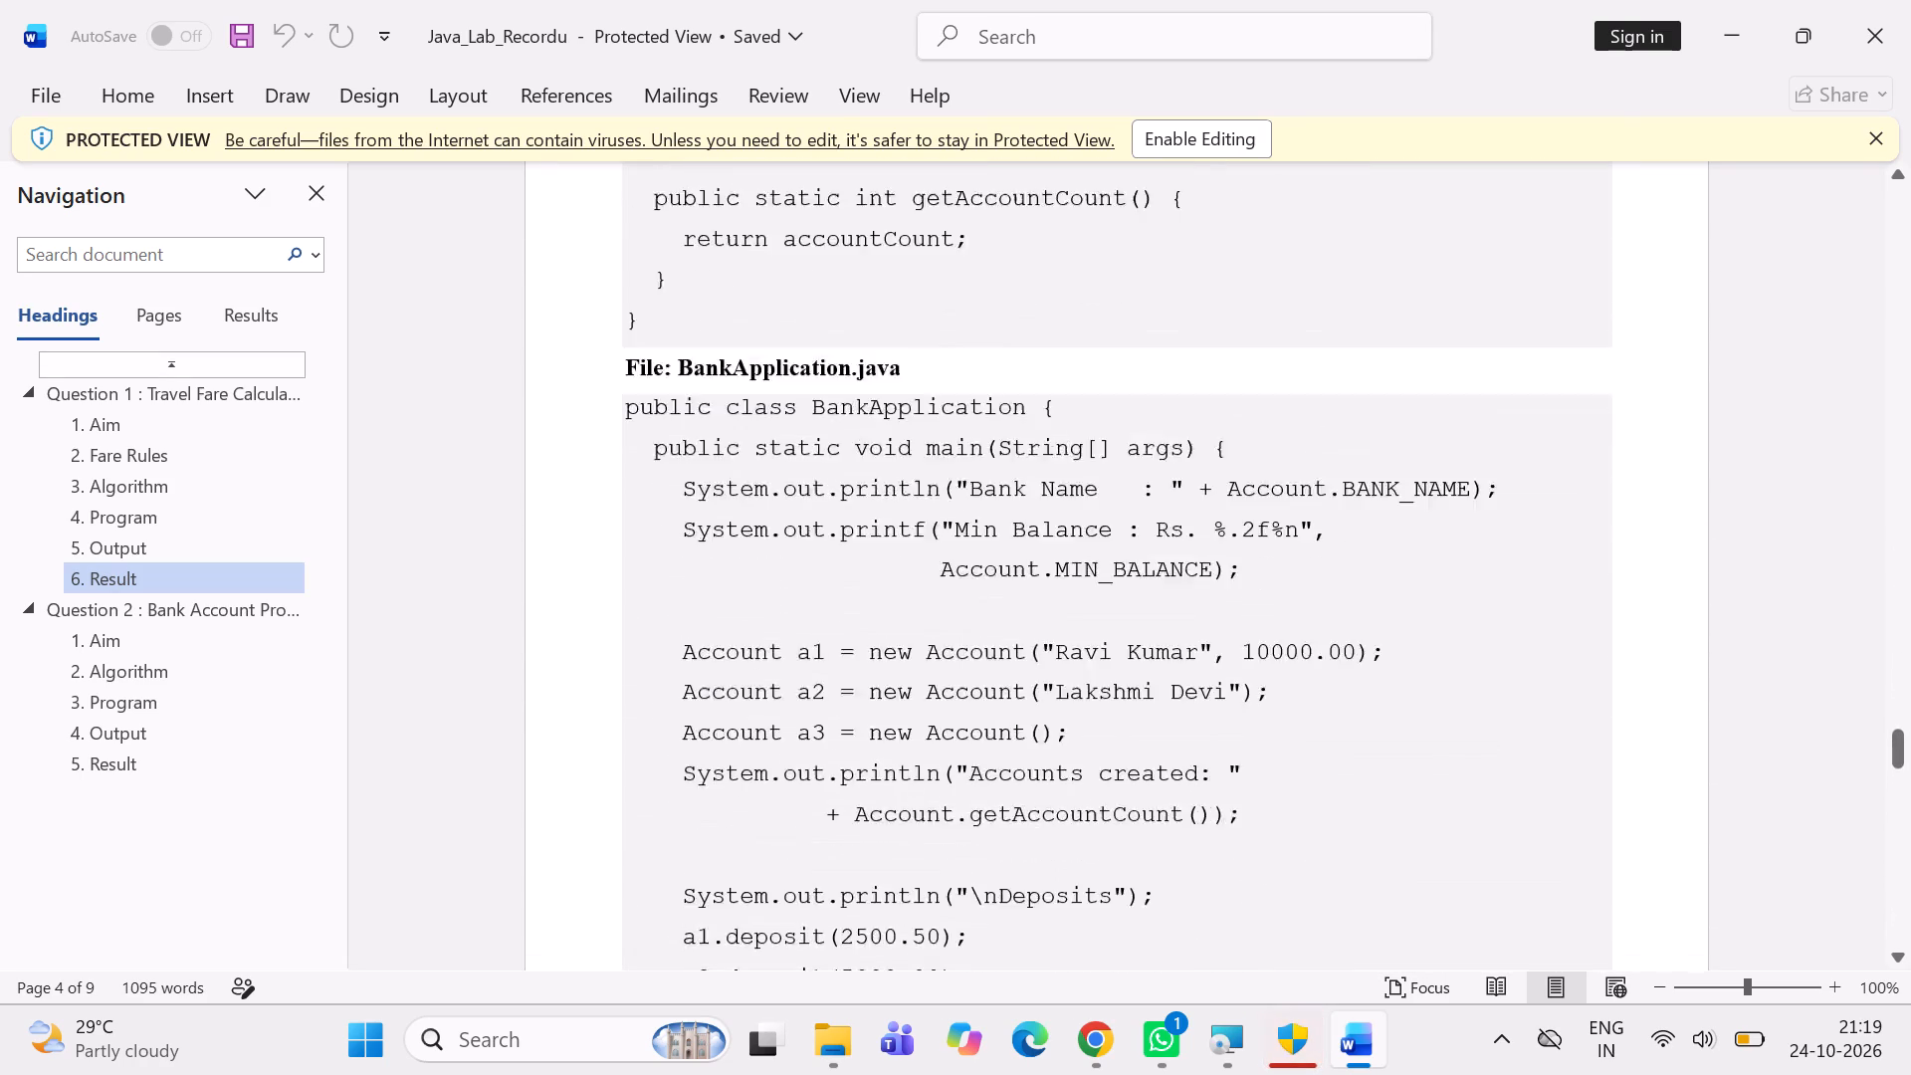
scroll(821, 551, "up", 4)
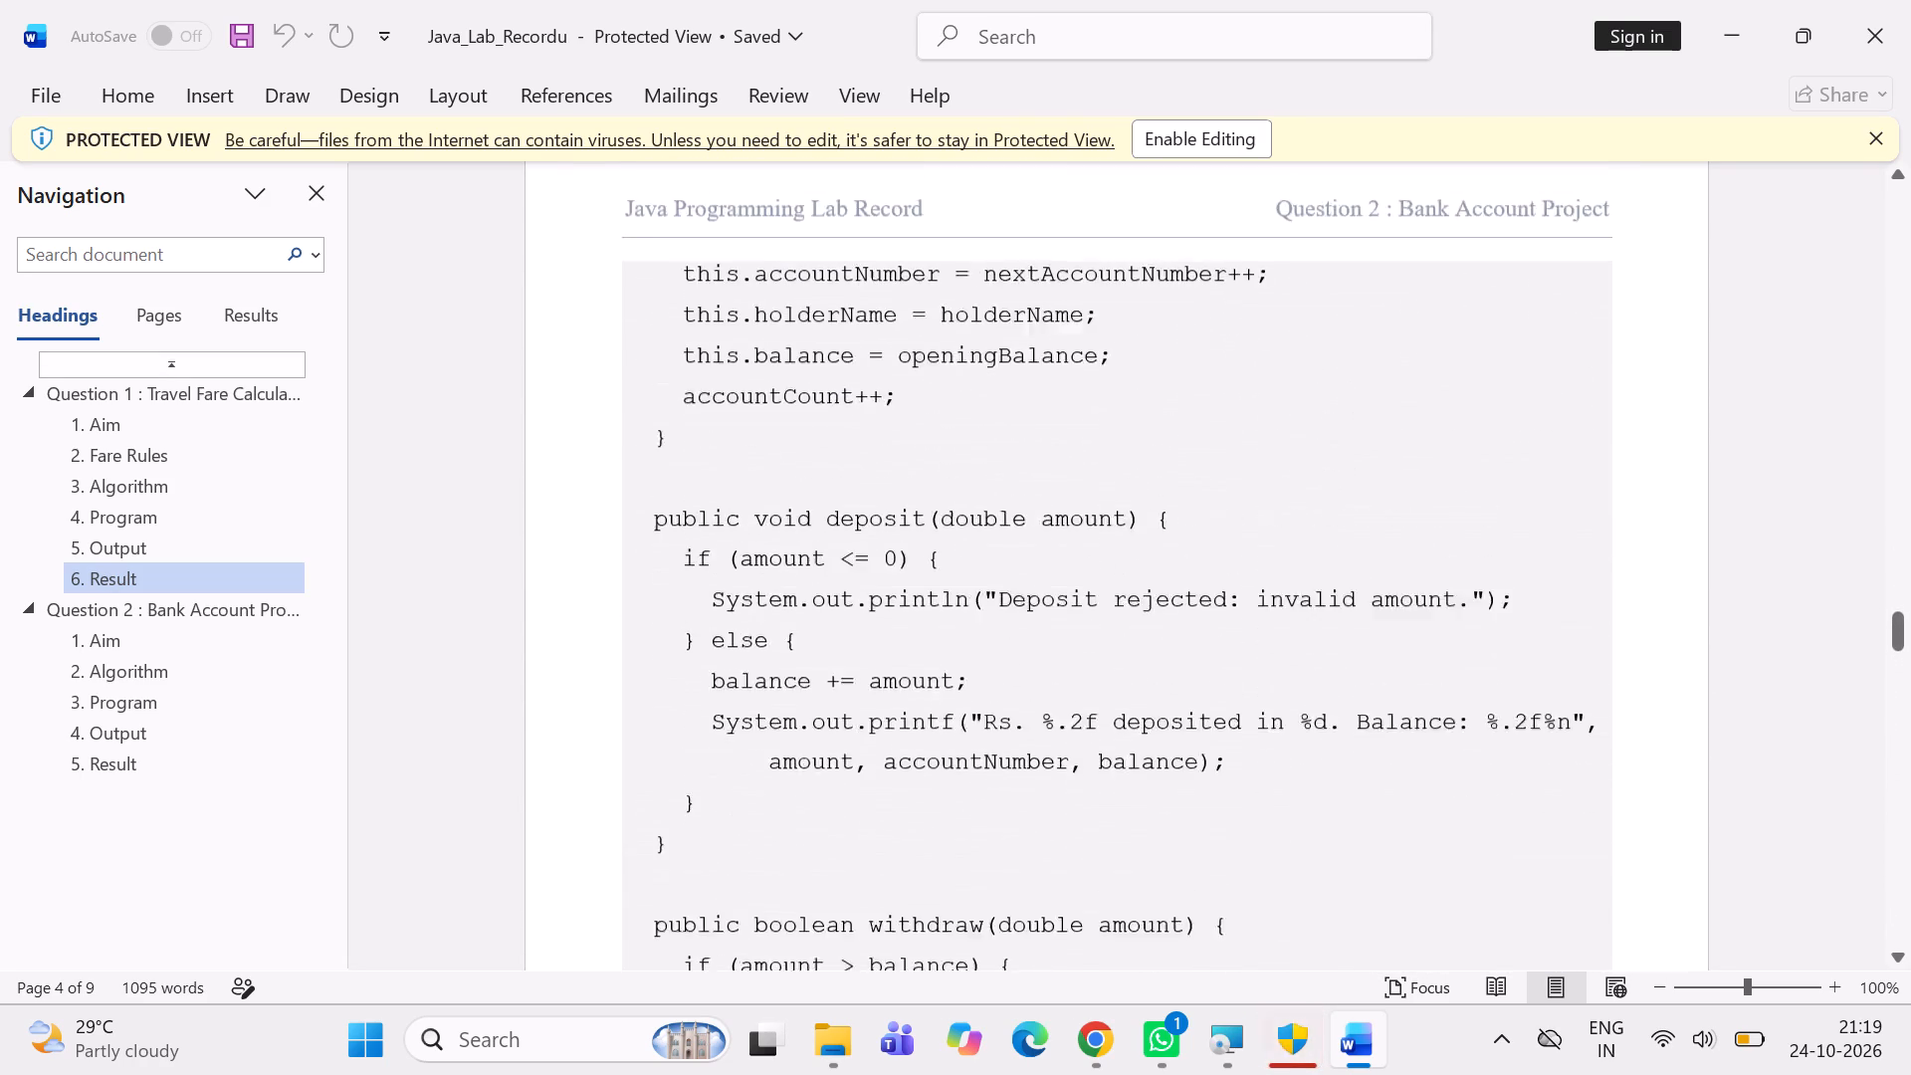
scroll(821, 551, "up", 5)
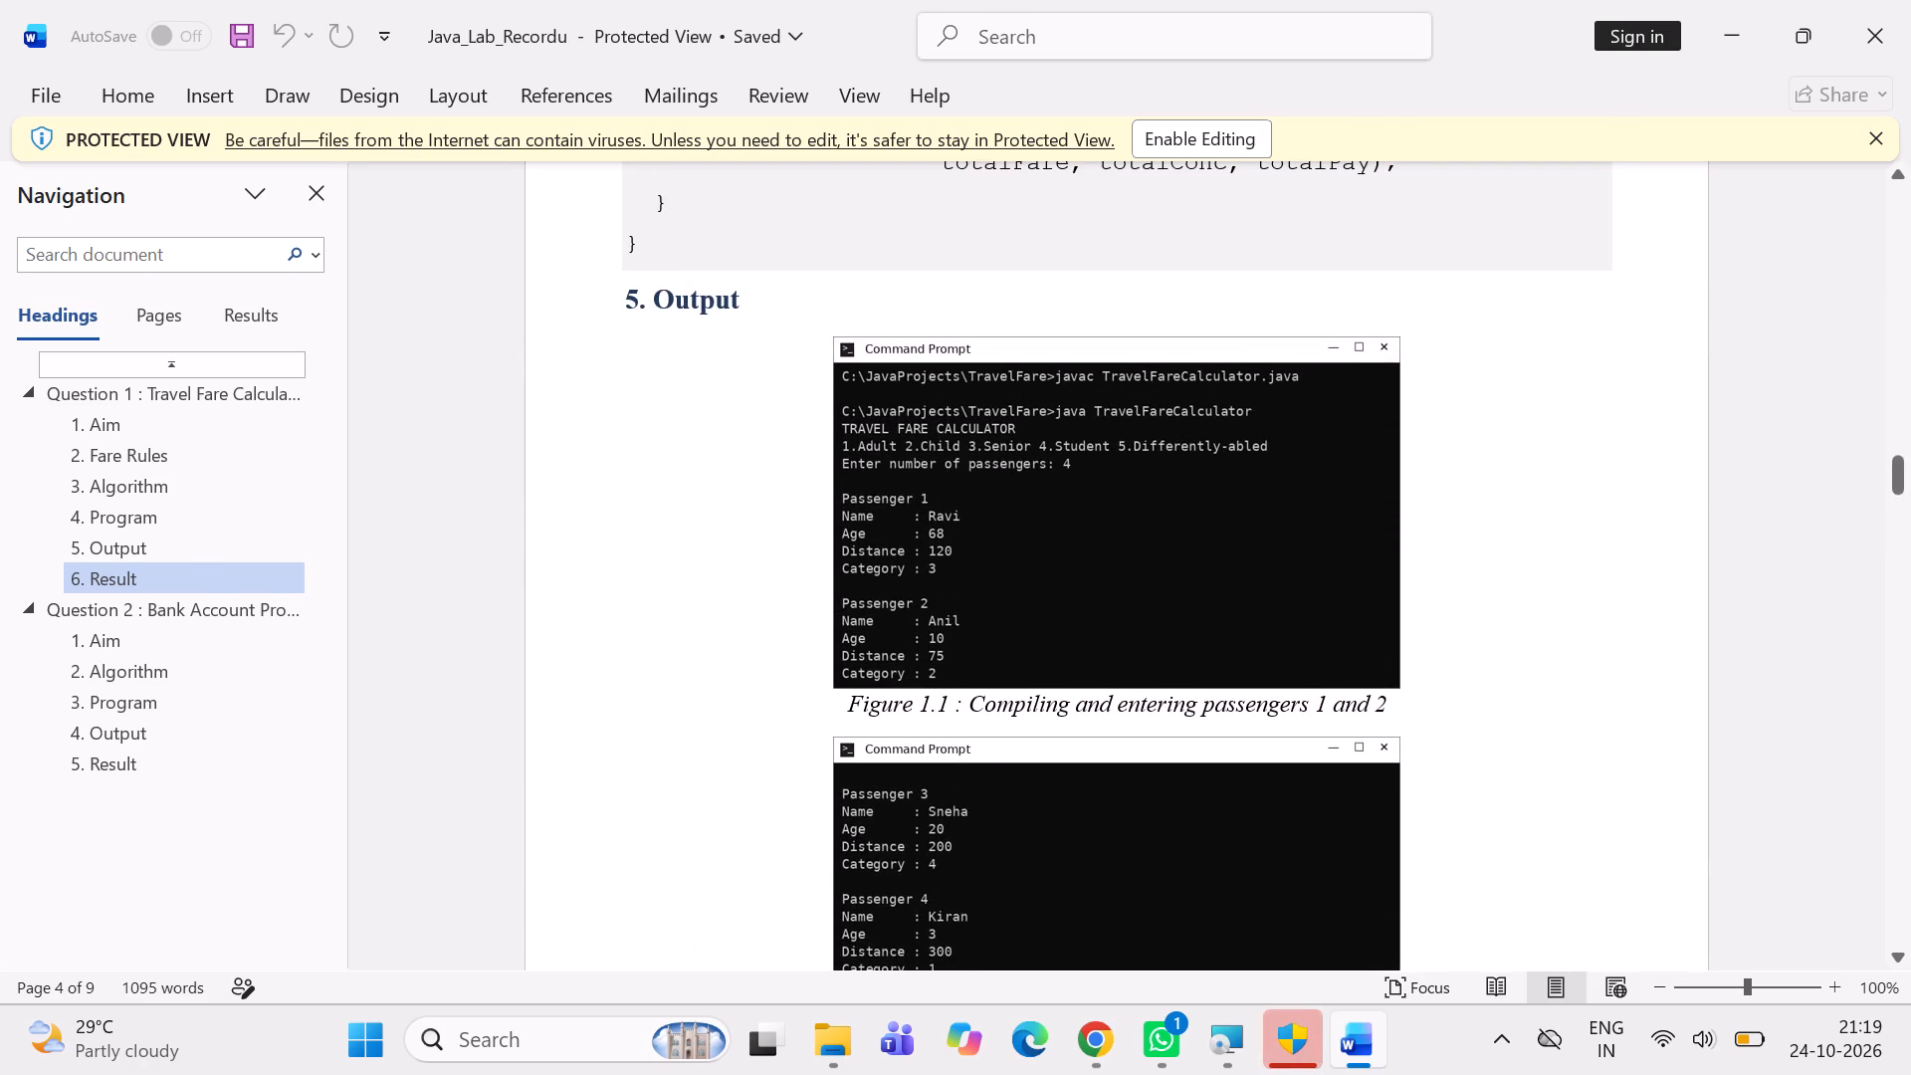
scroll(821, 551, "up", 1)
Enable editing for the protected Java_Lab_Recordu document.
left_click(1194, 147)
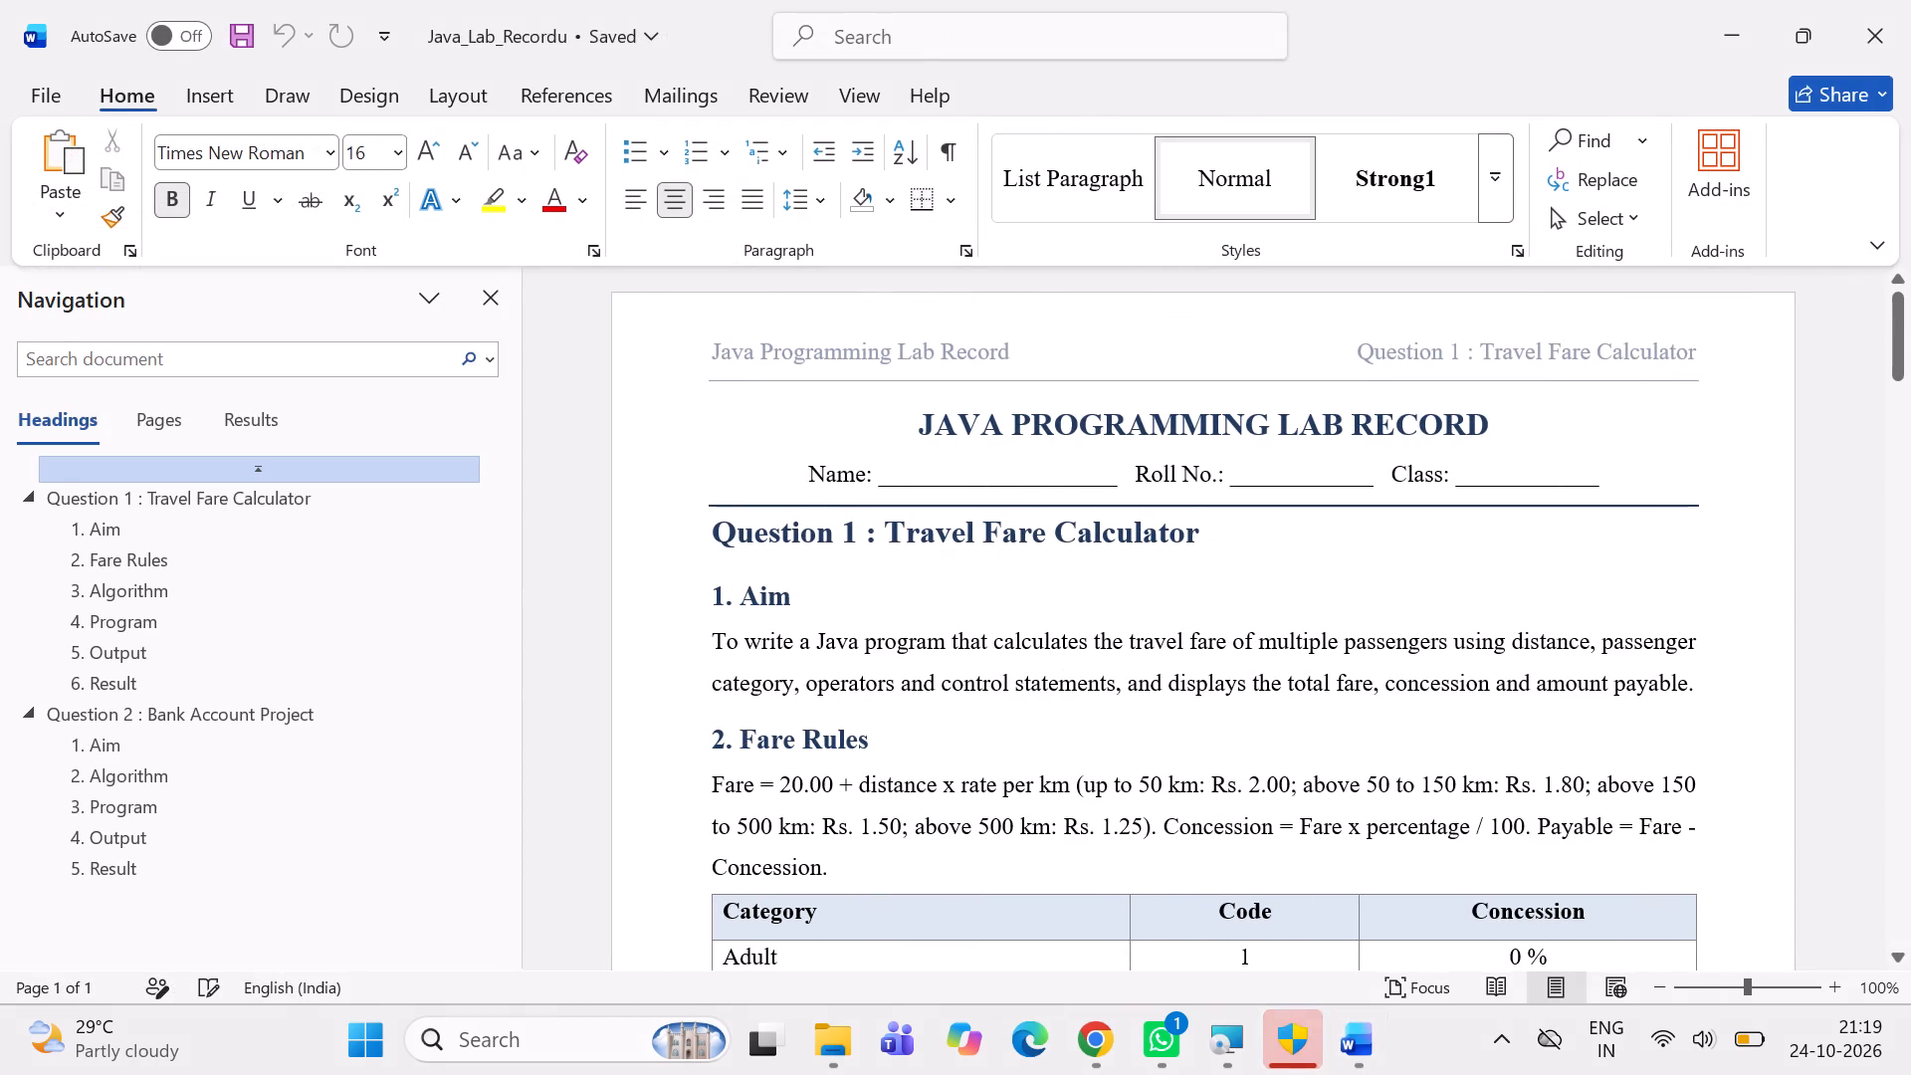
Delete the Name, Roll No. and Class line beneath the title on the first page.
left_click(1714, 508)
key("BackSpace")
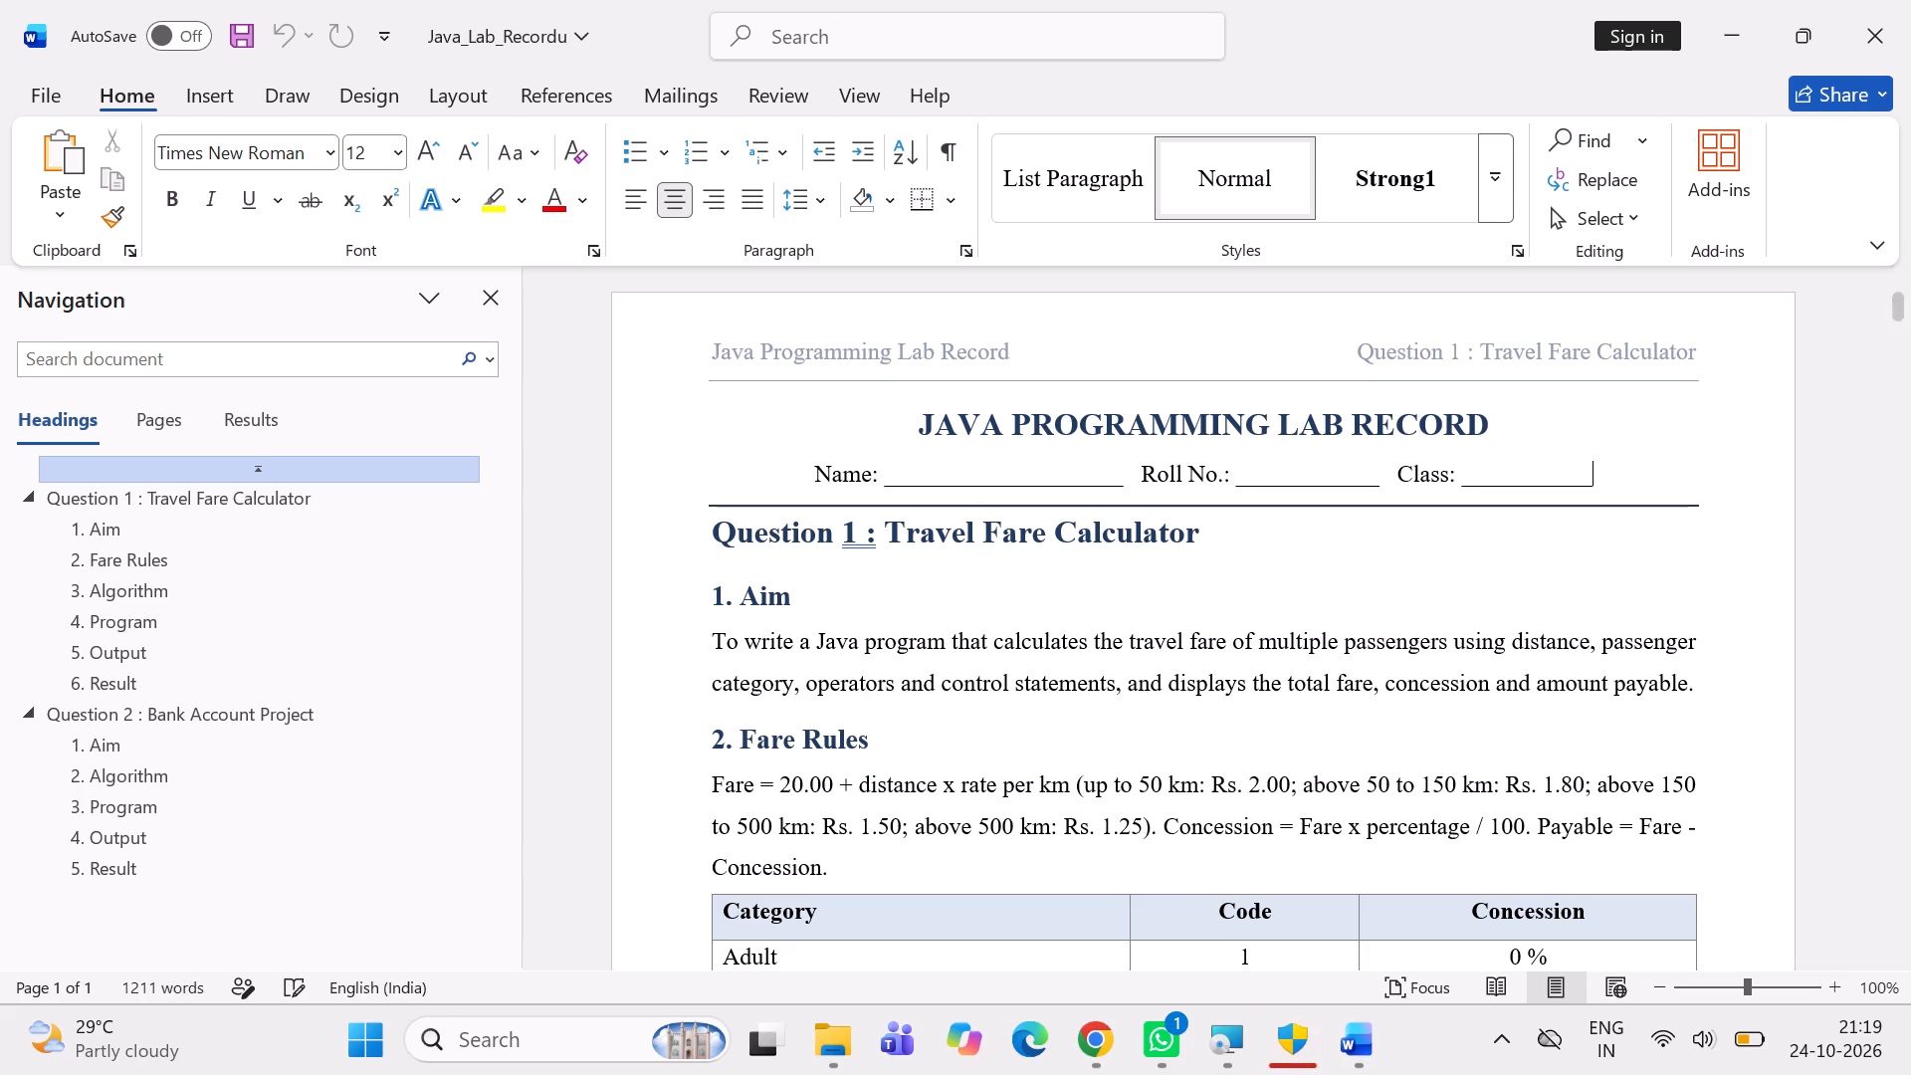
key("BackSpace")
key("BackSpace")
key("BackSpace")
key("BackSpace")
key("BackSpace")
key("BackSpace")
key("BackSpace")
key("BackSpace")
key("BackSpace")
key("BackSpace")
key("BackSpace")
key("BackSpace")
key("BackSpace")
key("BackSpace")
key("BackSpace")
Replace "LAB RECORD" in the document title so that it reads "JAVA PROGRAMMING ASSIGNMENT".
key("BackSpace")
key("BackSpace")
key("BackSpace")
key("BackSpace")
key("BackSpace")
key("BackSpace")
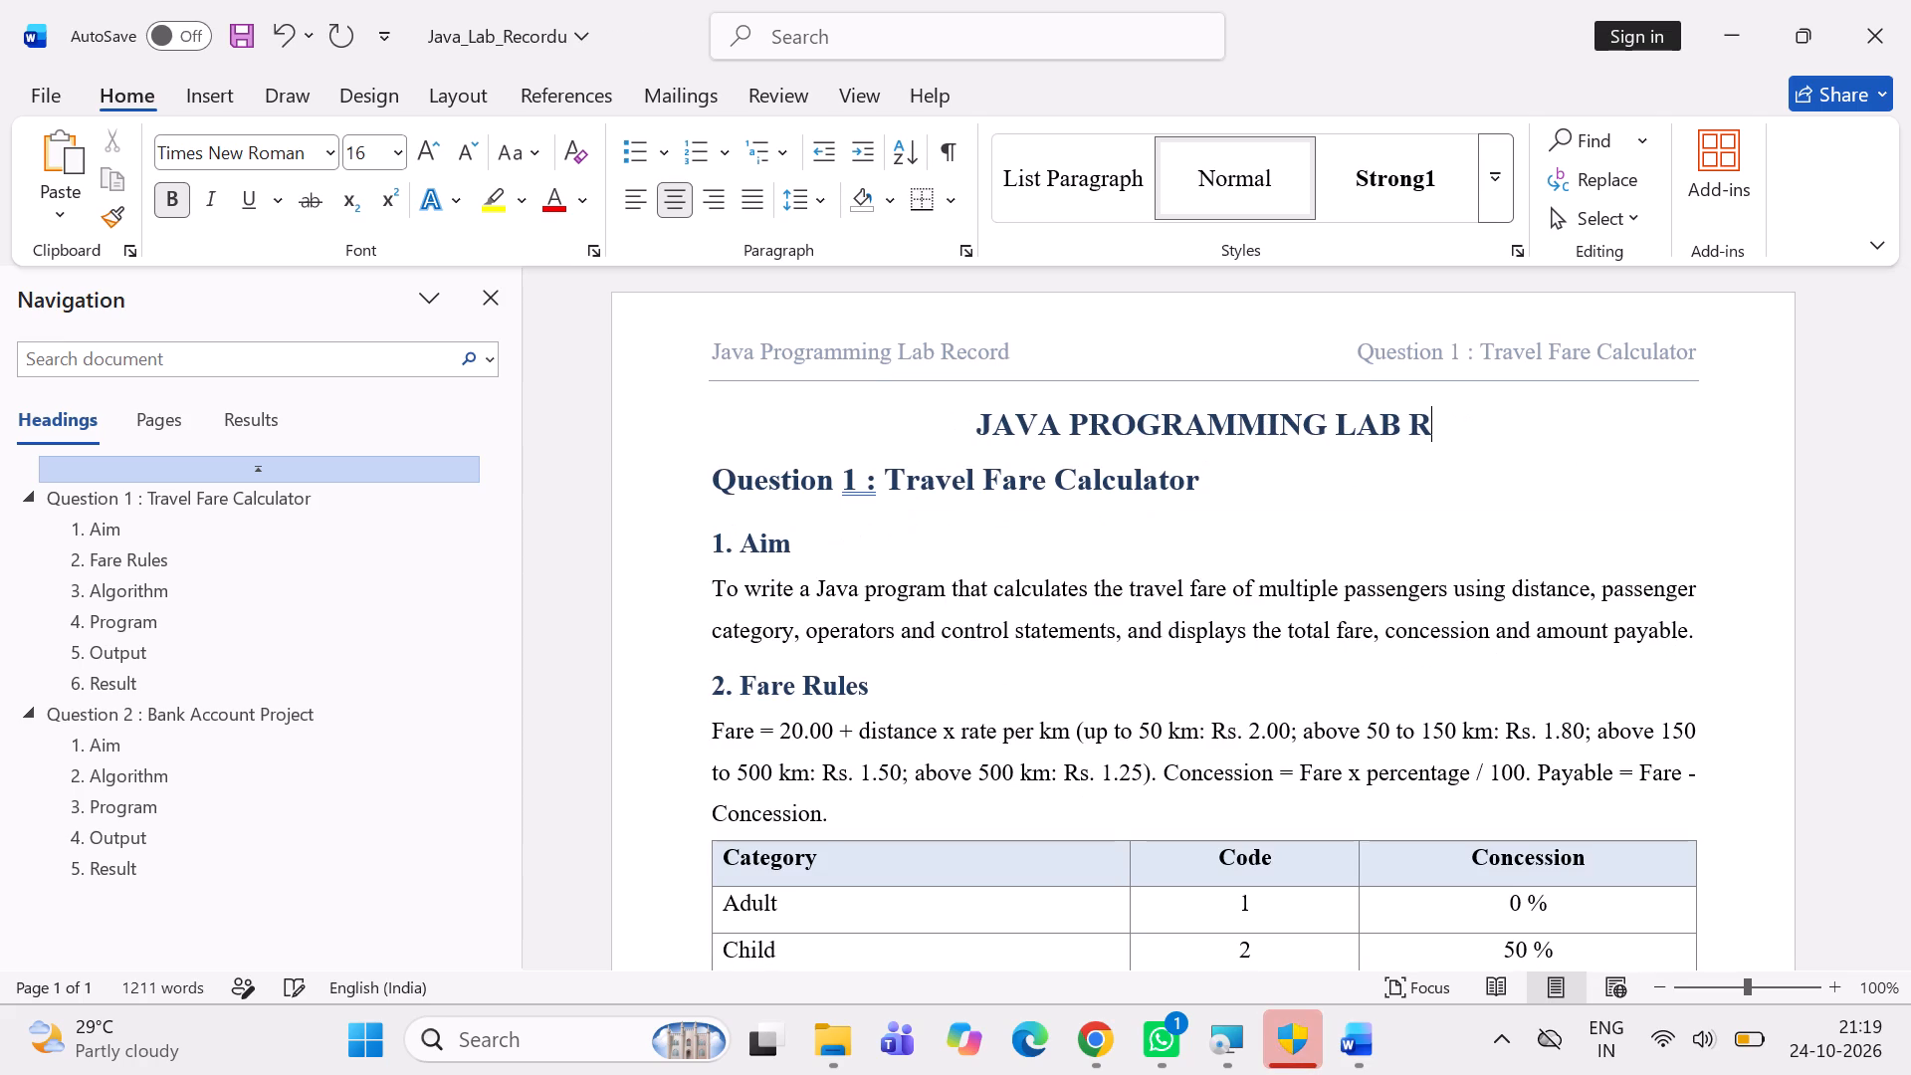
key("BackSpace")
key("BackSpace")
key("BackSpace")
key("BackSpace")
key("BackSpace")
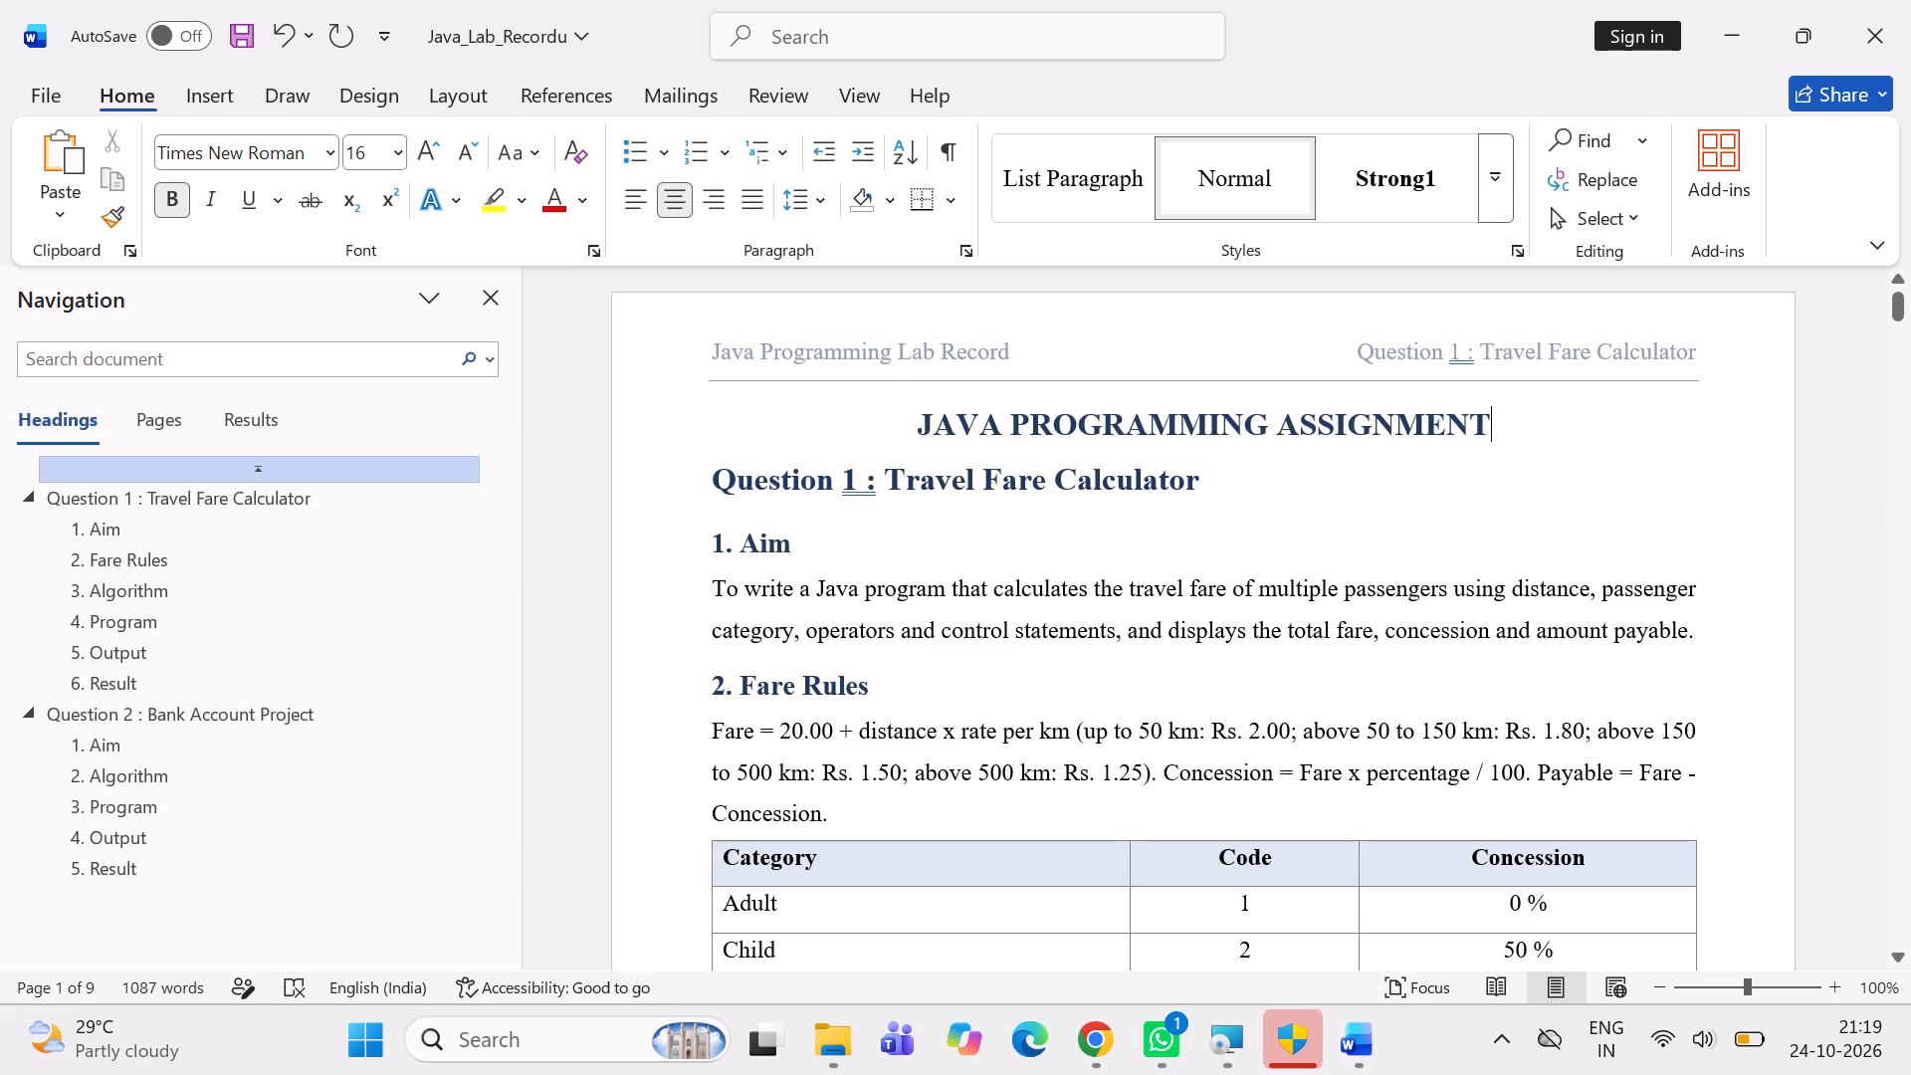
Change "Lab Record" in the page header so that the header text reads "Java Programming Assignment".
left_click(1720, 350)
triple_click(964, 368)
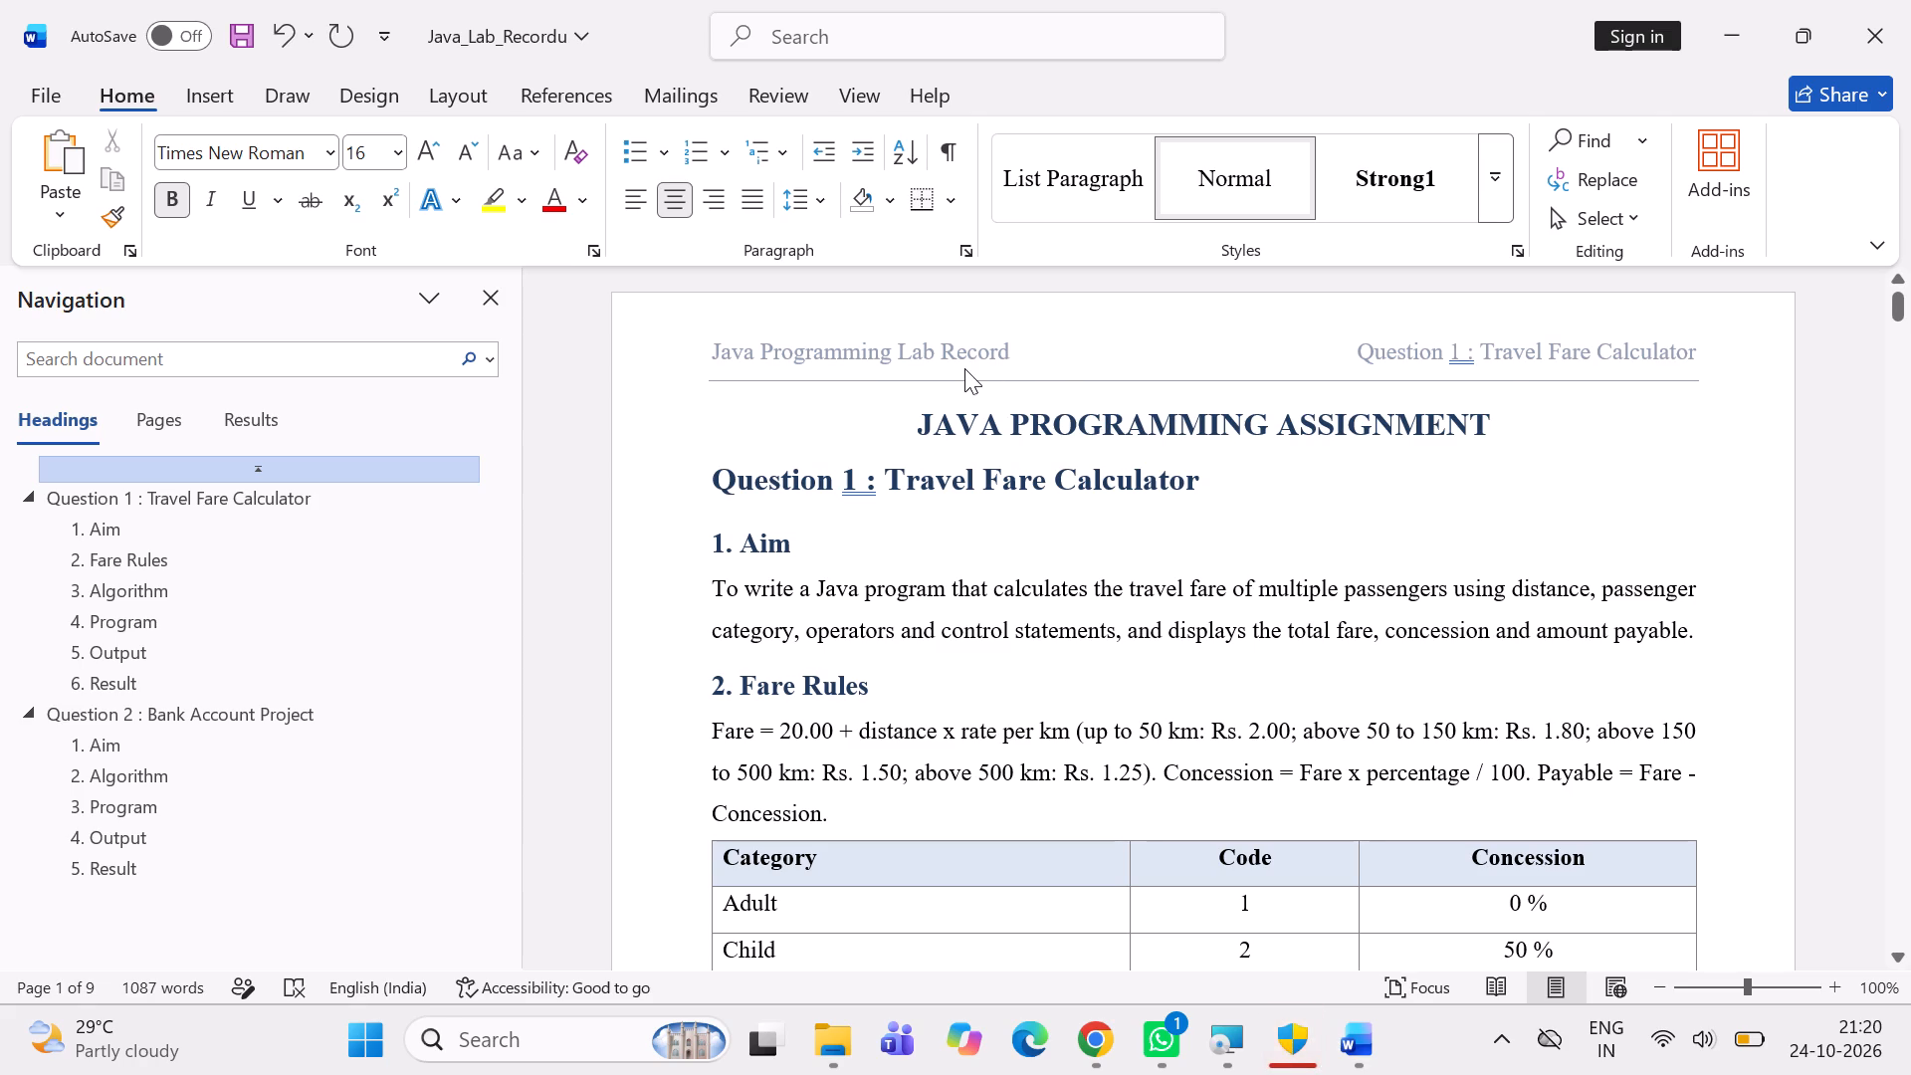
left_click(1031, 354)
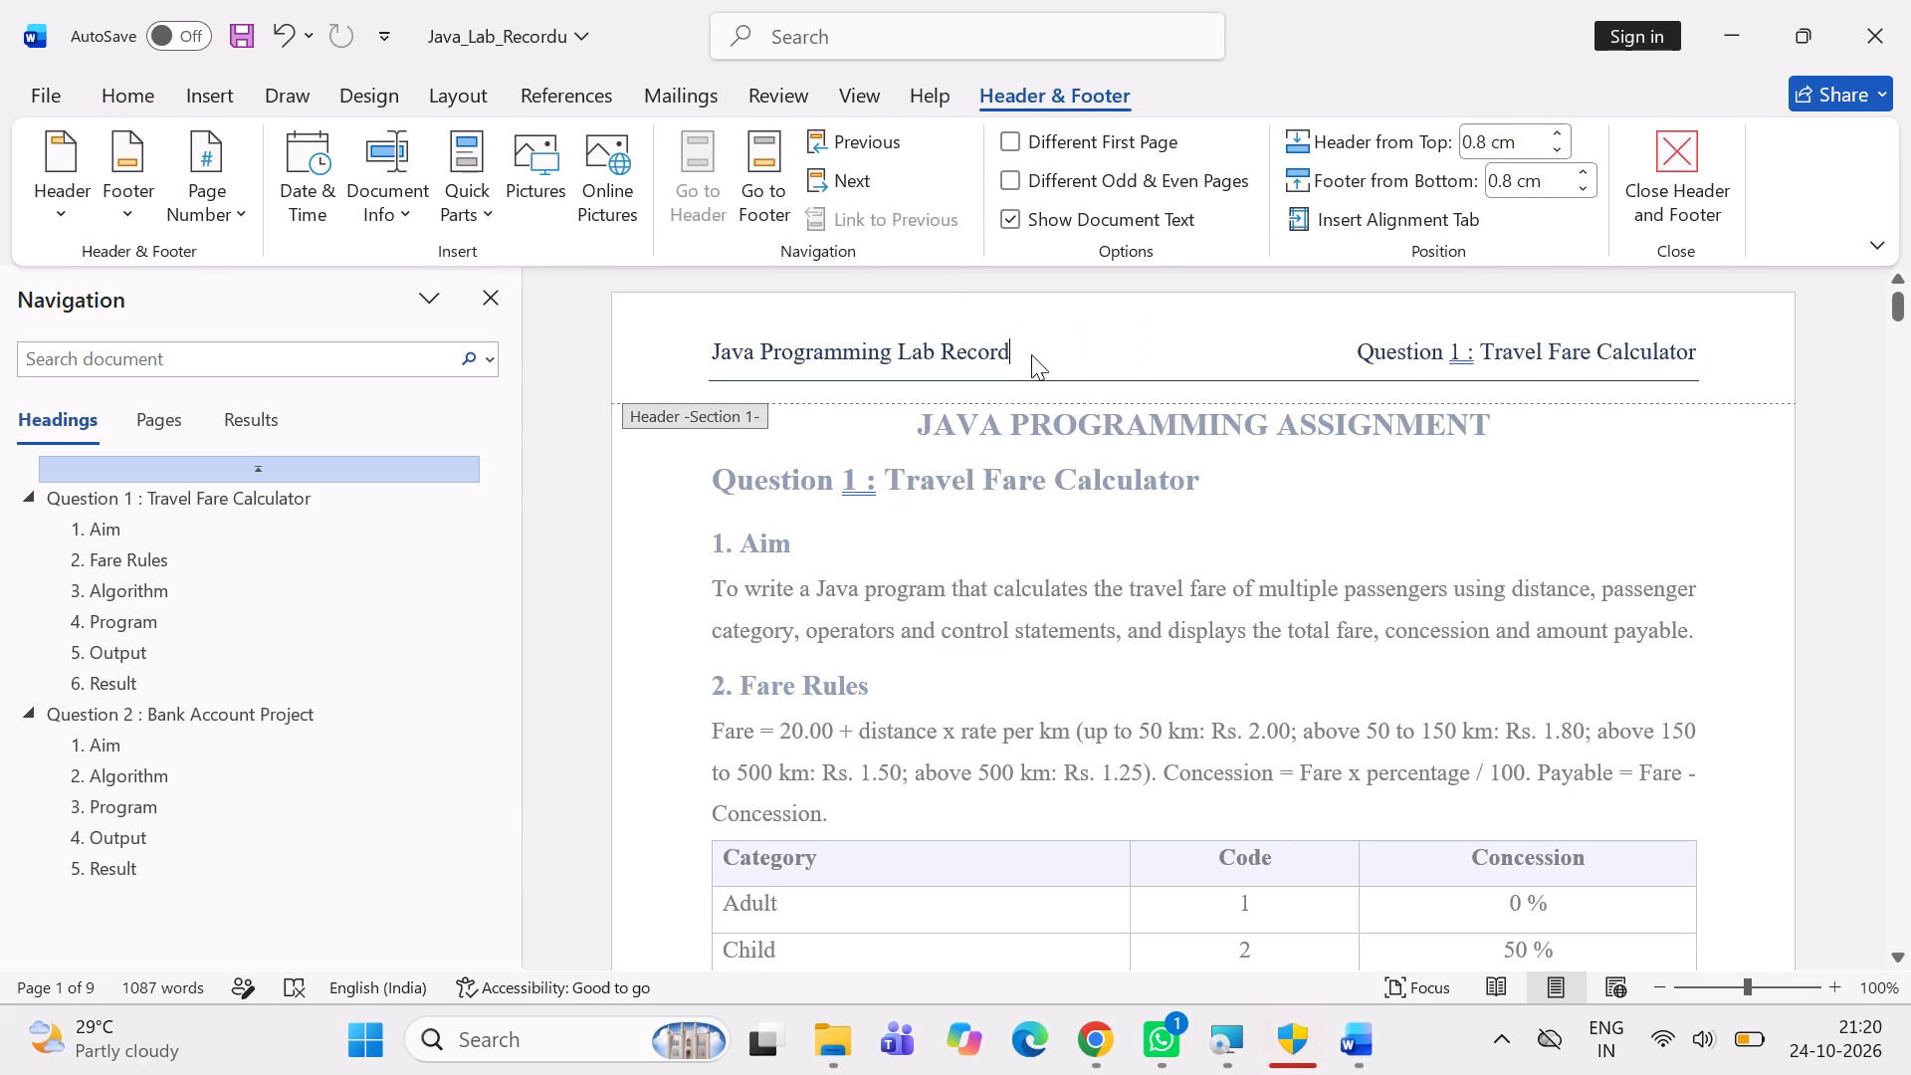
key("BackSpace")
key("BackSpace")
key("BackSpace")
key("BackSpace")
key("BackSpace")
key("BackSpace")
key("BackSpace")
key("BackSpace")
key("BackSpace")
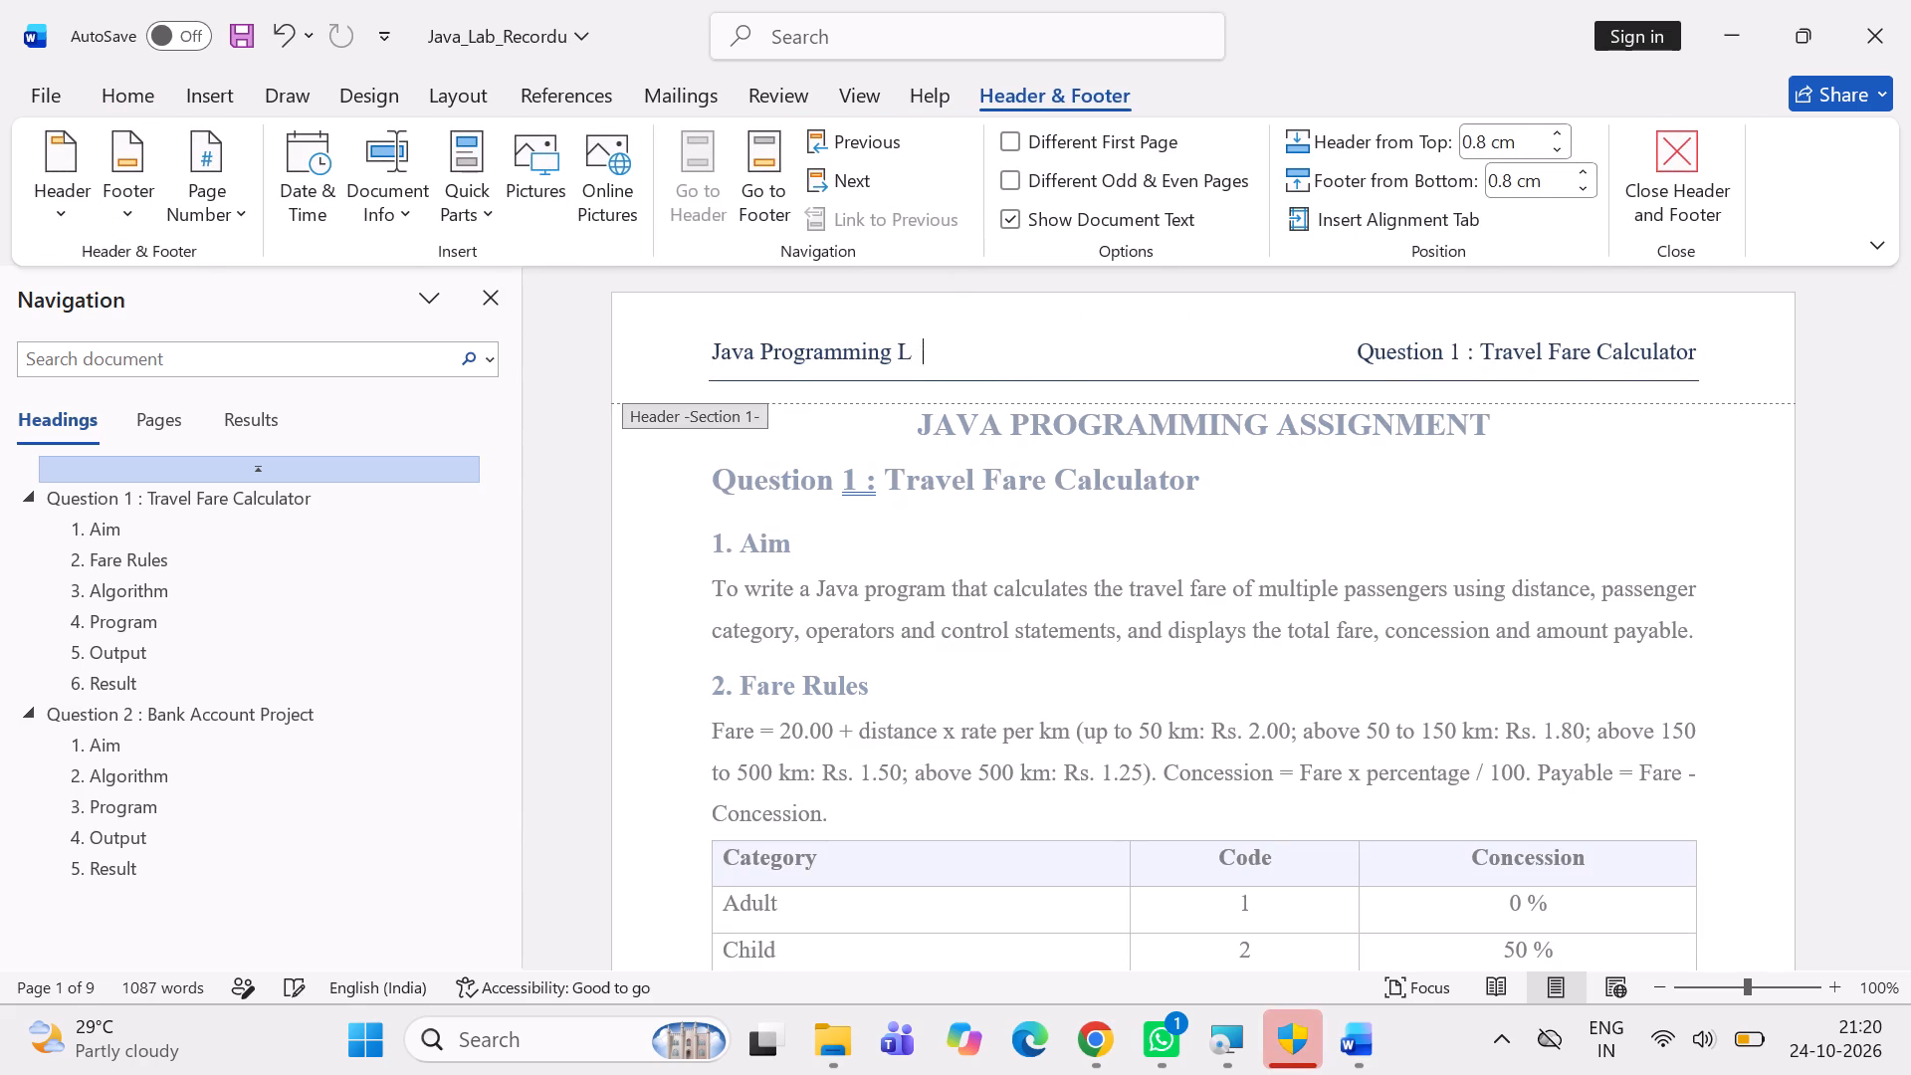
key("BackSpace")
key("BackSpace")
key("space")
type("A")
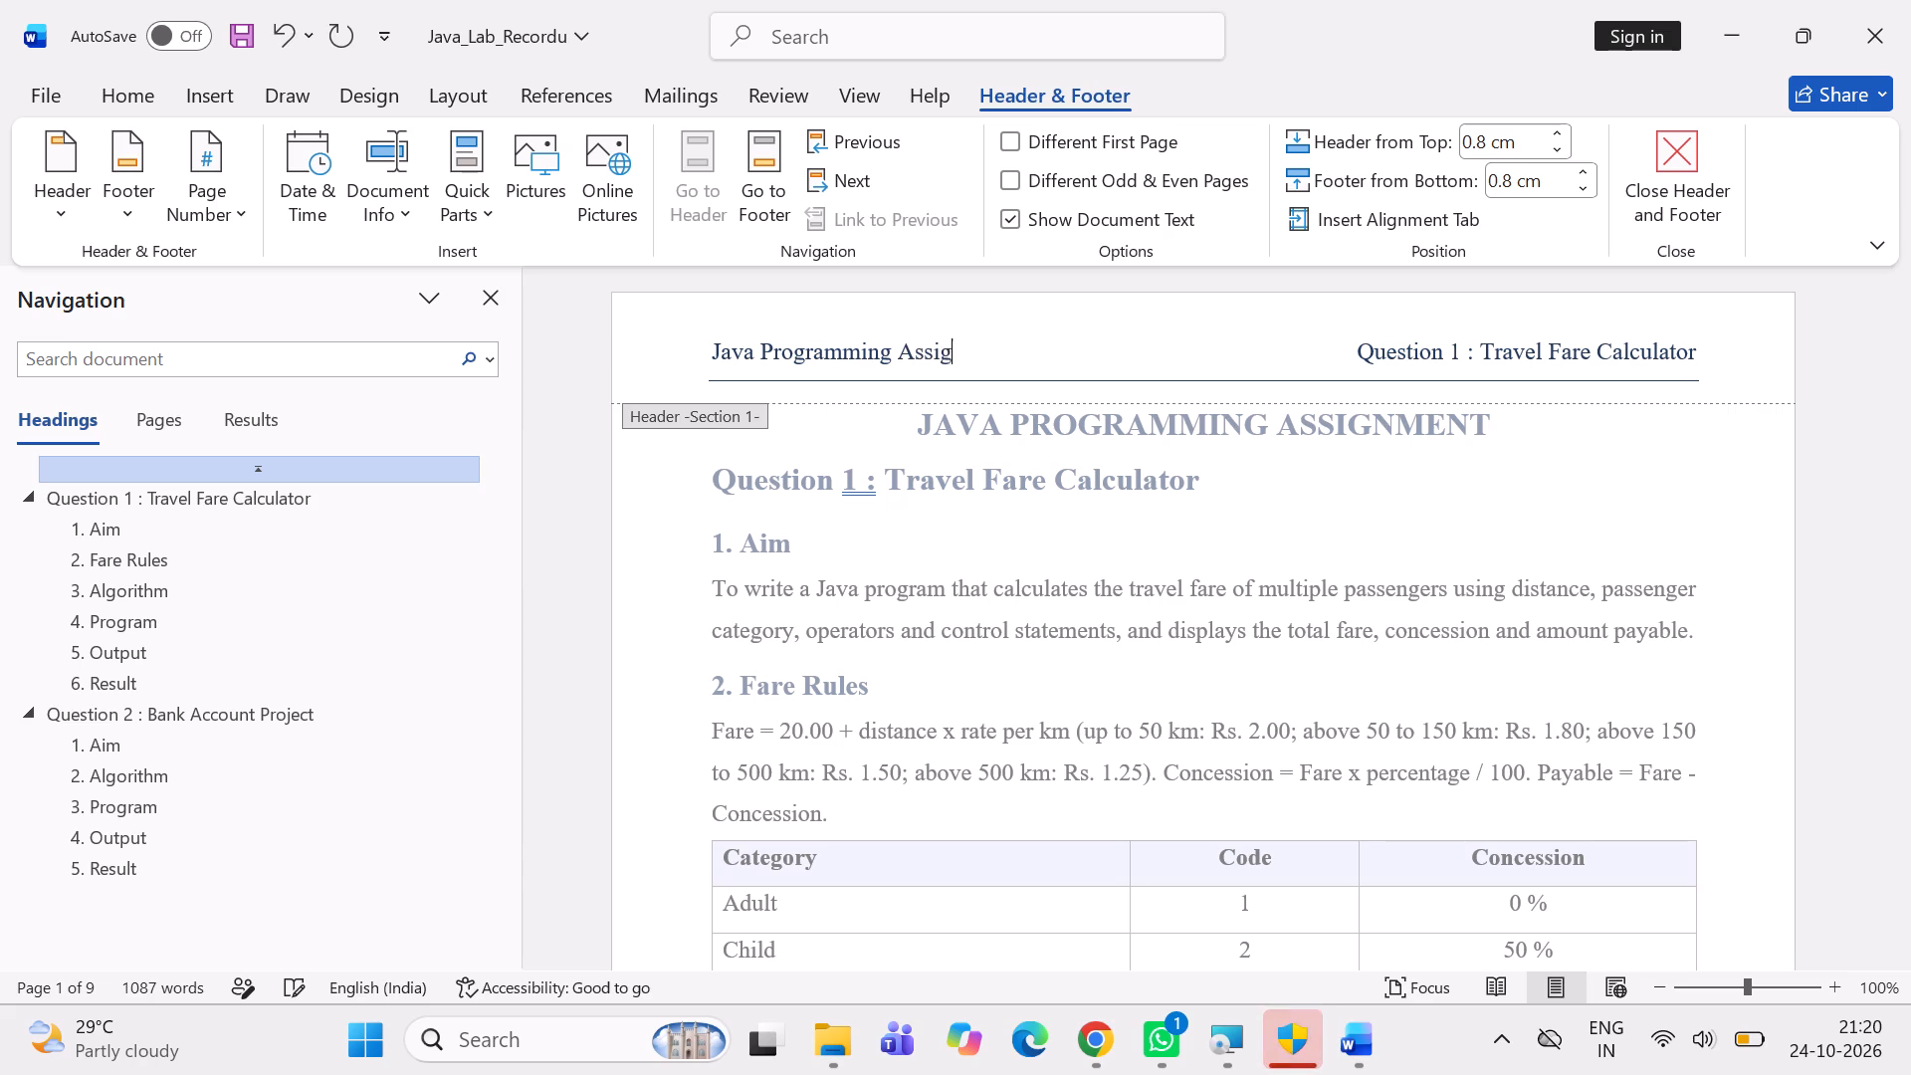
type("ent")
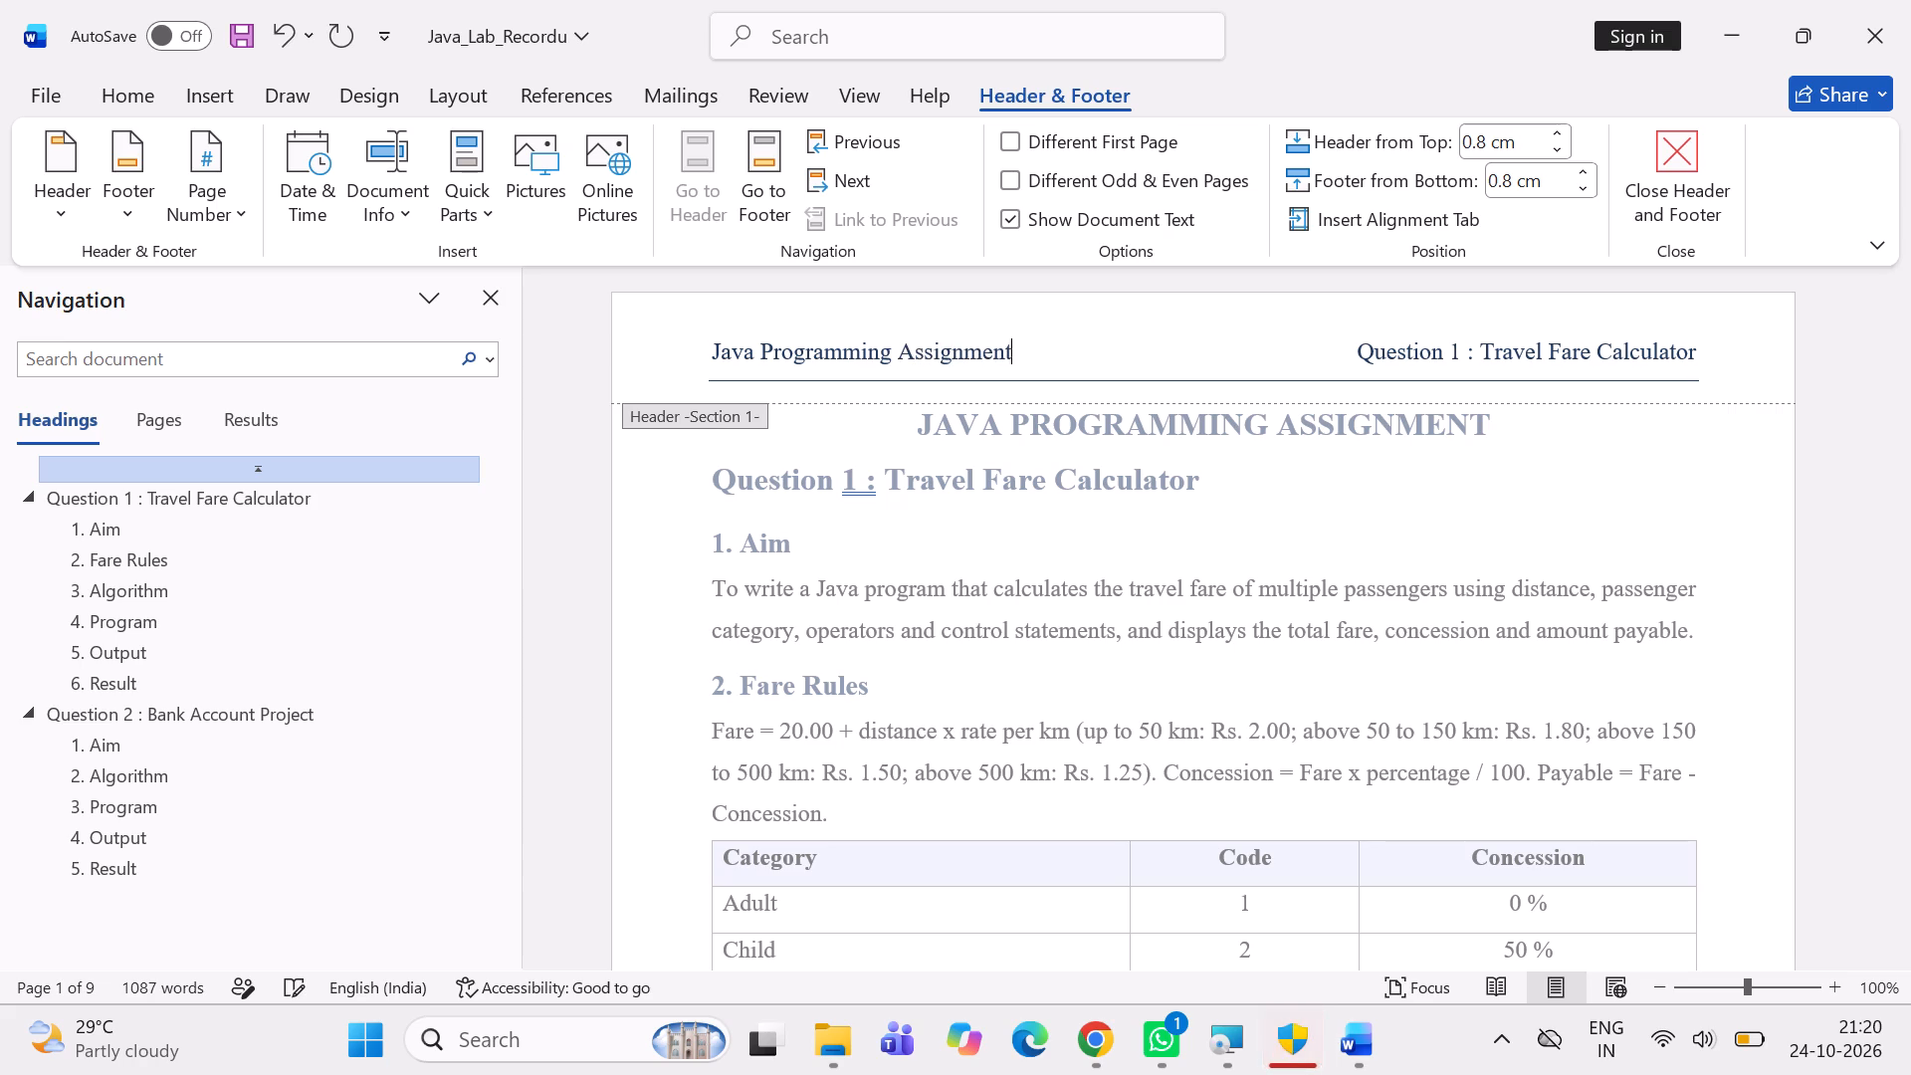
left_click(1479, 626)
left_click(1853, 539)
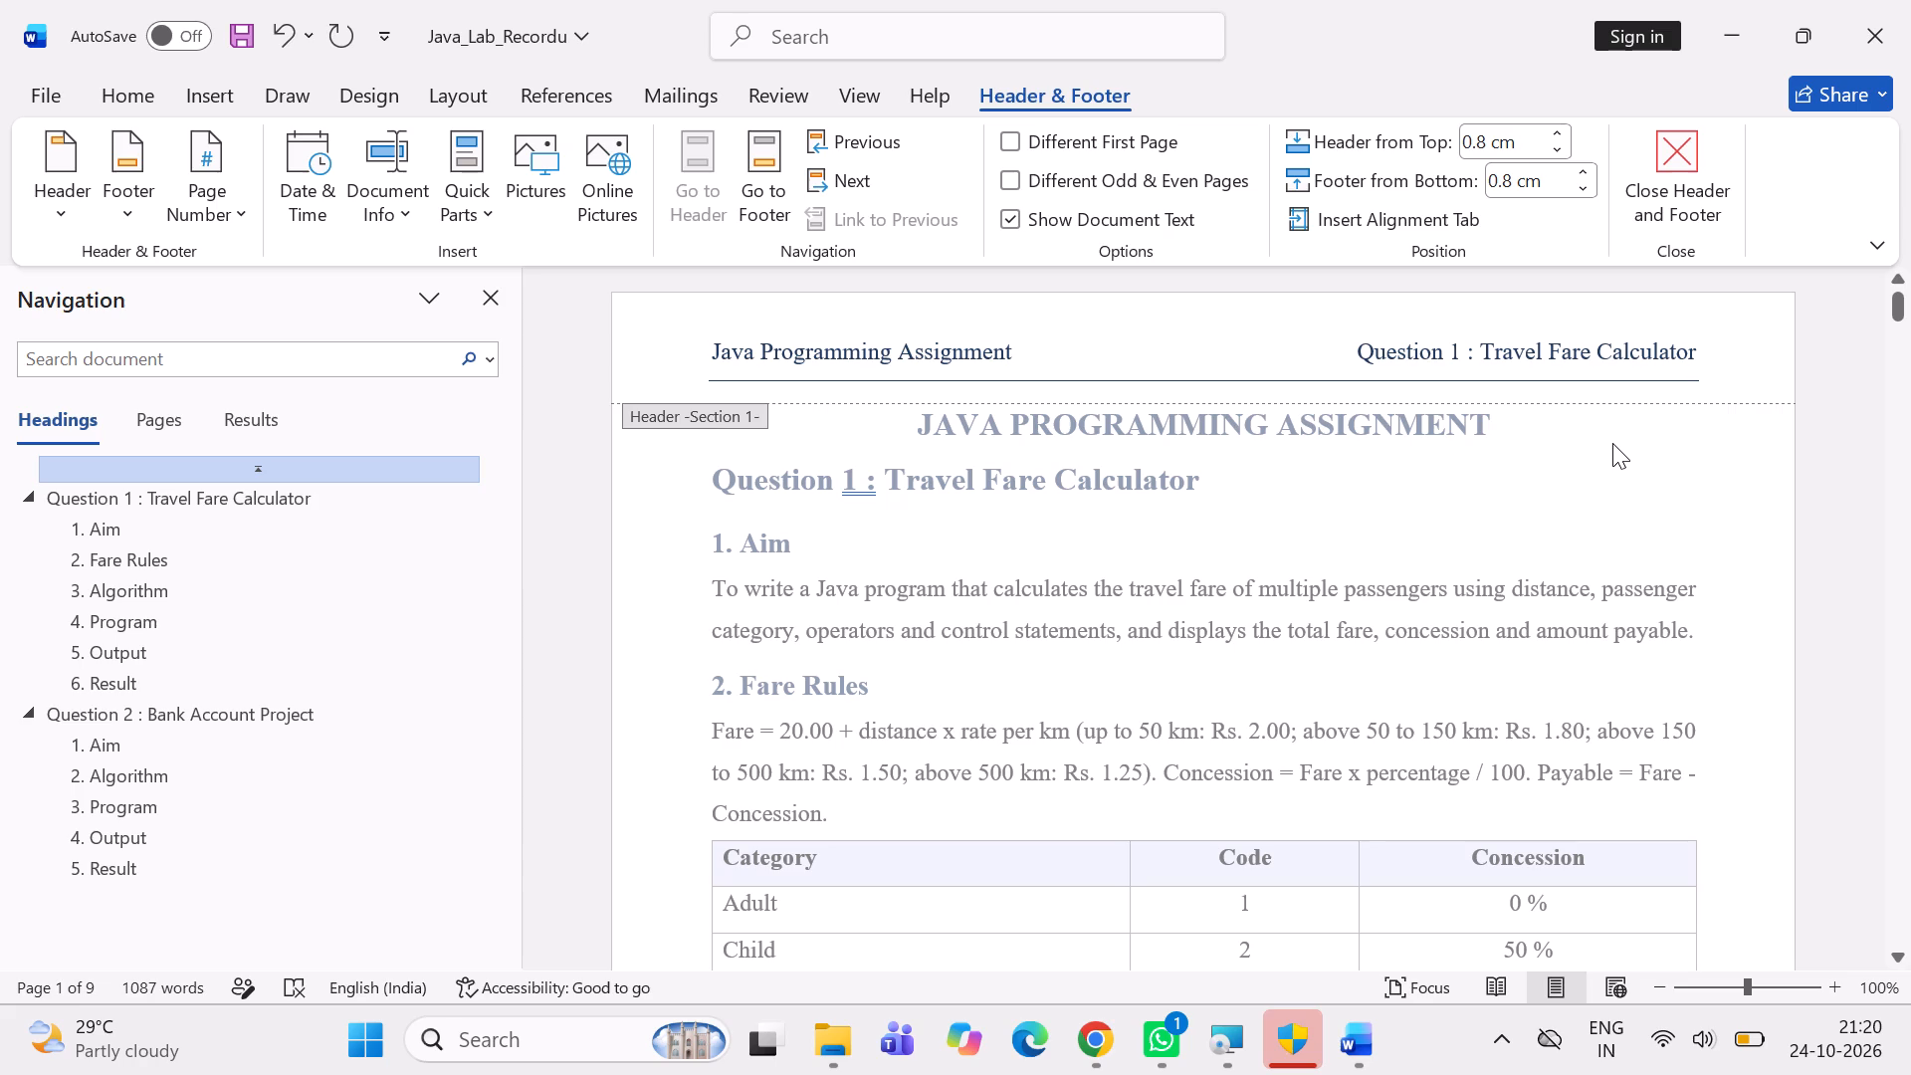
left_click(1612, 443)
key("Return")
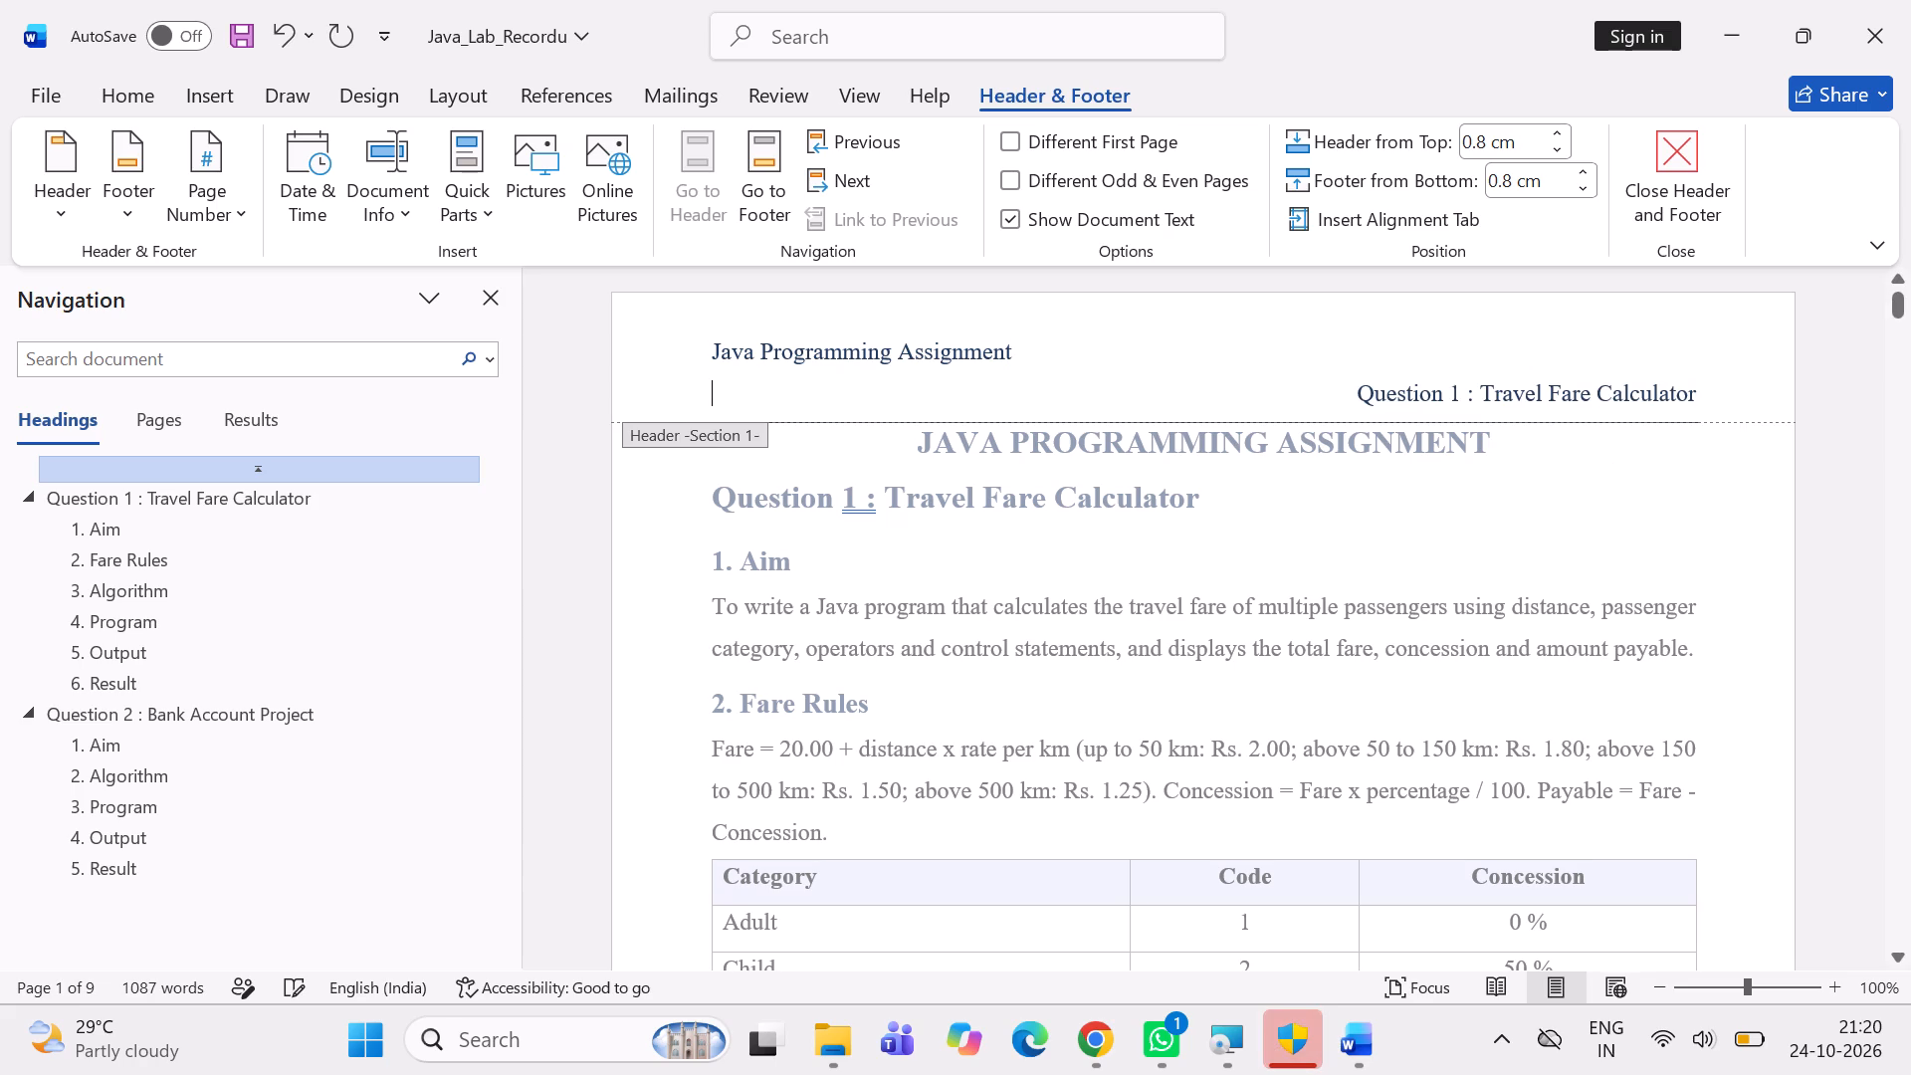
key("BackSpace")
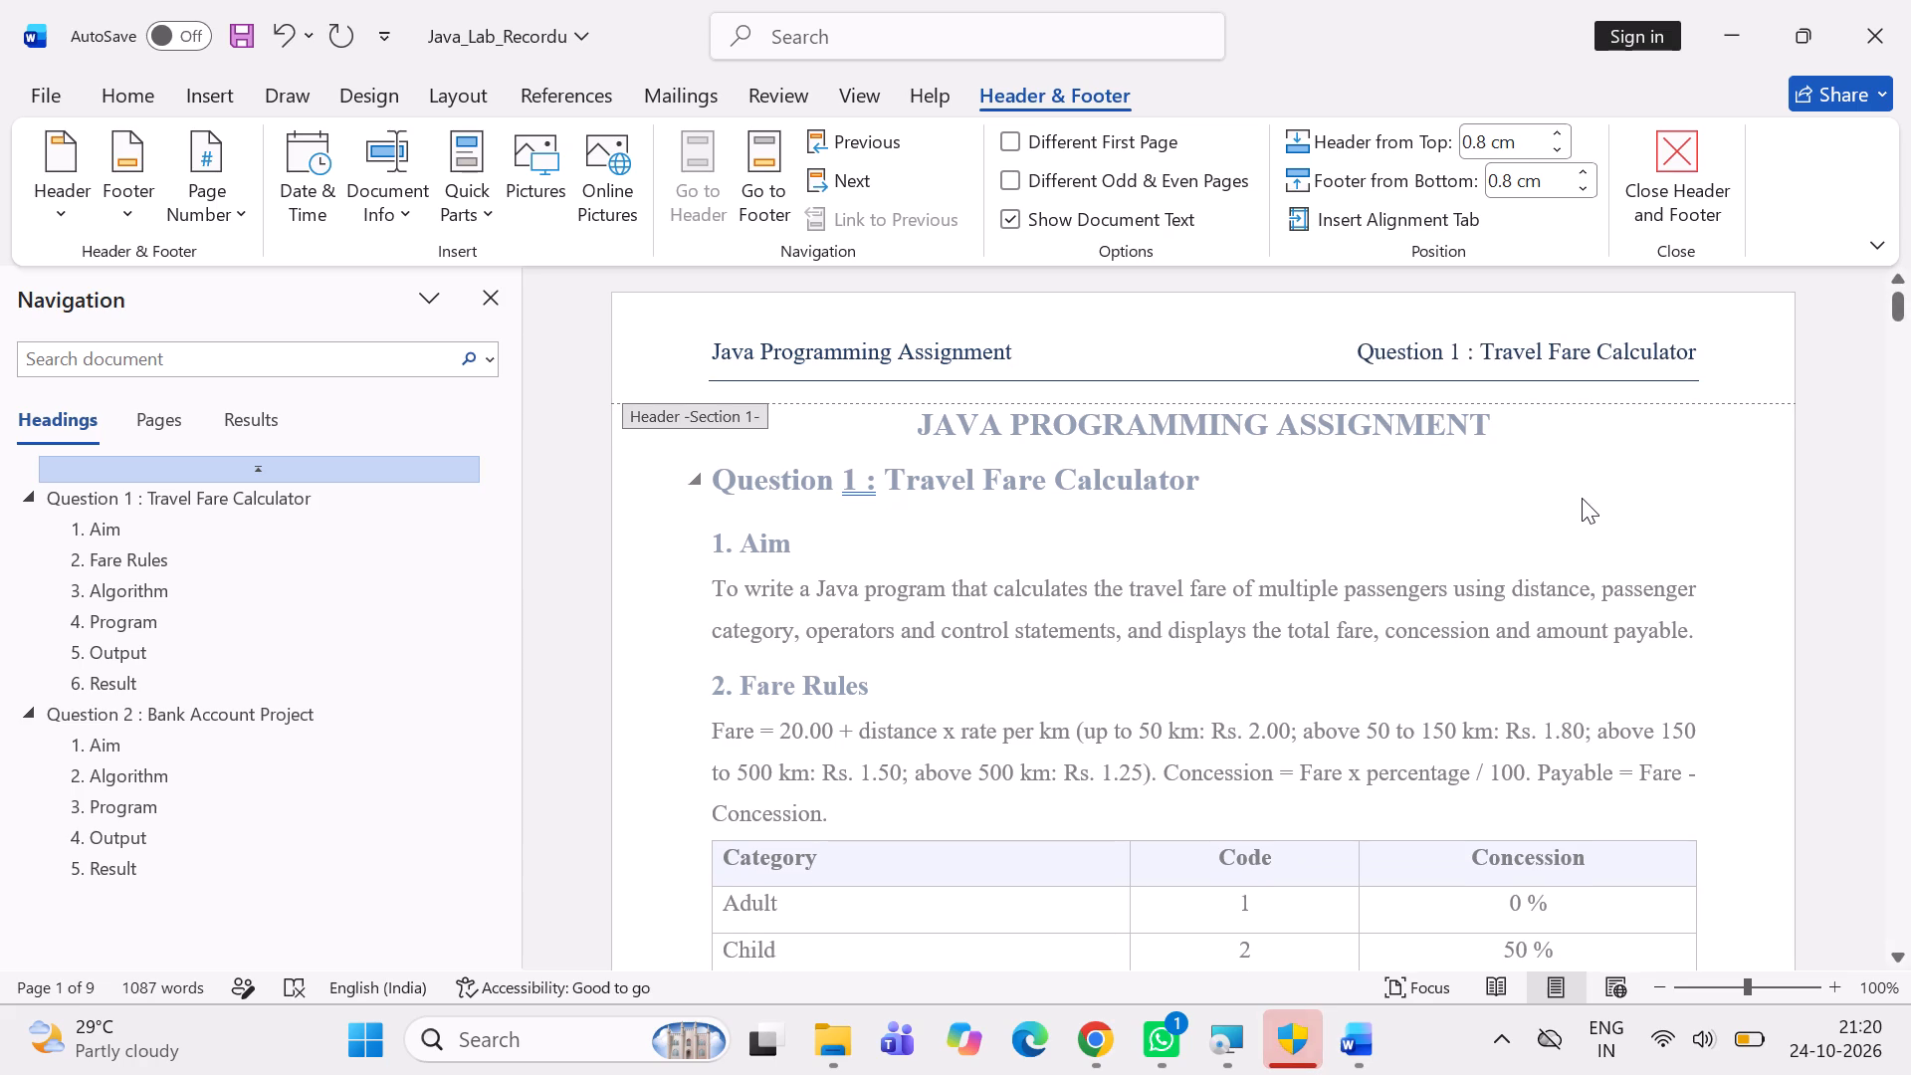
Leave header editing and return to the document body.
left_click(1582, 498)
triple_click(1582, 498)
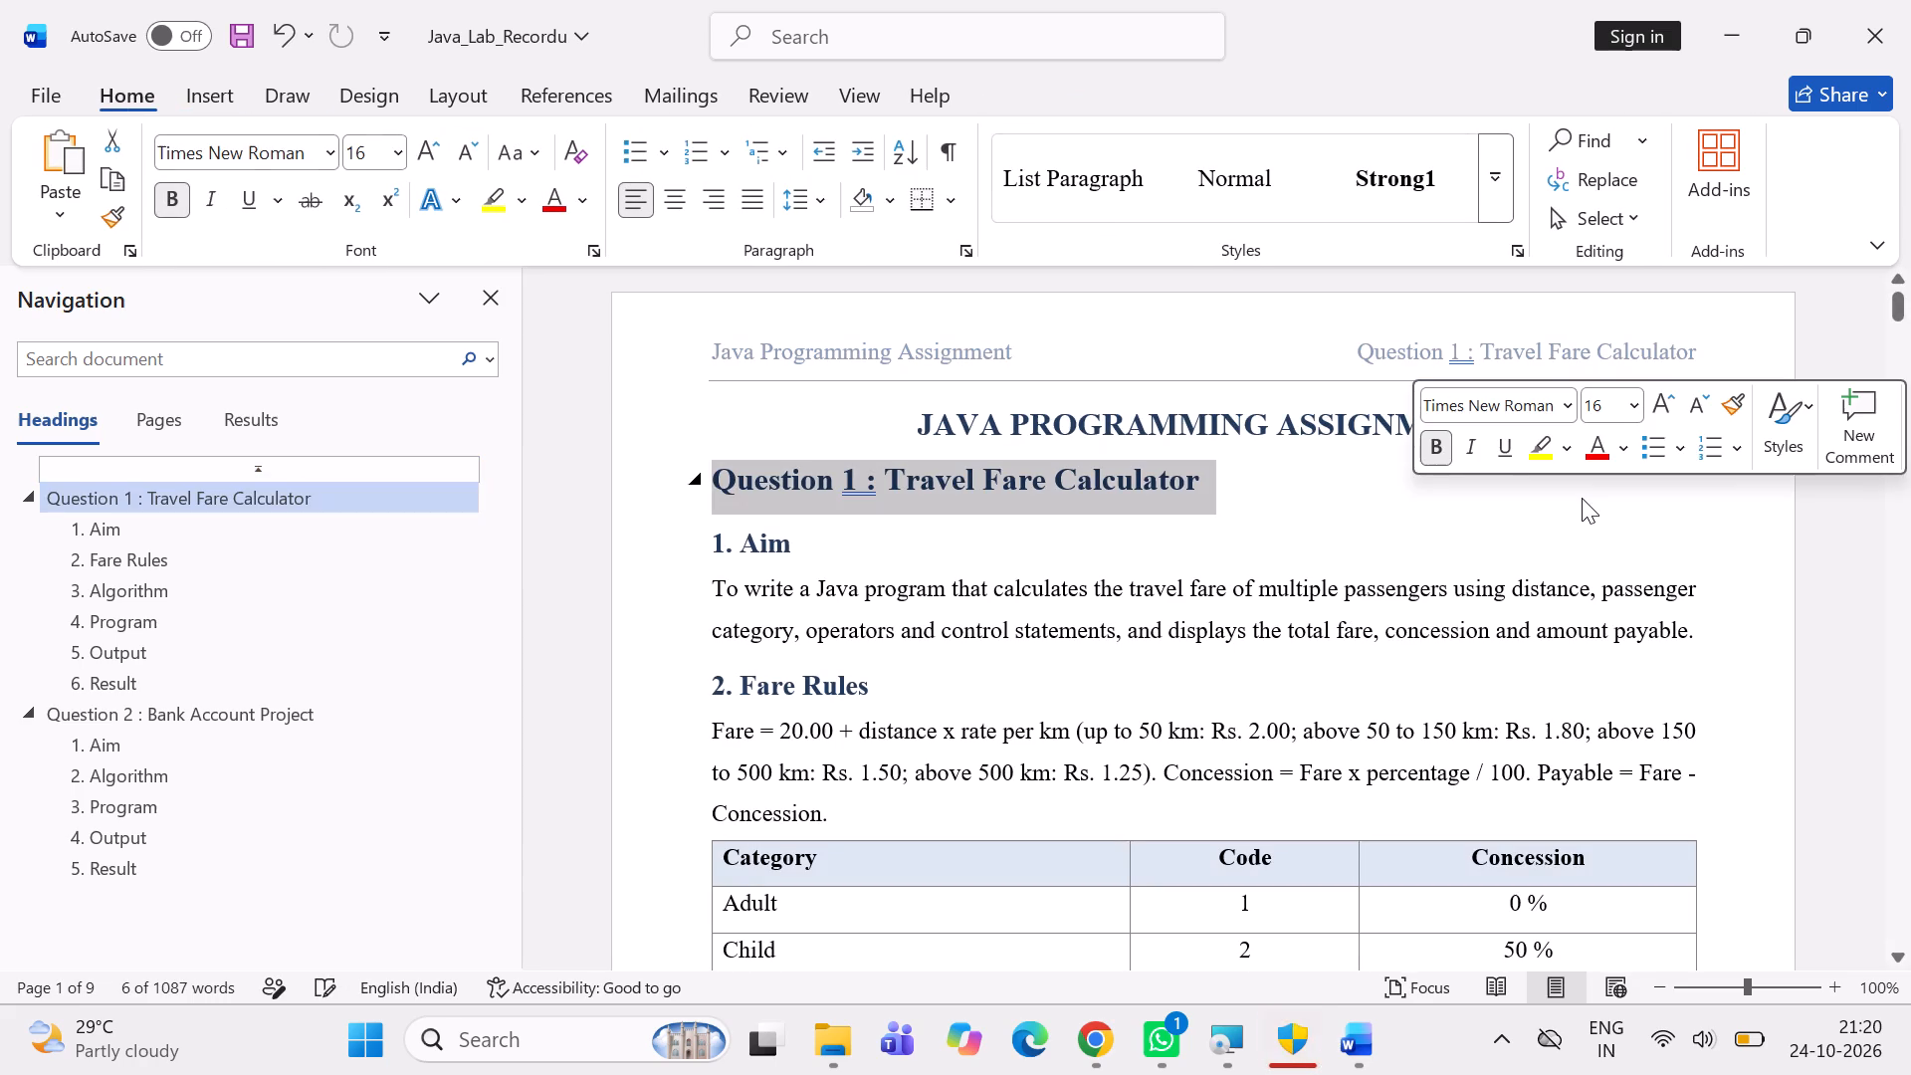
left_click(1801, 566)
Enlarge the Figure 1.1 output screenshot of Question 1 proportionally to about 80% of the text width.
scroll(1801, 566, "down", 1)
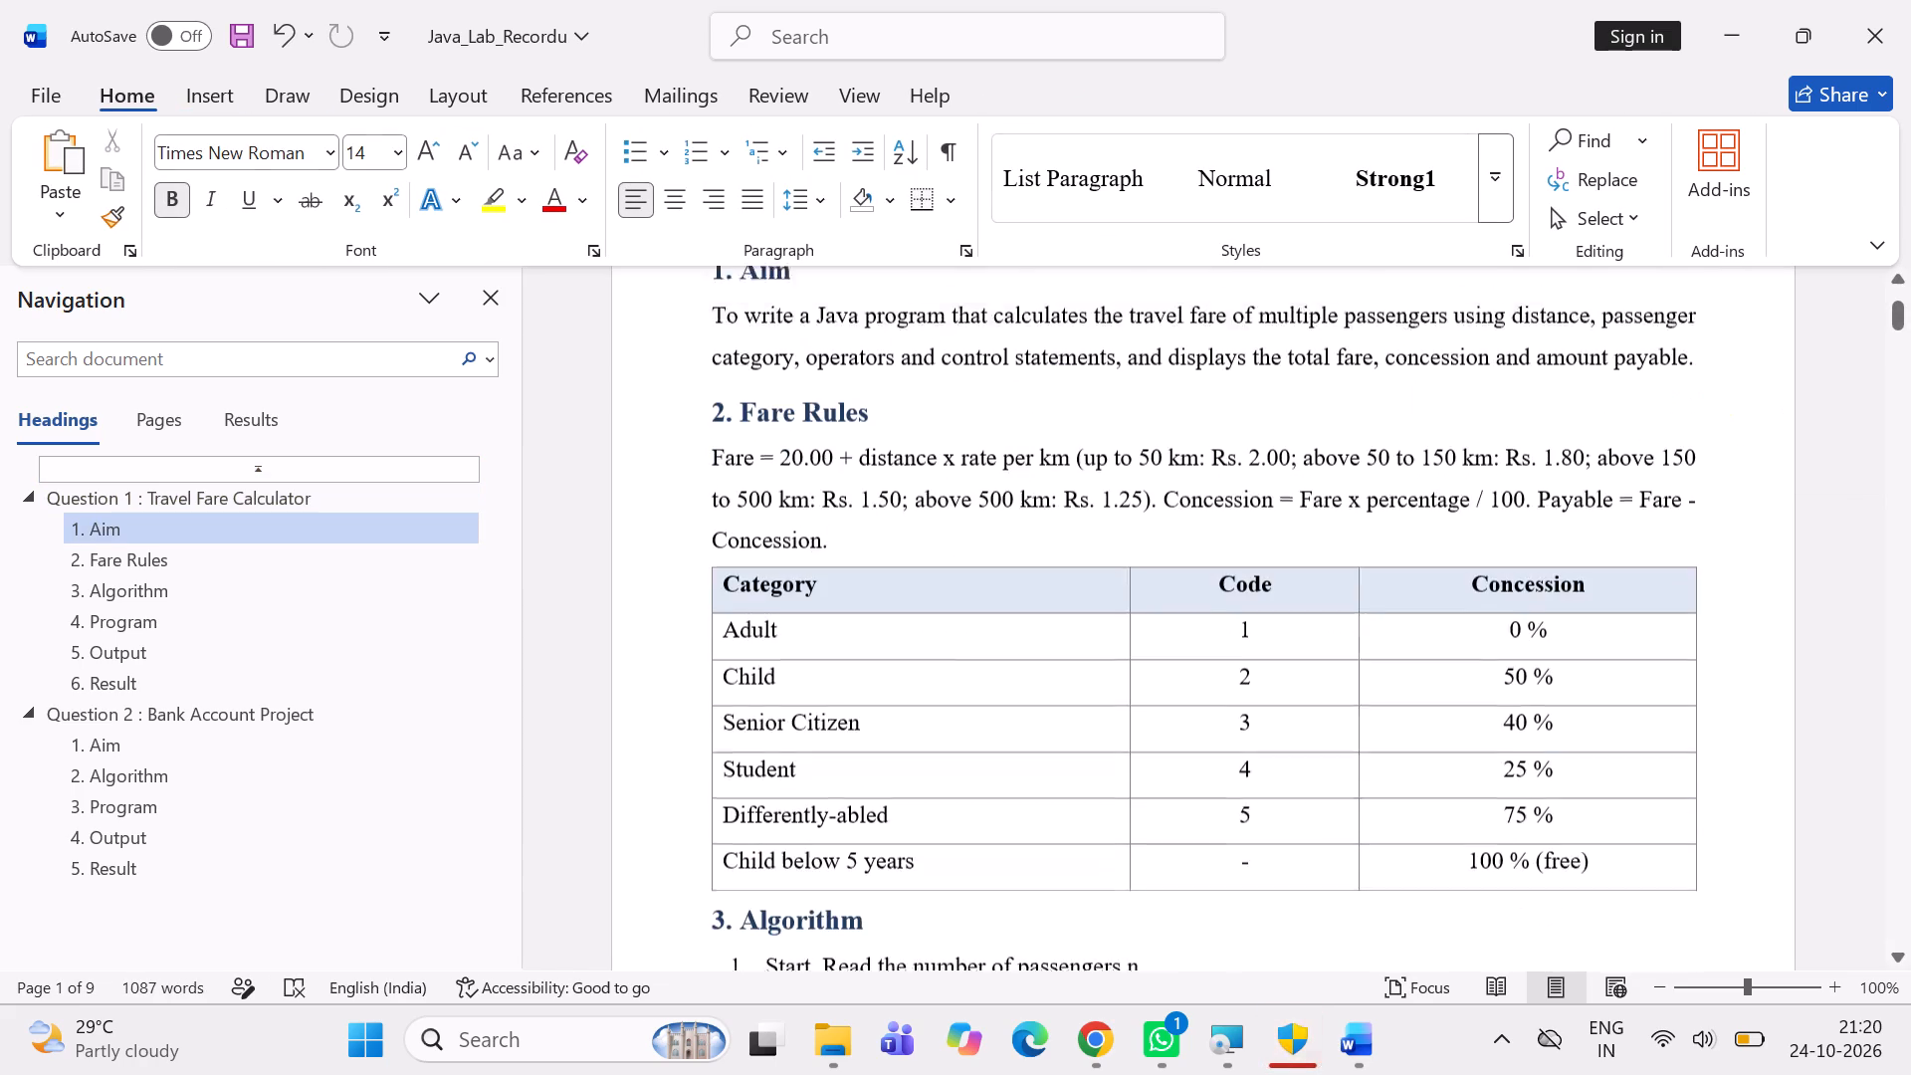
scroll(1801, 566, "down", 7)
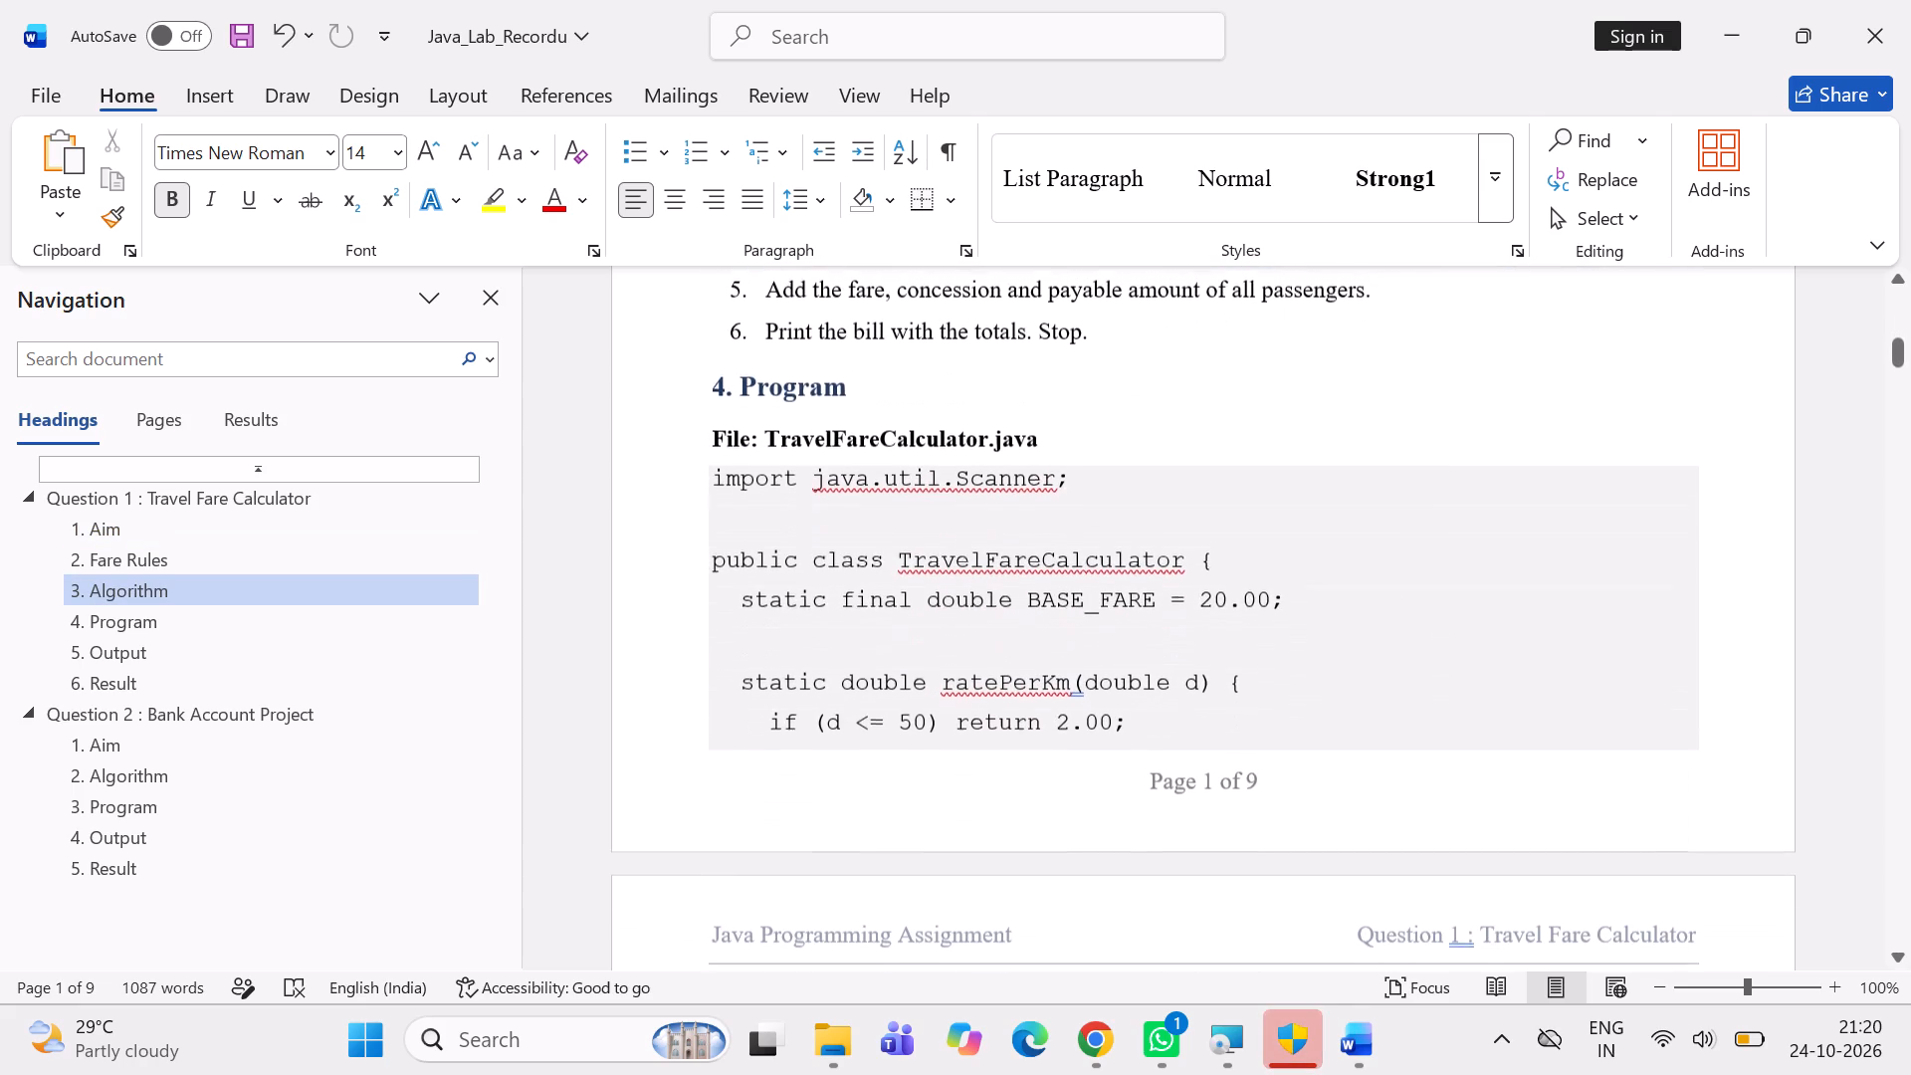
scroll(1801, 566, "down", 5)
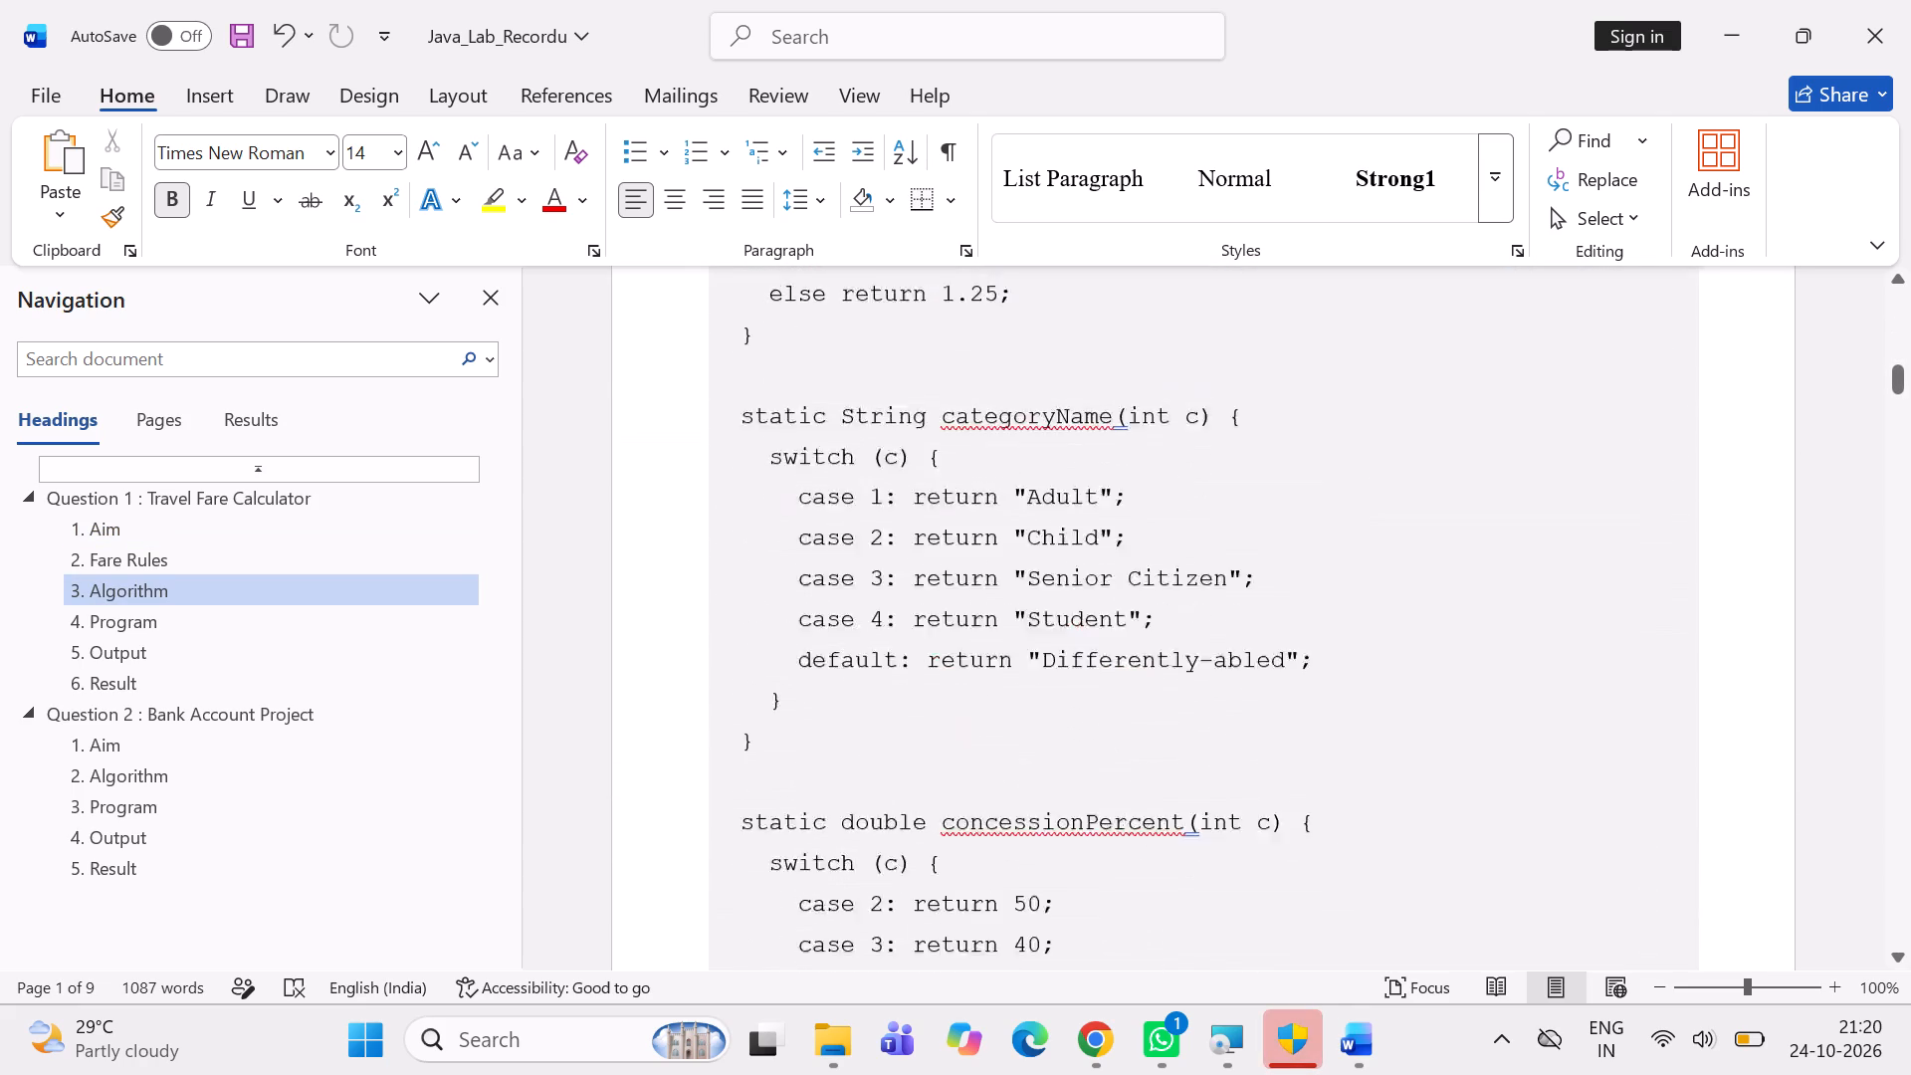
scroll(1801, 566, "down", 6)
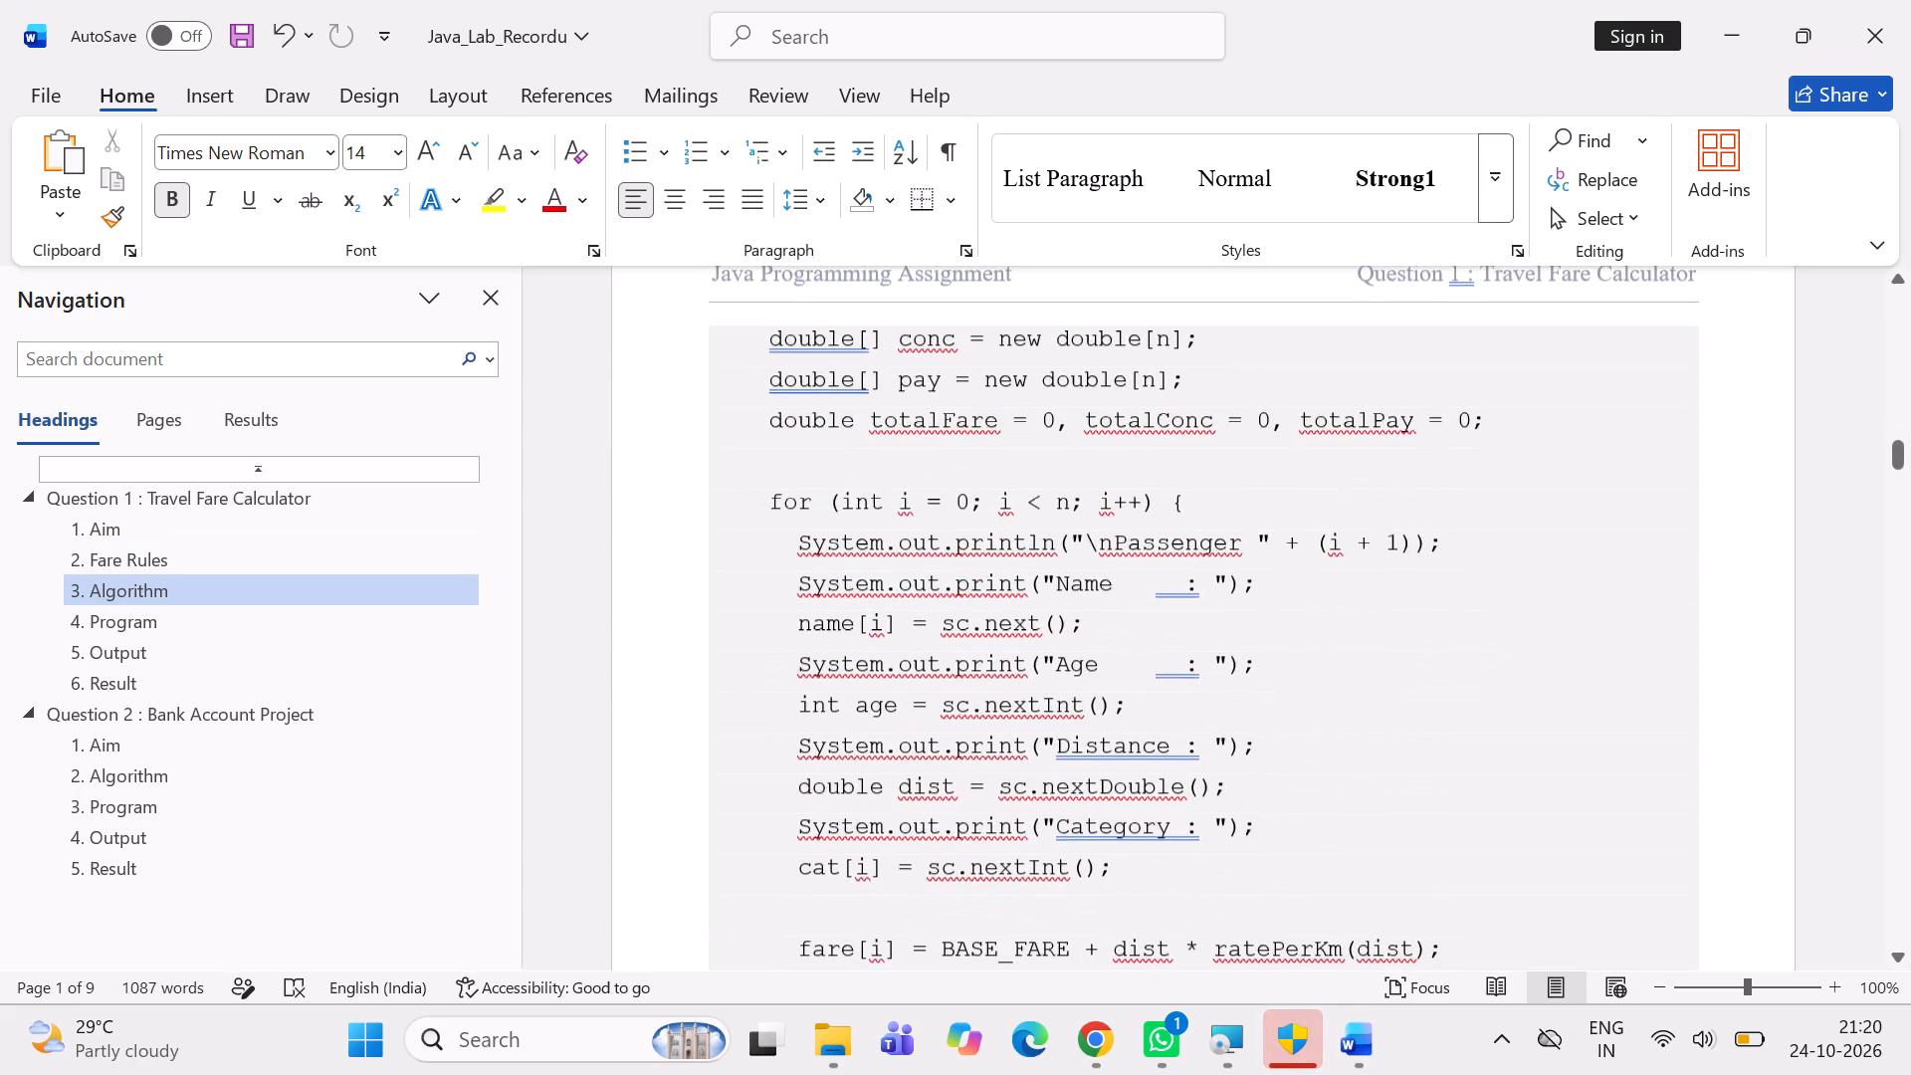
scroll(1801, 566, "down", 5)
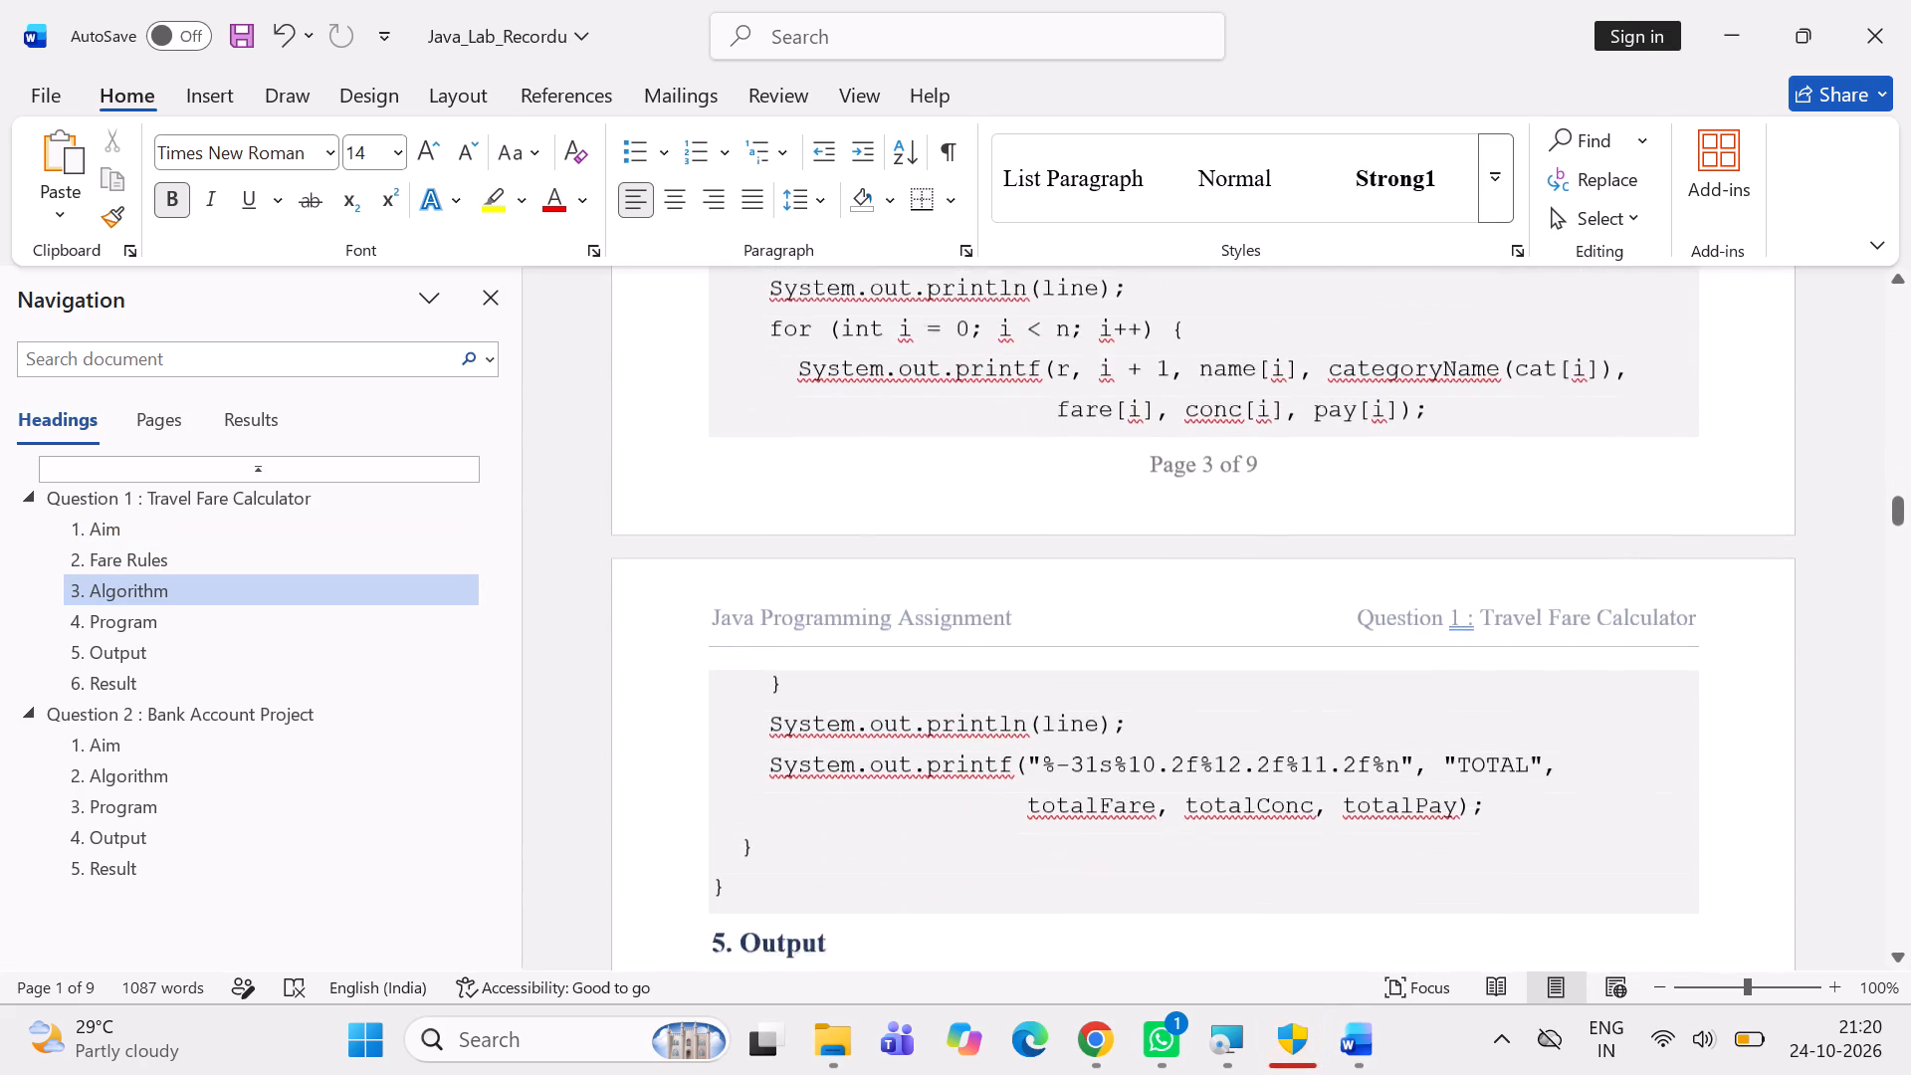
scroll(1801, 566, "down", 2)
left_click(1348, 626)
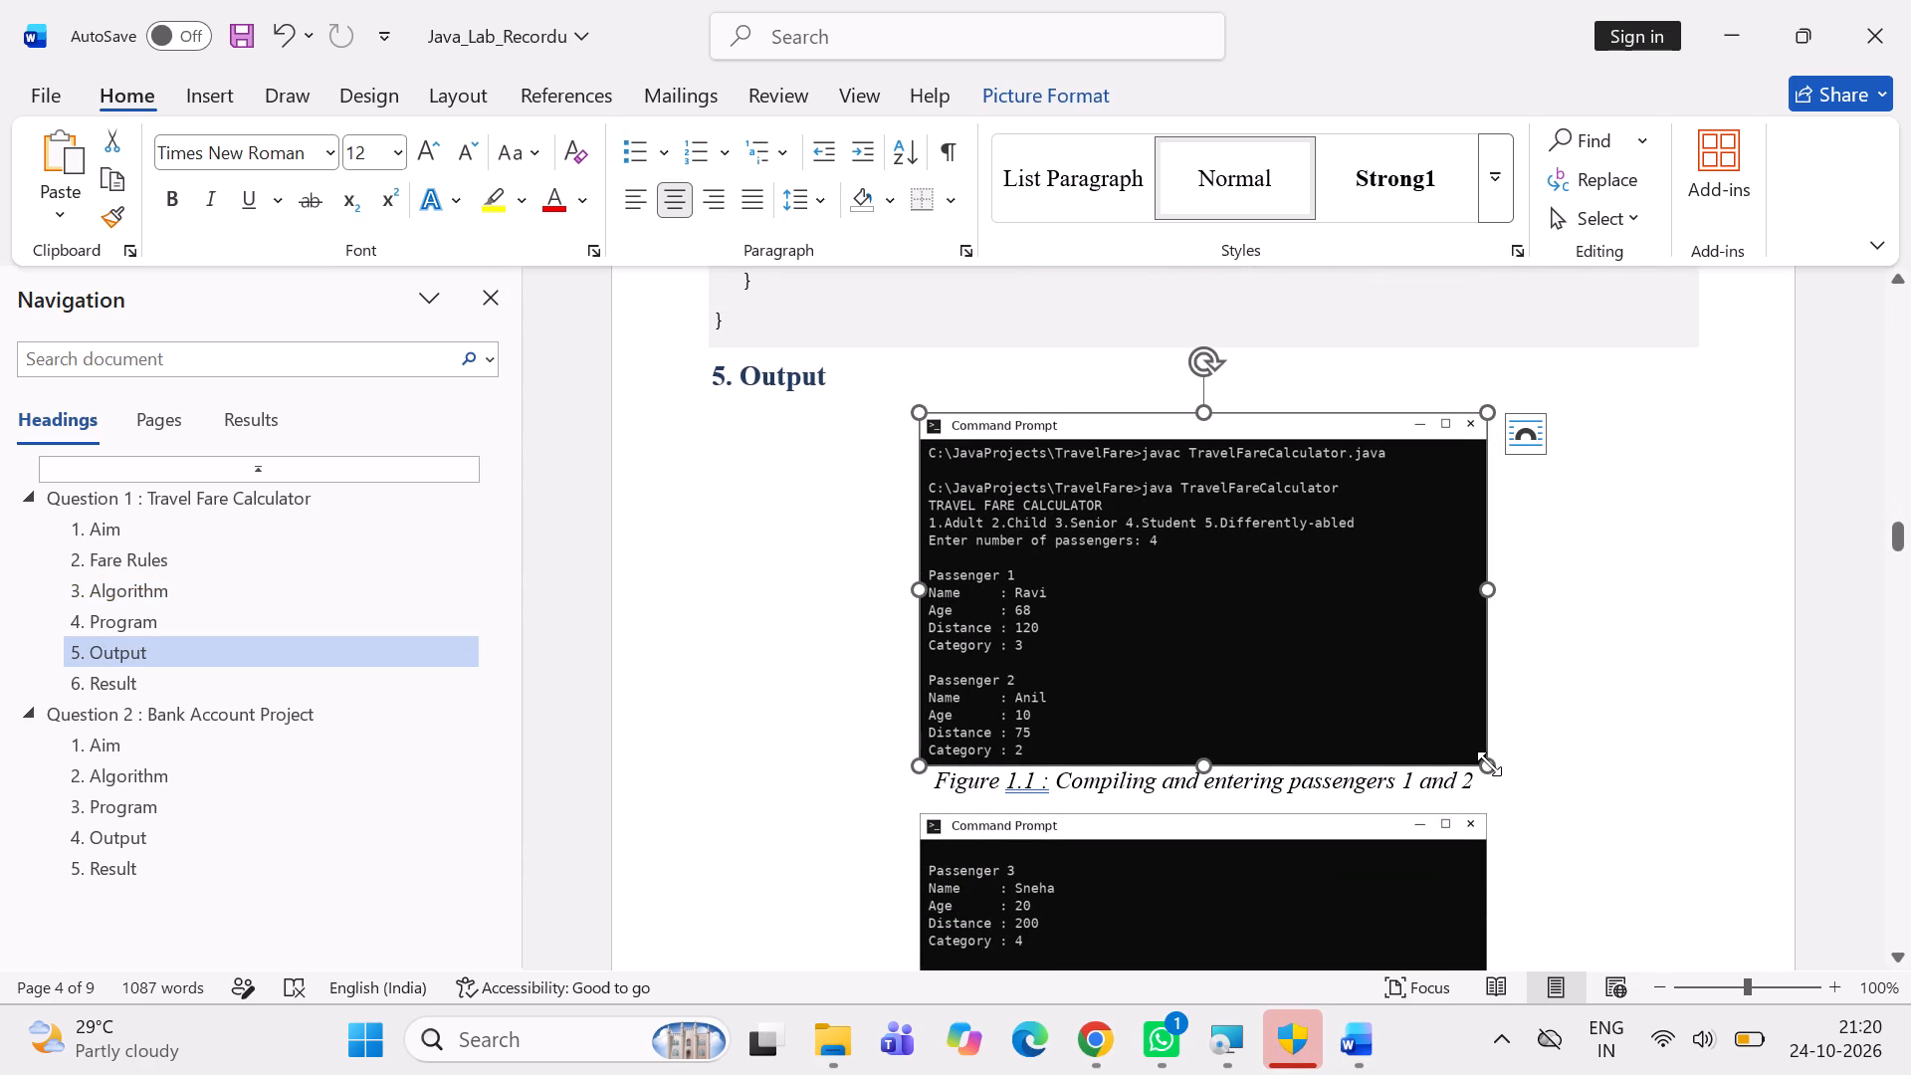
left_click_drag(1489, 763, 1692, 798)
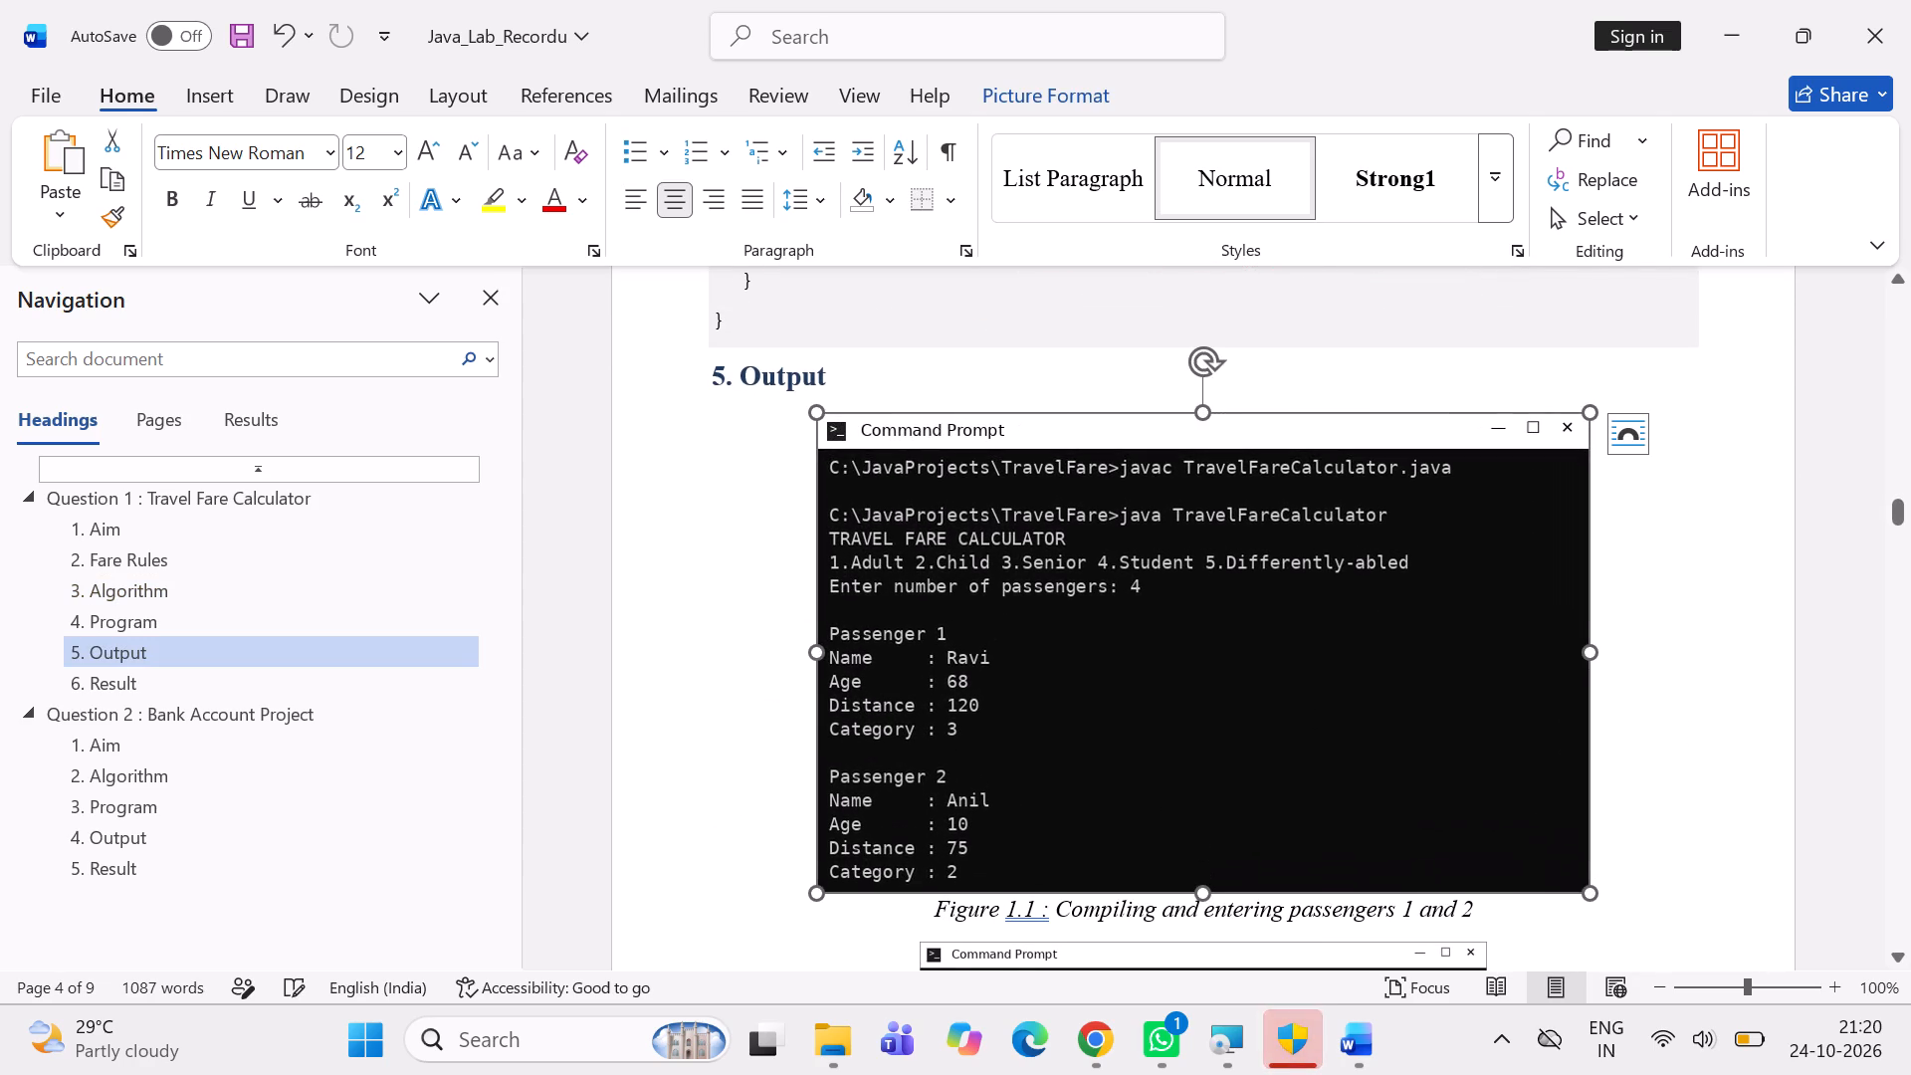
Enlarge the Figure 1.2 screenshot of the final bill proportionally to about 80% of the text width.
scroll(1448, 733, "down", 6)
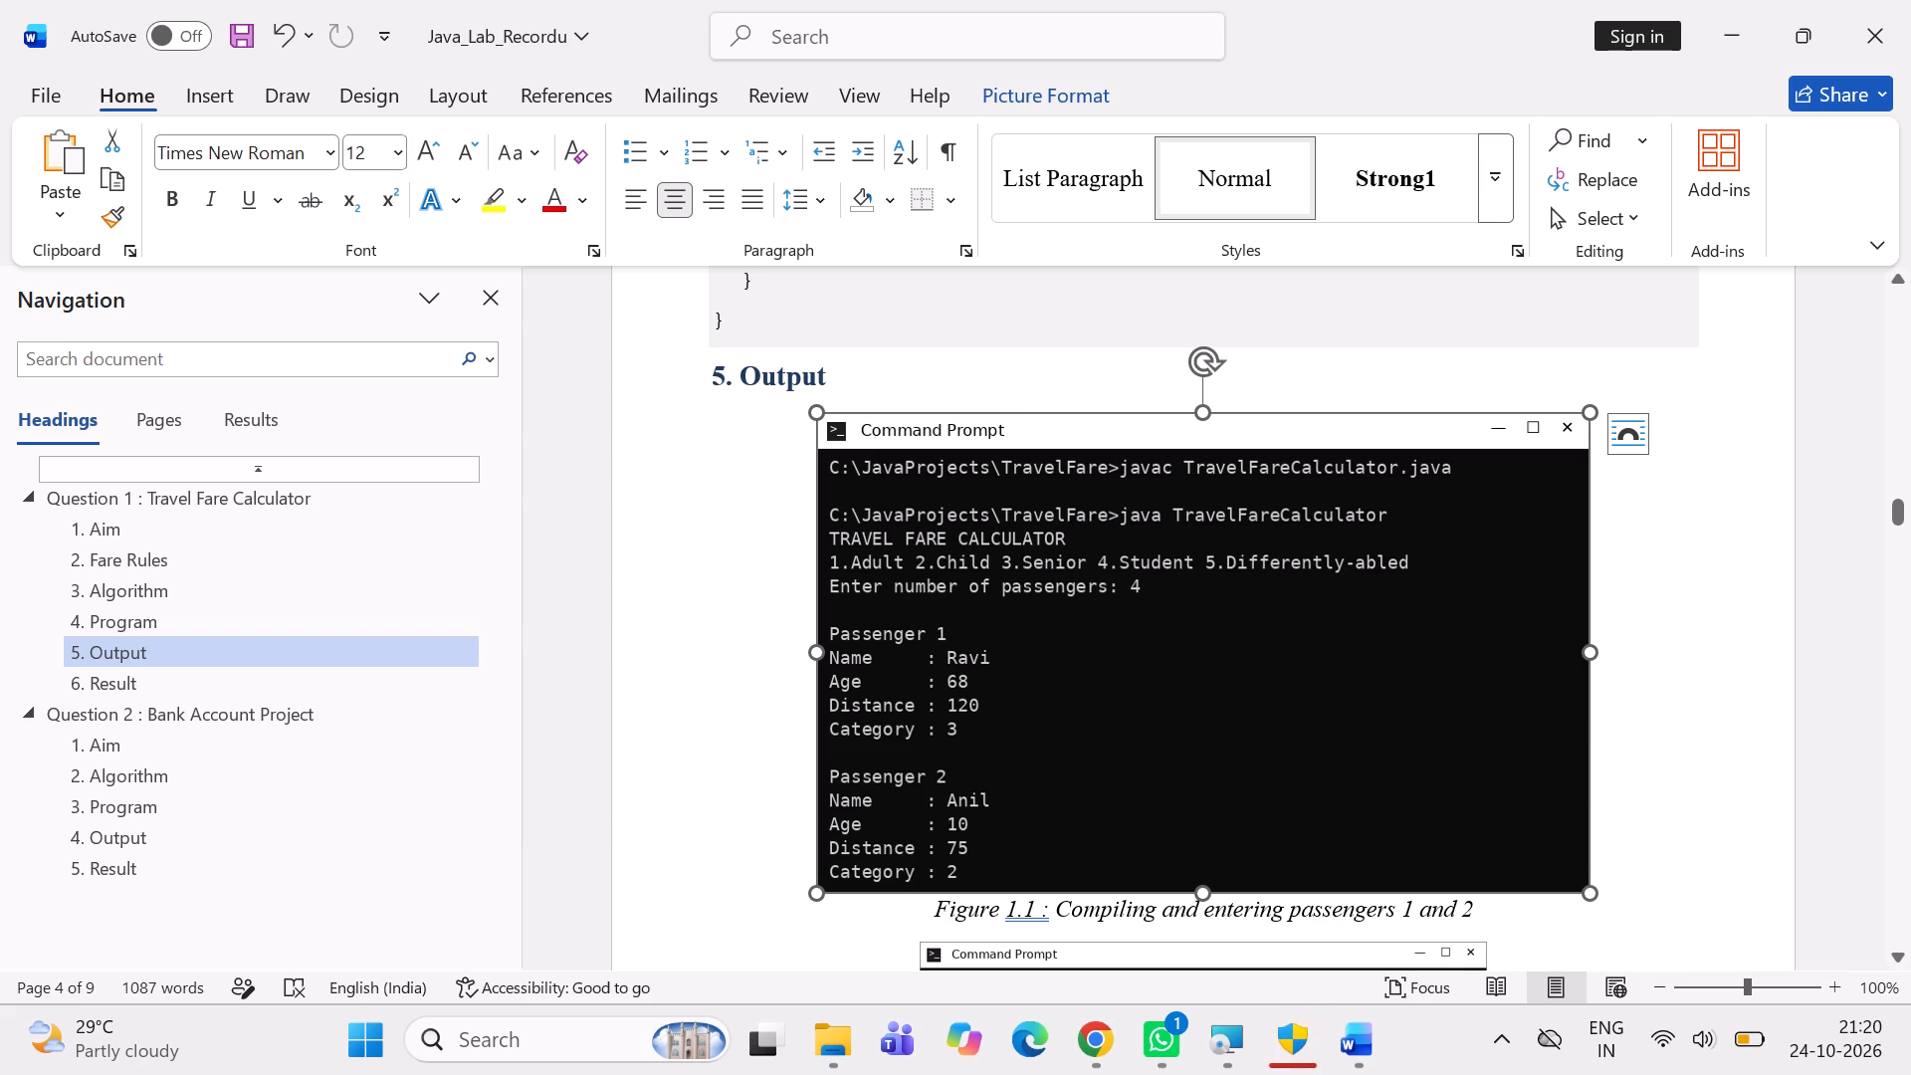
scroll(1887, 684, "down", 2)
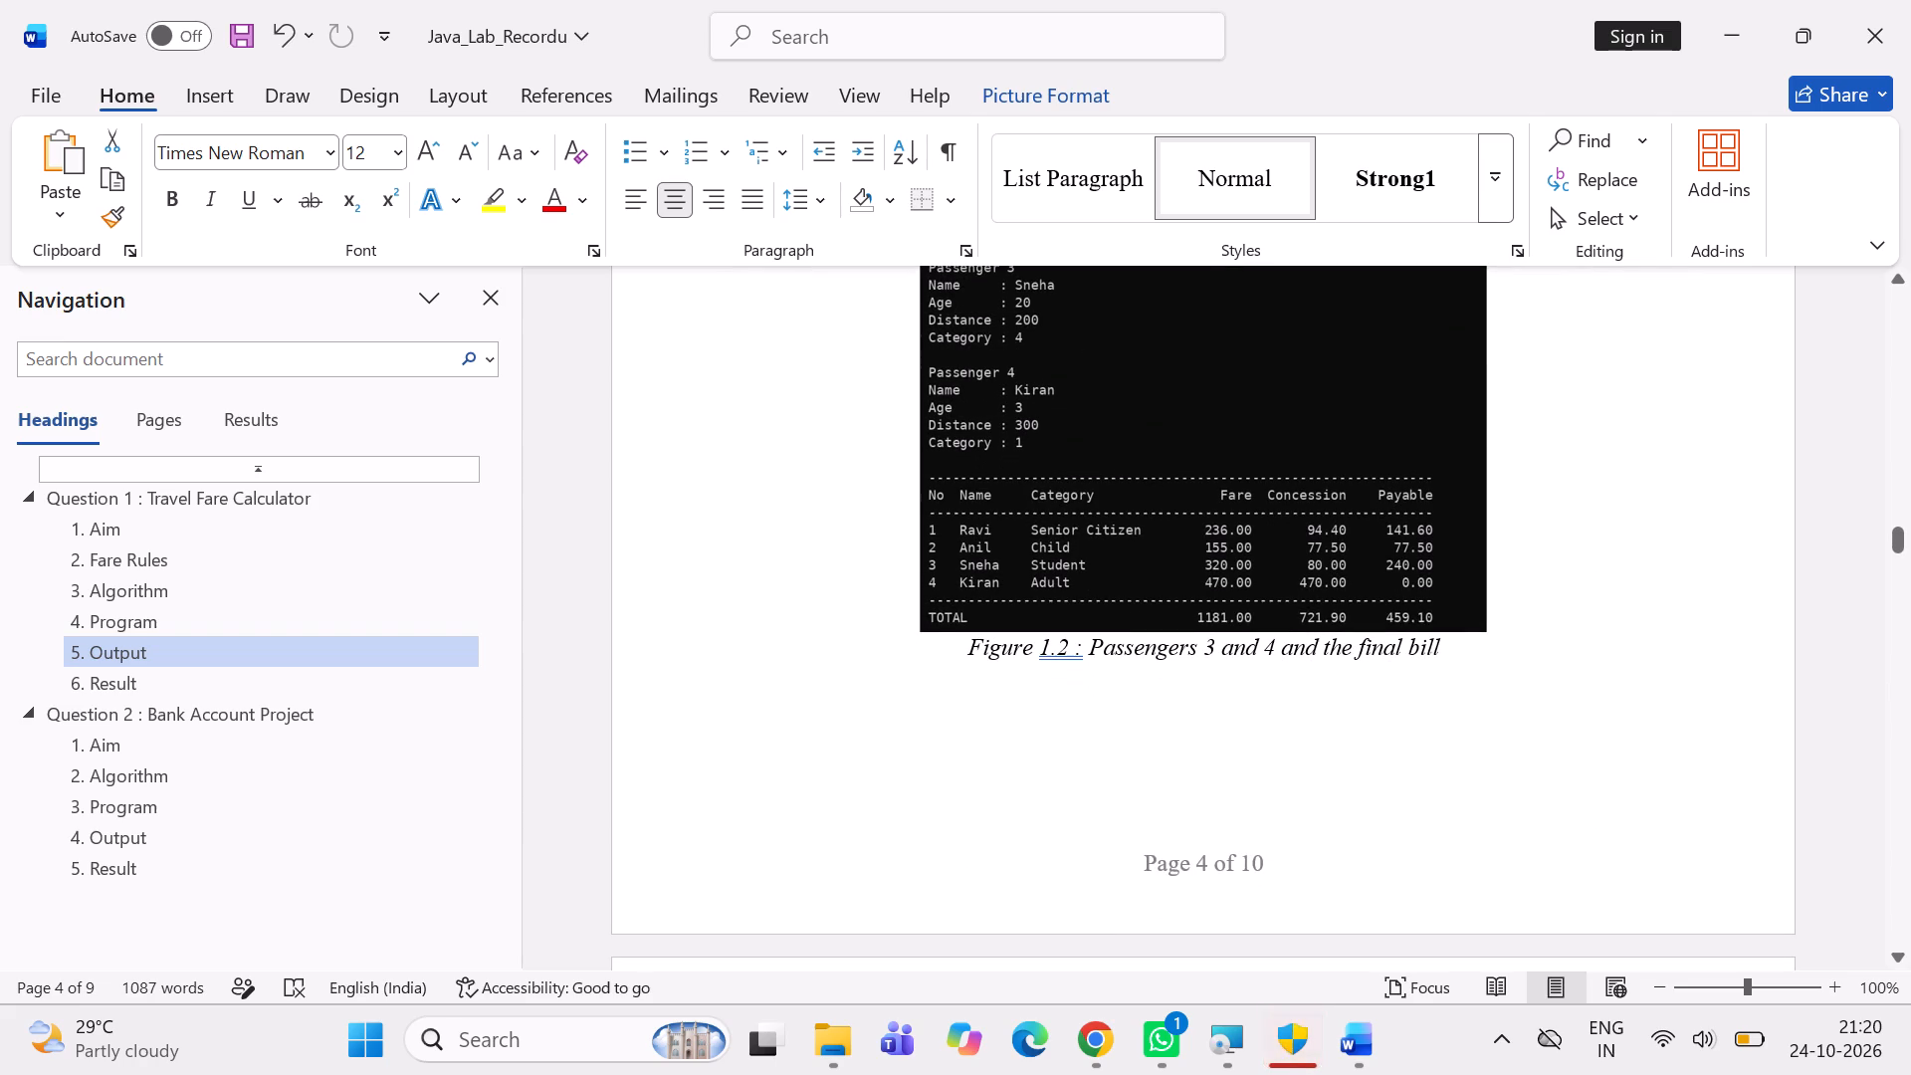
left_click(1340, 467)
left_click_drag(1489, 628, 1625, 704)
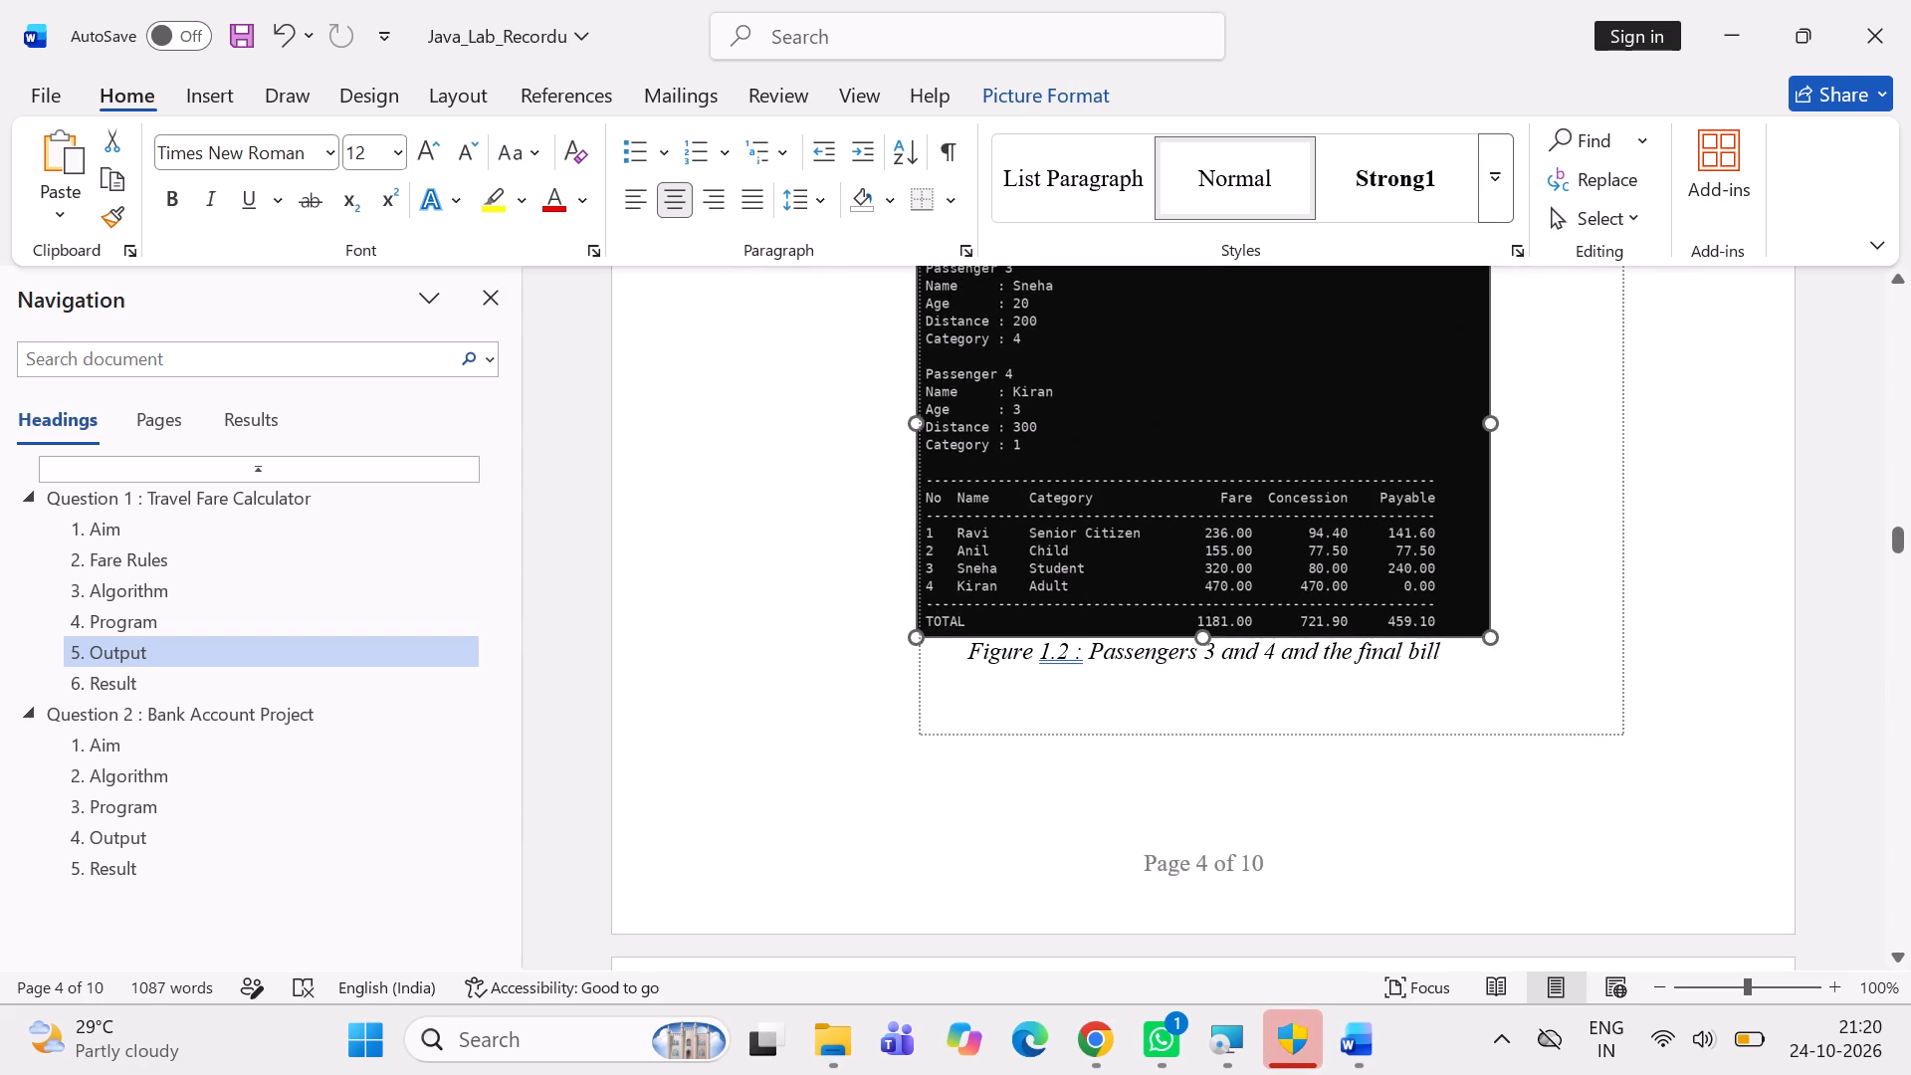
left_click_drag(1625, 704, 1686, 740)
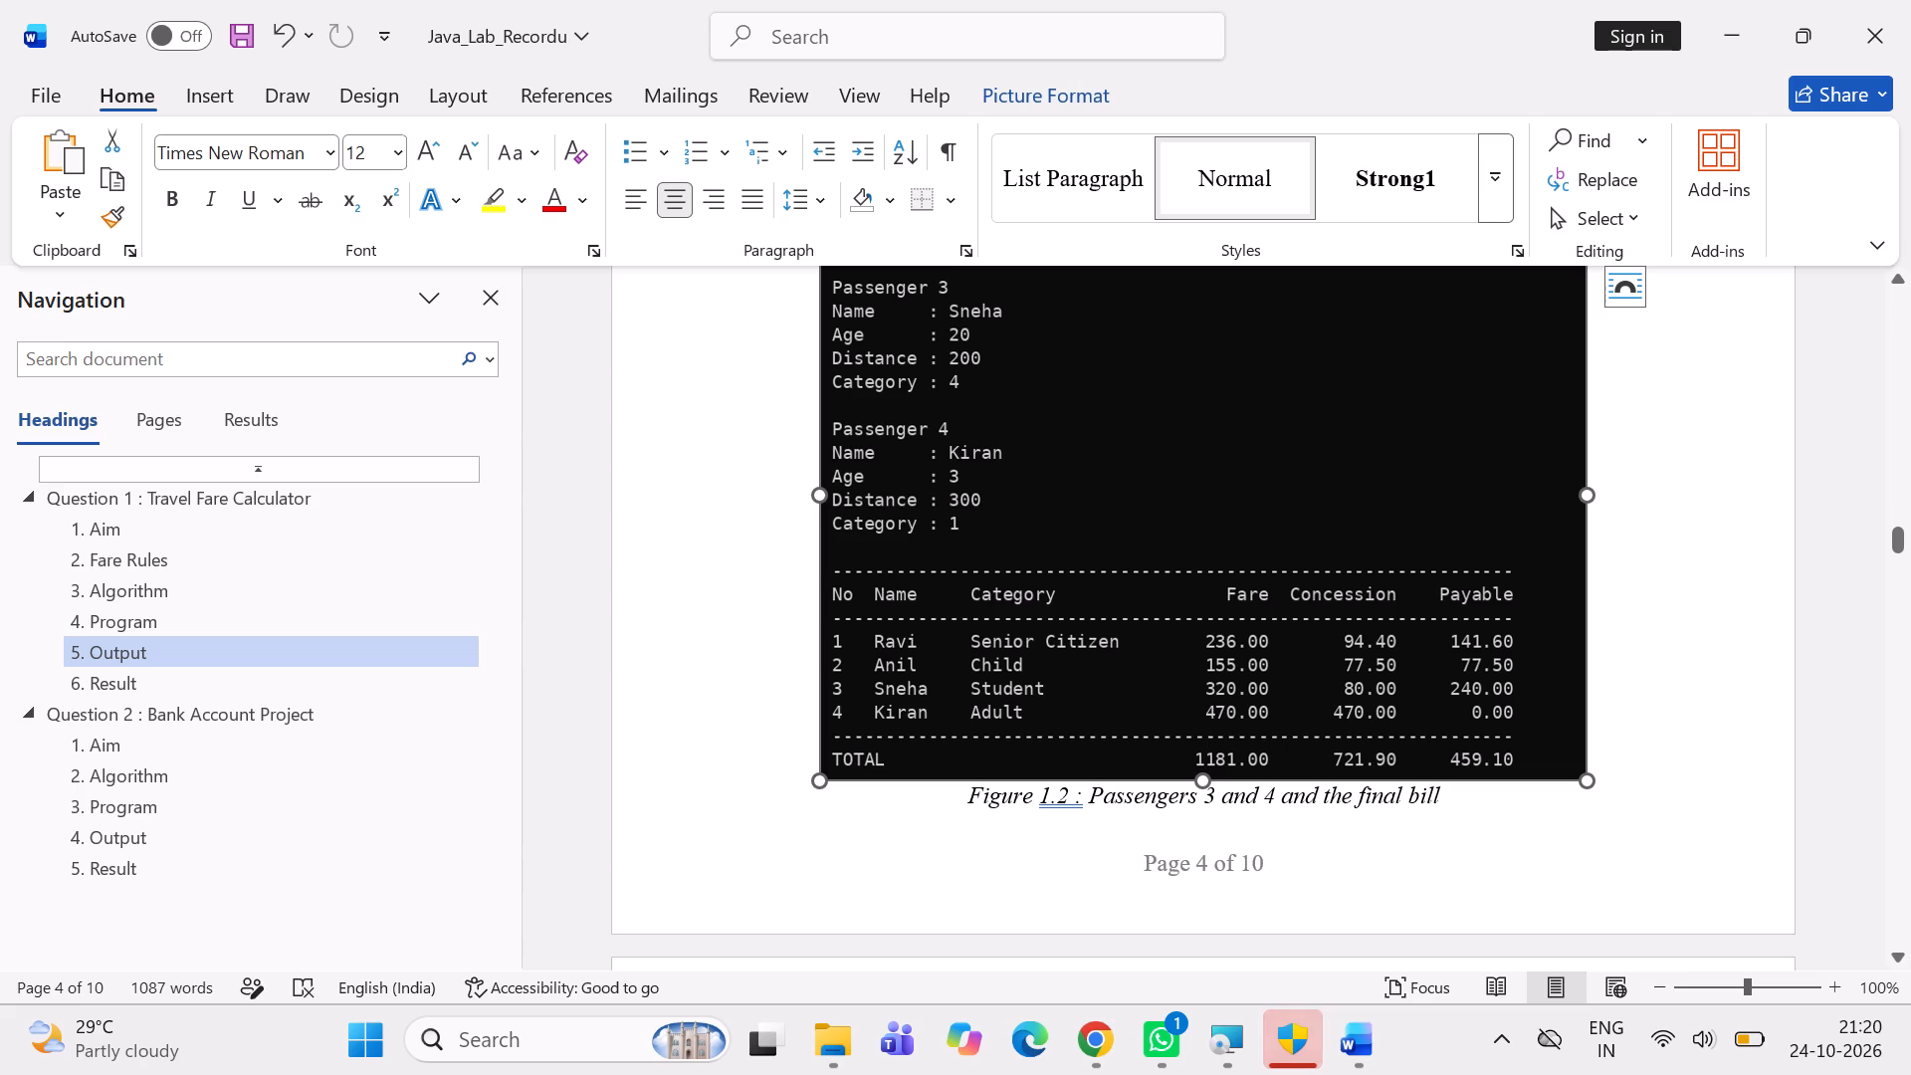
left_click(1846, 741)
Enlarge the Figure 1.1 screenshot under Question 1's Output heading proportionally to slightly more than the full text width.
scroll(1642, 550, "up", 4)
scroll(1642, 550, "down", 1)
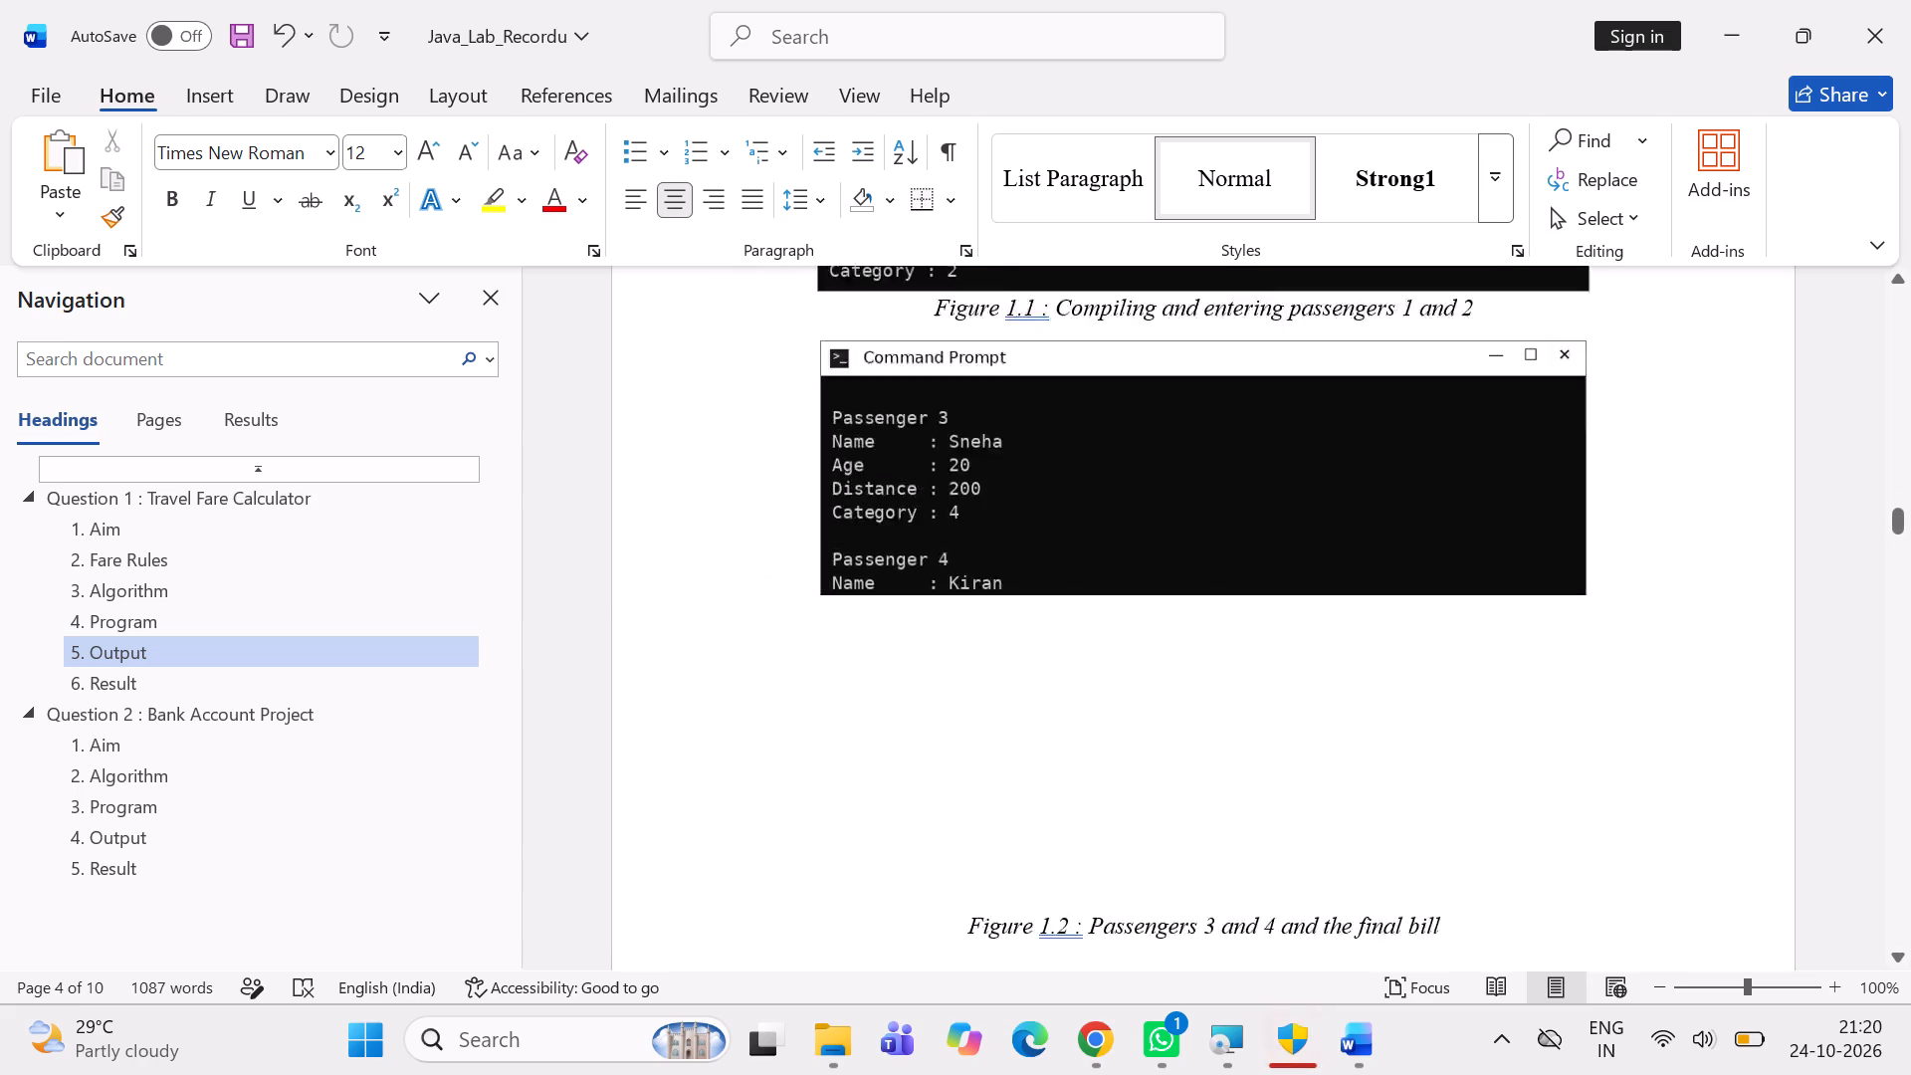
scroll(1642, 550, "down", 4)
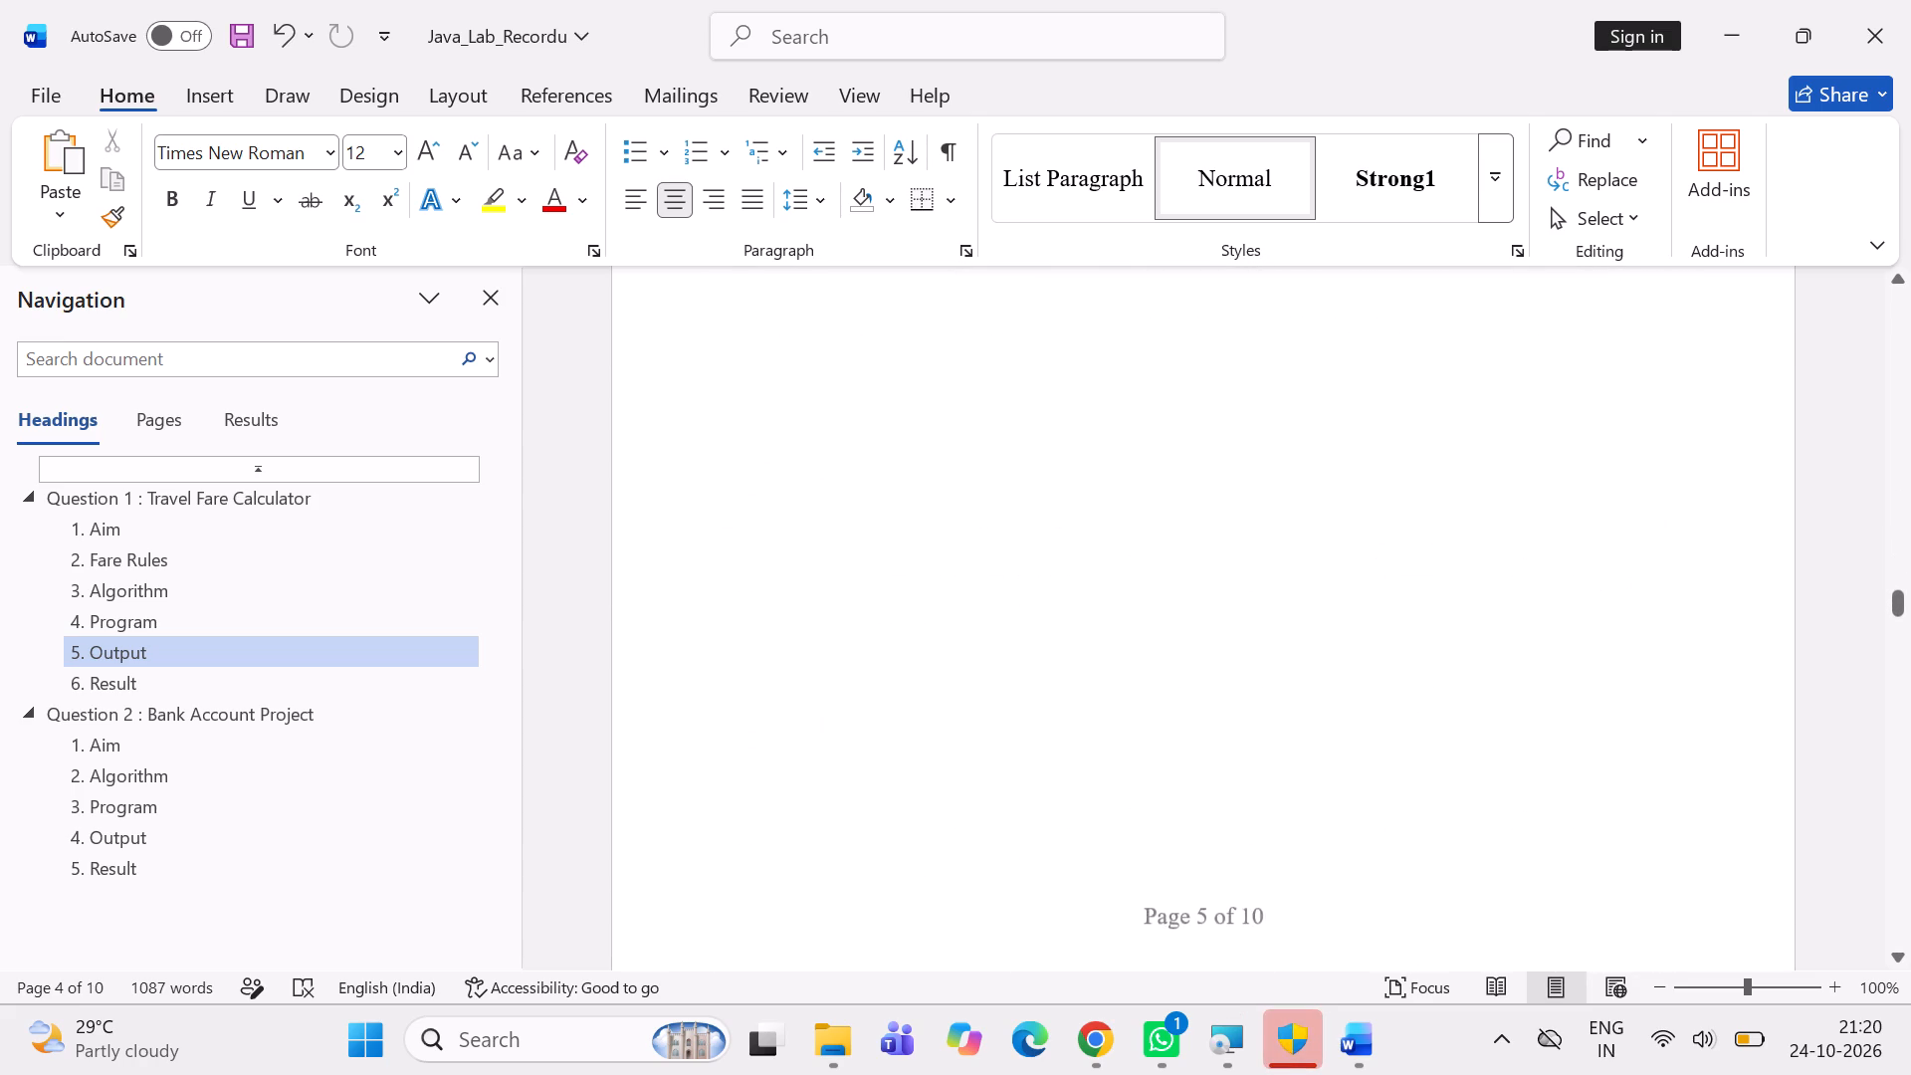
scroll(1642, 550, "down", 2)
scroll(1642, 550, "up", 1)
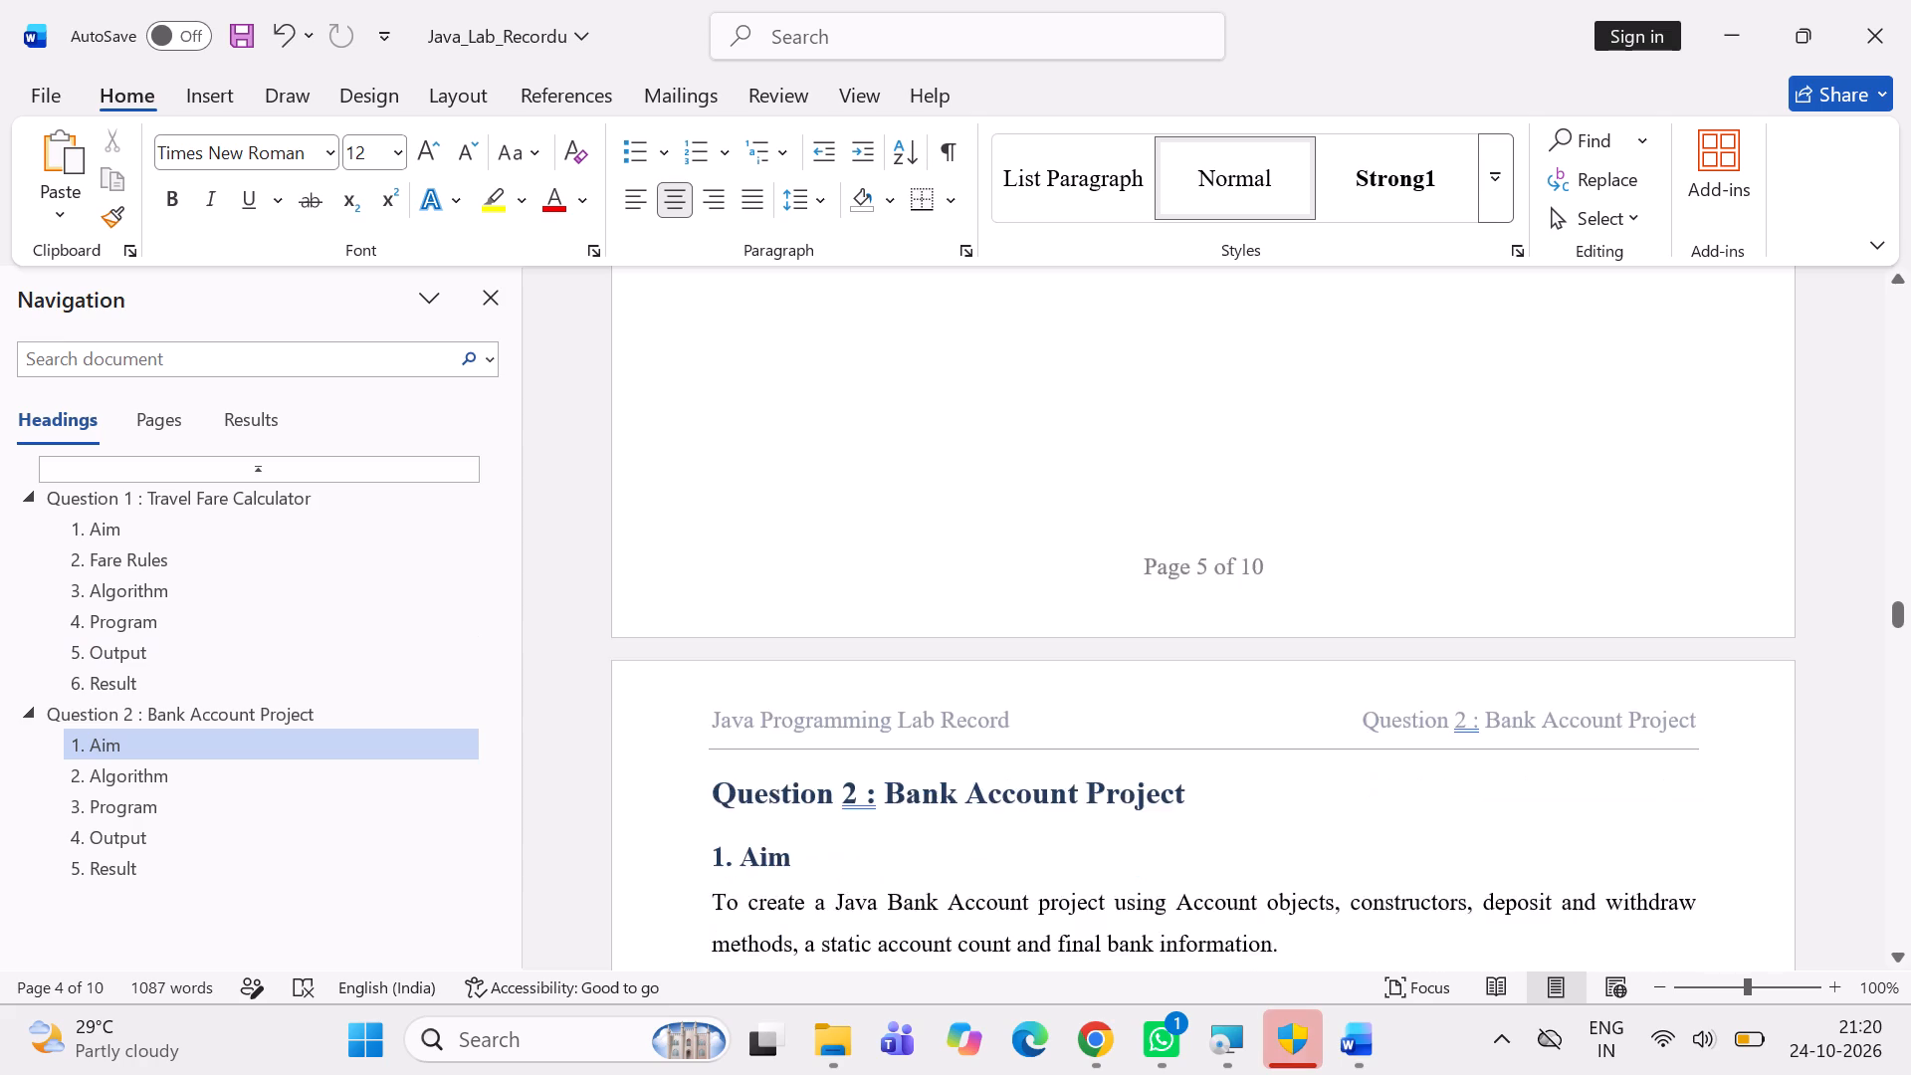
scroll(1642, 550, "up", 6)
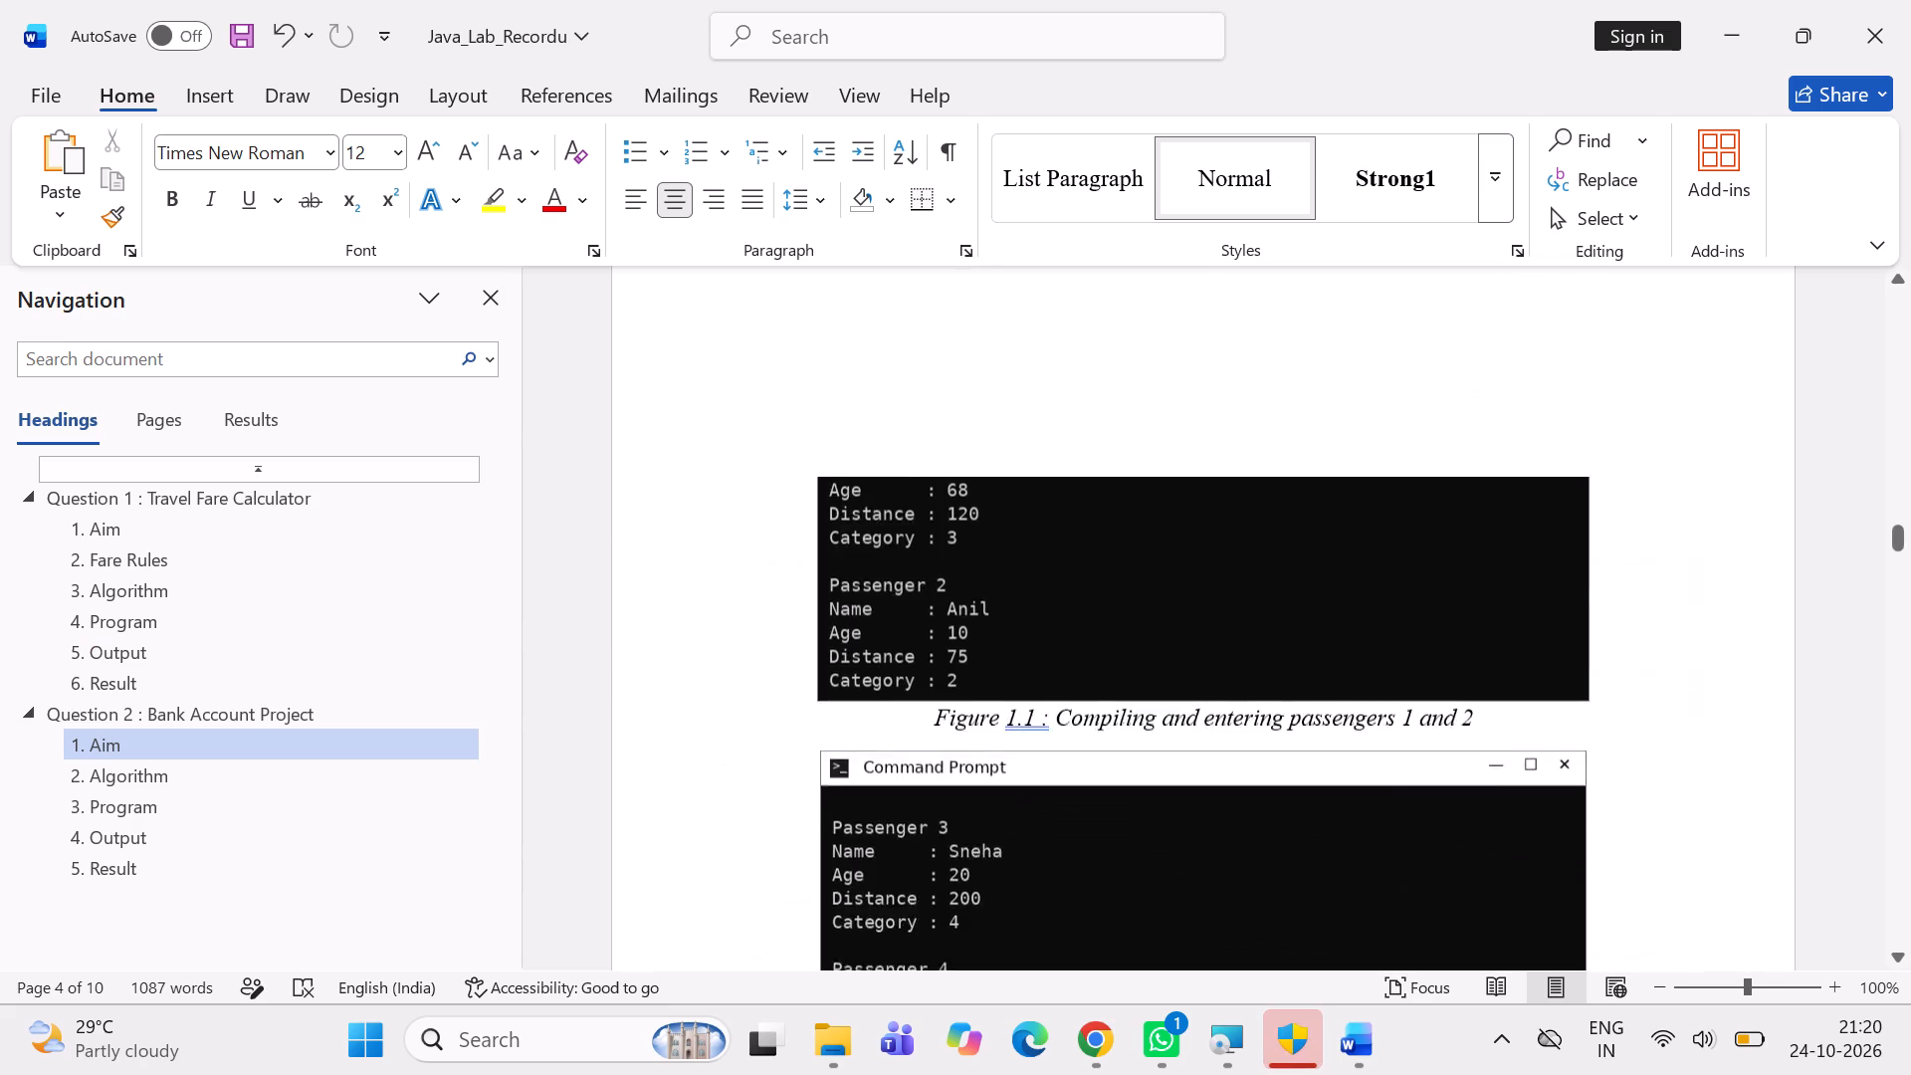
scroll(1642, 550, "up", 1)
left_click(1354, 590)
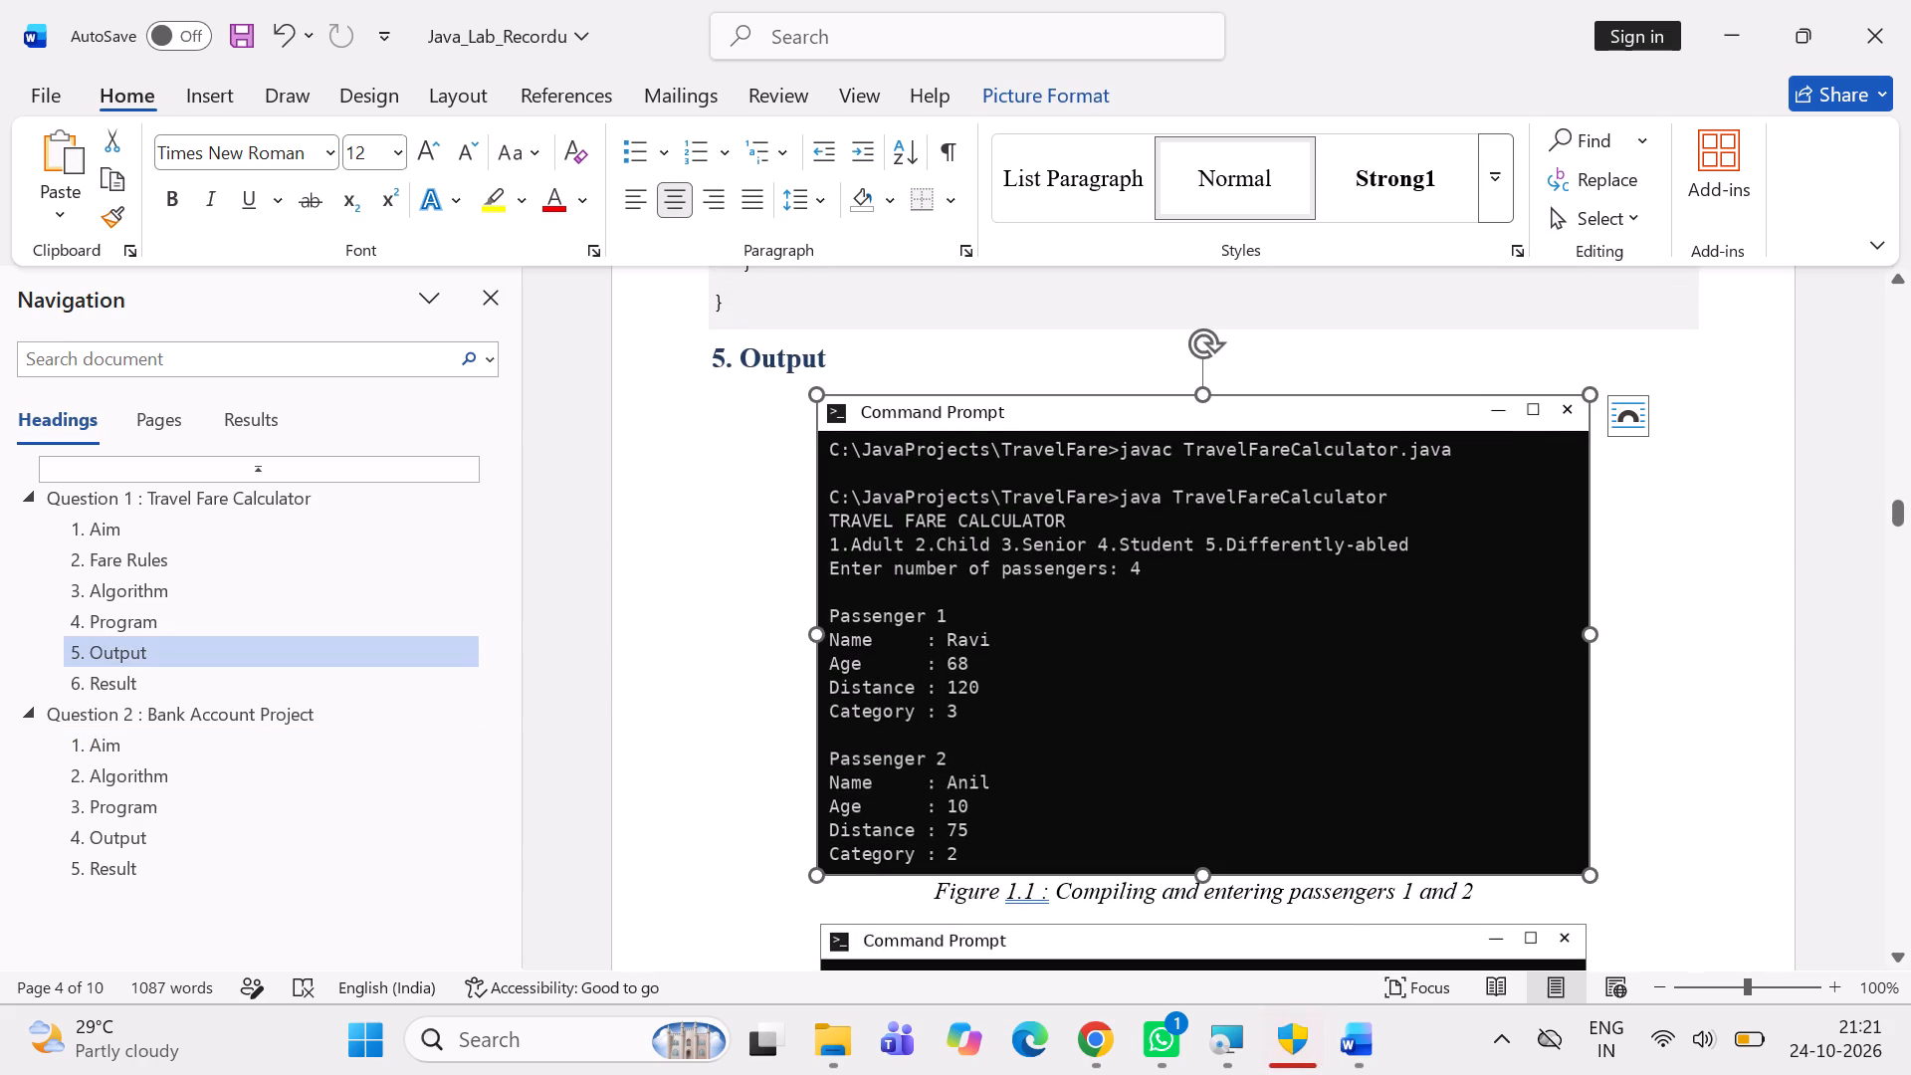
left_click_drag(1583, 867, 1688, 1074)
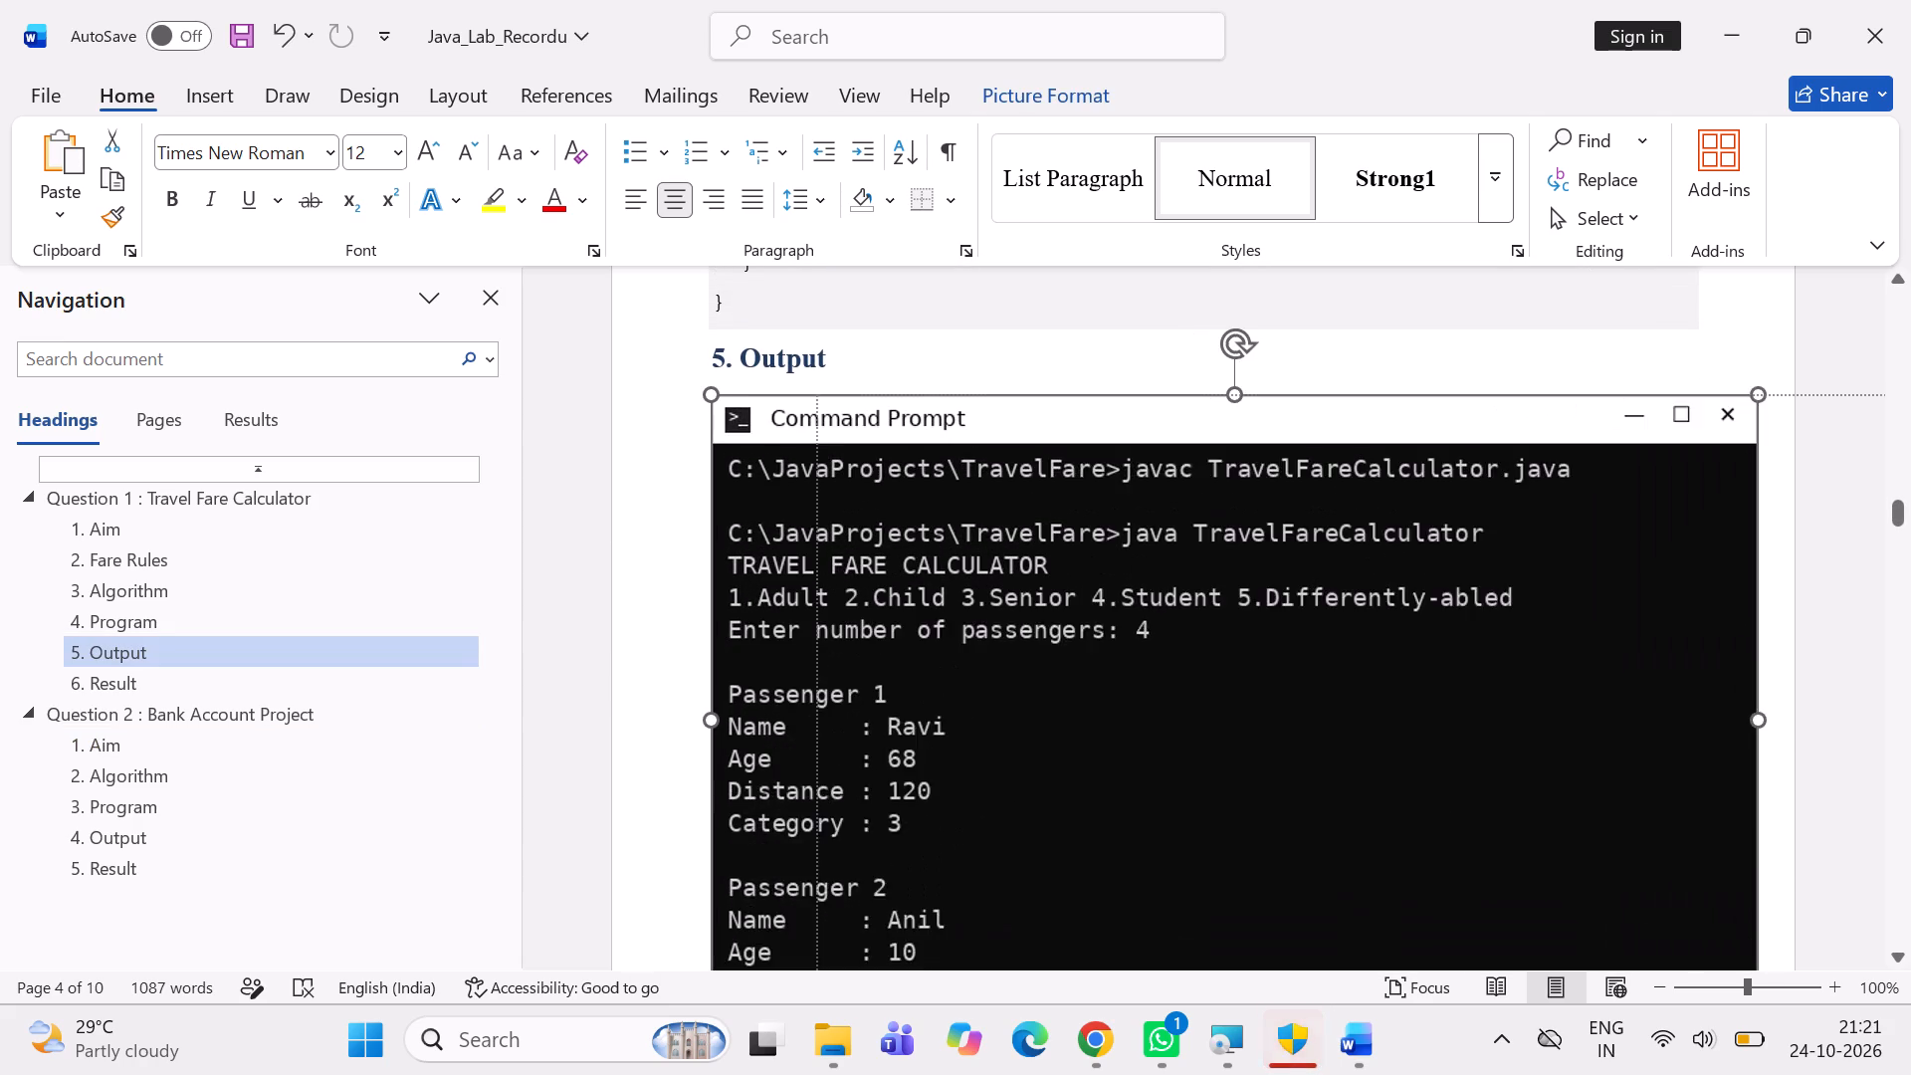
left_click_drag(1688, 1074, 1637, 1022)
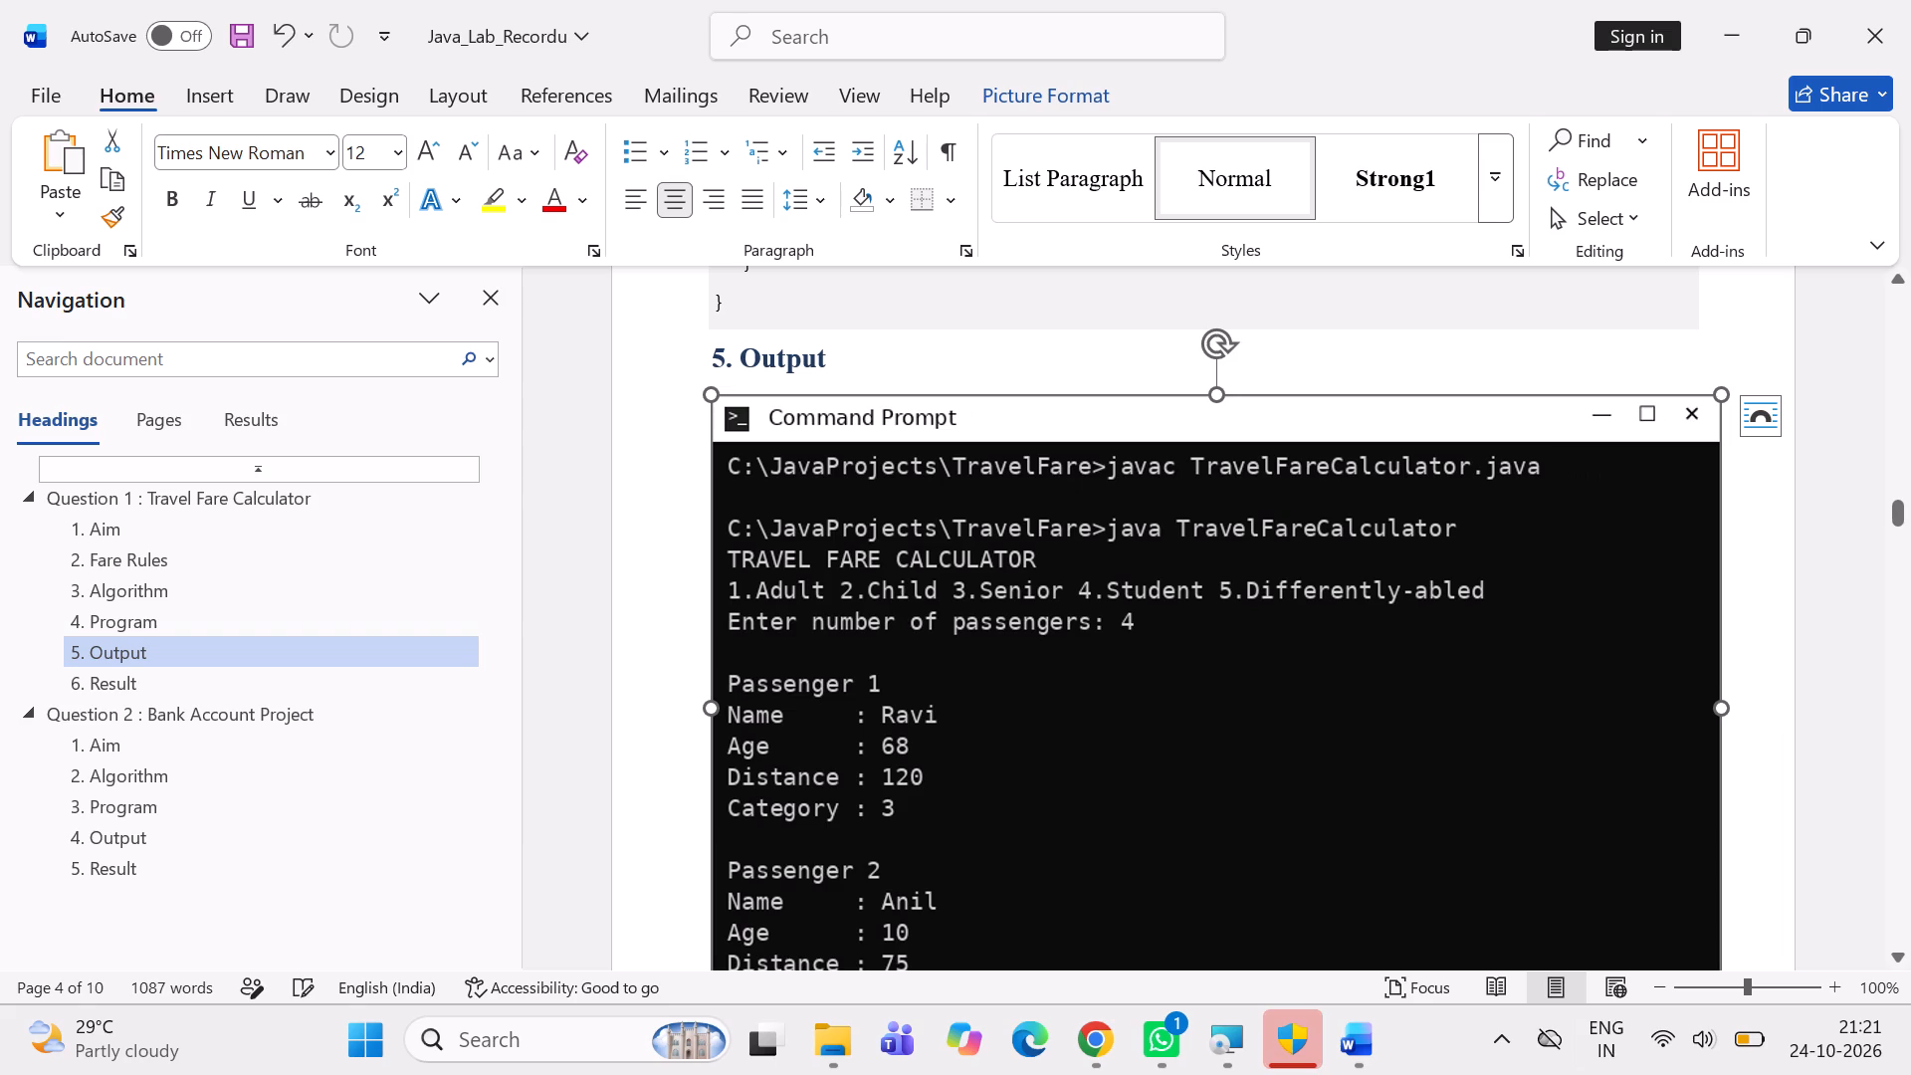
scroll(1536, 803, "down", 6)
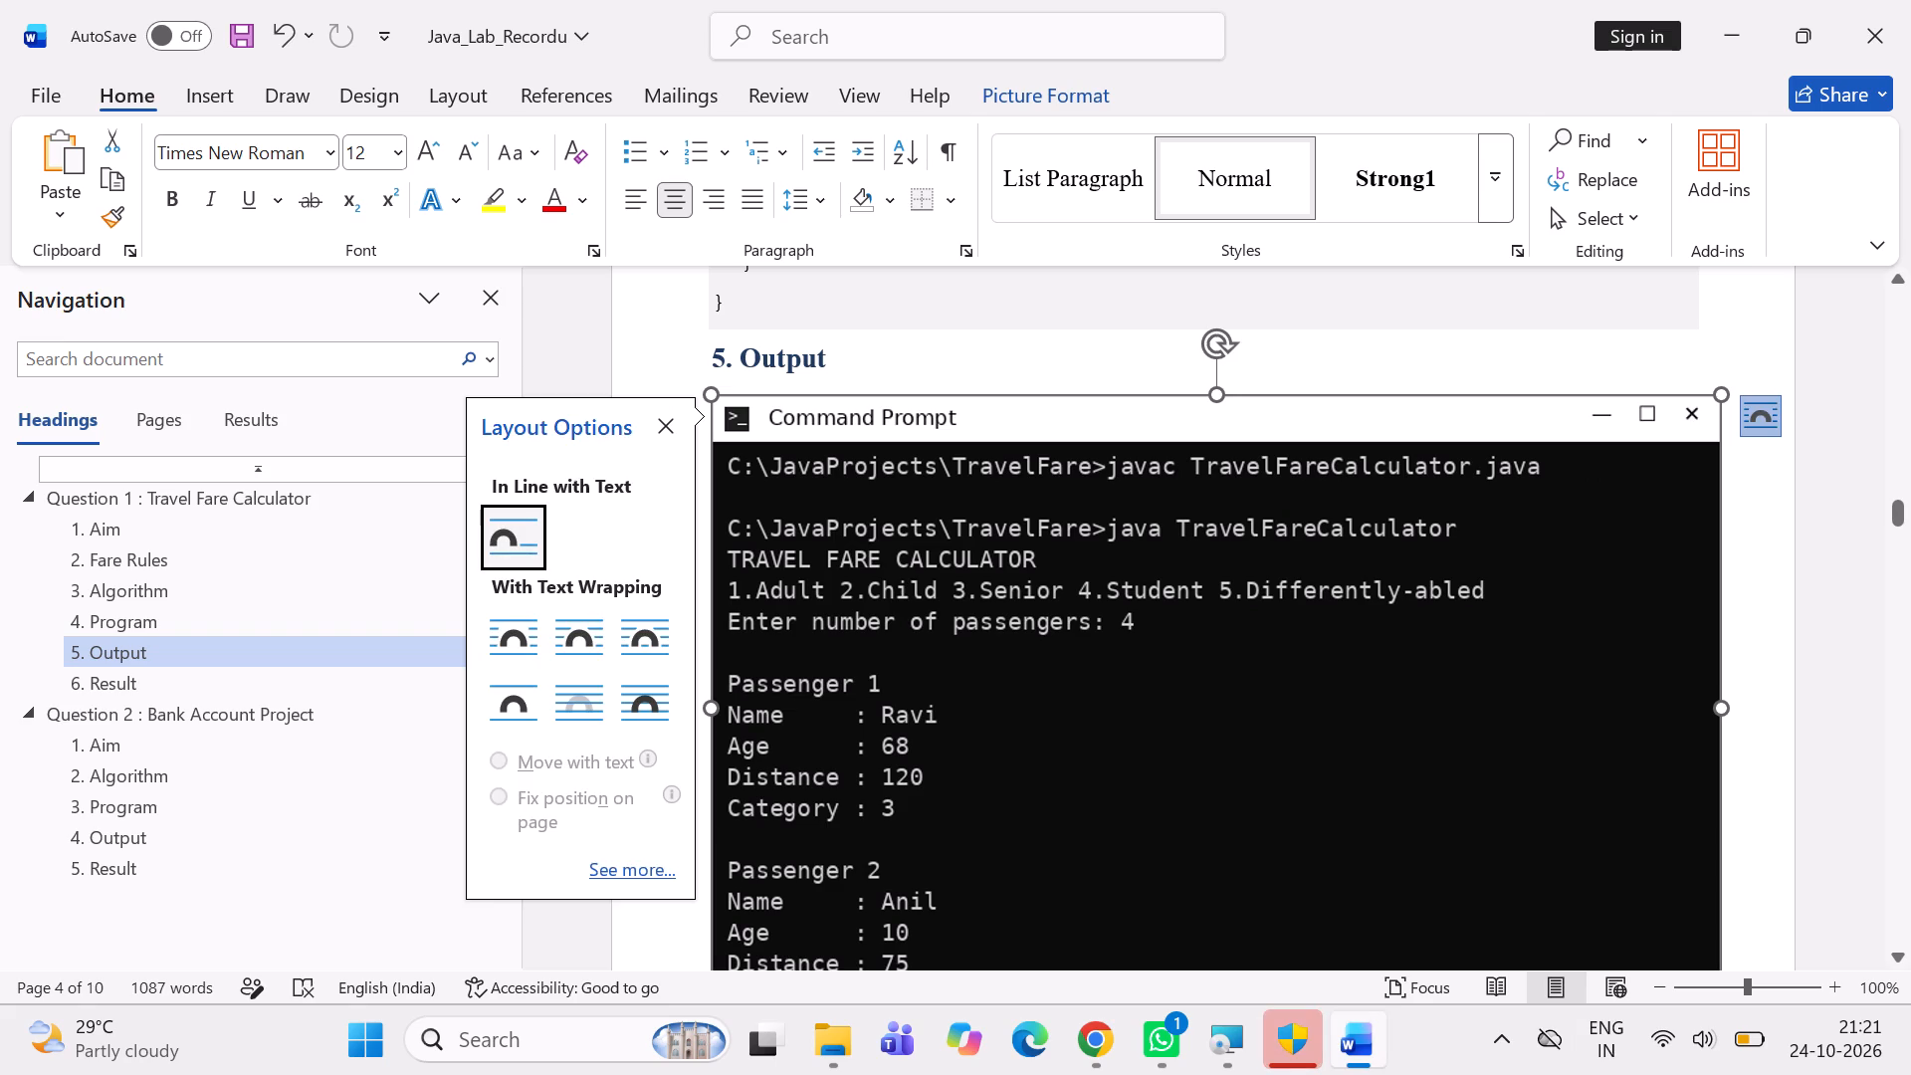
left_click(1876, 729)
Enlarge the Figure 1.2 screenshot of passengers 3 and 4 and the final bill to about 93% of the text width.
scroll(1732, 711, "down", 2)
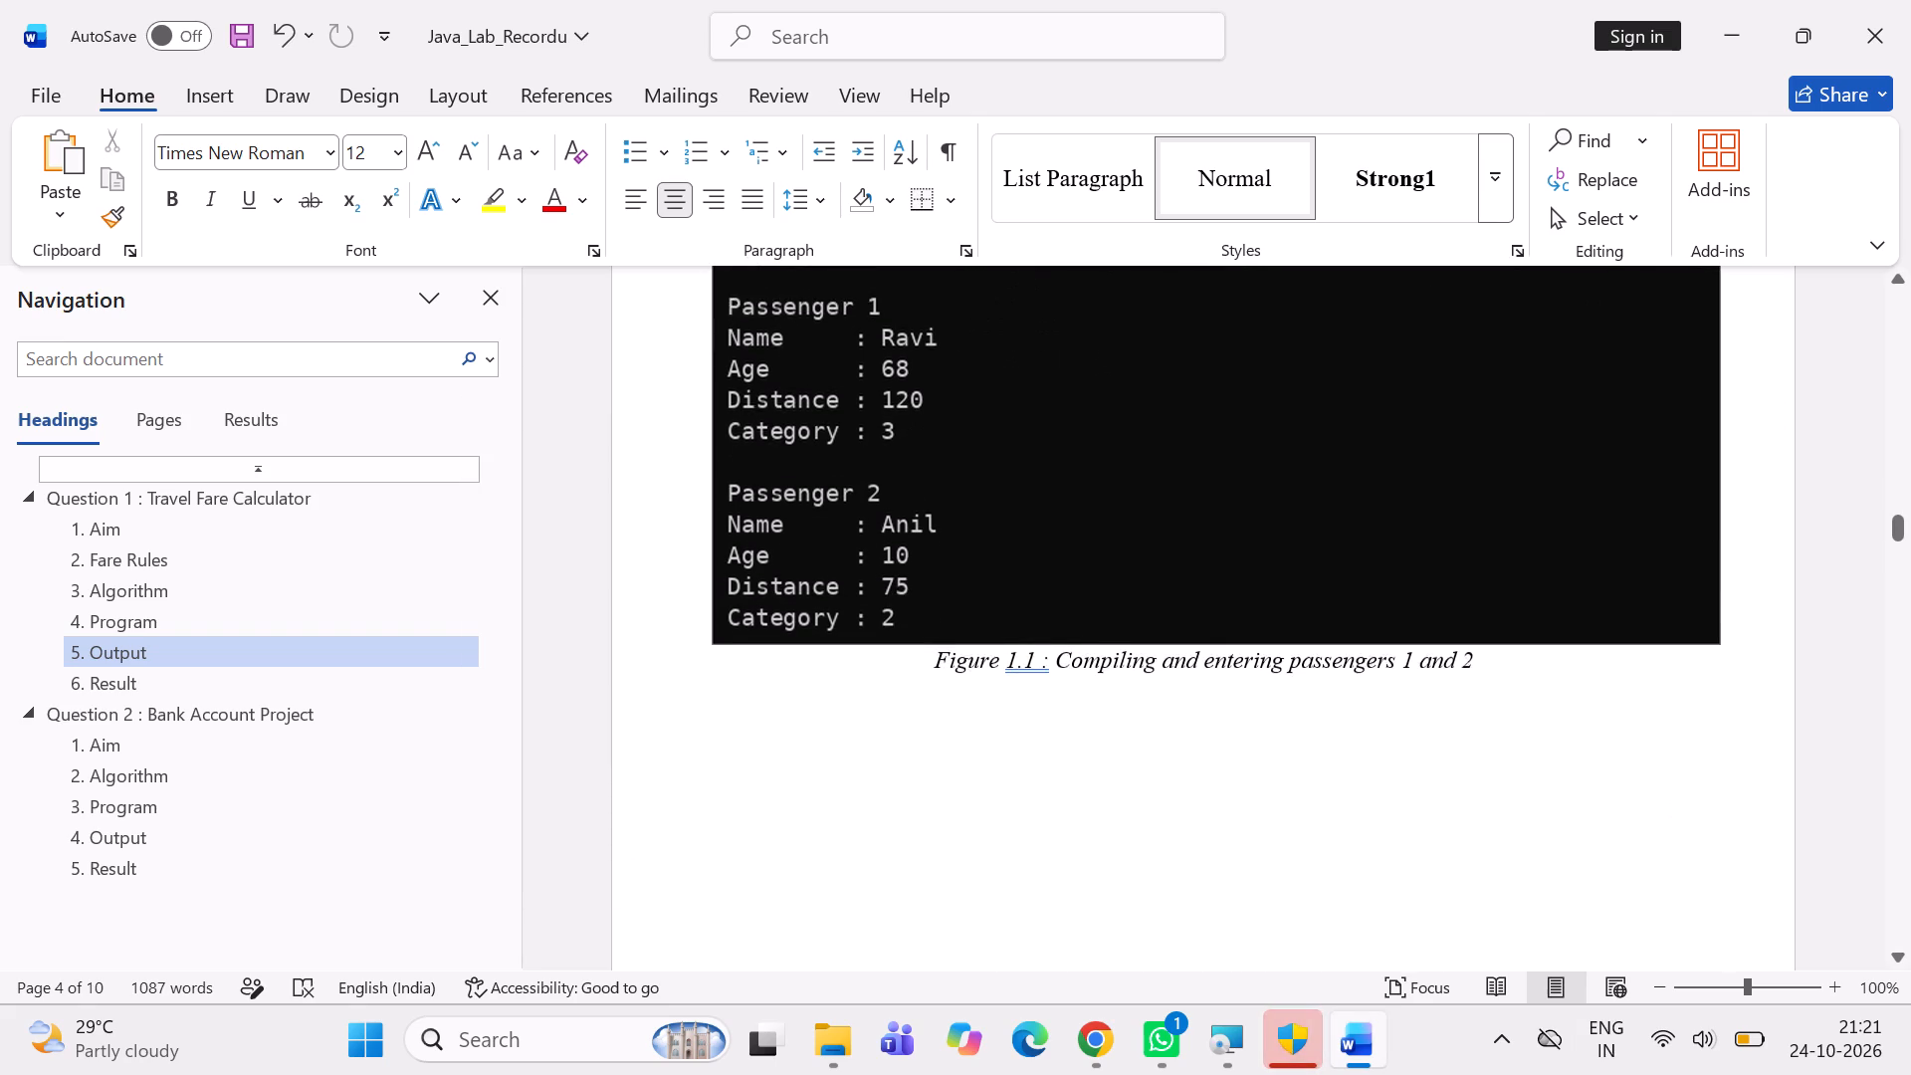
scroll(1732, 711, "down", 8)
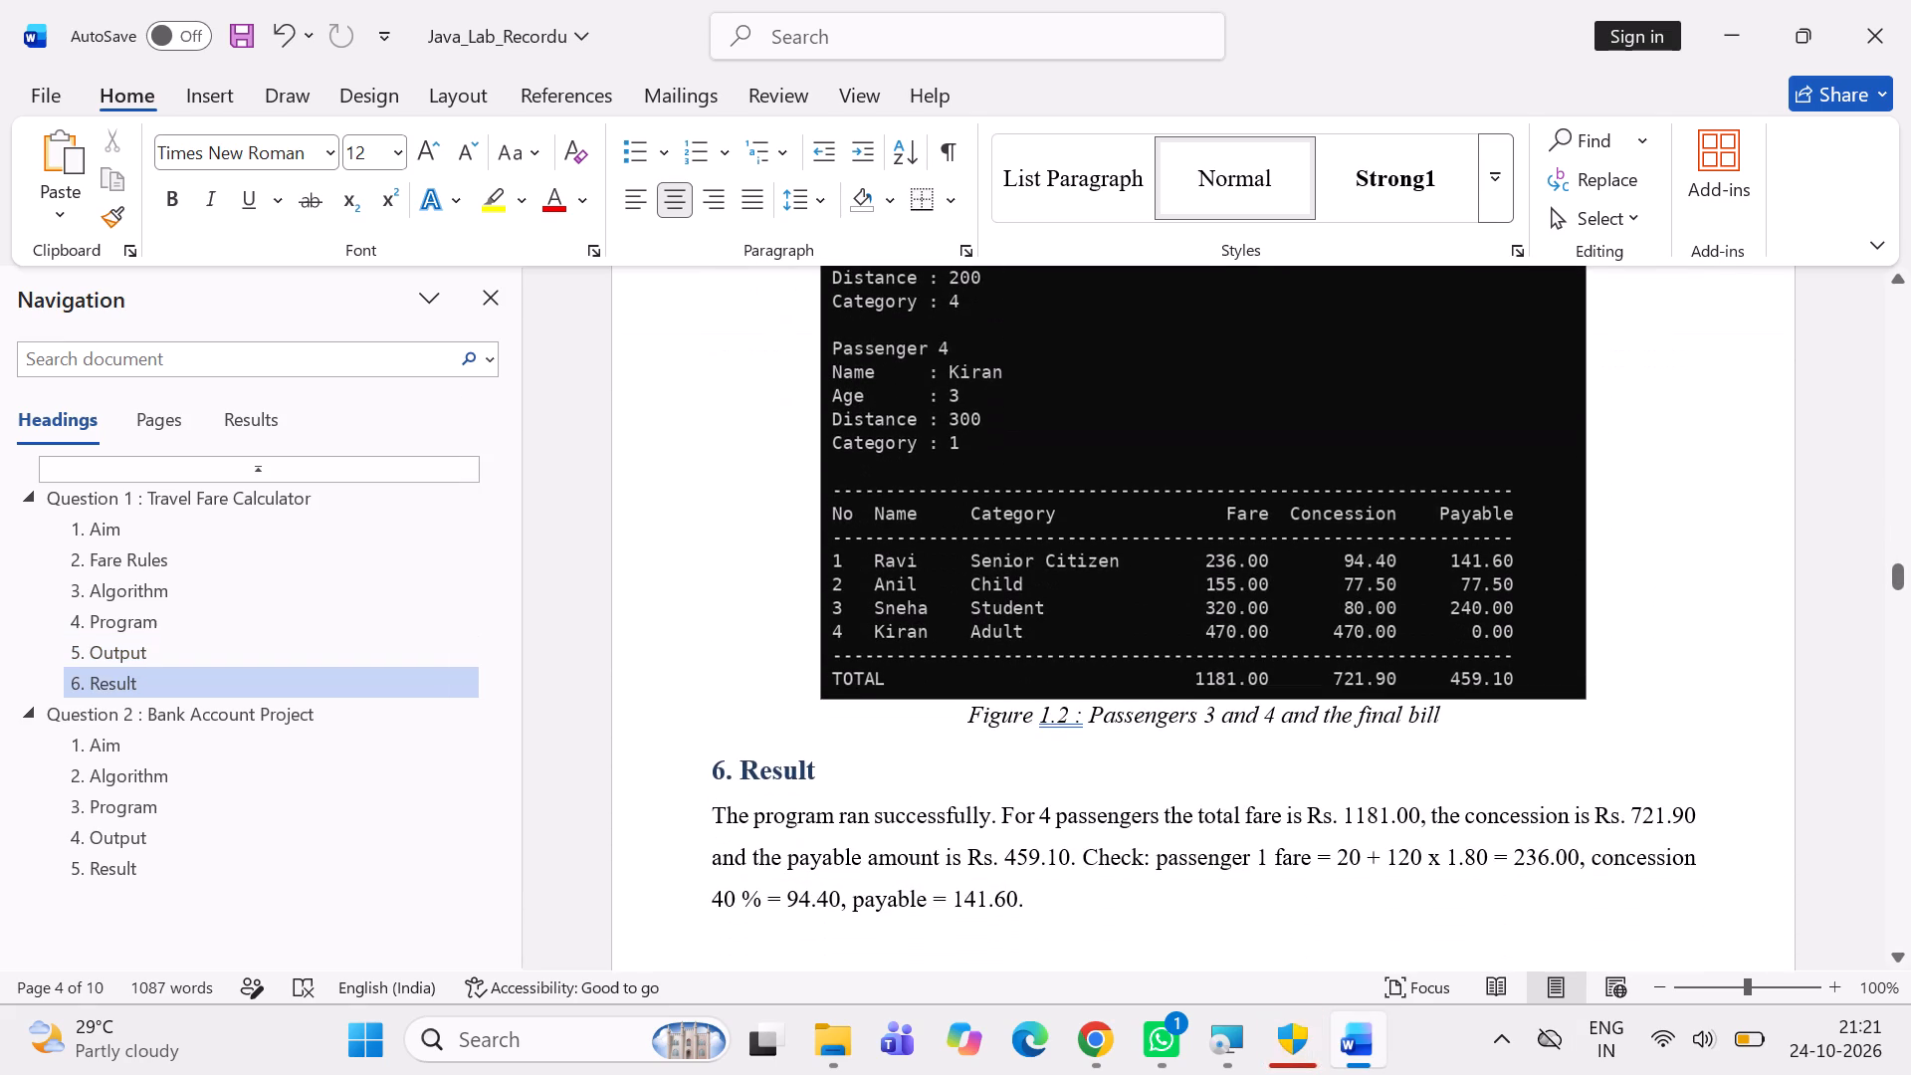
left_click(1287, 519)
left_click_drag(1593, 708, 1741, 747)
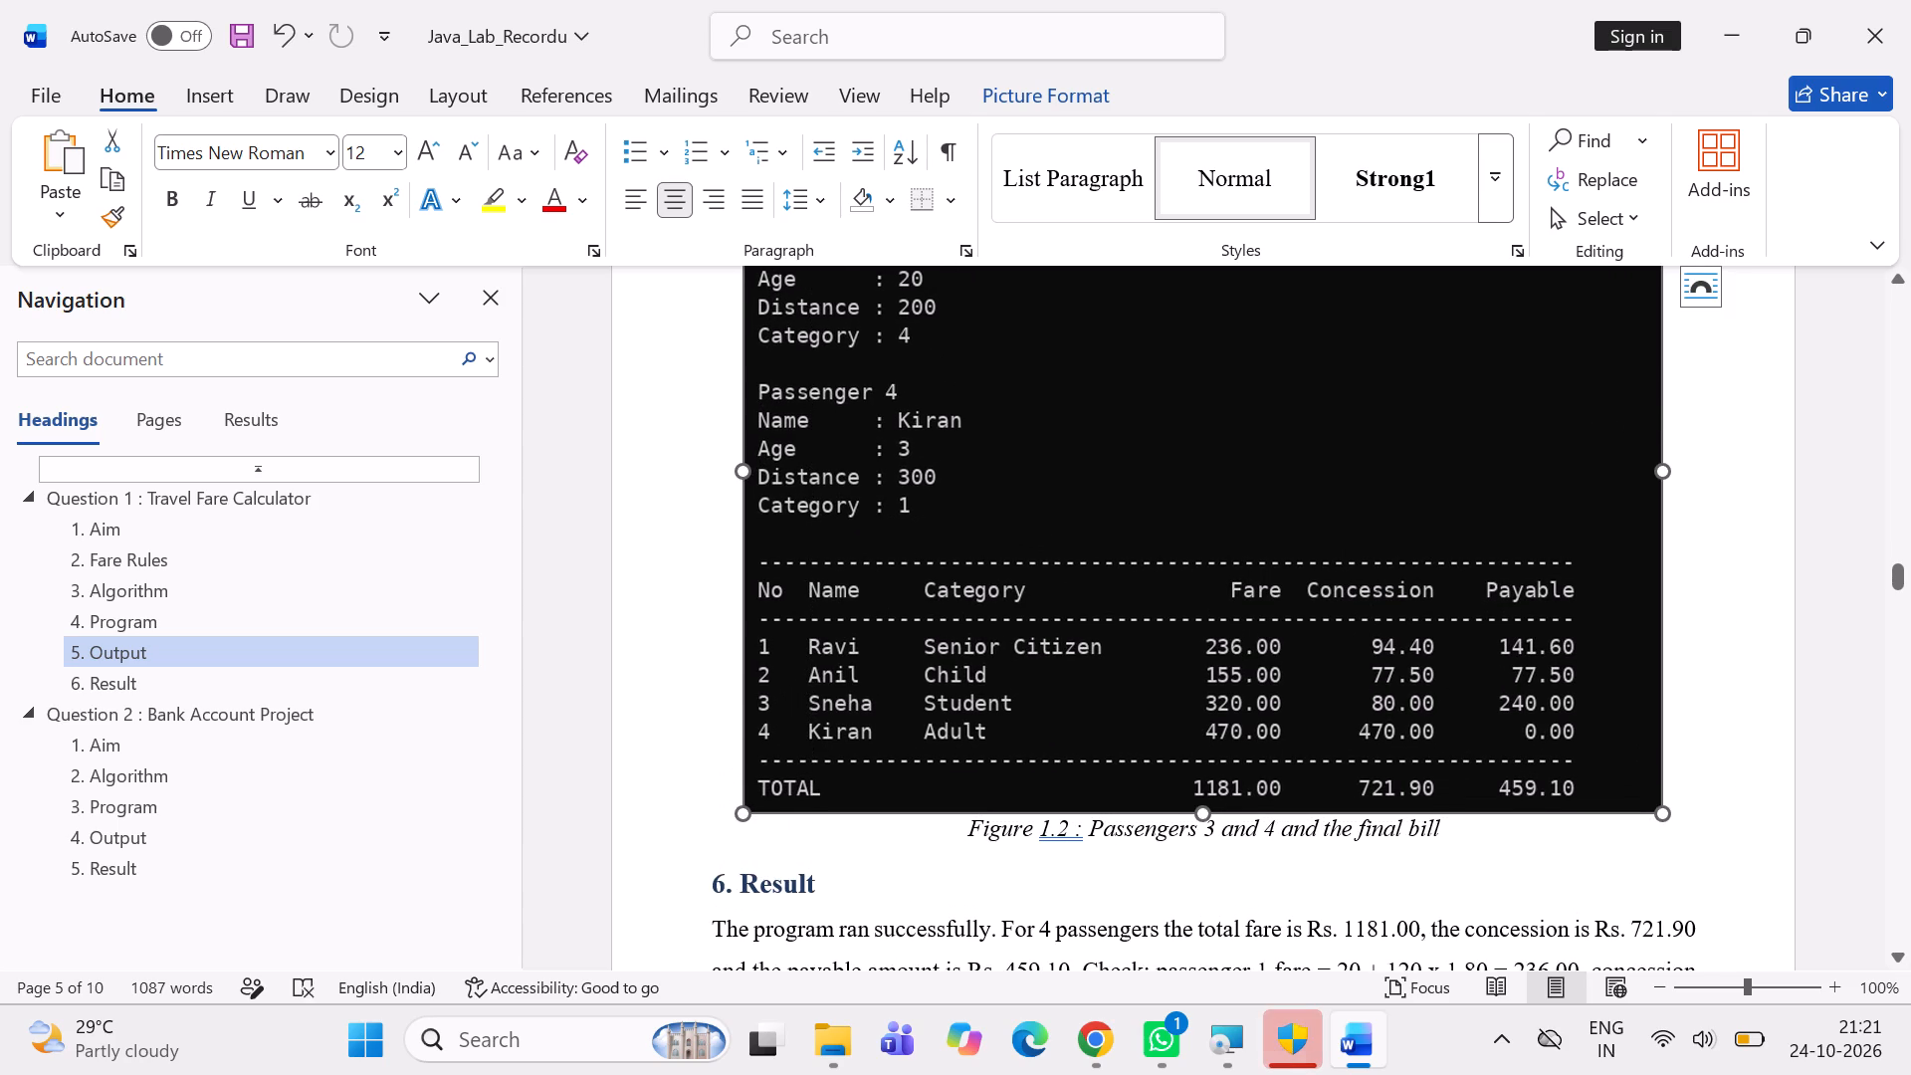
left_click(1805, 514)
Move the Figure 1.1 screenshot below its caption in the Question 1 Output section.
scroll(1805, 514, "up", 5)
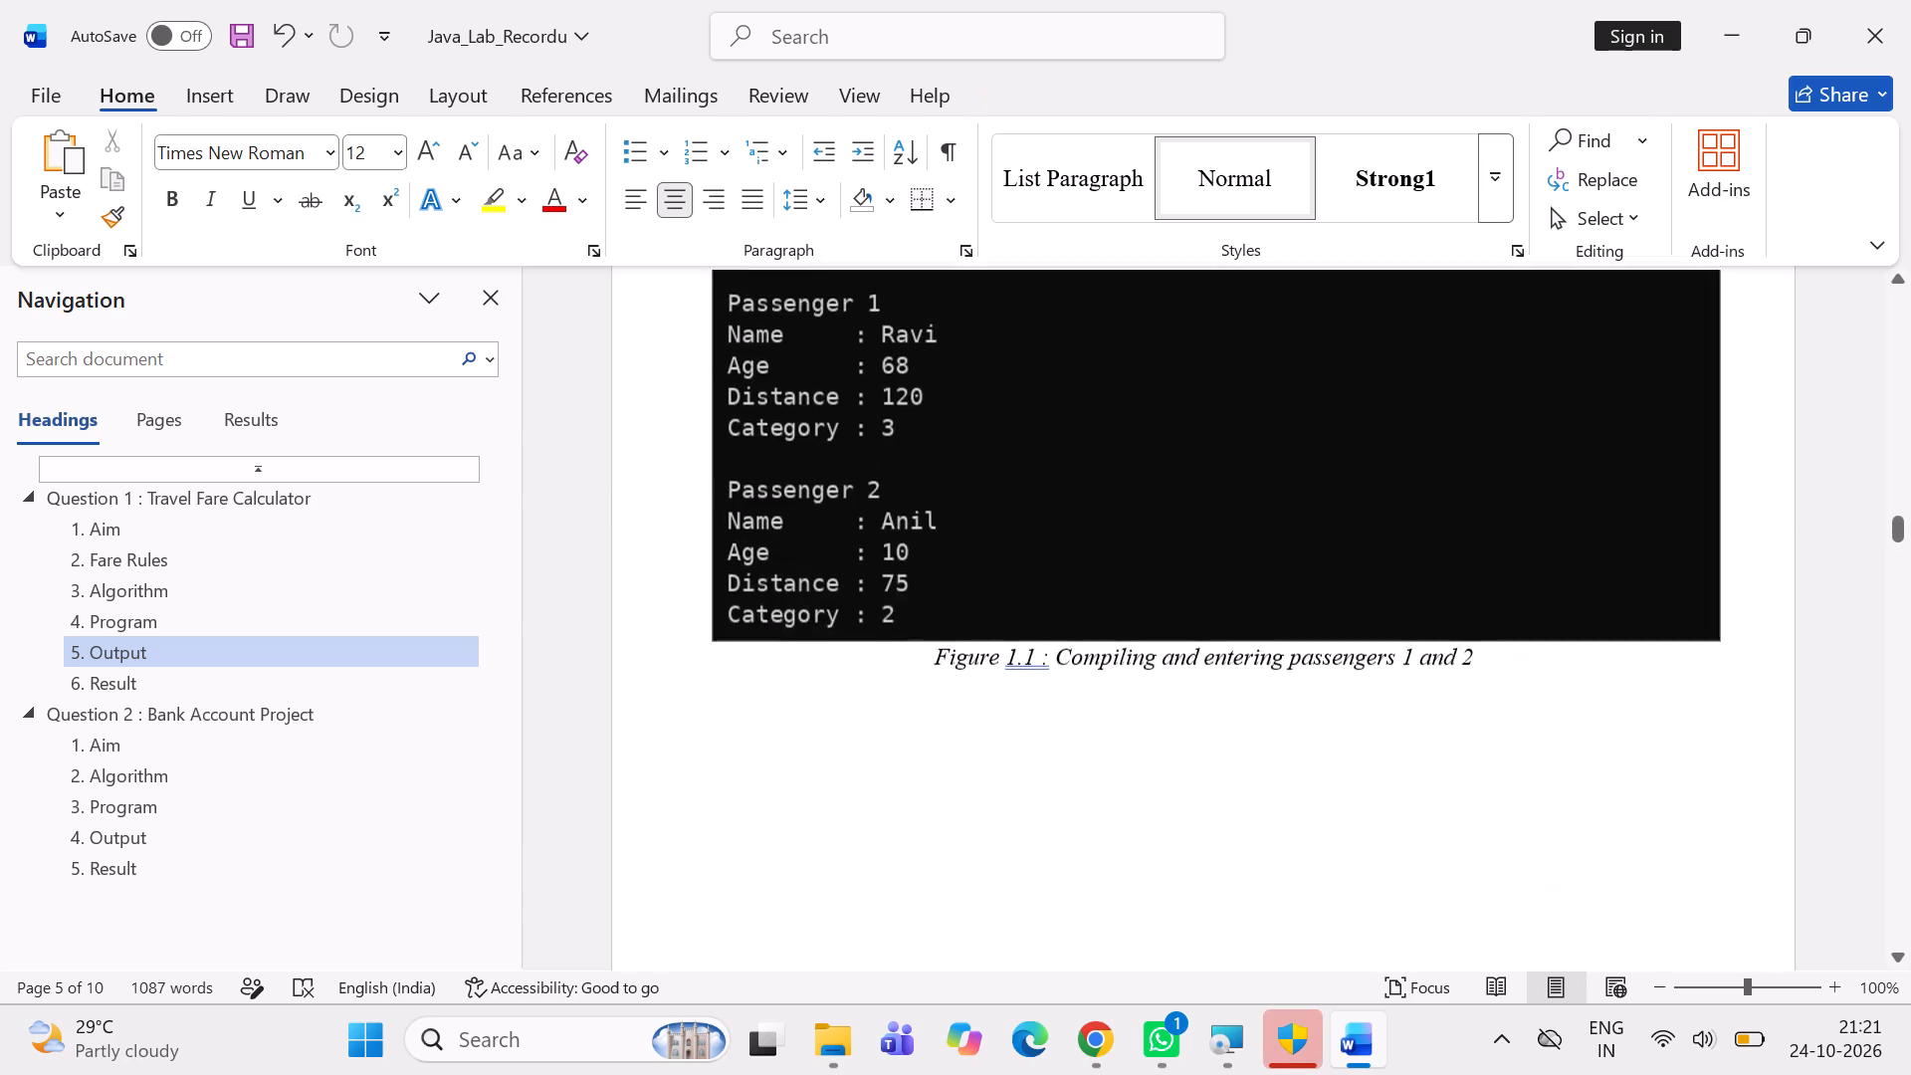
left_click_drag(1514, 483, 1493, 824)
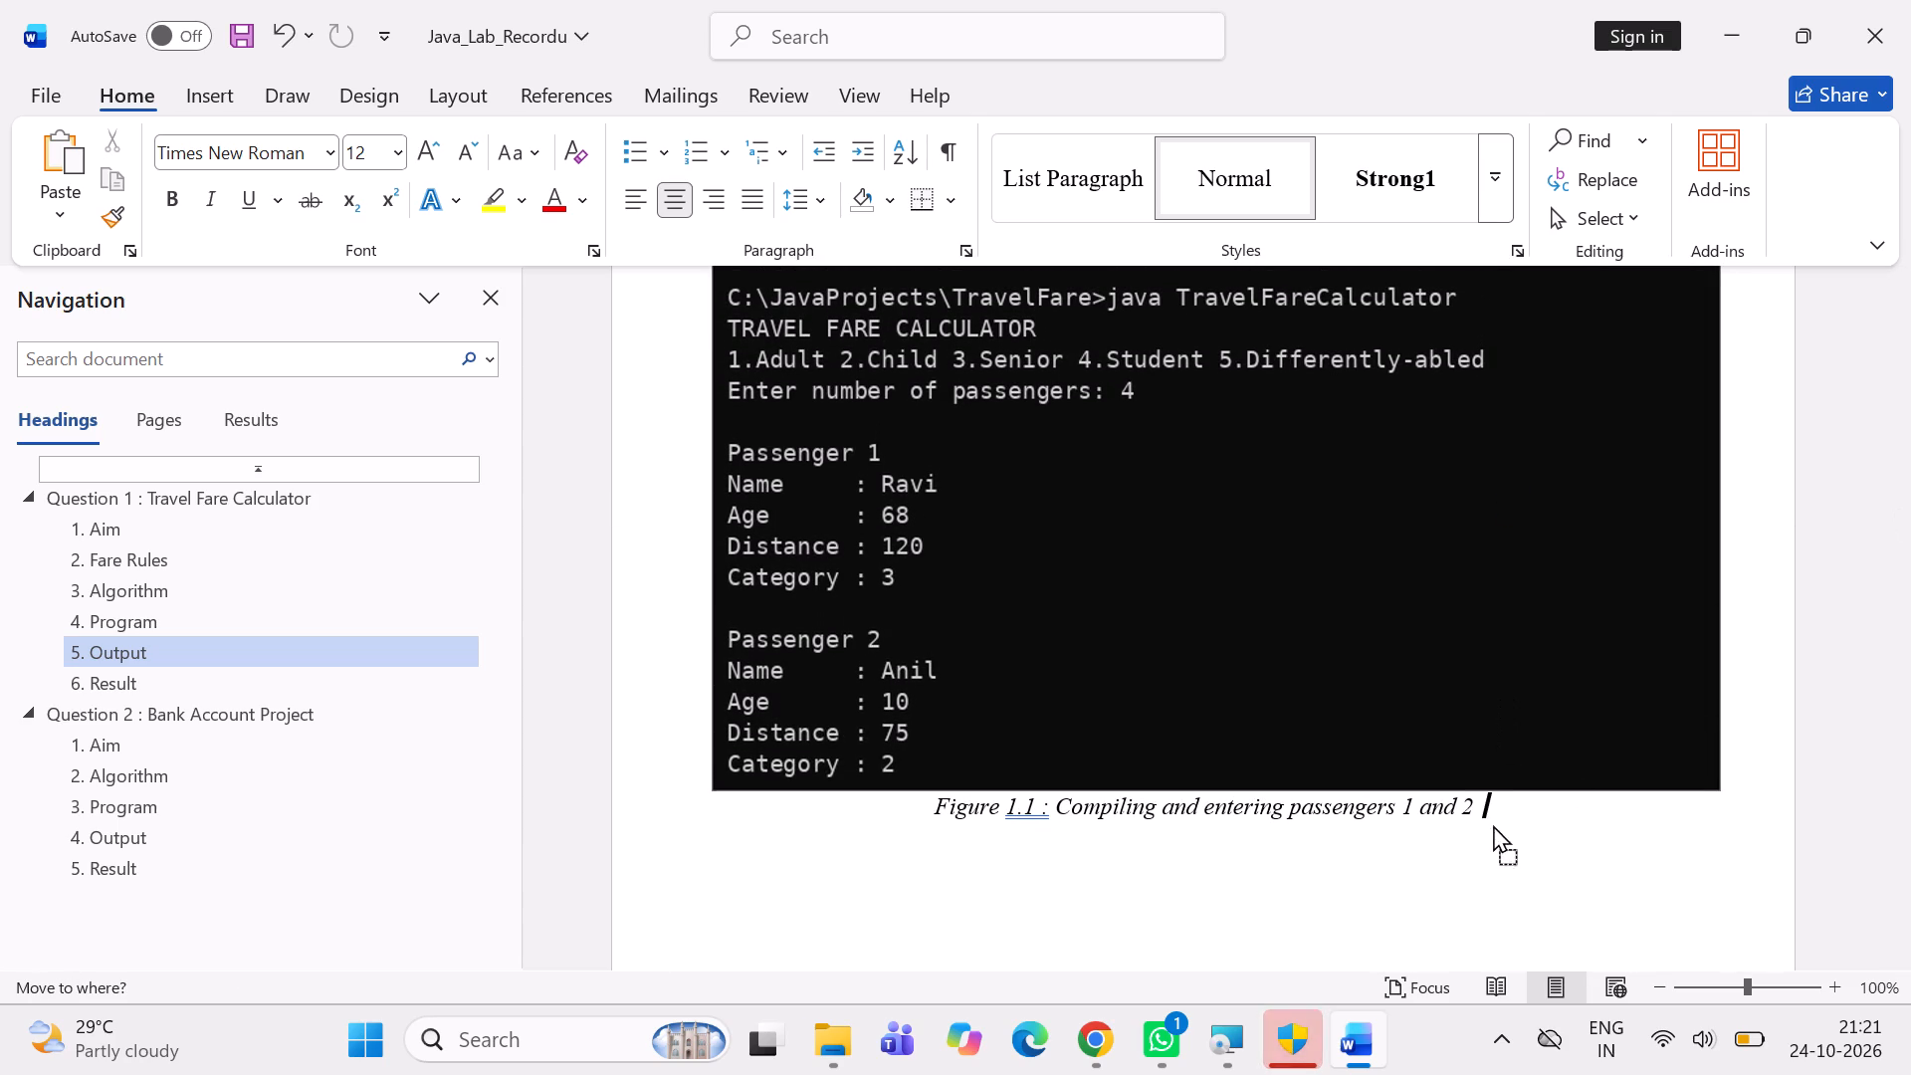
left_click_drag(1493, 824, 1495, 854)
scroll(1558, 757, "up", 2)
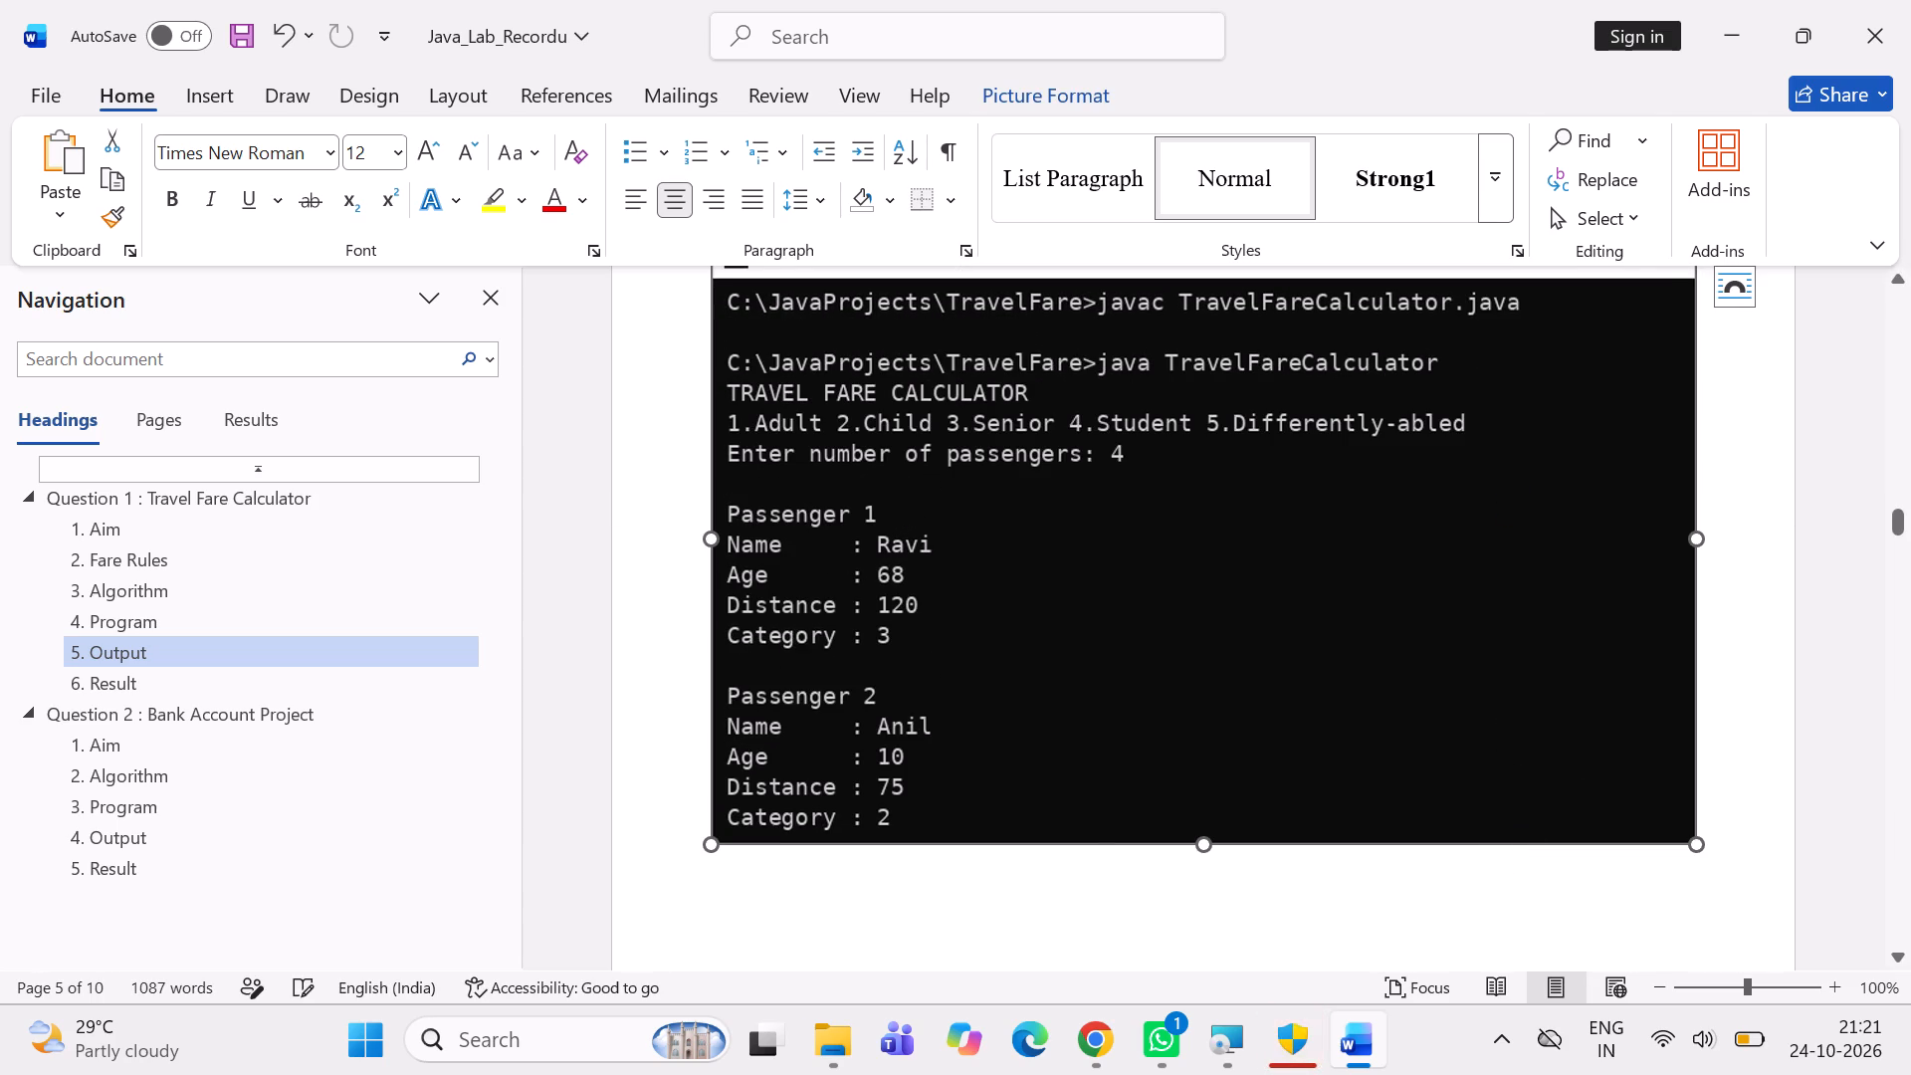
scroll(1558, 757, "up", 4)
left_click(1820, 694)
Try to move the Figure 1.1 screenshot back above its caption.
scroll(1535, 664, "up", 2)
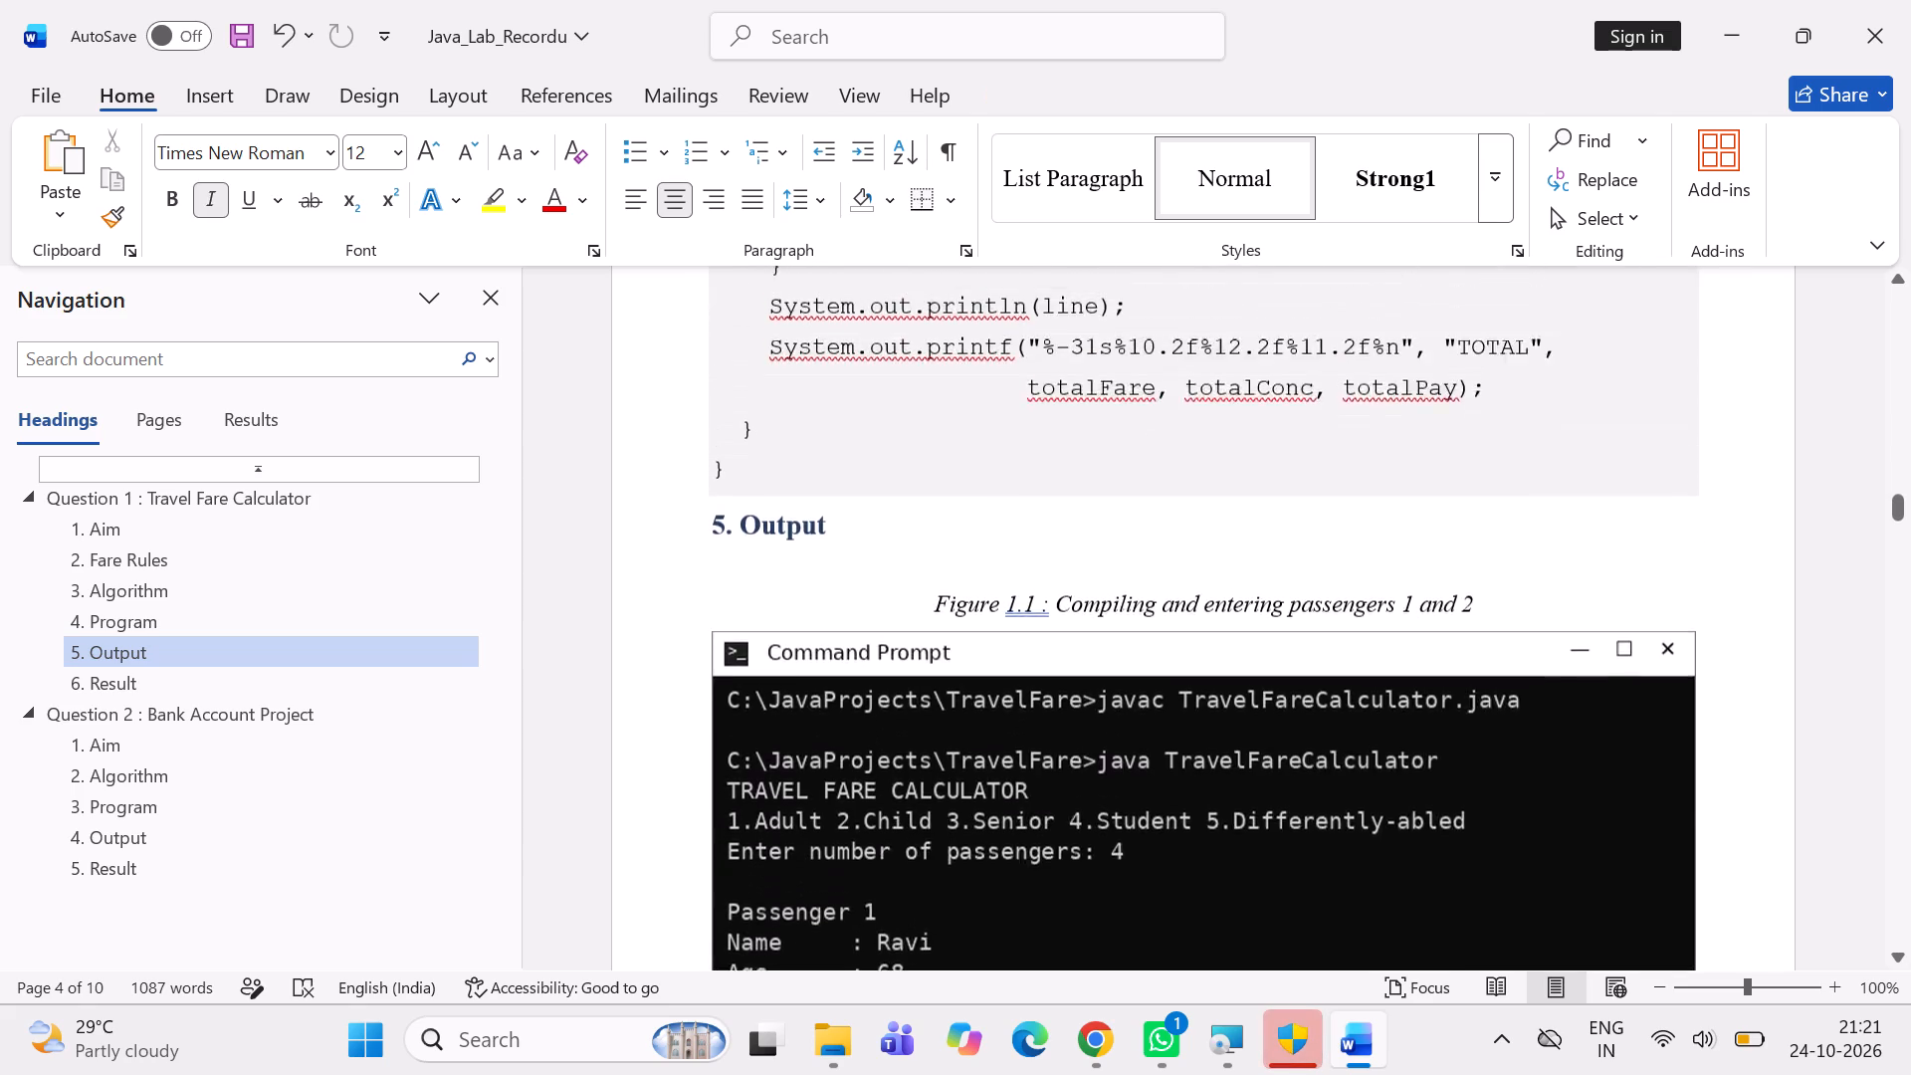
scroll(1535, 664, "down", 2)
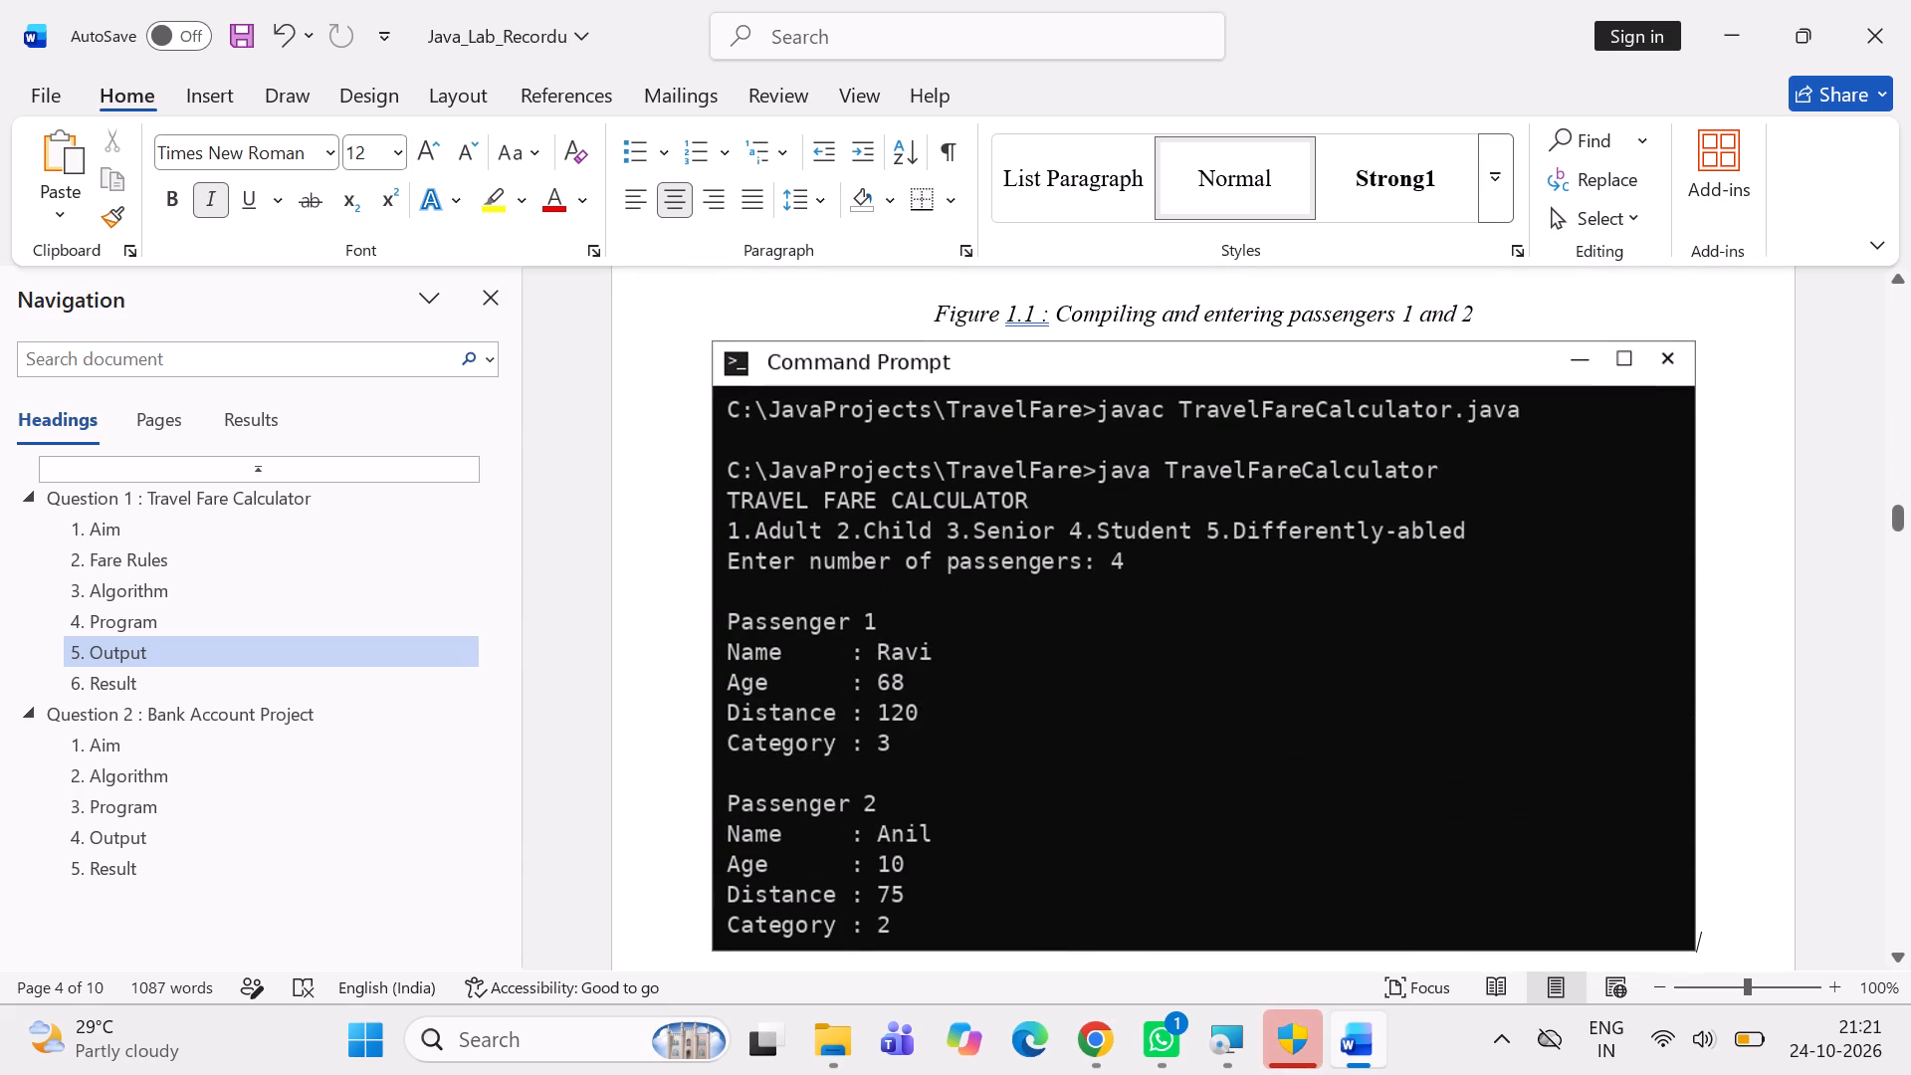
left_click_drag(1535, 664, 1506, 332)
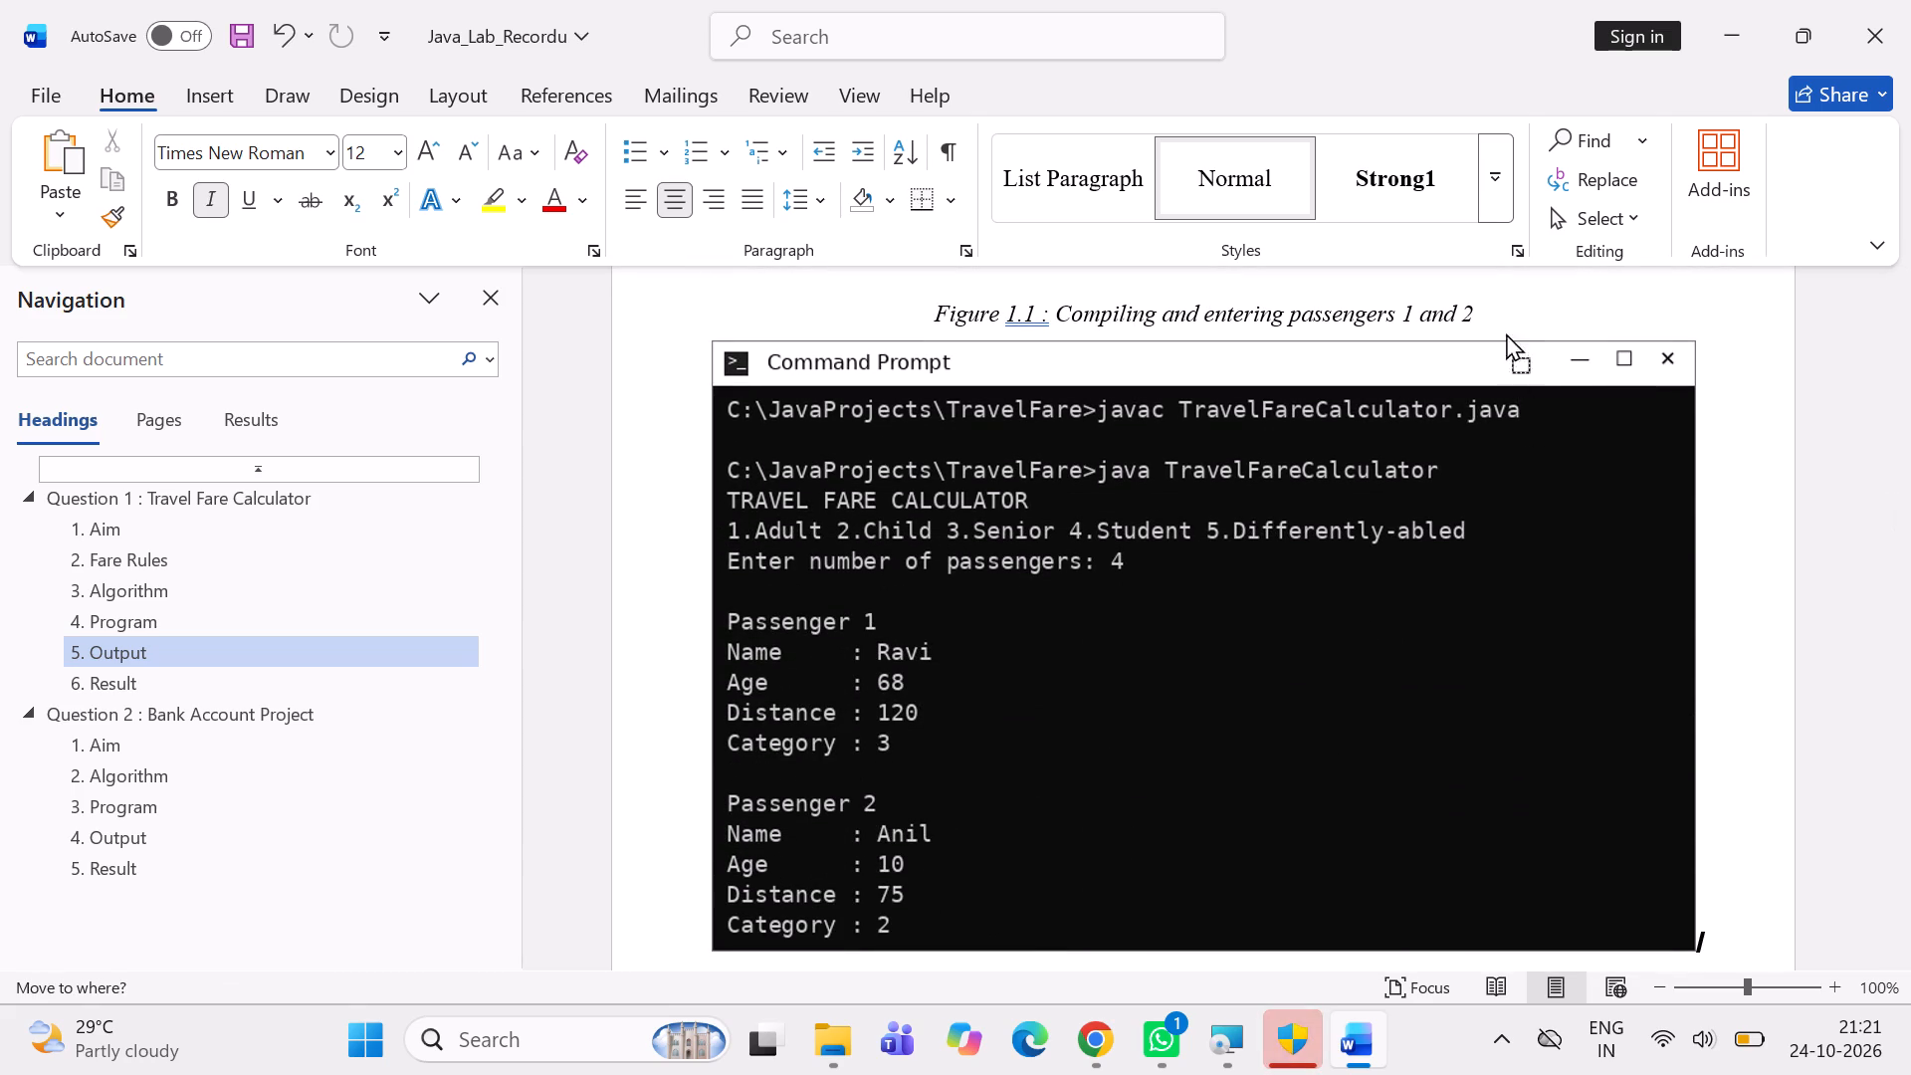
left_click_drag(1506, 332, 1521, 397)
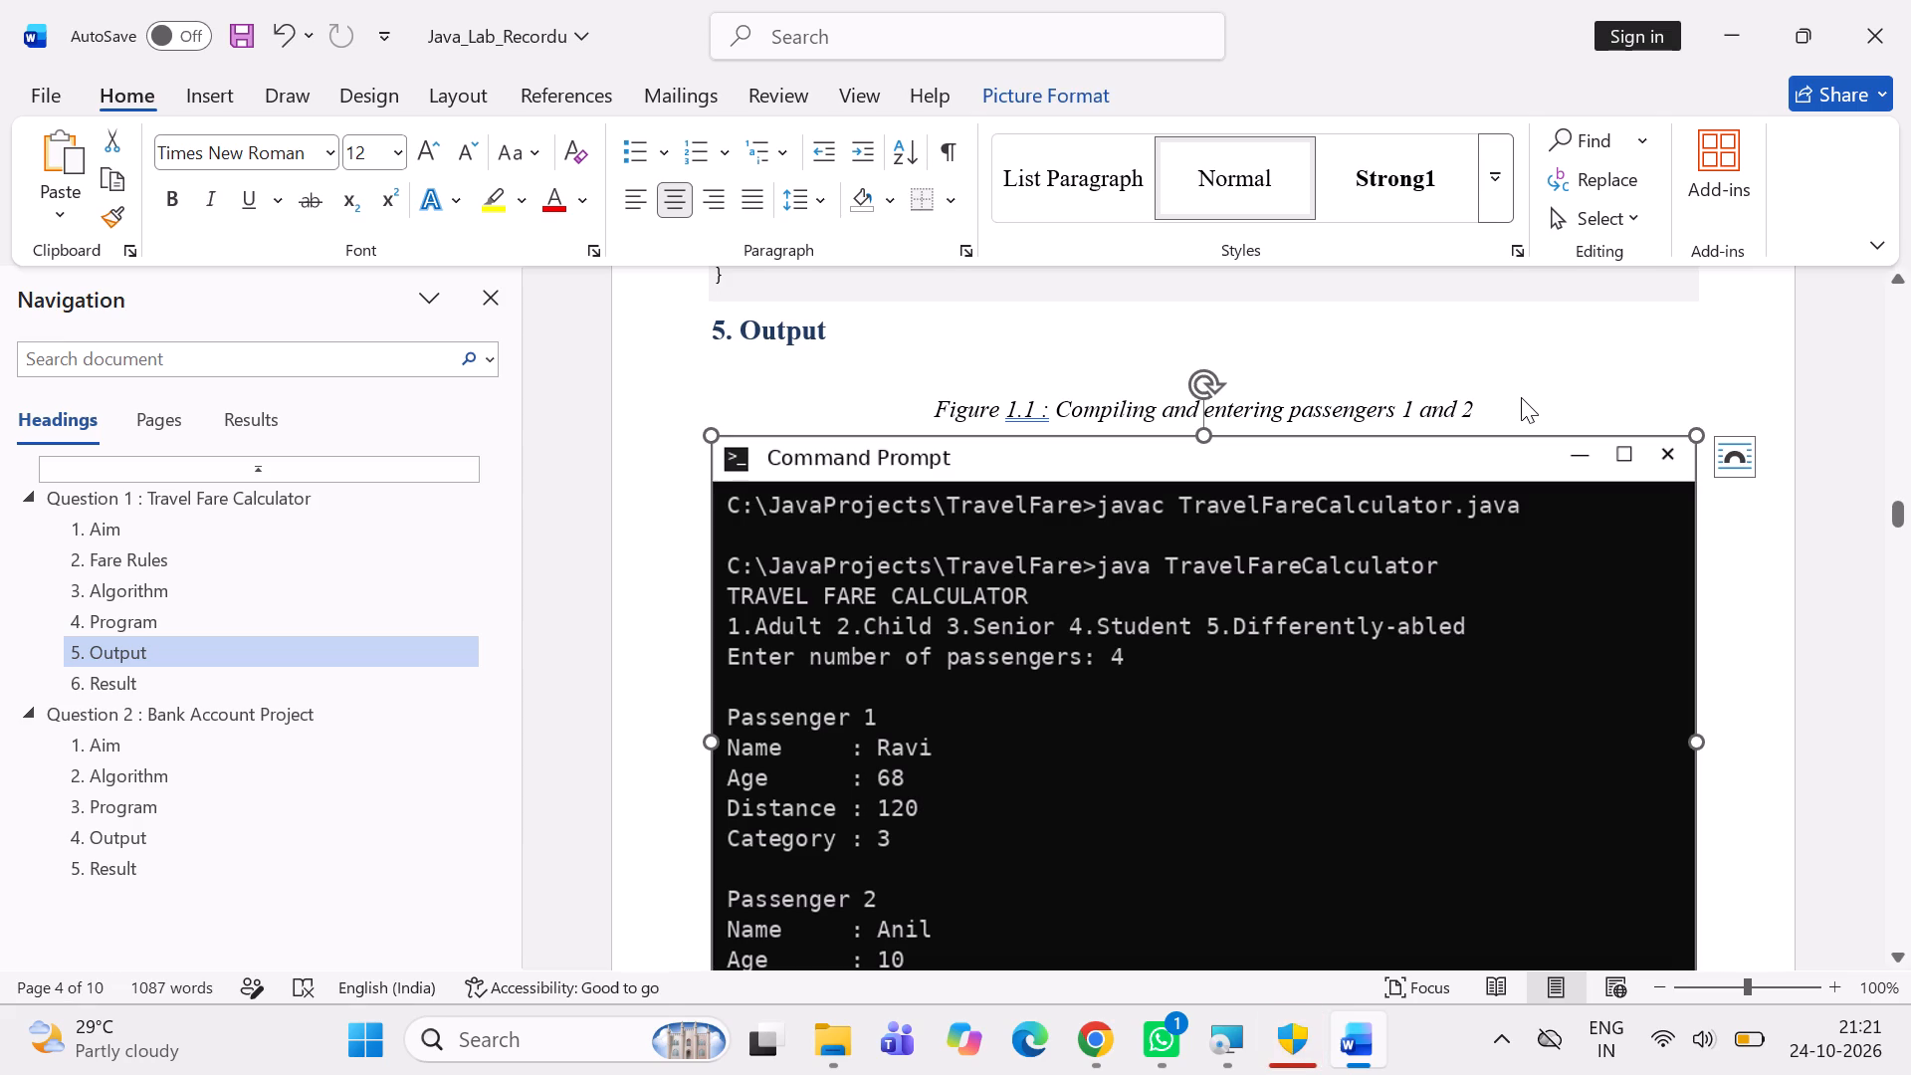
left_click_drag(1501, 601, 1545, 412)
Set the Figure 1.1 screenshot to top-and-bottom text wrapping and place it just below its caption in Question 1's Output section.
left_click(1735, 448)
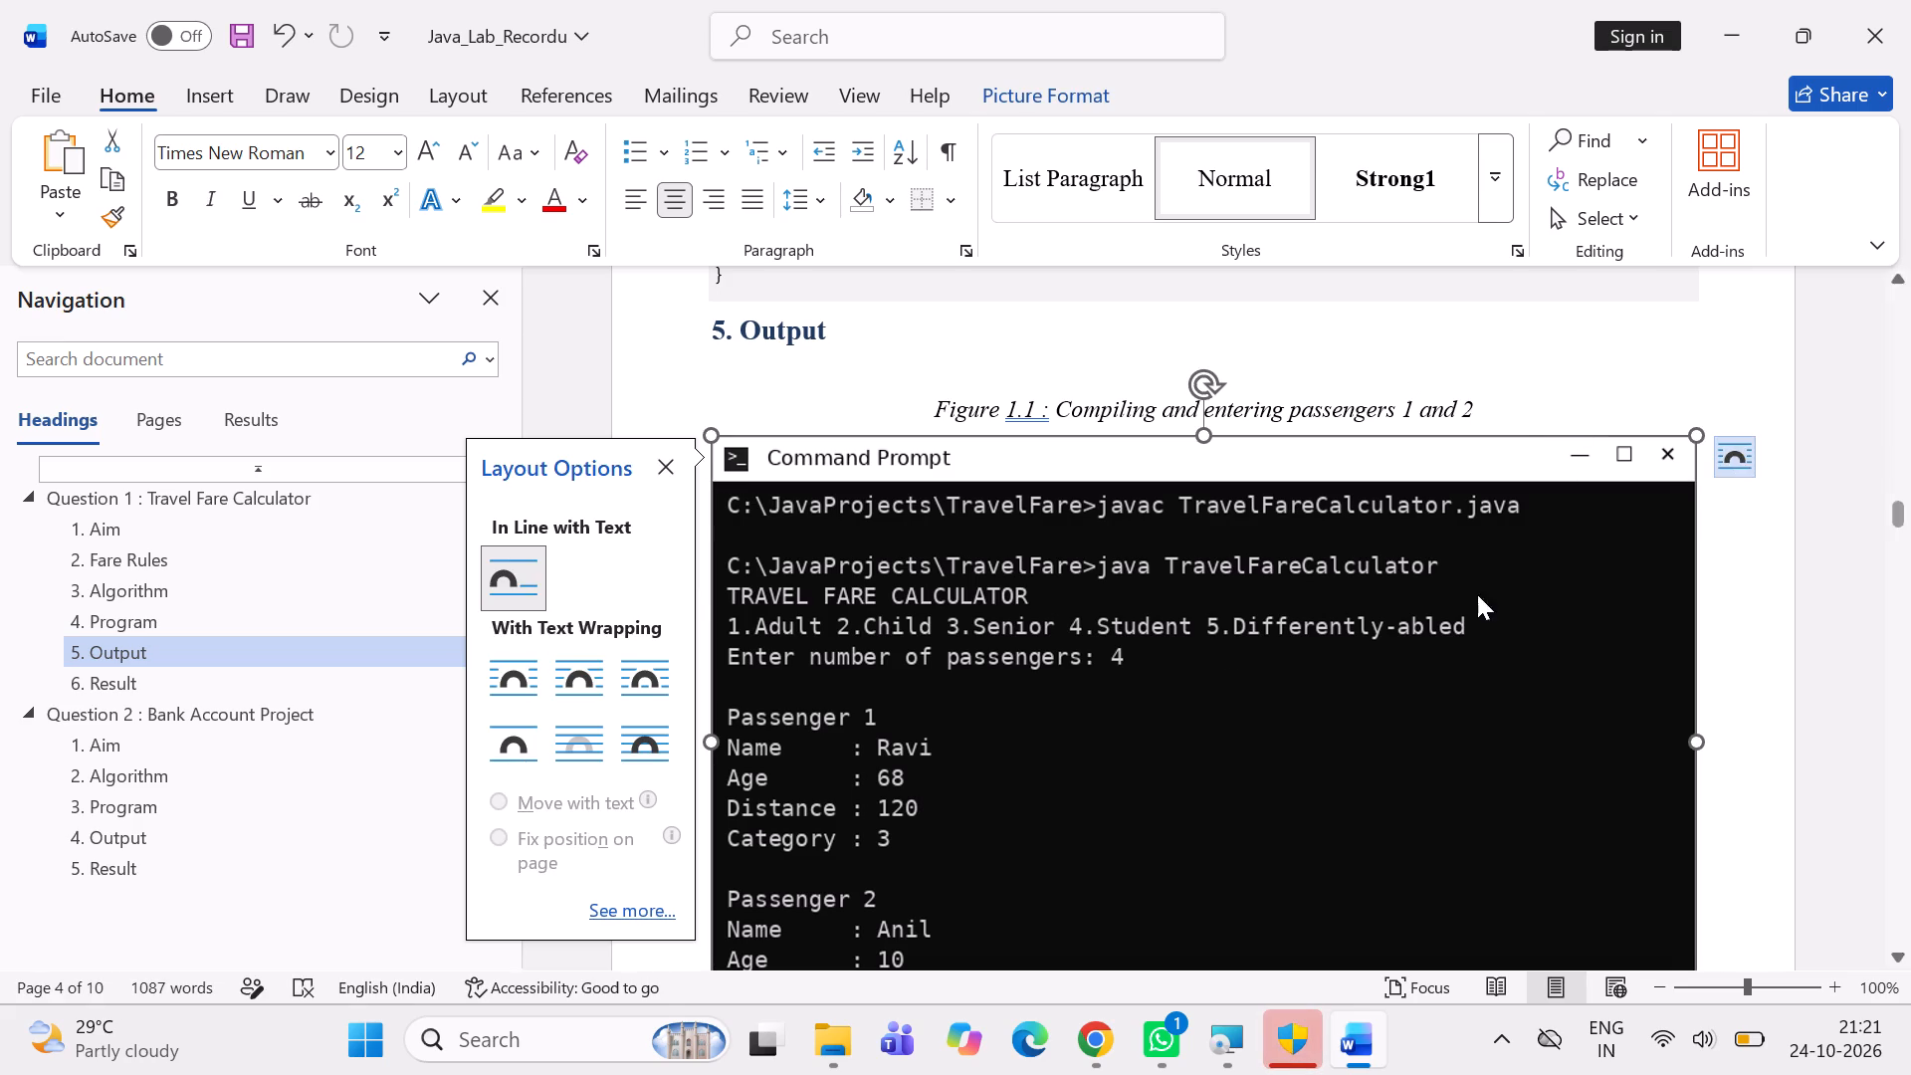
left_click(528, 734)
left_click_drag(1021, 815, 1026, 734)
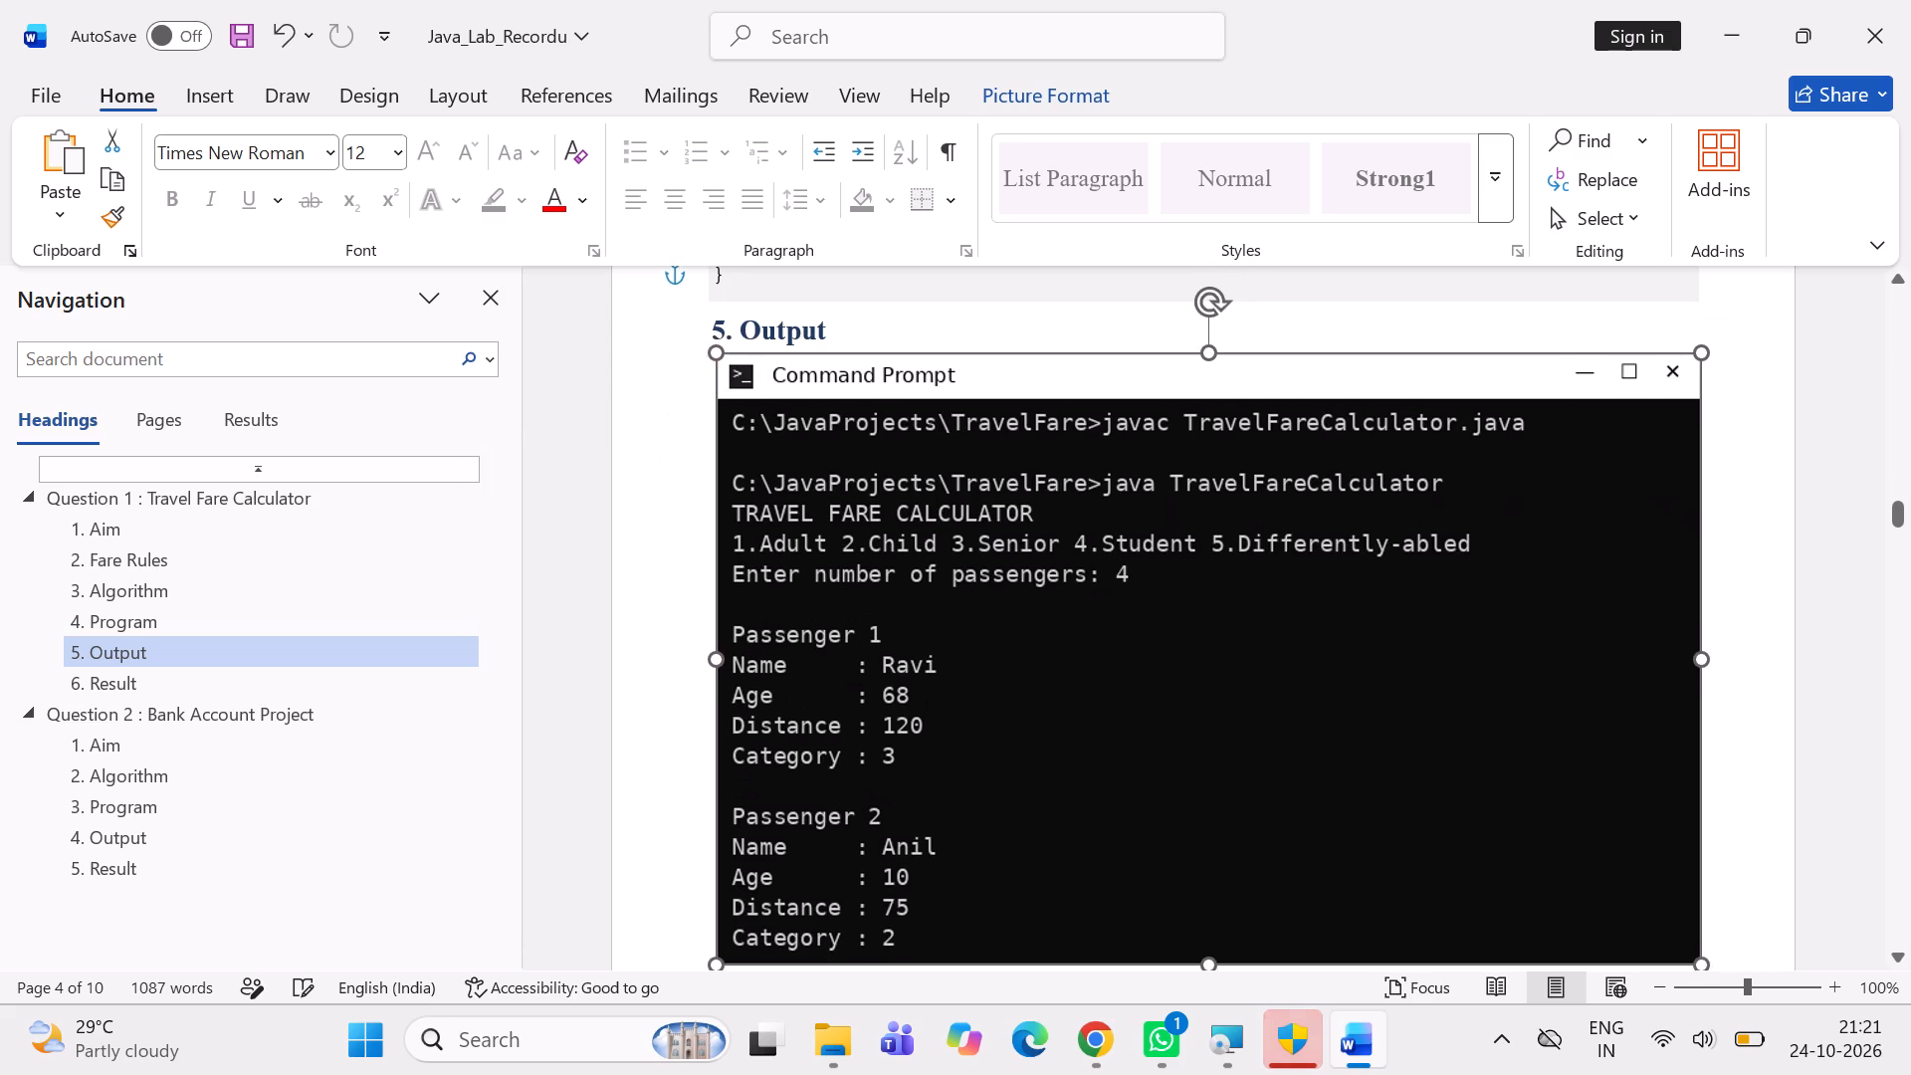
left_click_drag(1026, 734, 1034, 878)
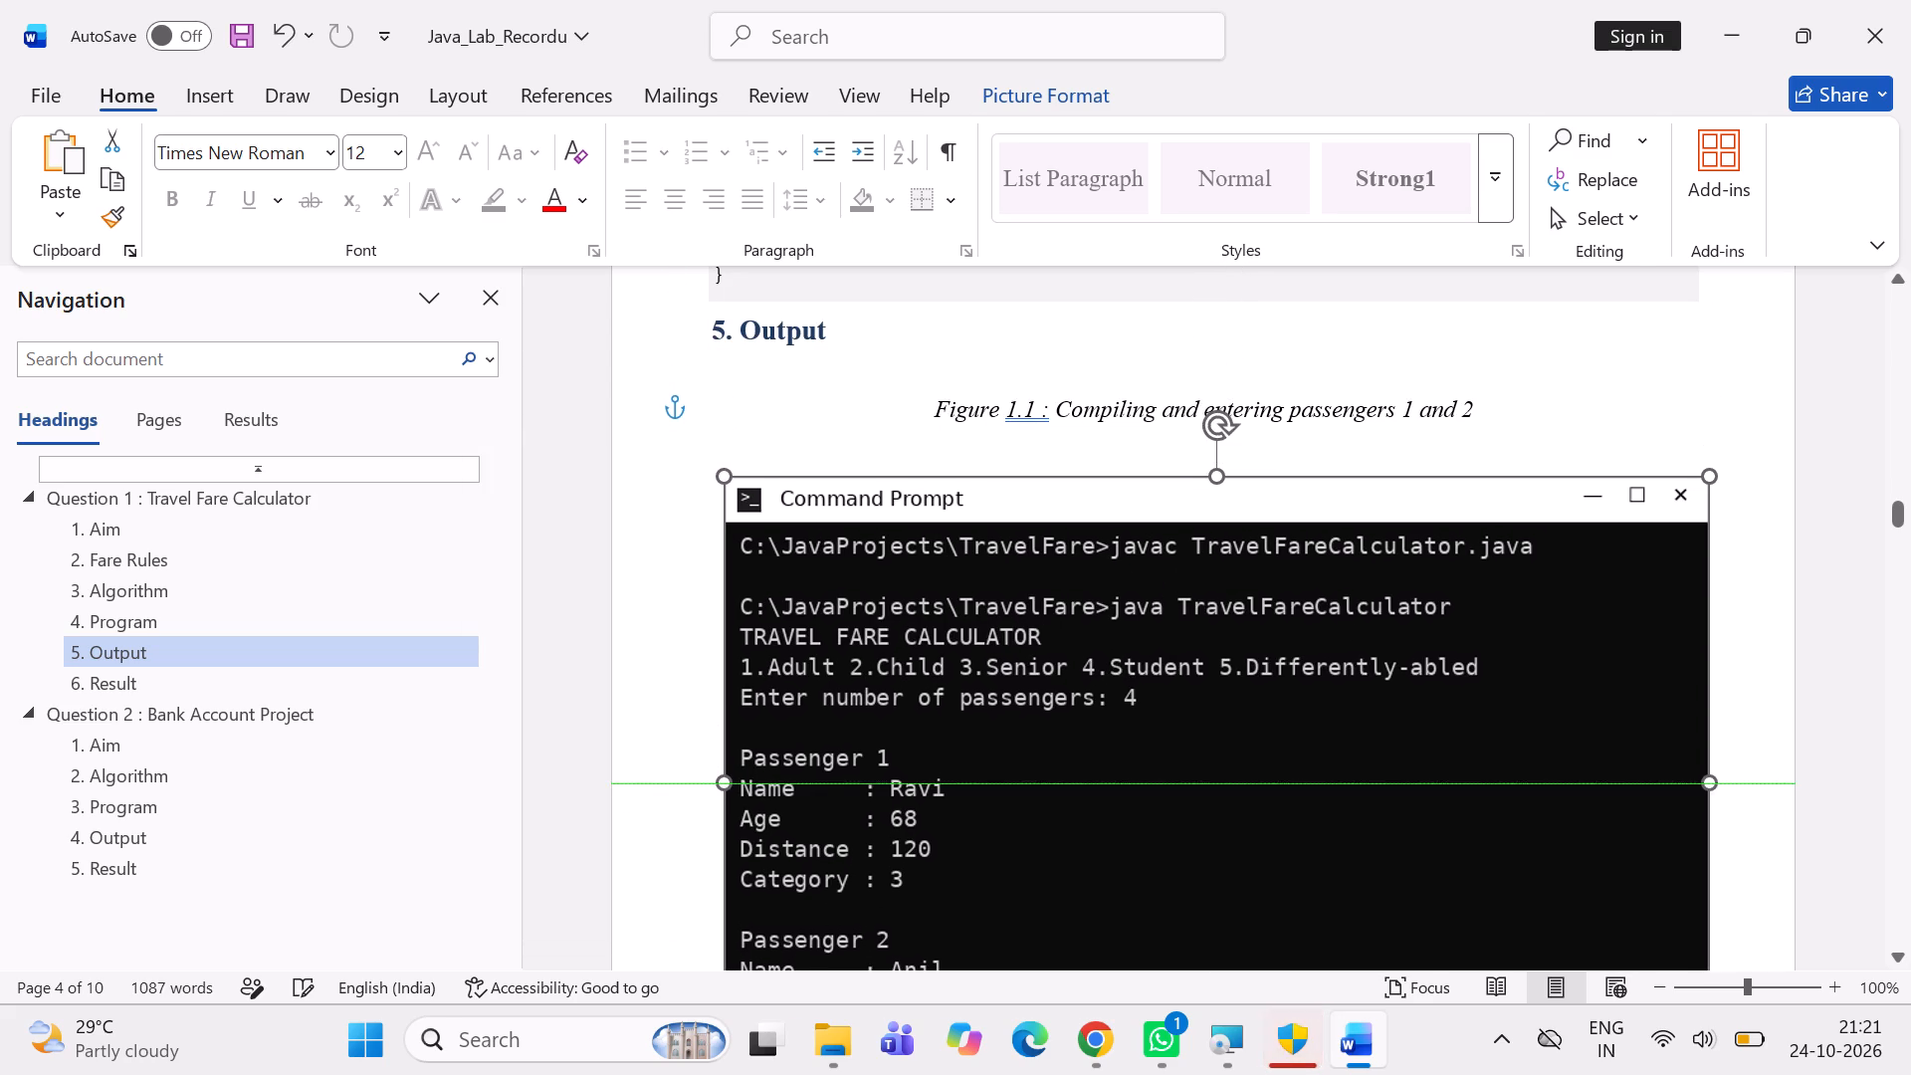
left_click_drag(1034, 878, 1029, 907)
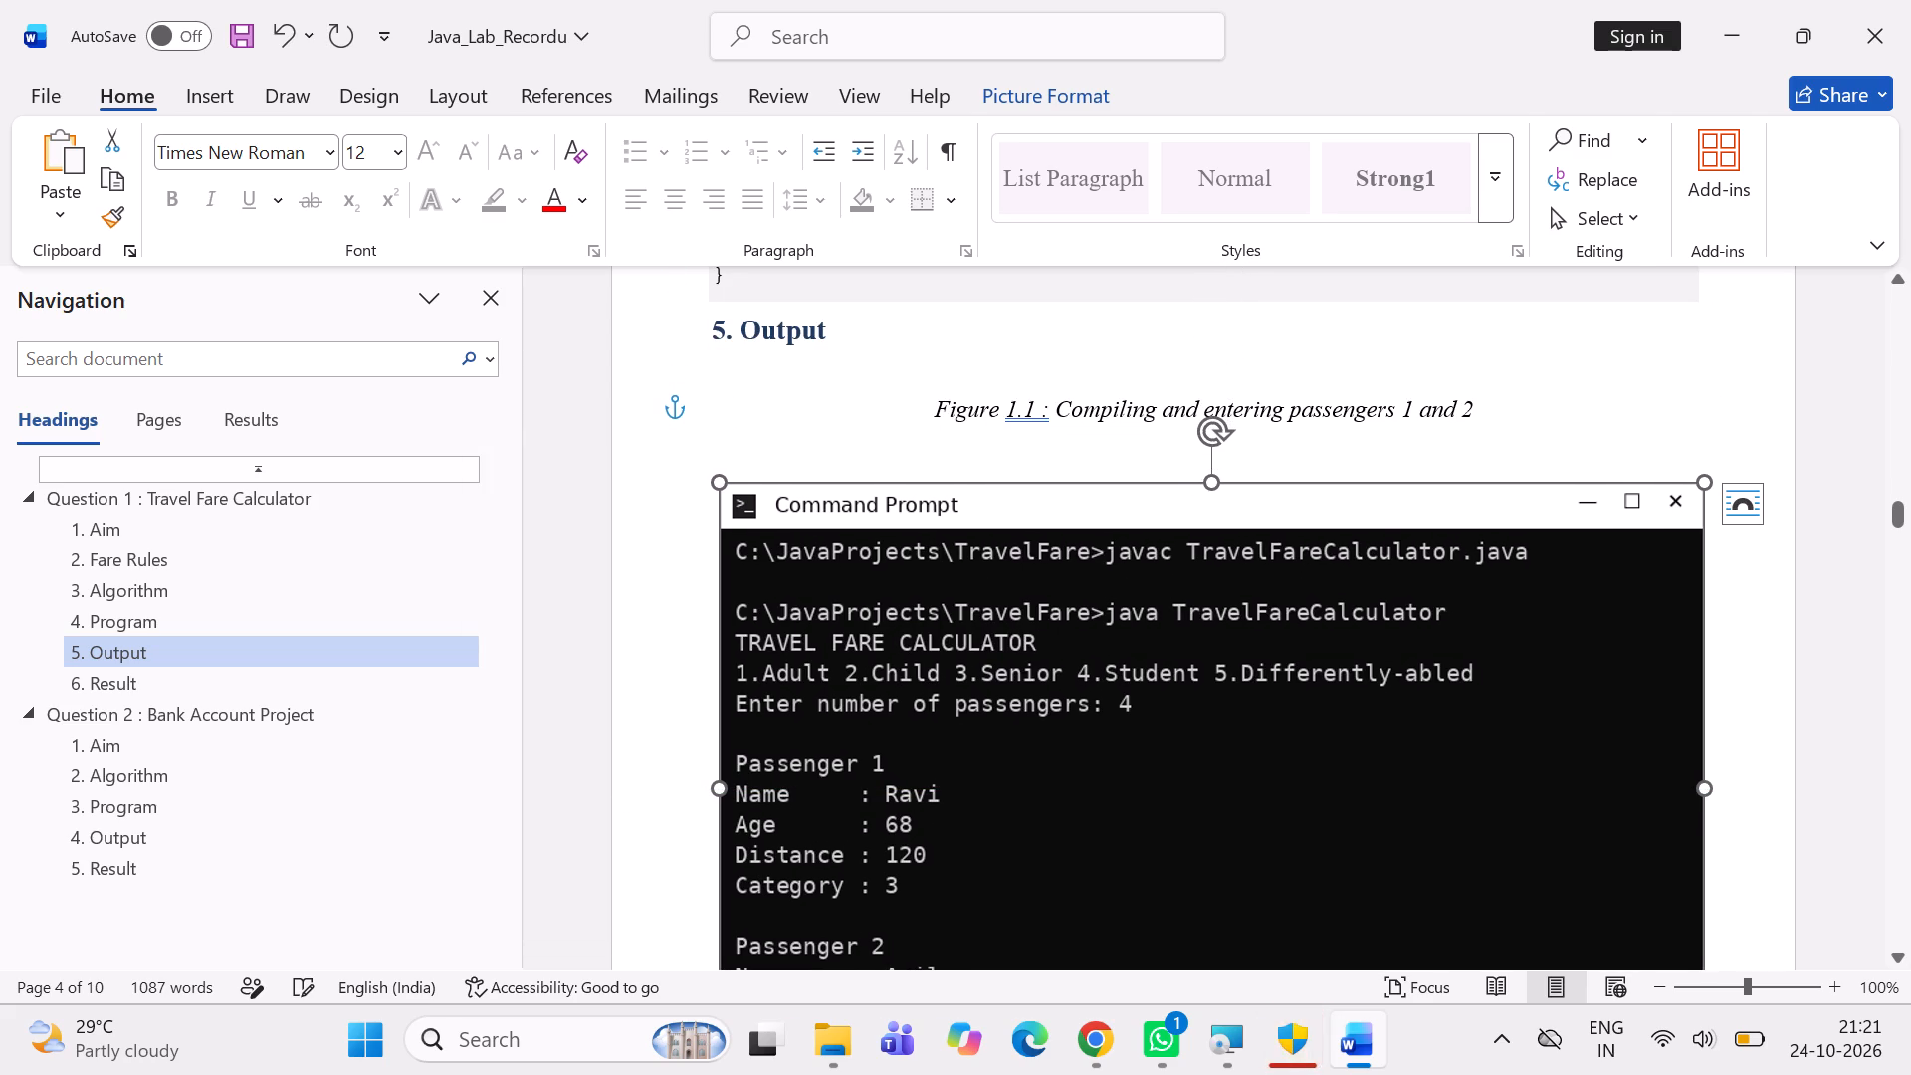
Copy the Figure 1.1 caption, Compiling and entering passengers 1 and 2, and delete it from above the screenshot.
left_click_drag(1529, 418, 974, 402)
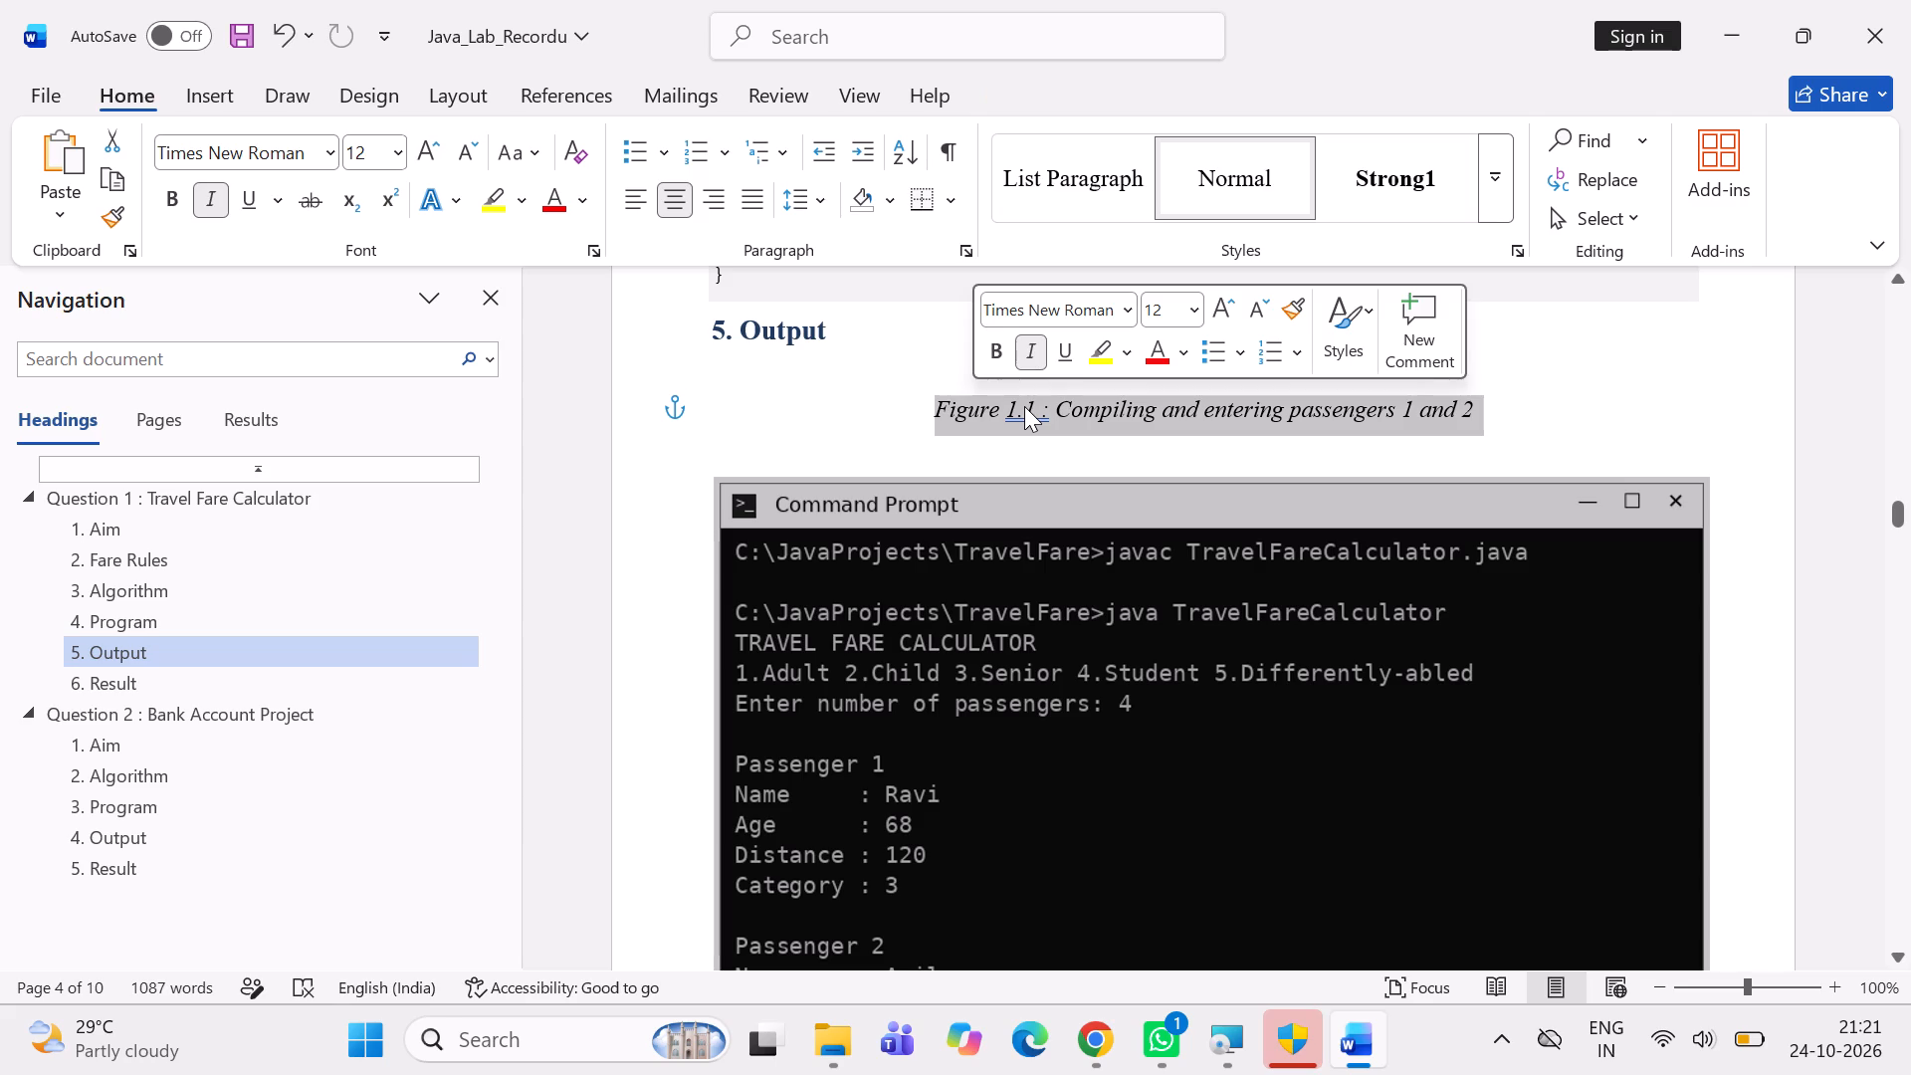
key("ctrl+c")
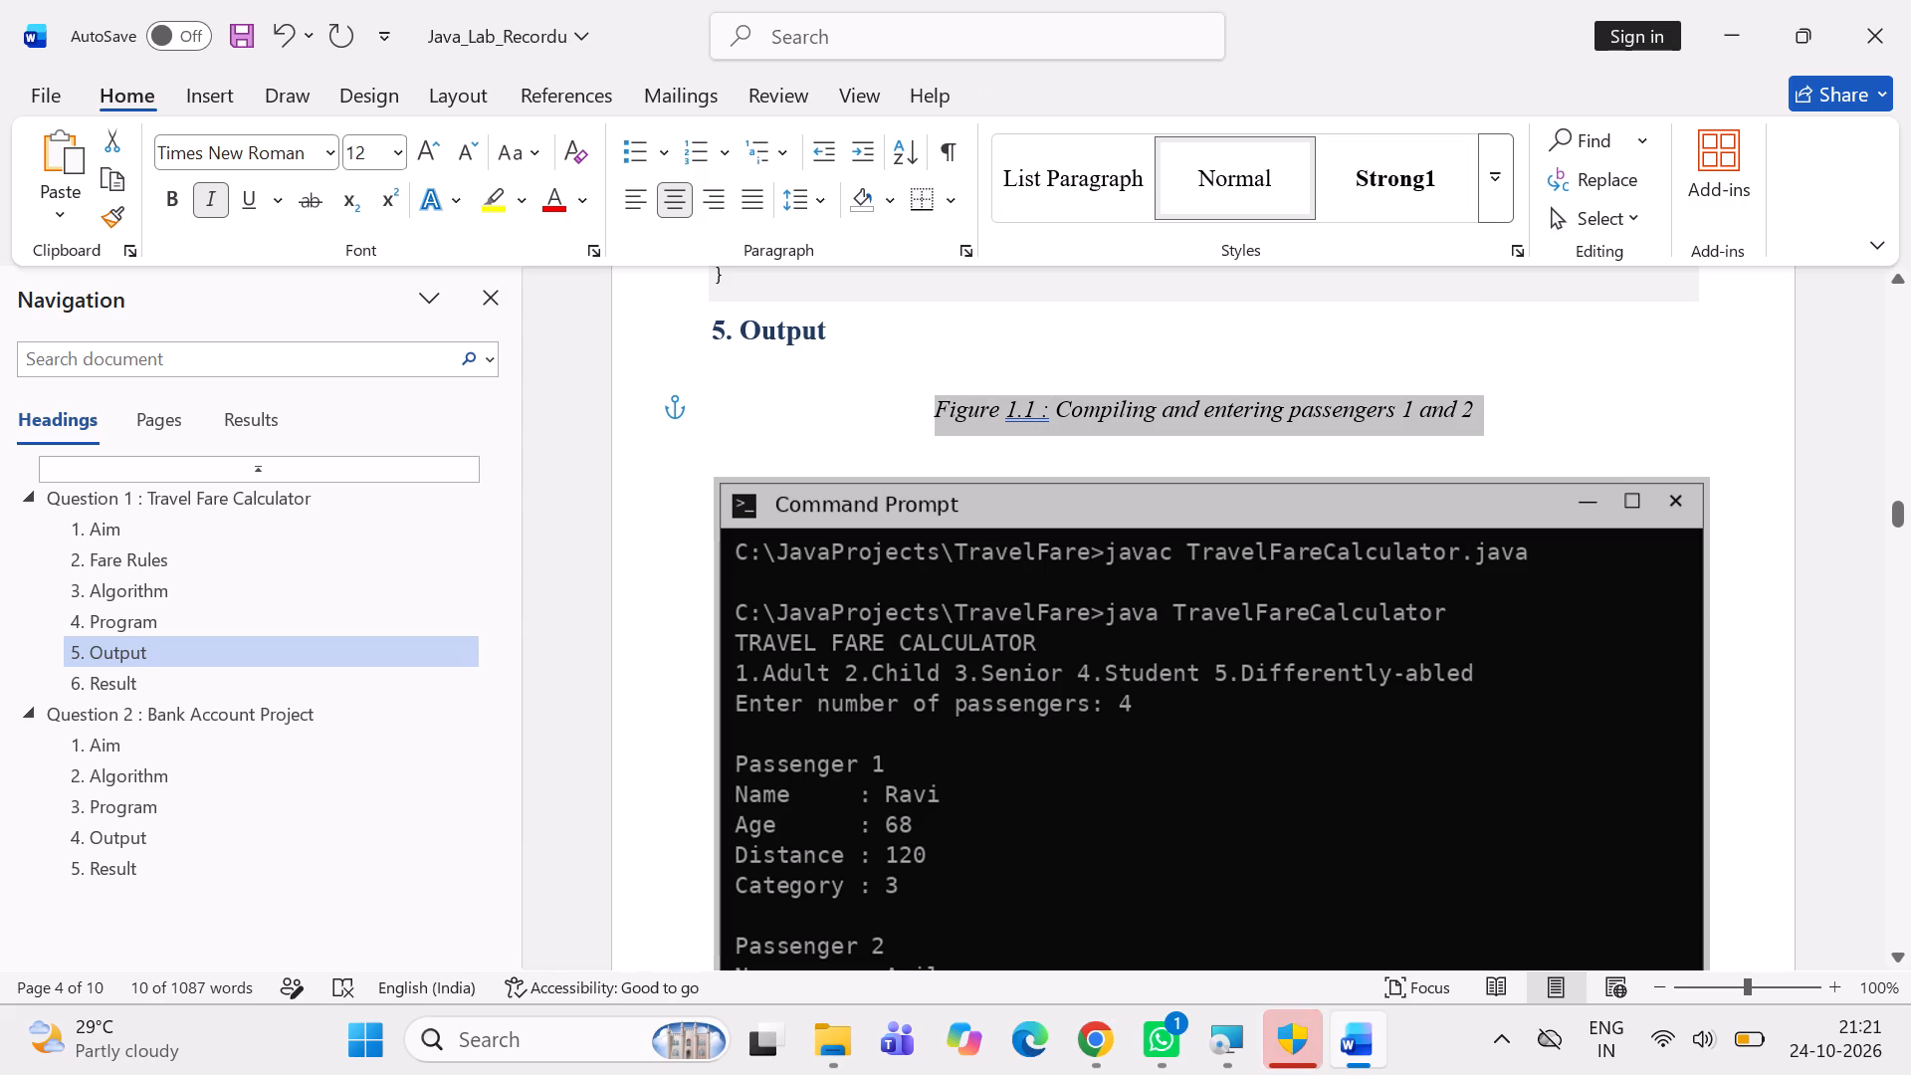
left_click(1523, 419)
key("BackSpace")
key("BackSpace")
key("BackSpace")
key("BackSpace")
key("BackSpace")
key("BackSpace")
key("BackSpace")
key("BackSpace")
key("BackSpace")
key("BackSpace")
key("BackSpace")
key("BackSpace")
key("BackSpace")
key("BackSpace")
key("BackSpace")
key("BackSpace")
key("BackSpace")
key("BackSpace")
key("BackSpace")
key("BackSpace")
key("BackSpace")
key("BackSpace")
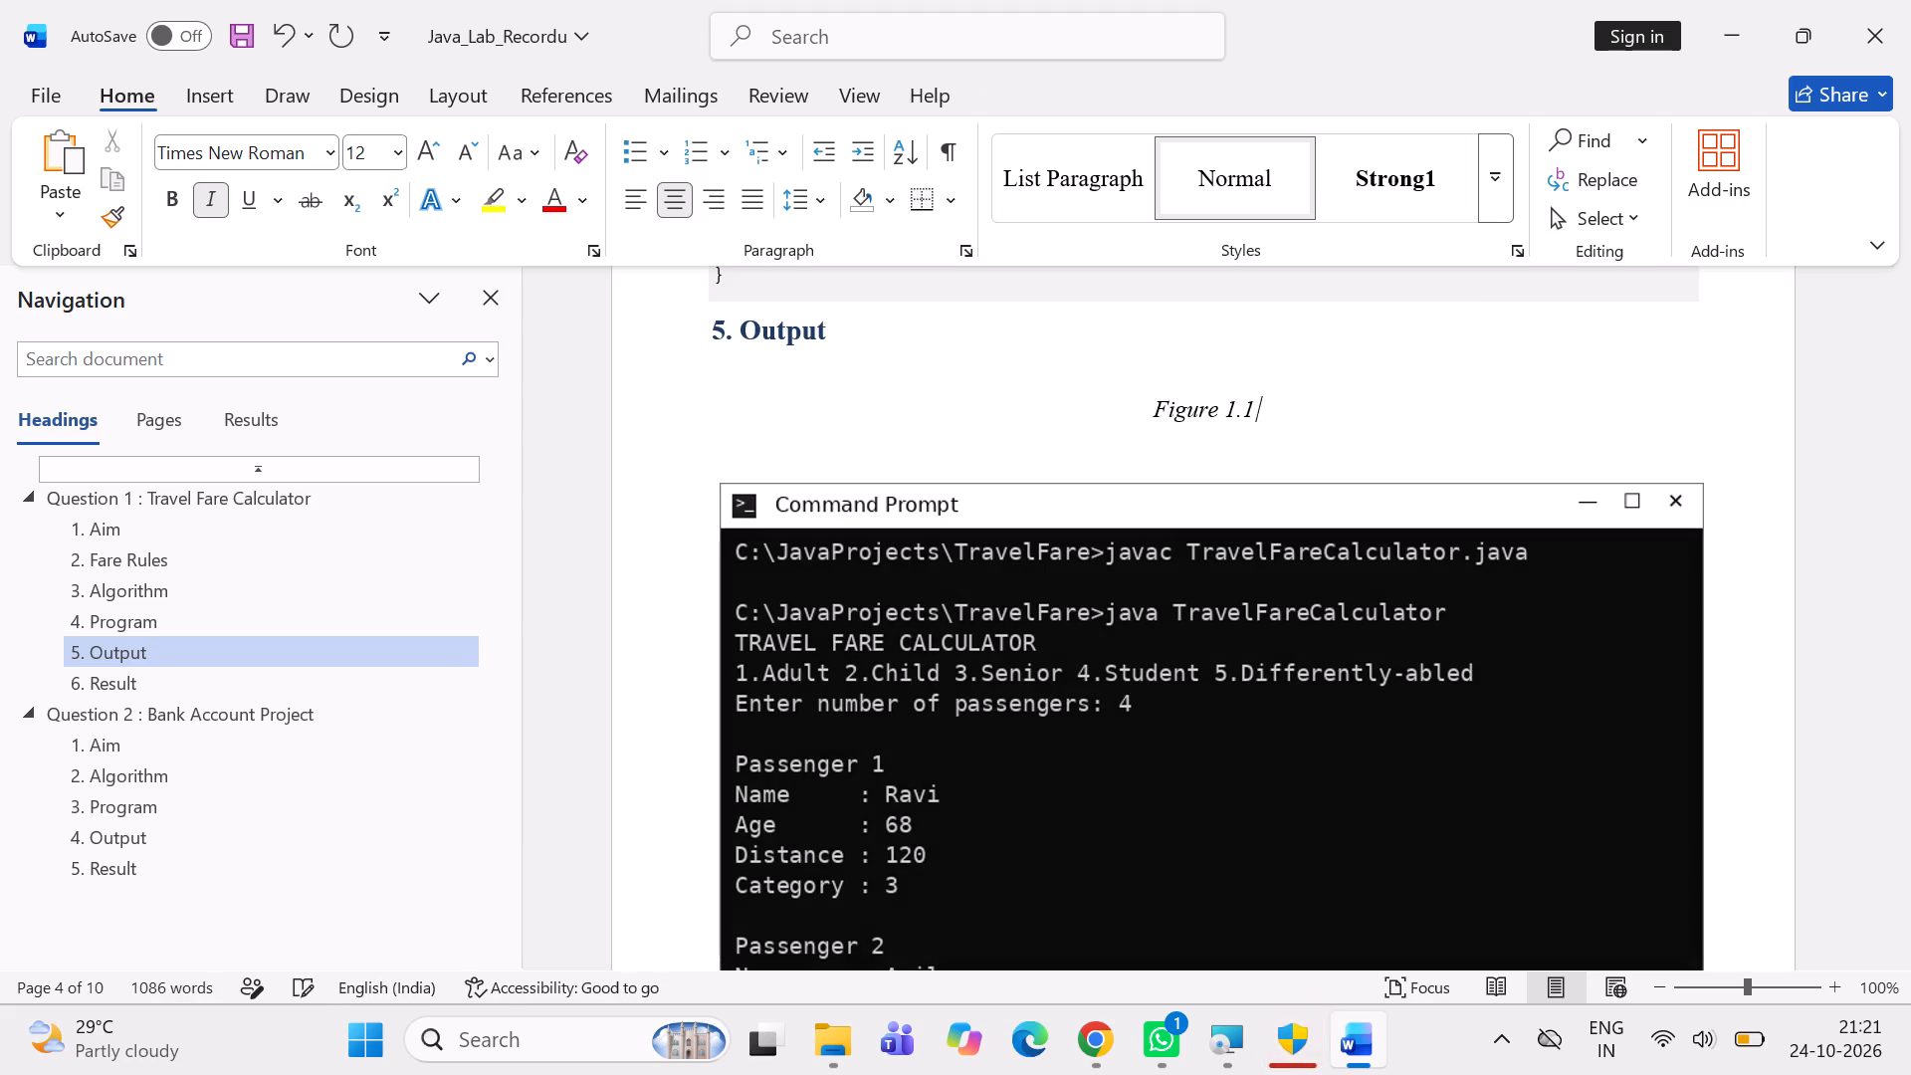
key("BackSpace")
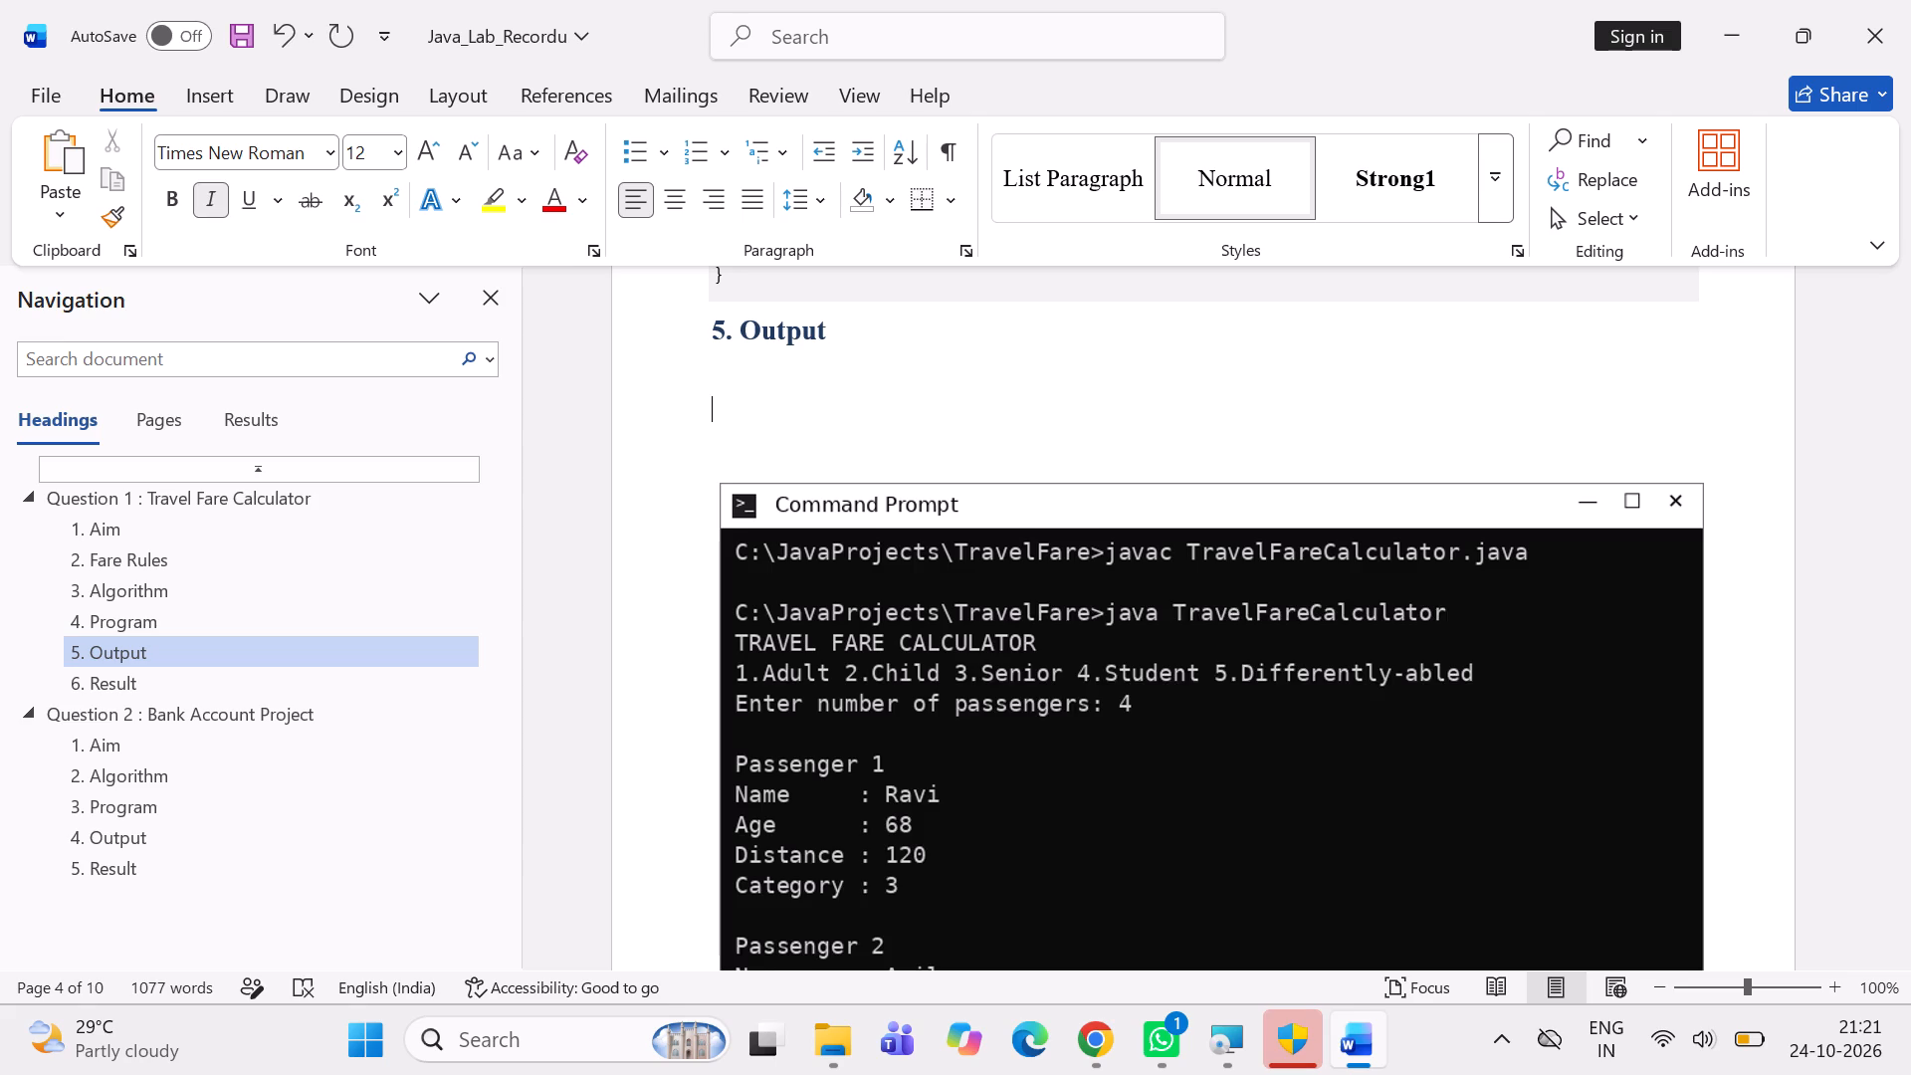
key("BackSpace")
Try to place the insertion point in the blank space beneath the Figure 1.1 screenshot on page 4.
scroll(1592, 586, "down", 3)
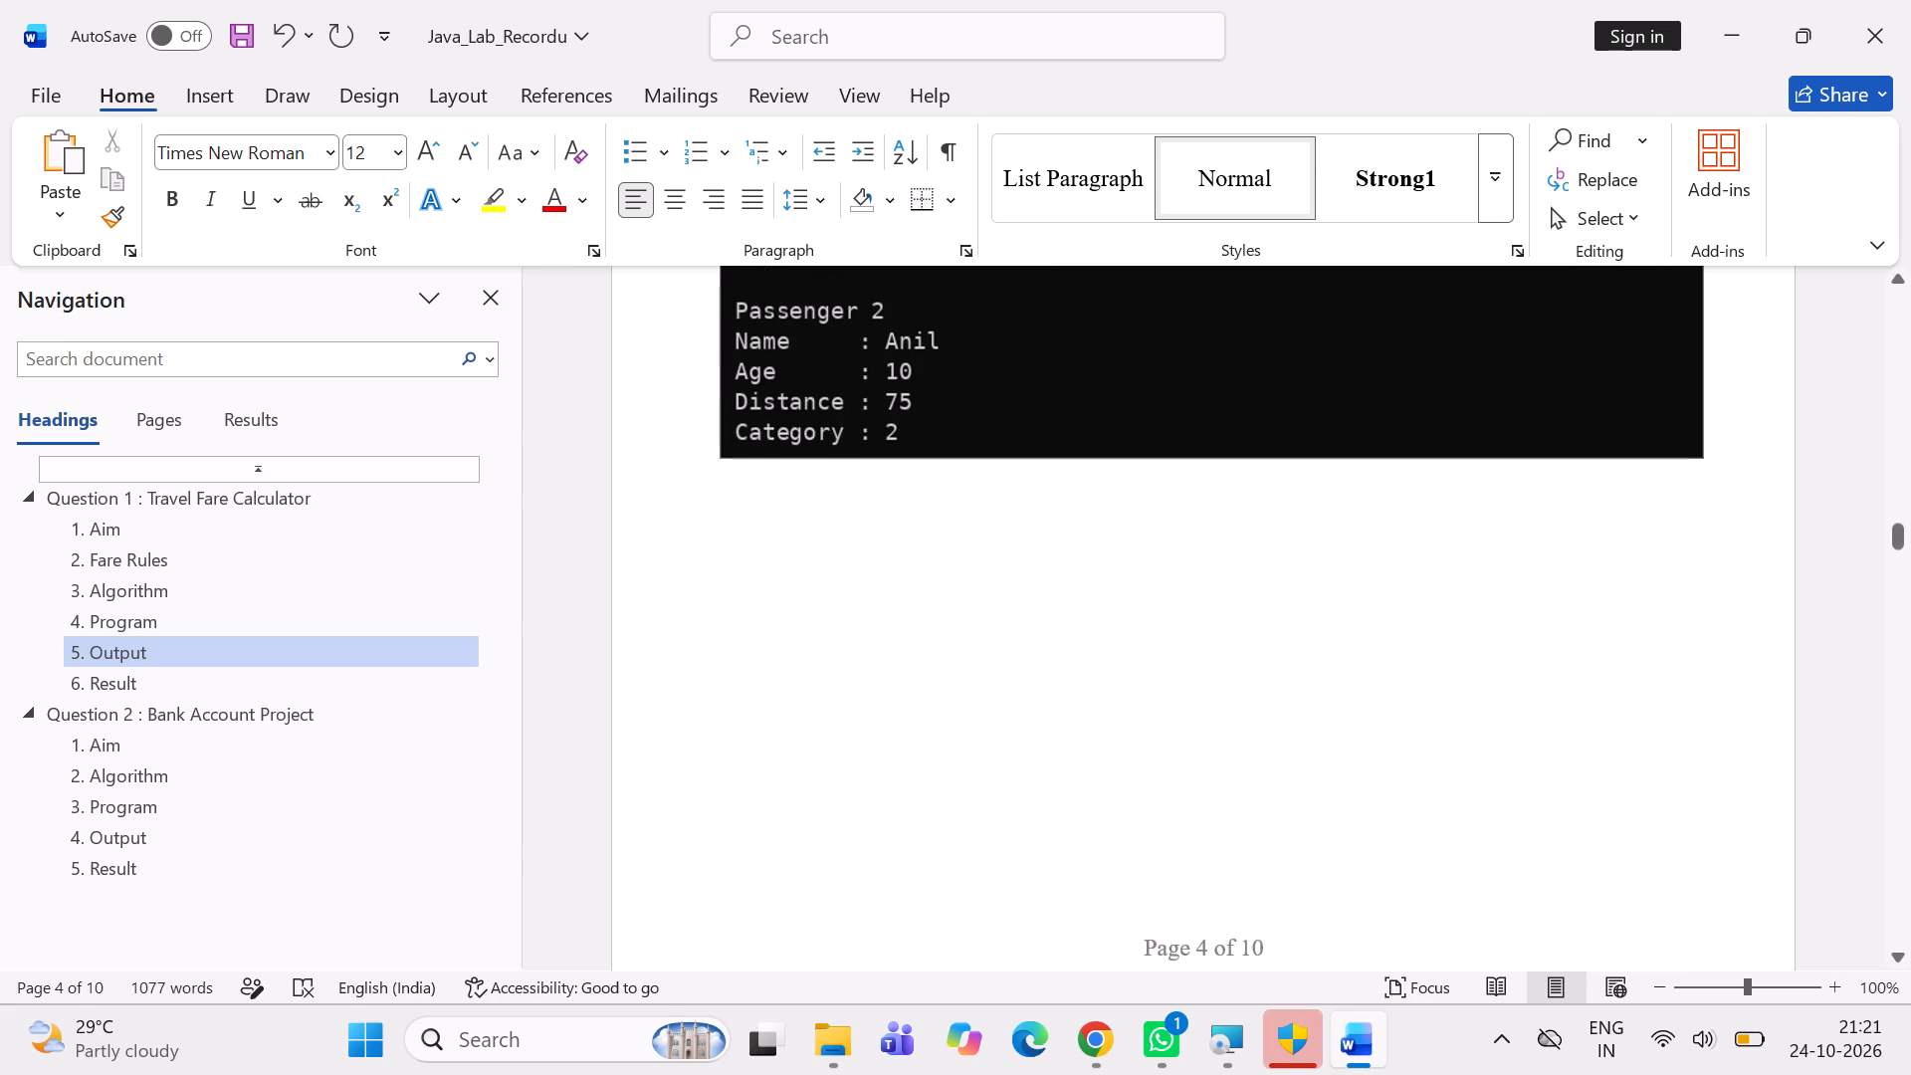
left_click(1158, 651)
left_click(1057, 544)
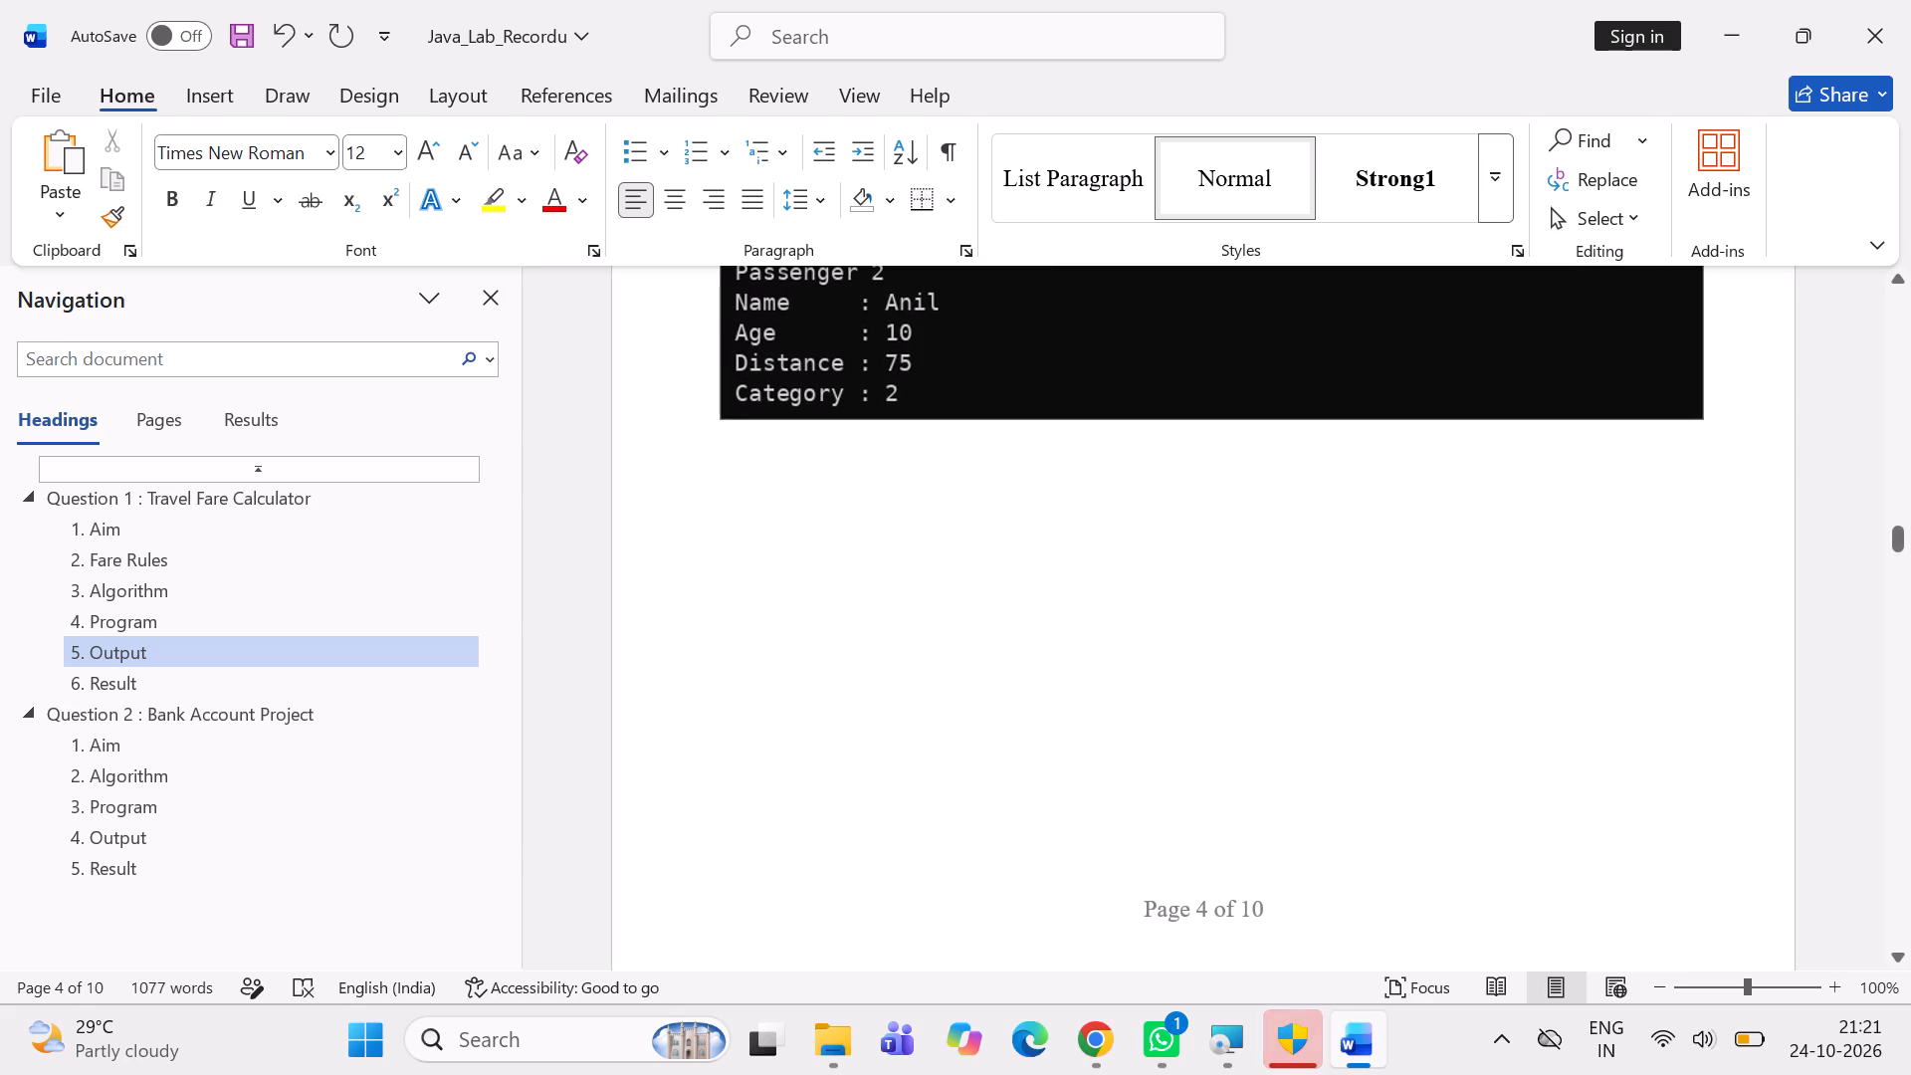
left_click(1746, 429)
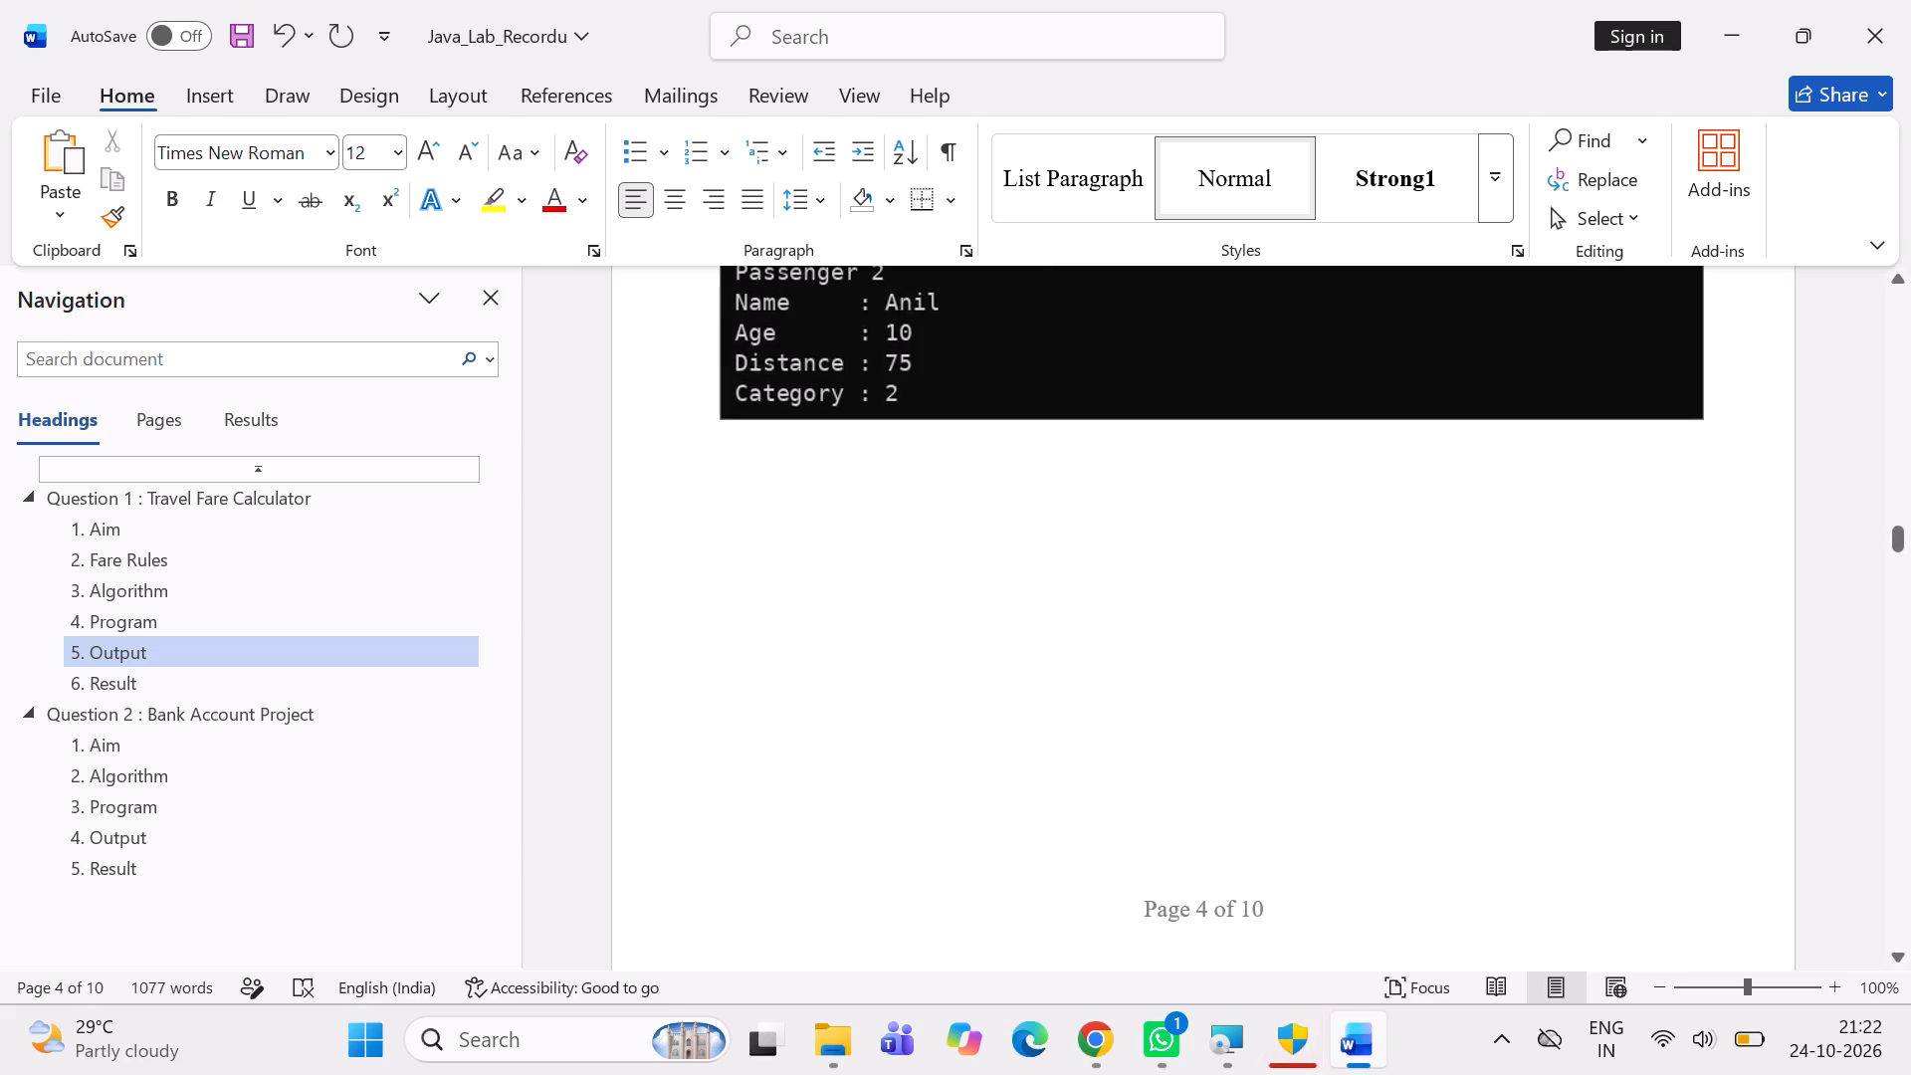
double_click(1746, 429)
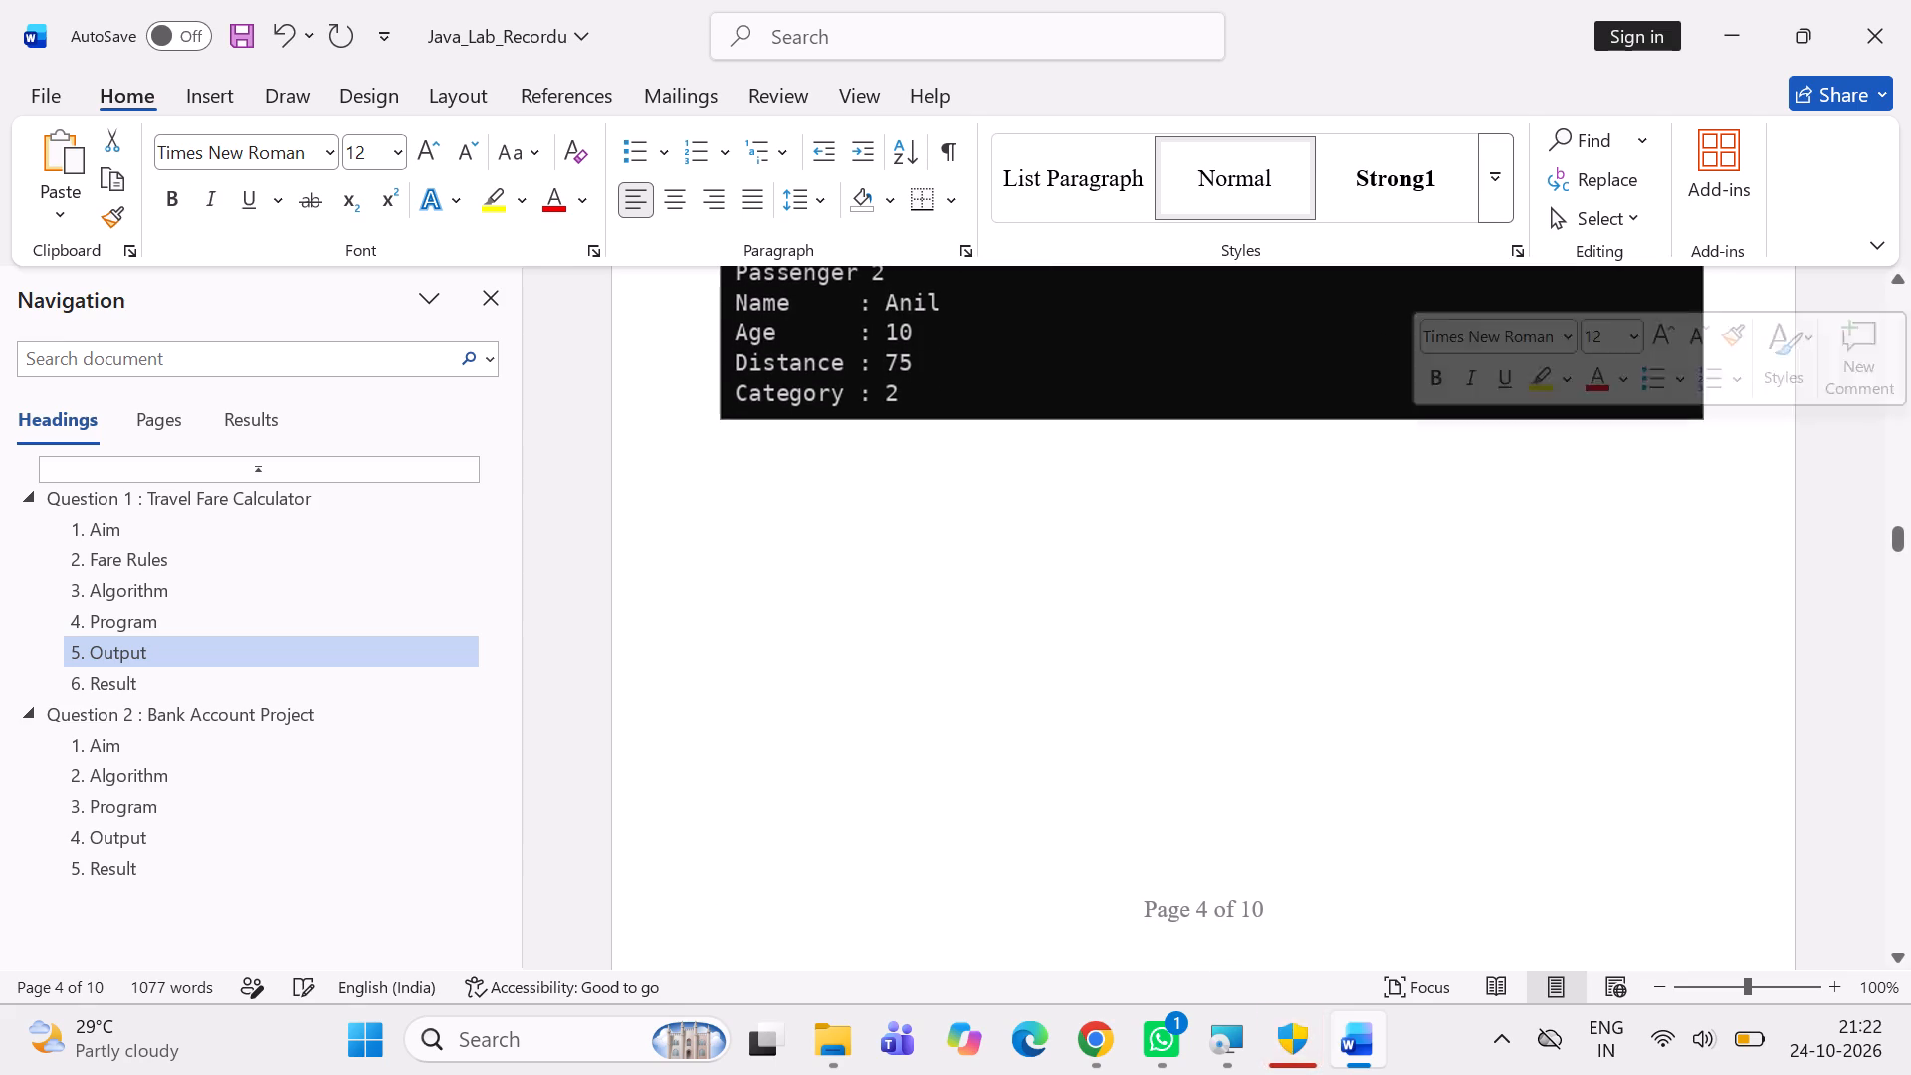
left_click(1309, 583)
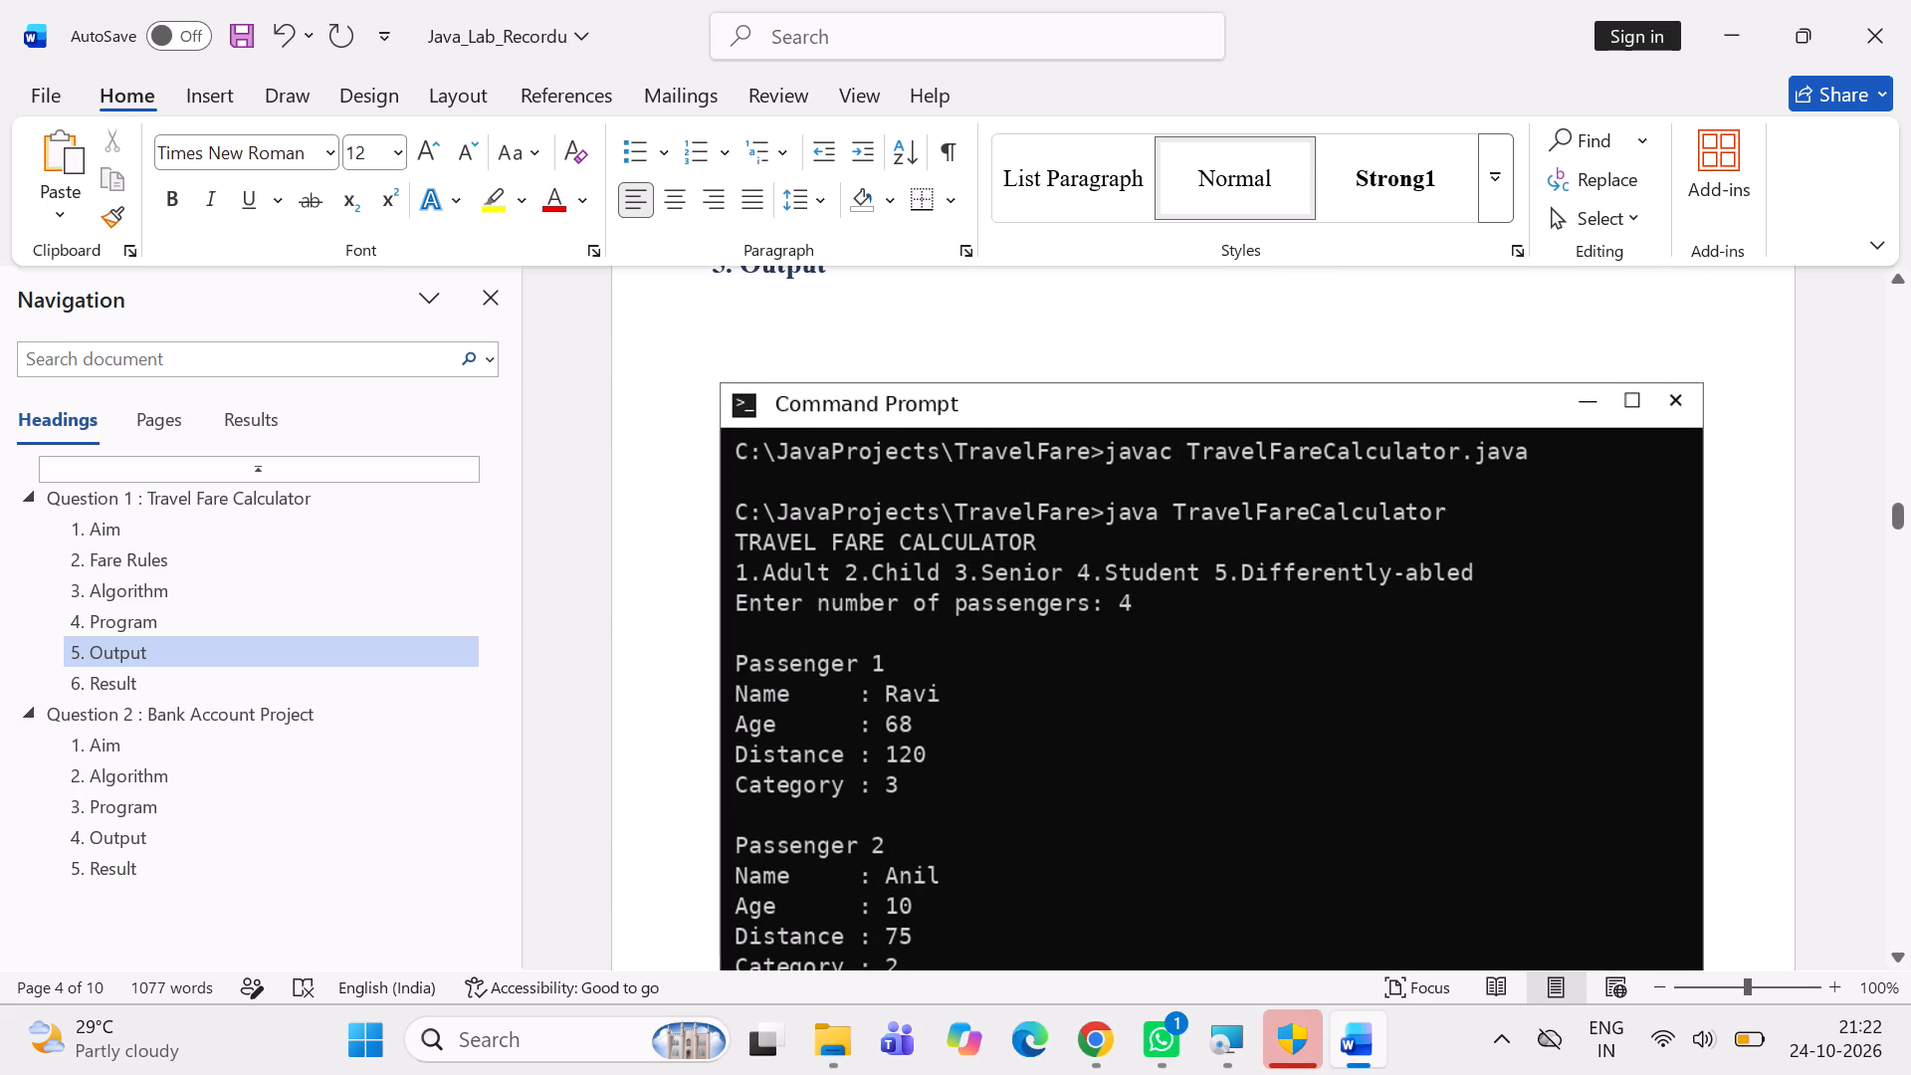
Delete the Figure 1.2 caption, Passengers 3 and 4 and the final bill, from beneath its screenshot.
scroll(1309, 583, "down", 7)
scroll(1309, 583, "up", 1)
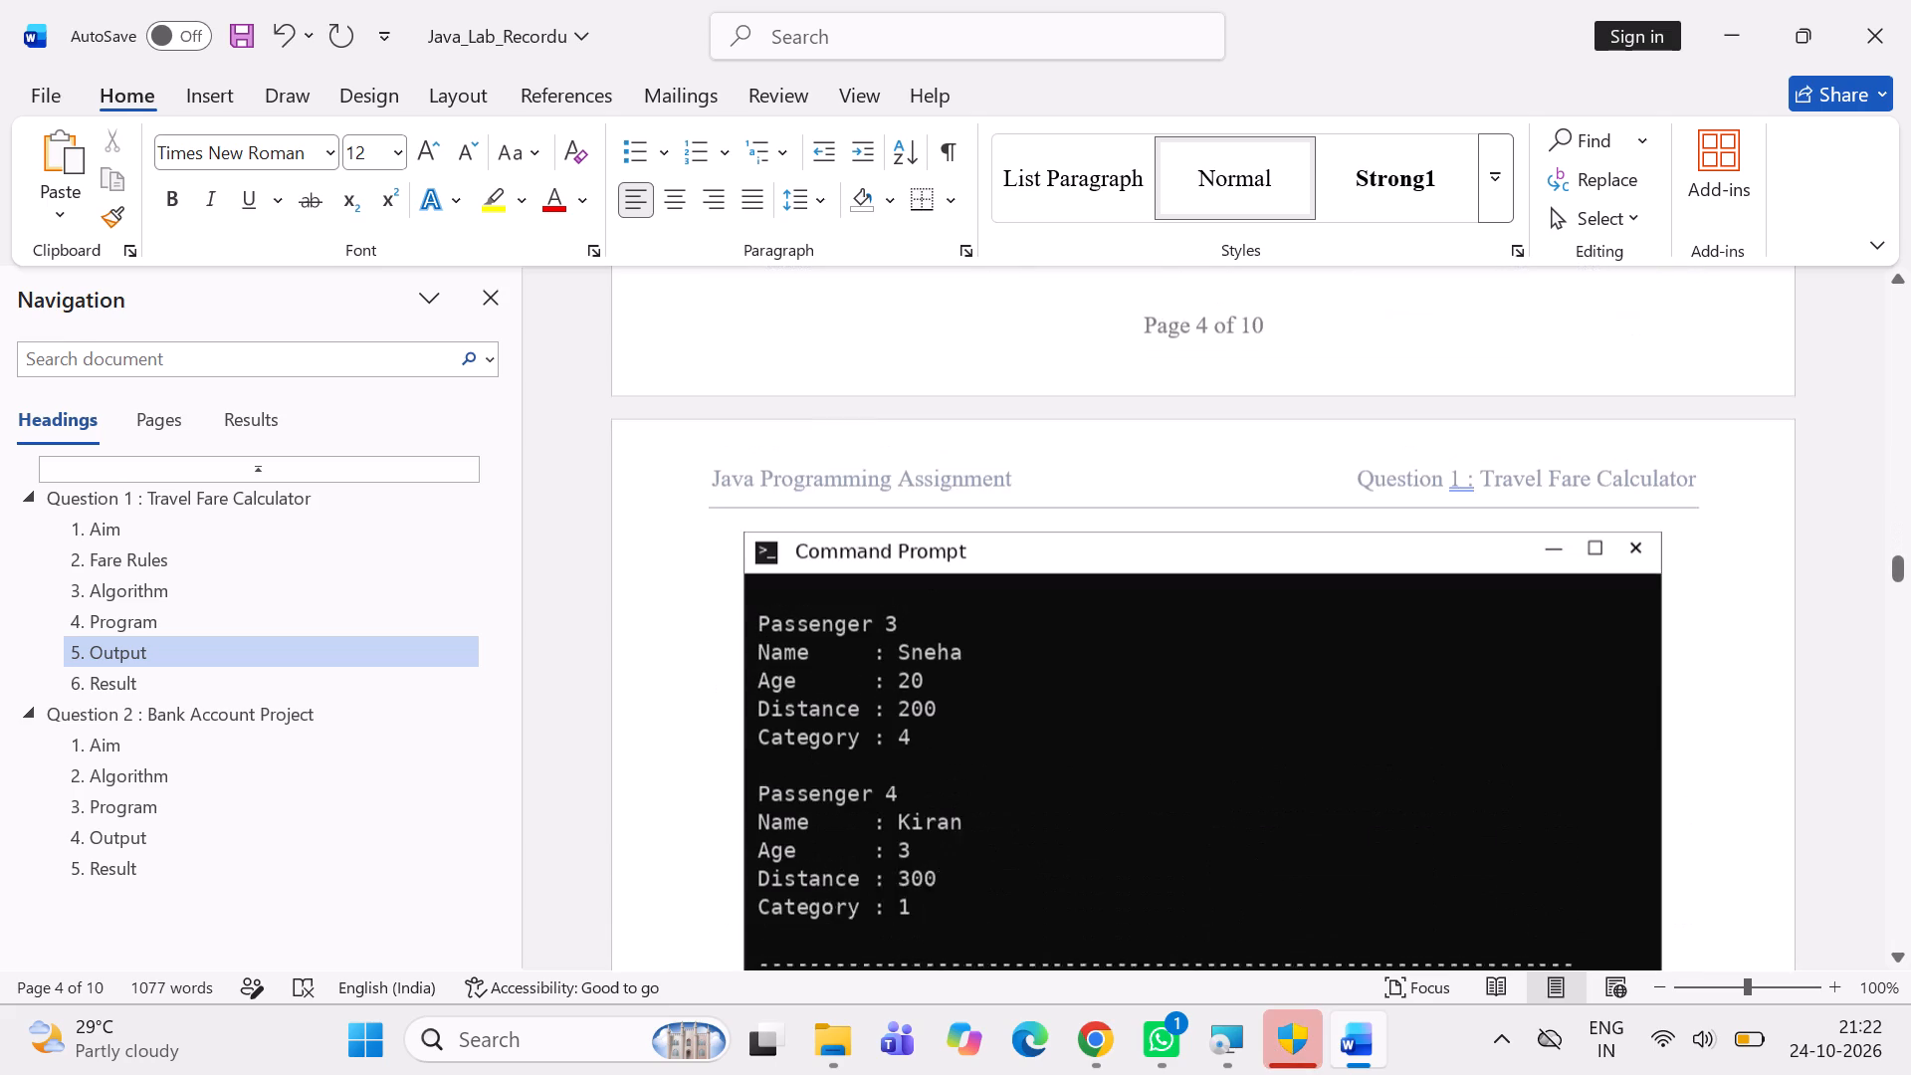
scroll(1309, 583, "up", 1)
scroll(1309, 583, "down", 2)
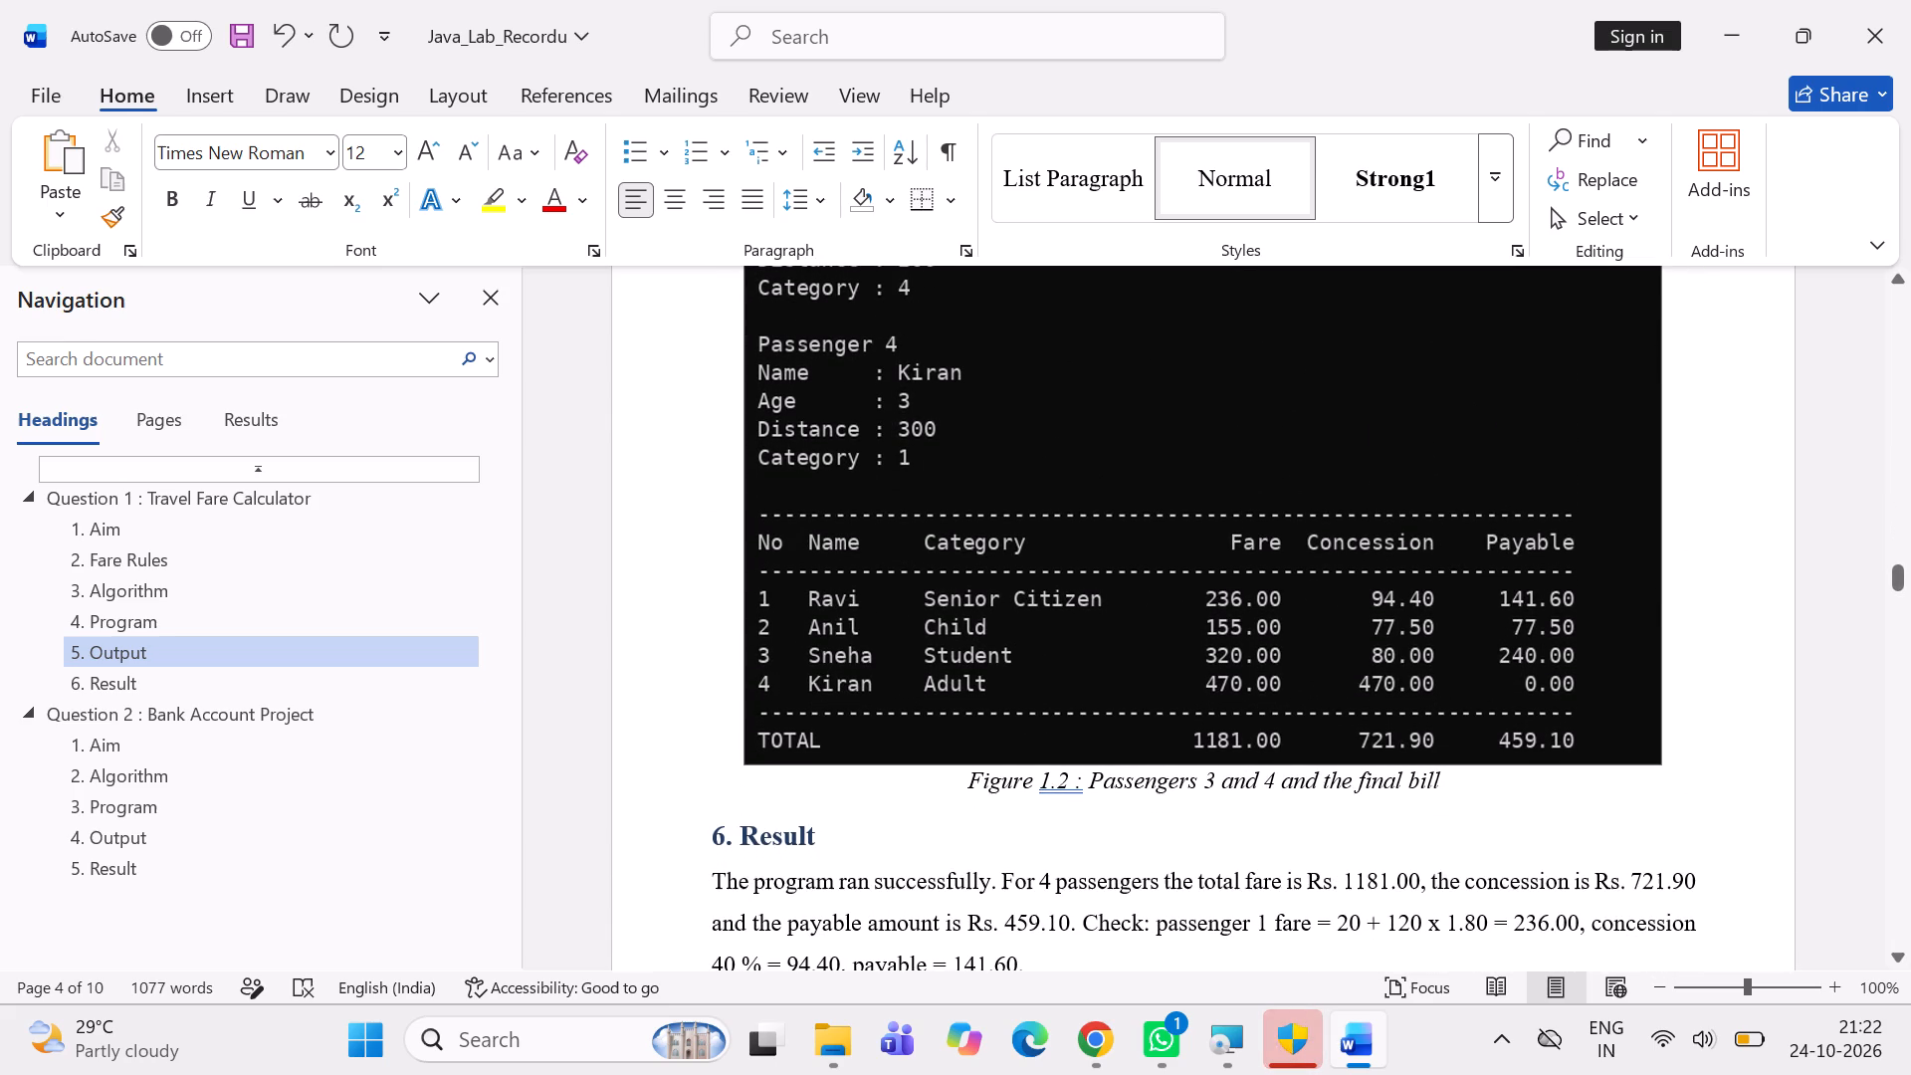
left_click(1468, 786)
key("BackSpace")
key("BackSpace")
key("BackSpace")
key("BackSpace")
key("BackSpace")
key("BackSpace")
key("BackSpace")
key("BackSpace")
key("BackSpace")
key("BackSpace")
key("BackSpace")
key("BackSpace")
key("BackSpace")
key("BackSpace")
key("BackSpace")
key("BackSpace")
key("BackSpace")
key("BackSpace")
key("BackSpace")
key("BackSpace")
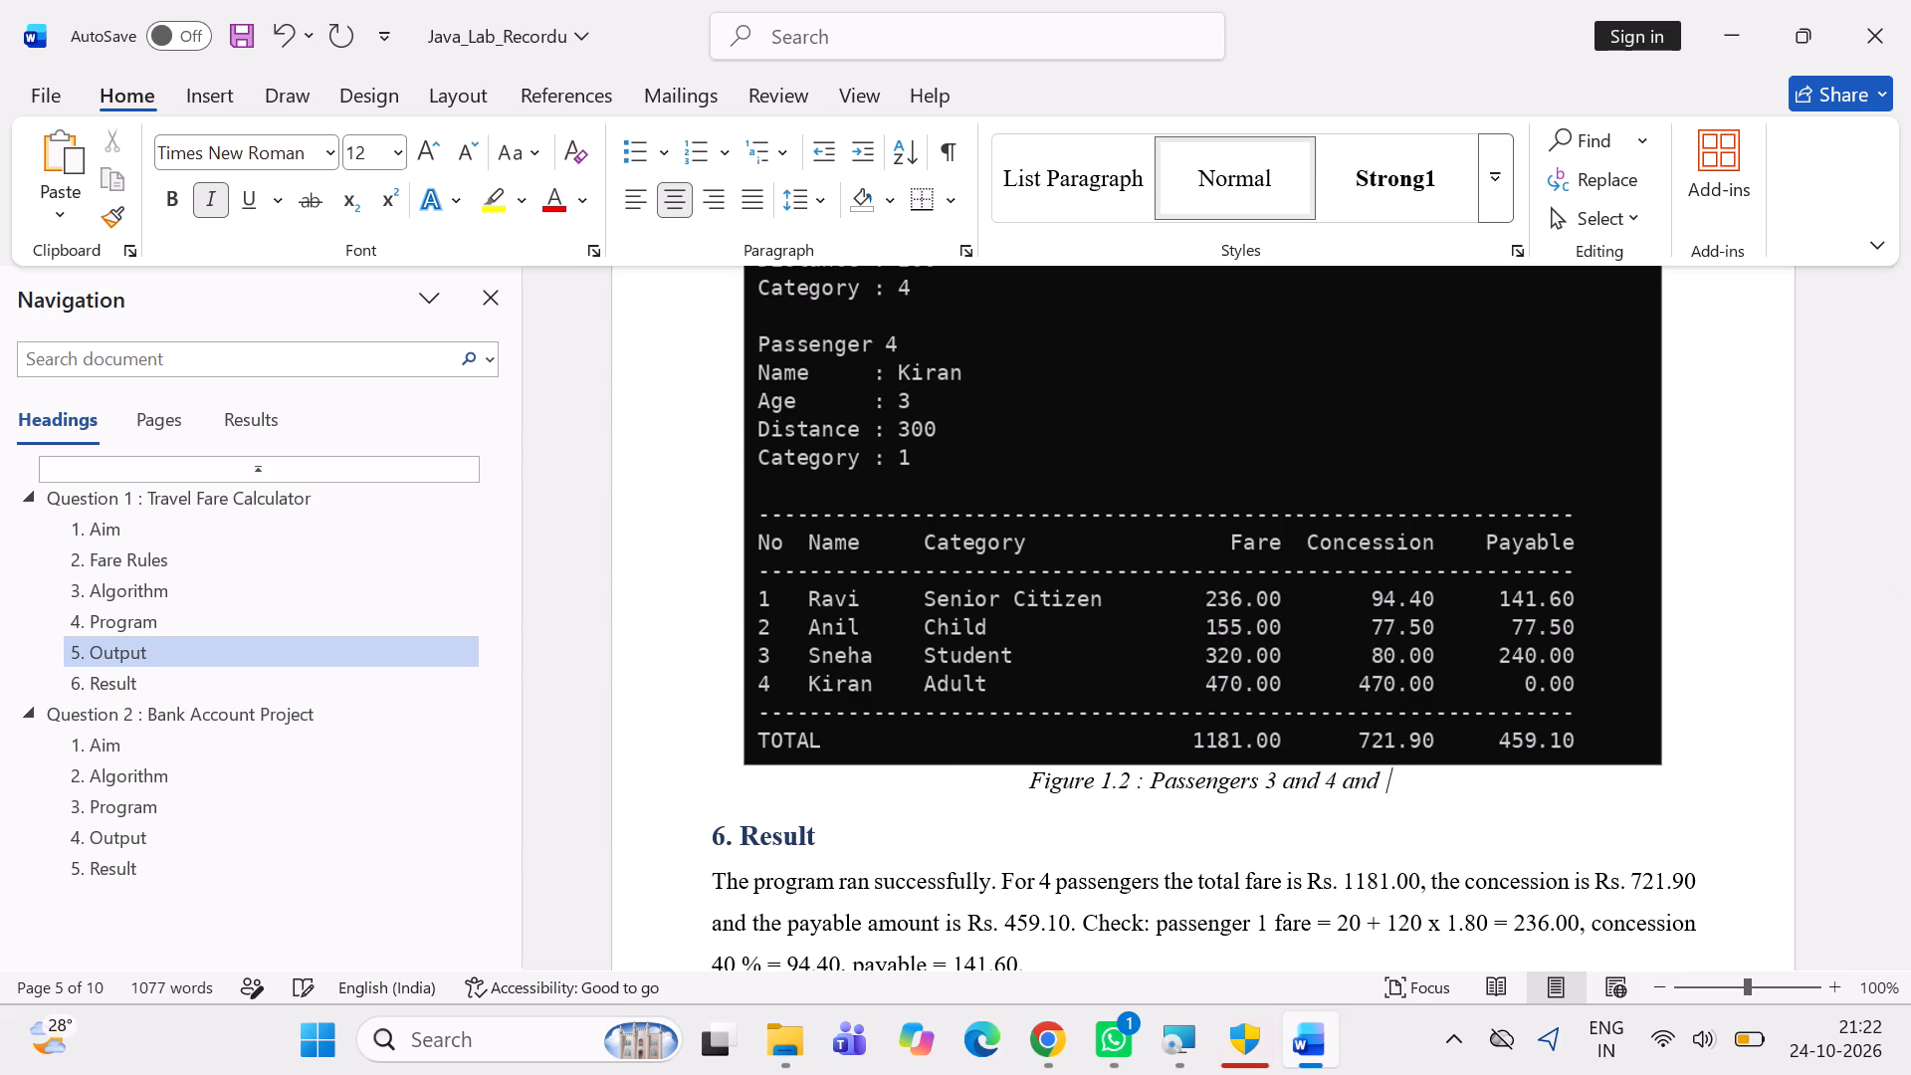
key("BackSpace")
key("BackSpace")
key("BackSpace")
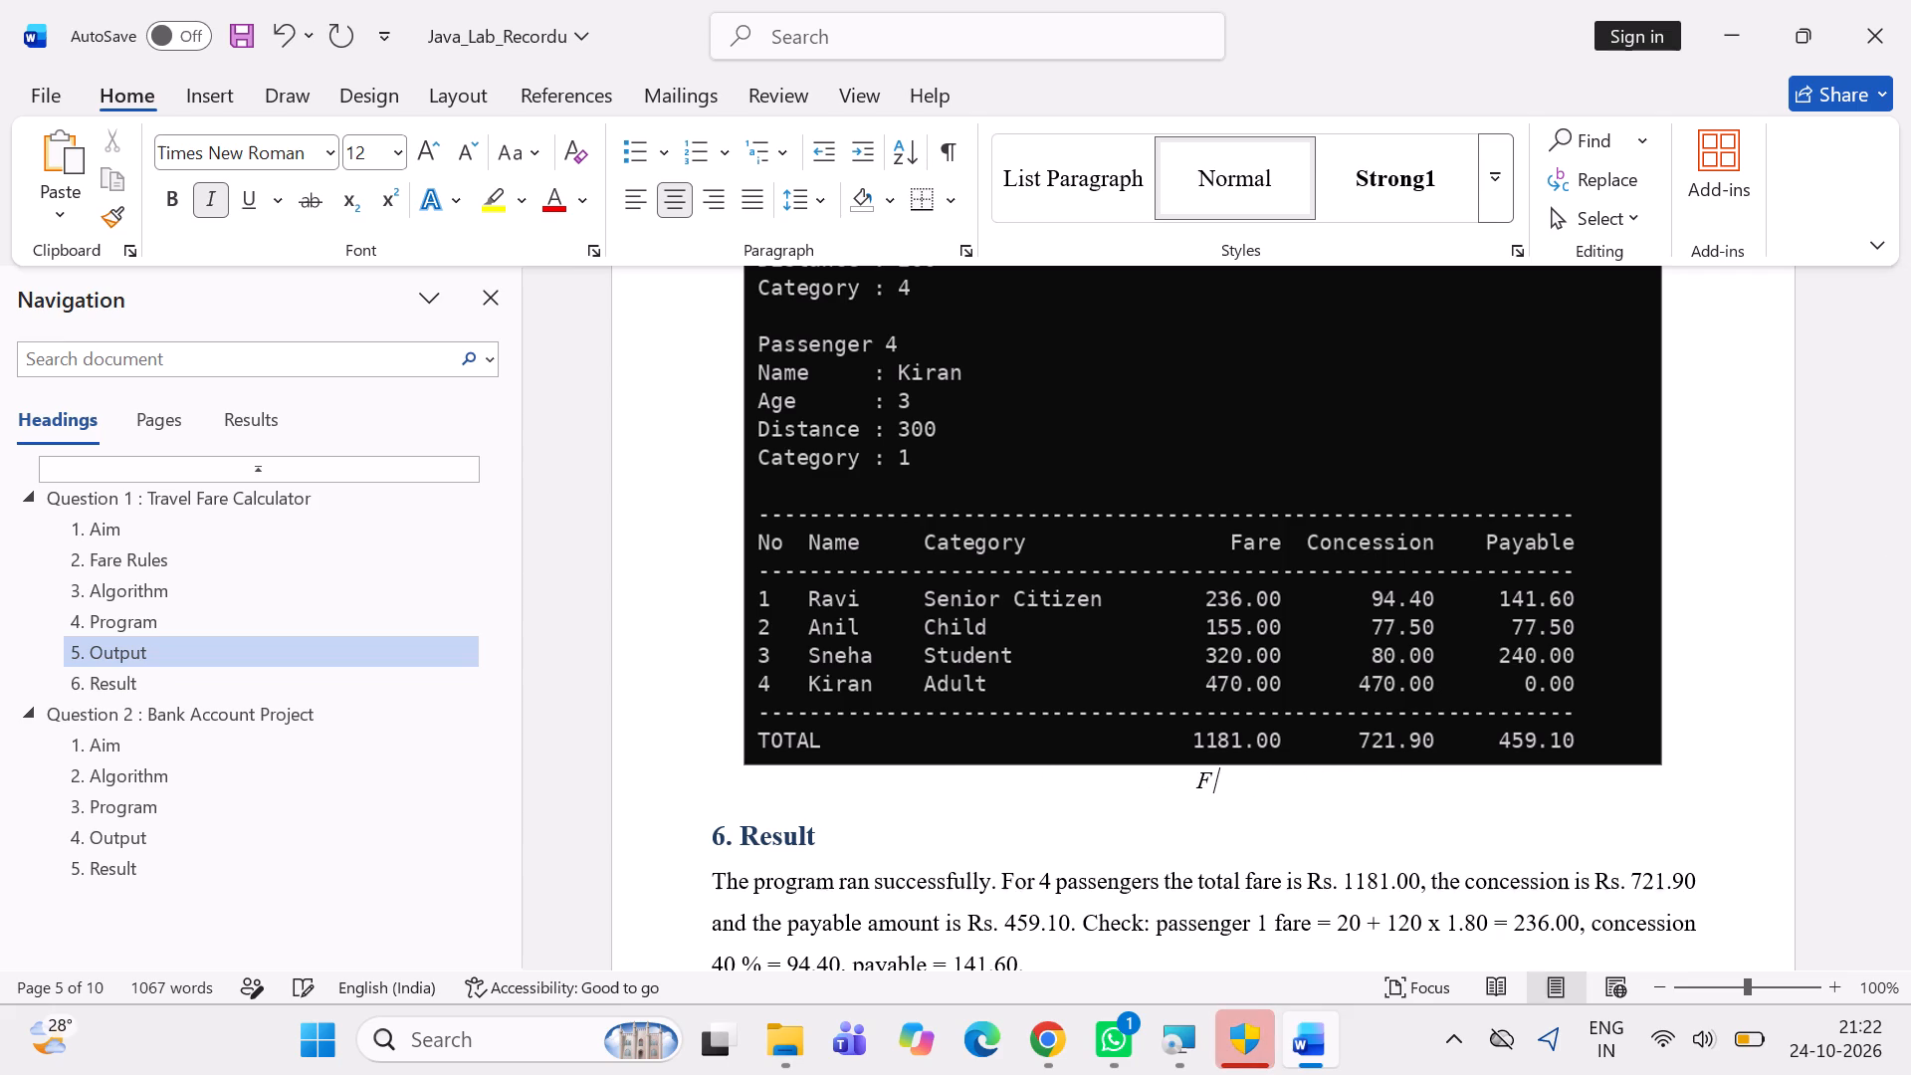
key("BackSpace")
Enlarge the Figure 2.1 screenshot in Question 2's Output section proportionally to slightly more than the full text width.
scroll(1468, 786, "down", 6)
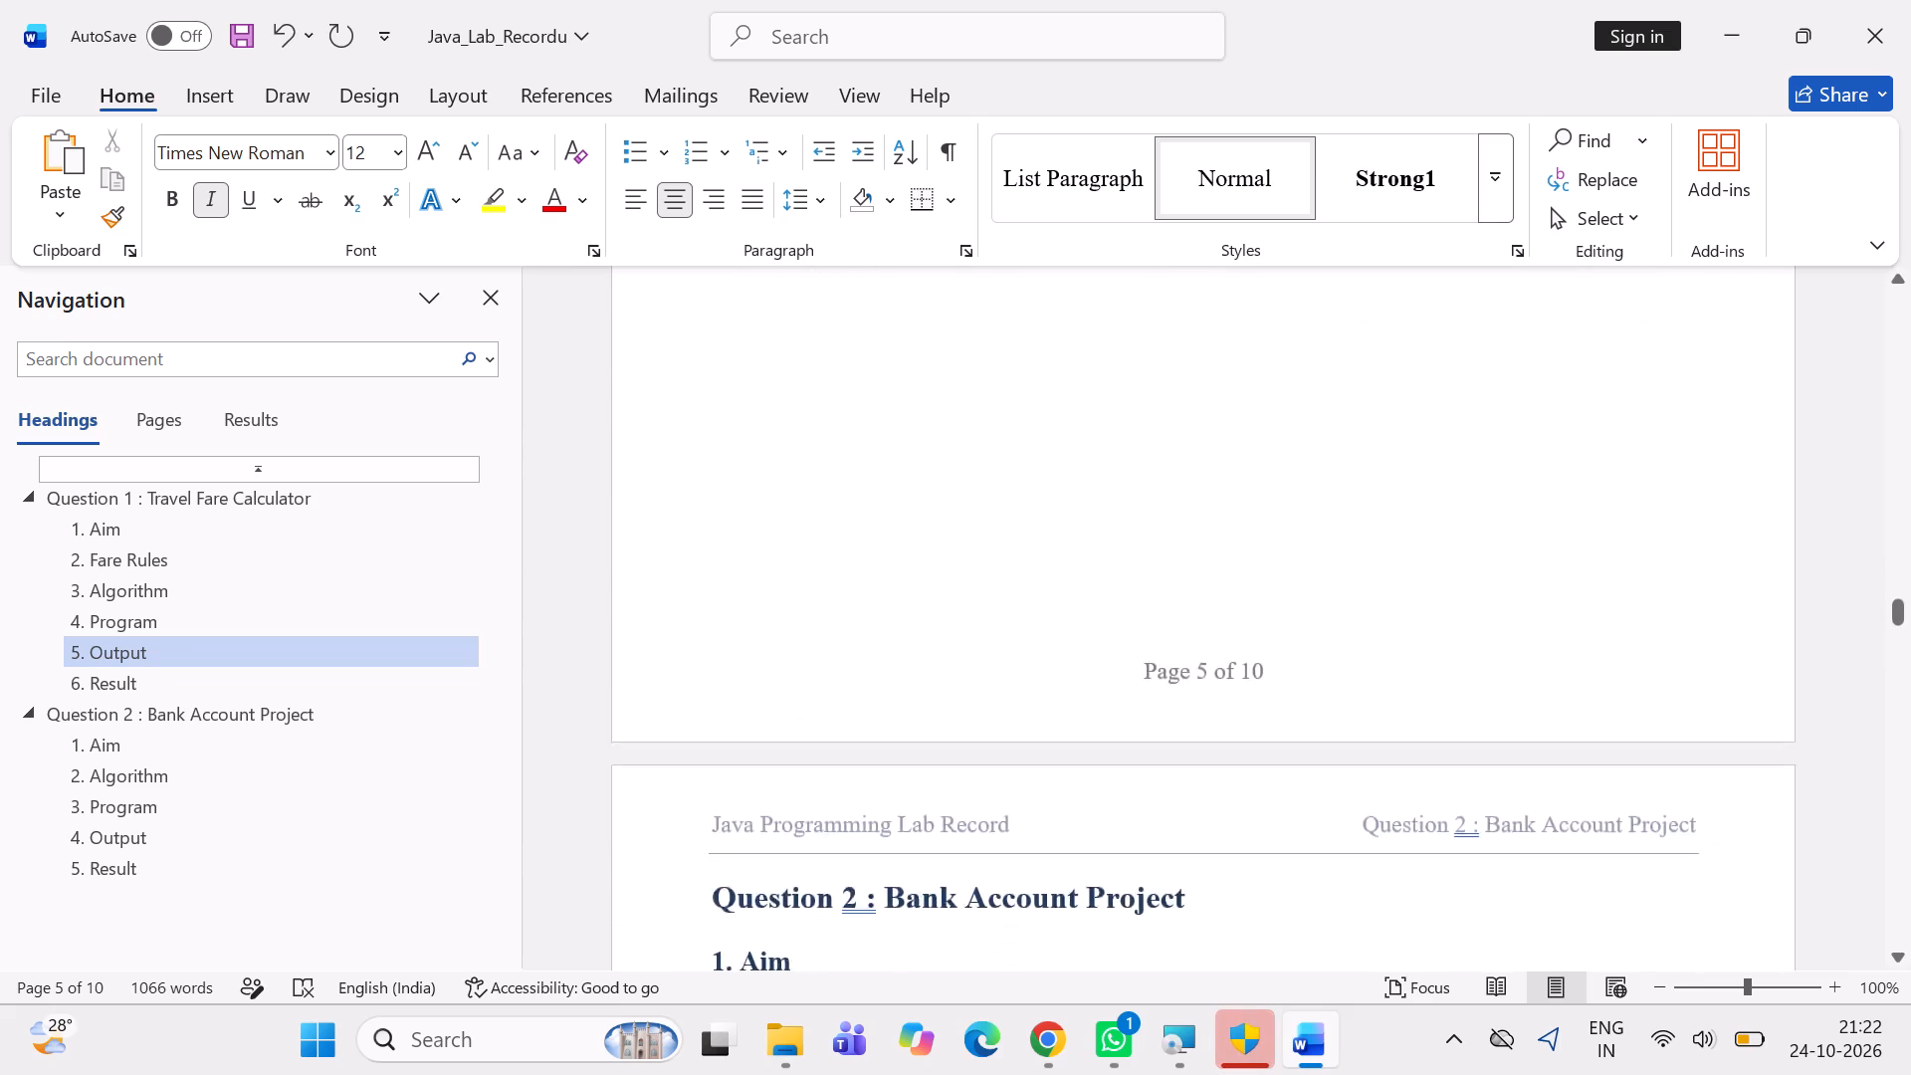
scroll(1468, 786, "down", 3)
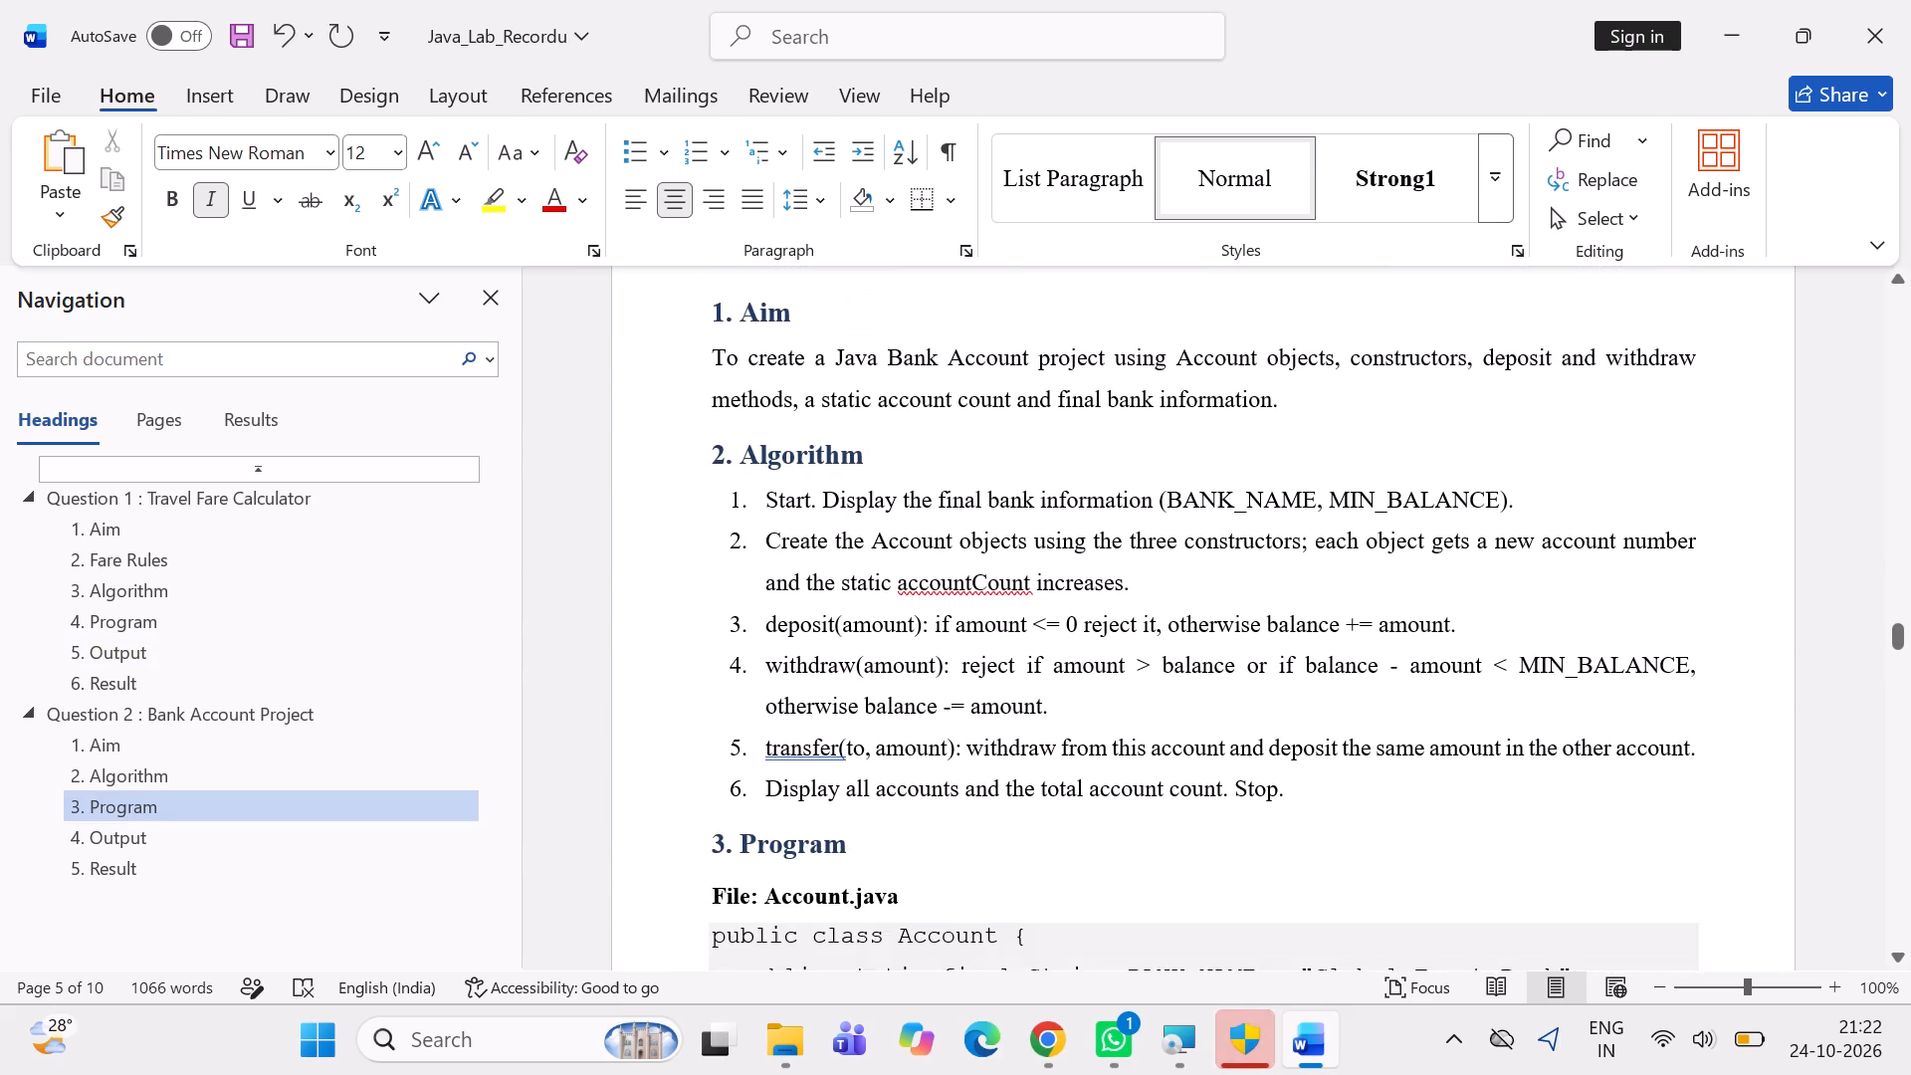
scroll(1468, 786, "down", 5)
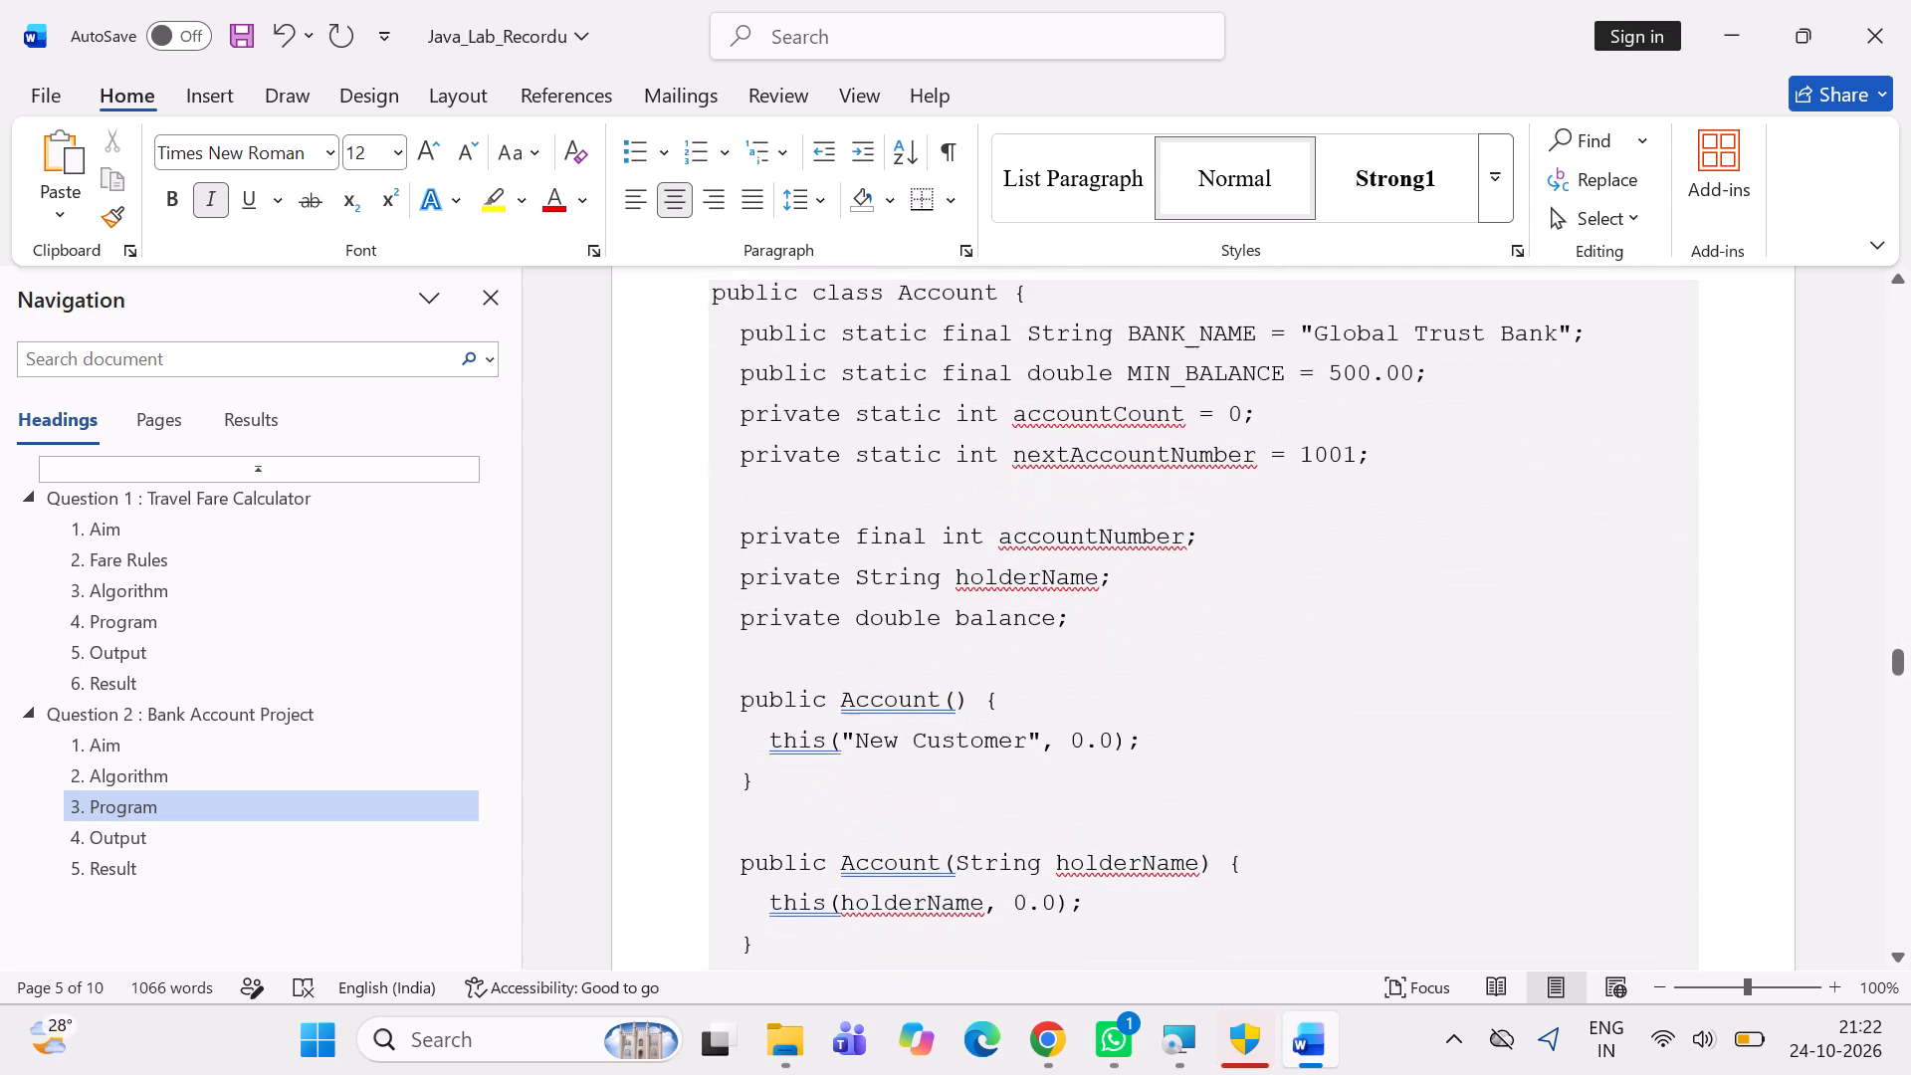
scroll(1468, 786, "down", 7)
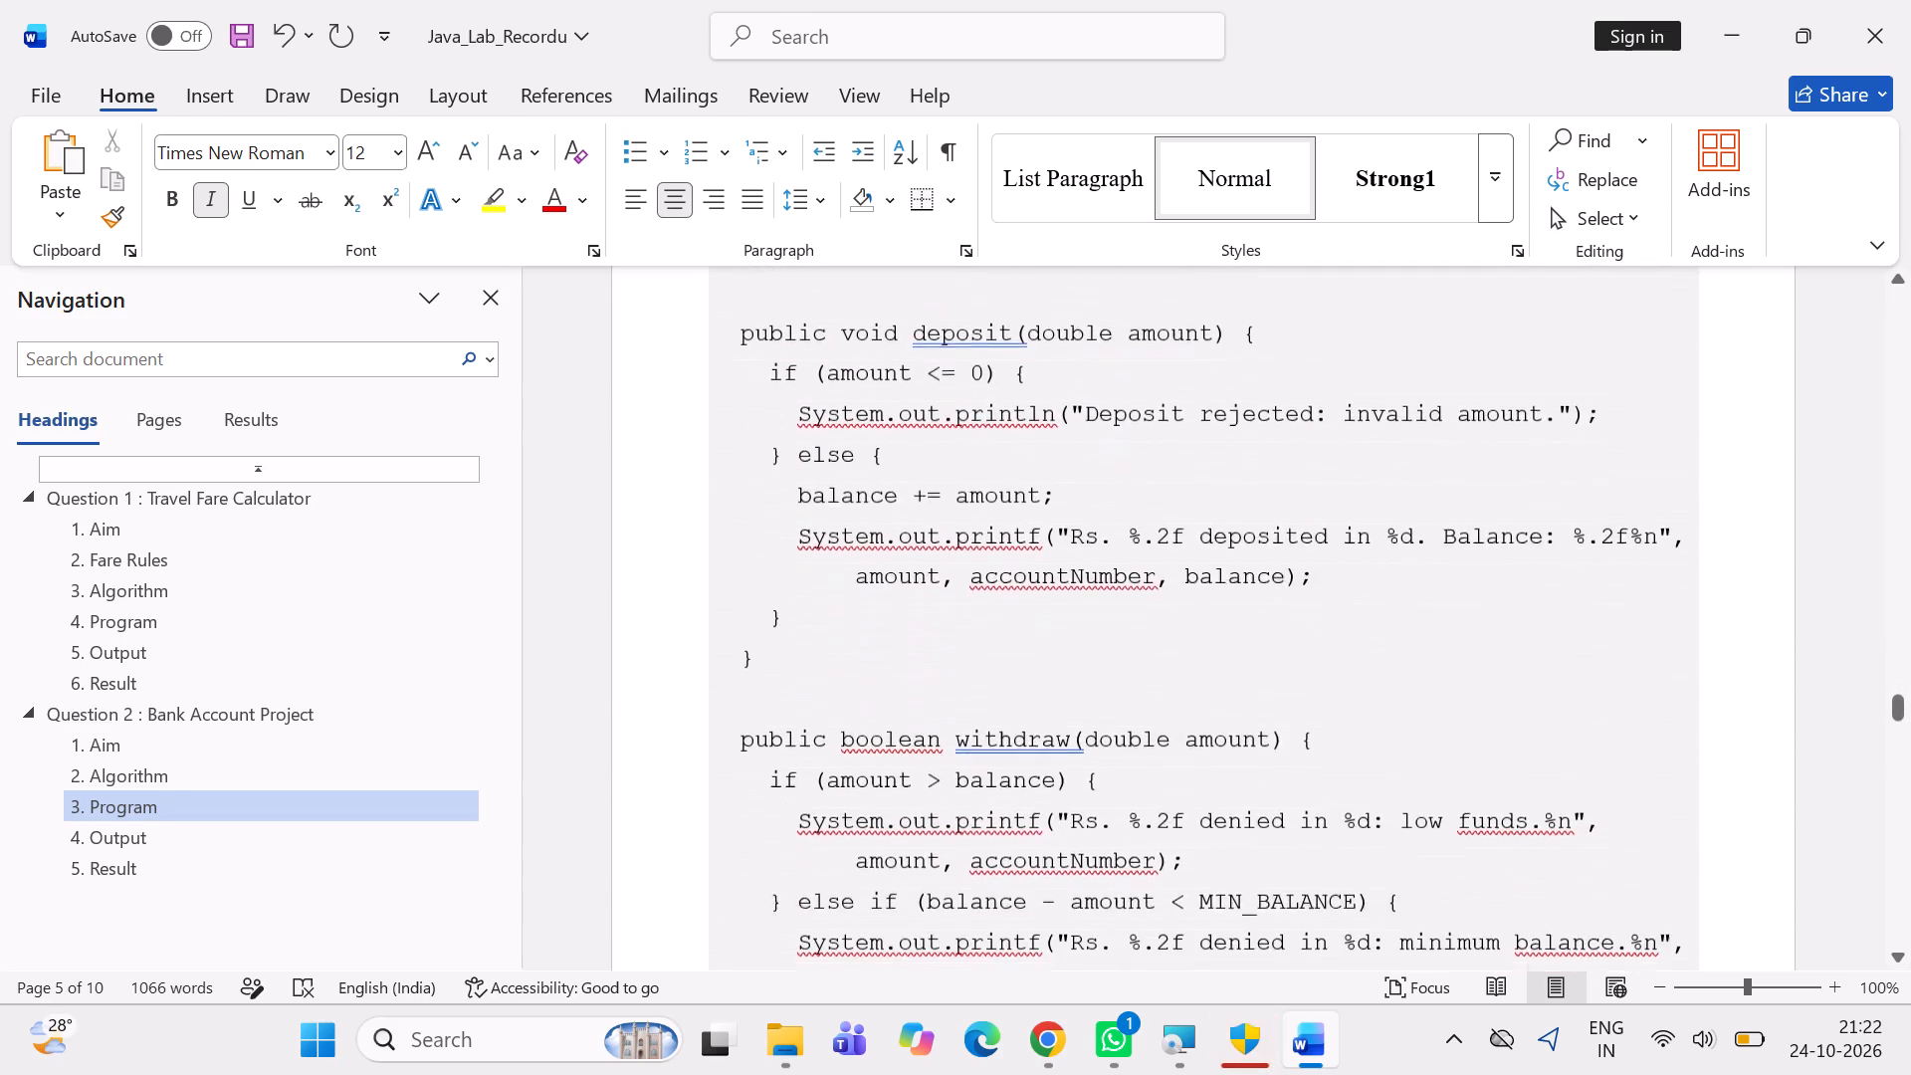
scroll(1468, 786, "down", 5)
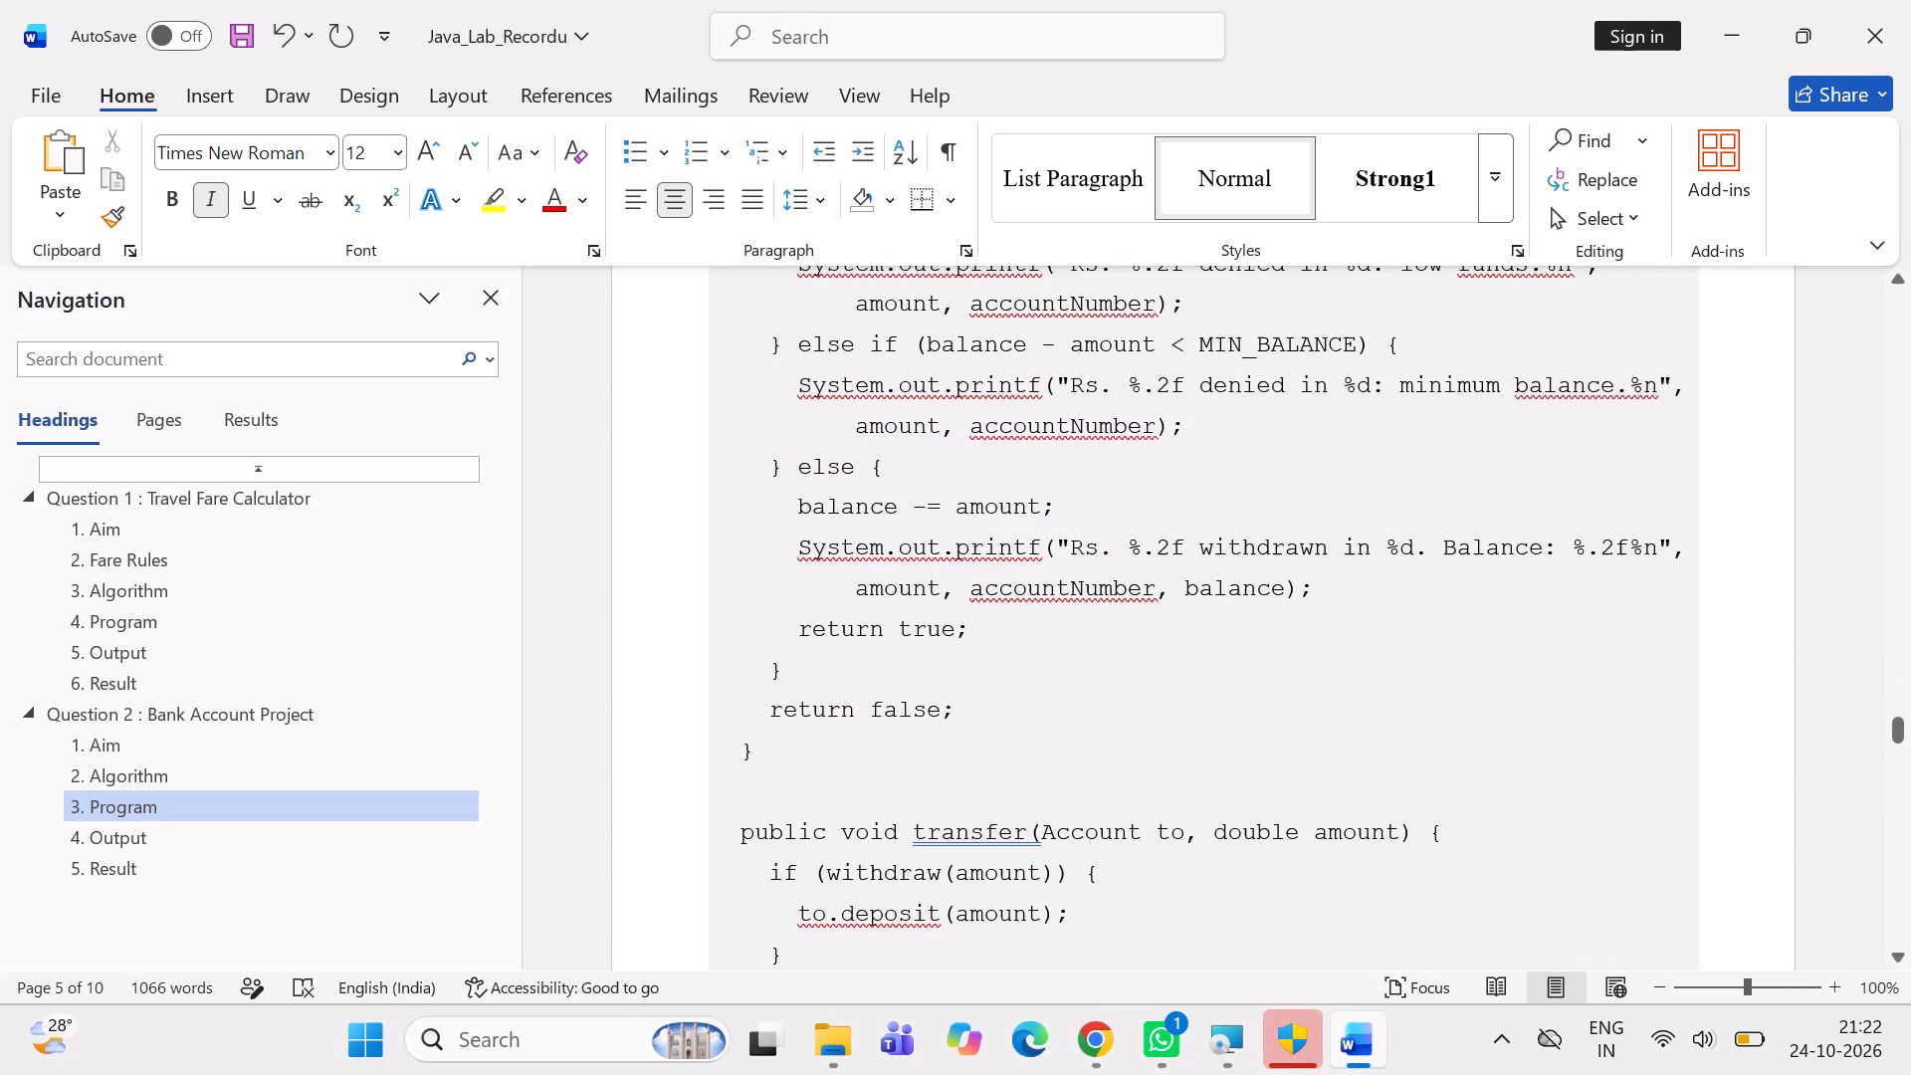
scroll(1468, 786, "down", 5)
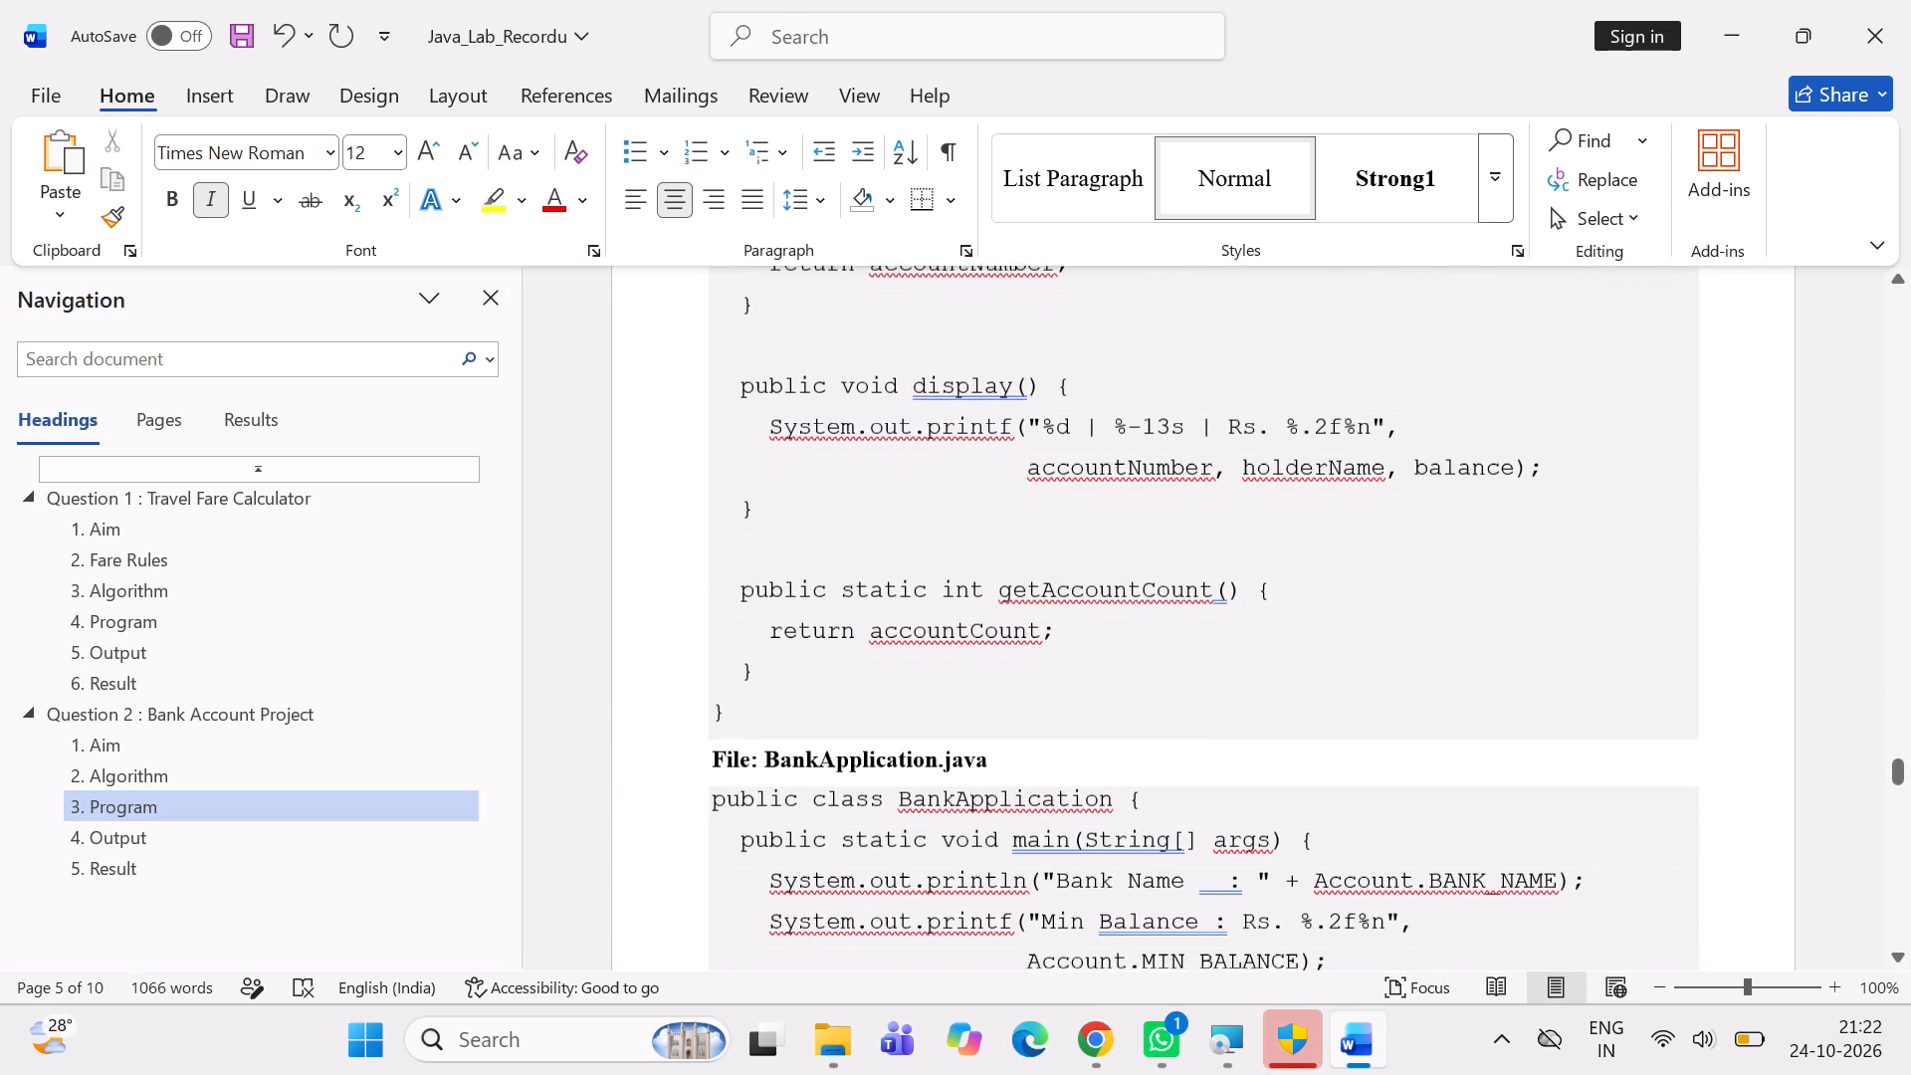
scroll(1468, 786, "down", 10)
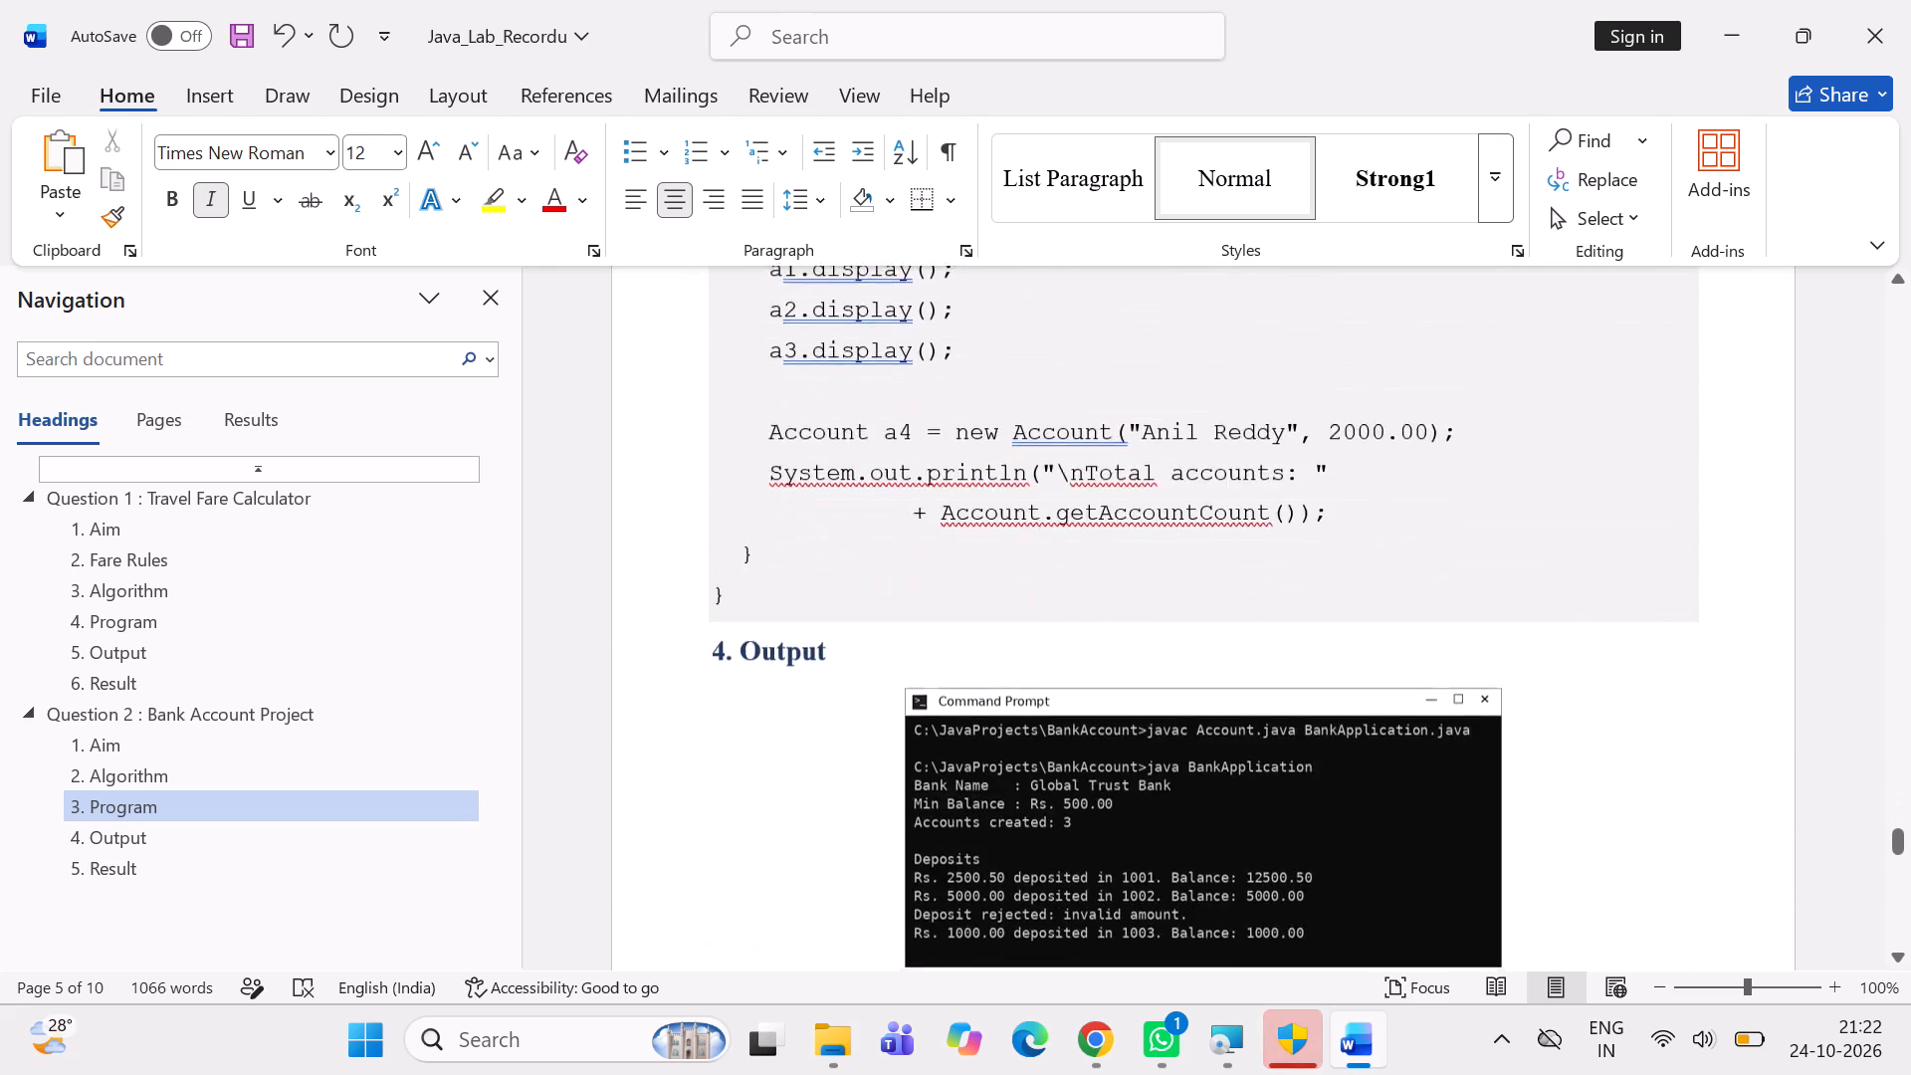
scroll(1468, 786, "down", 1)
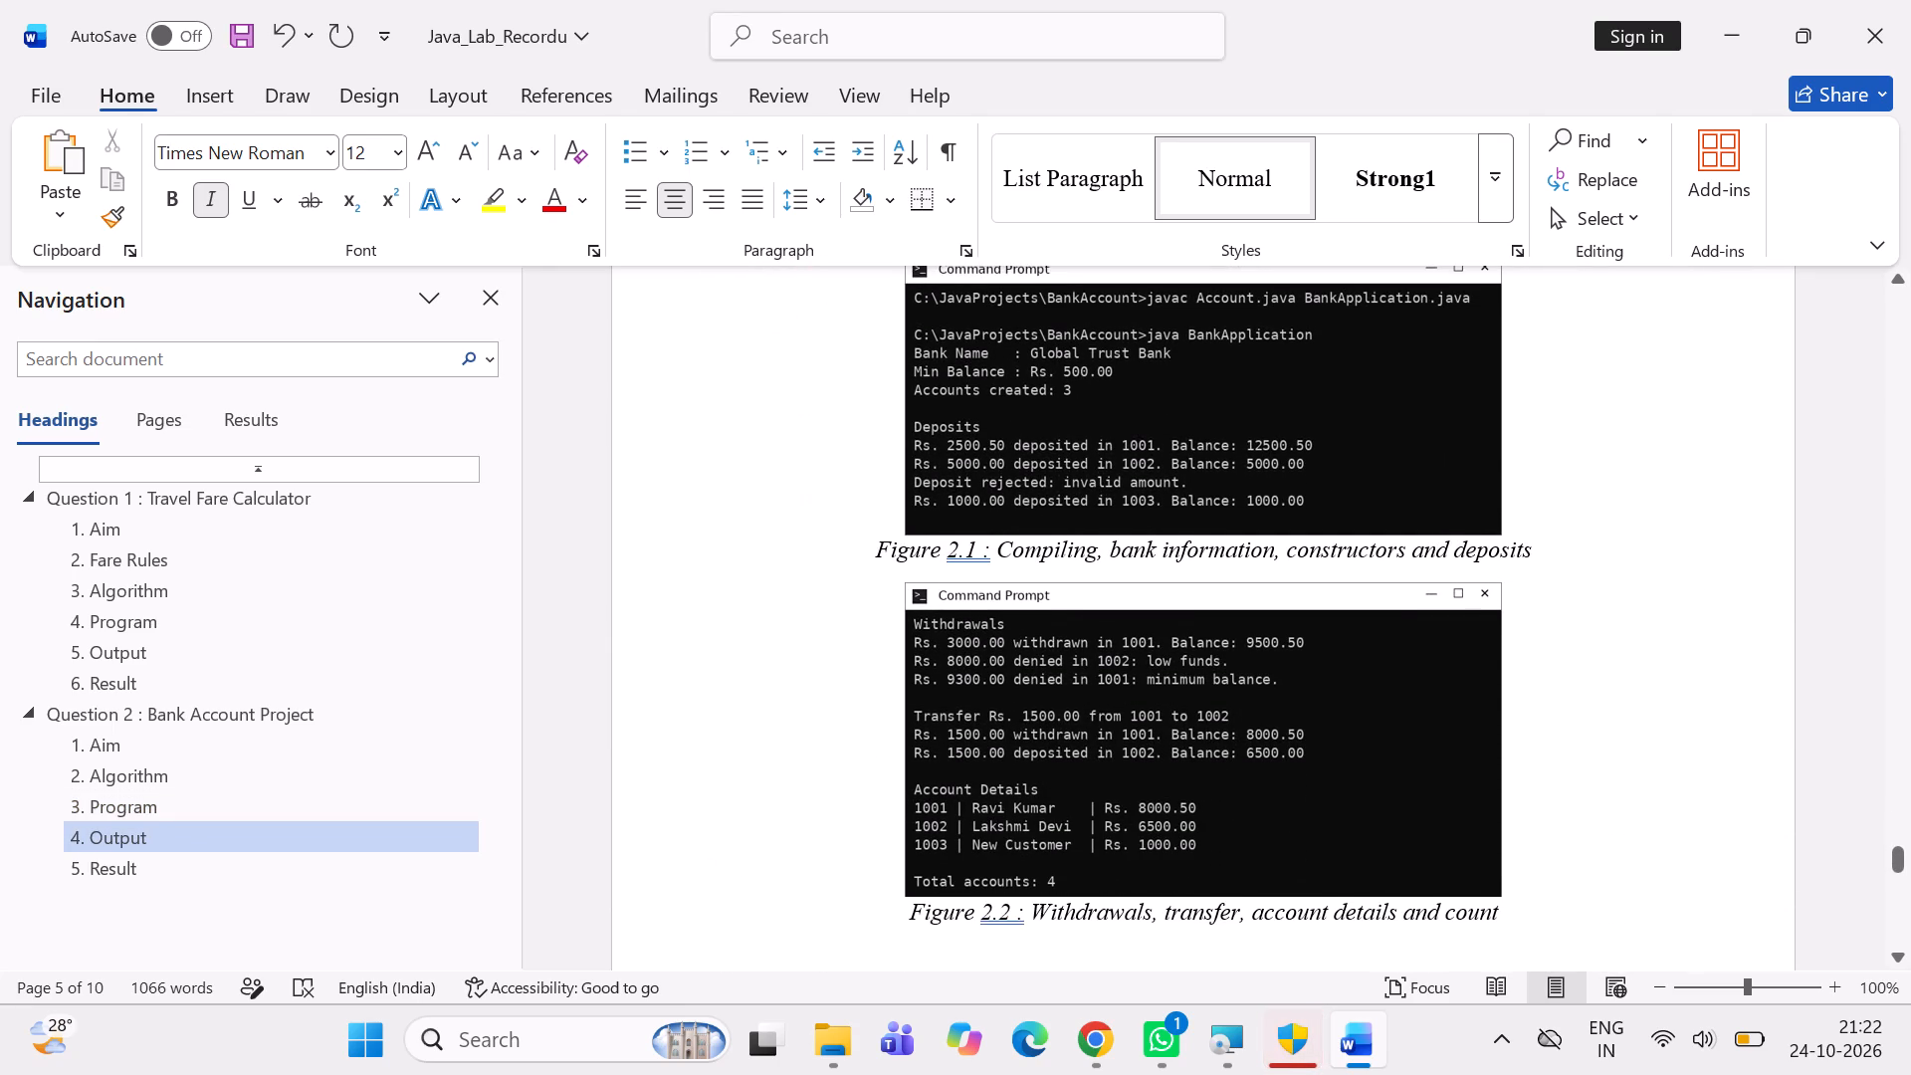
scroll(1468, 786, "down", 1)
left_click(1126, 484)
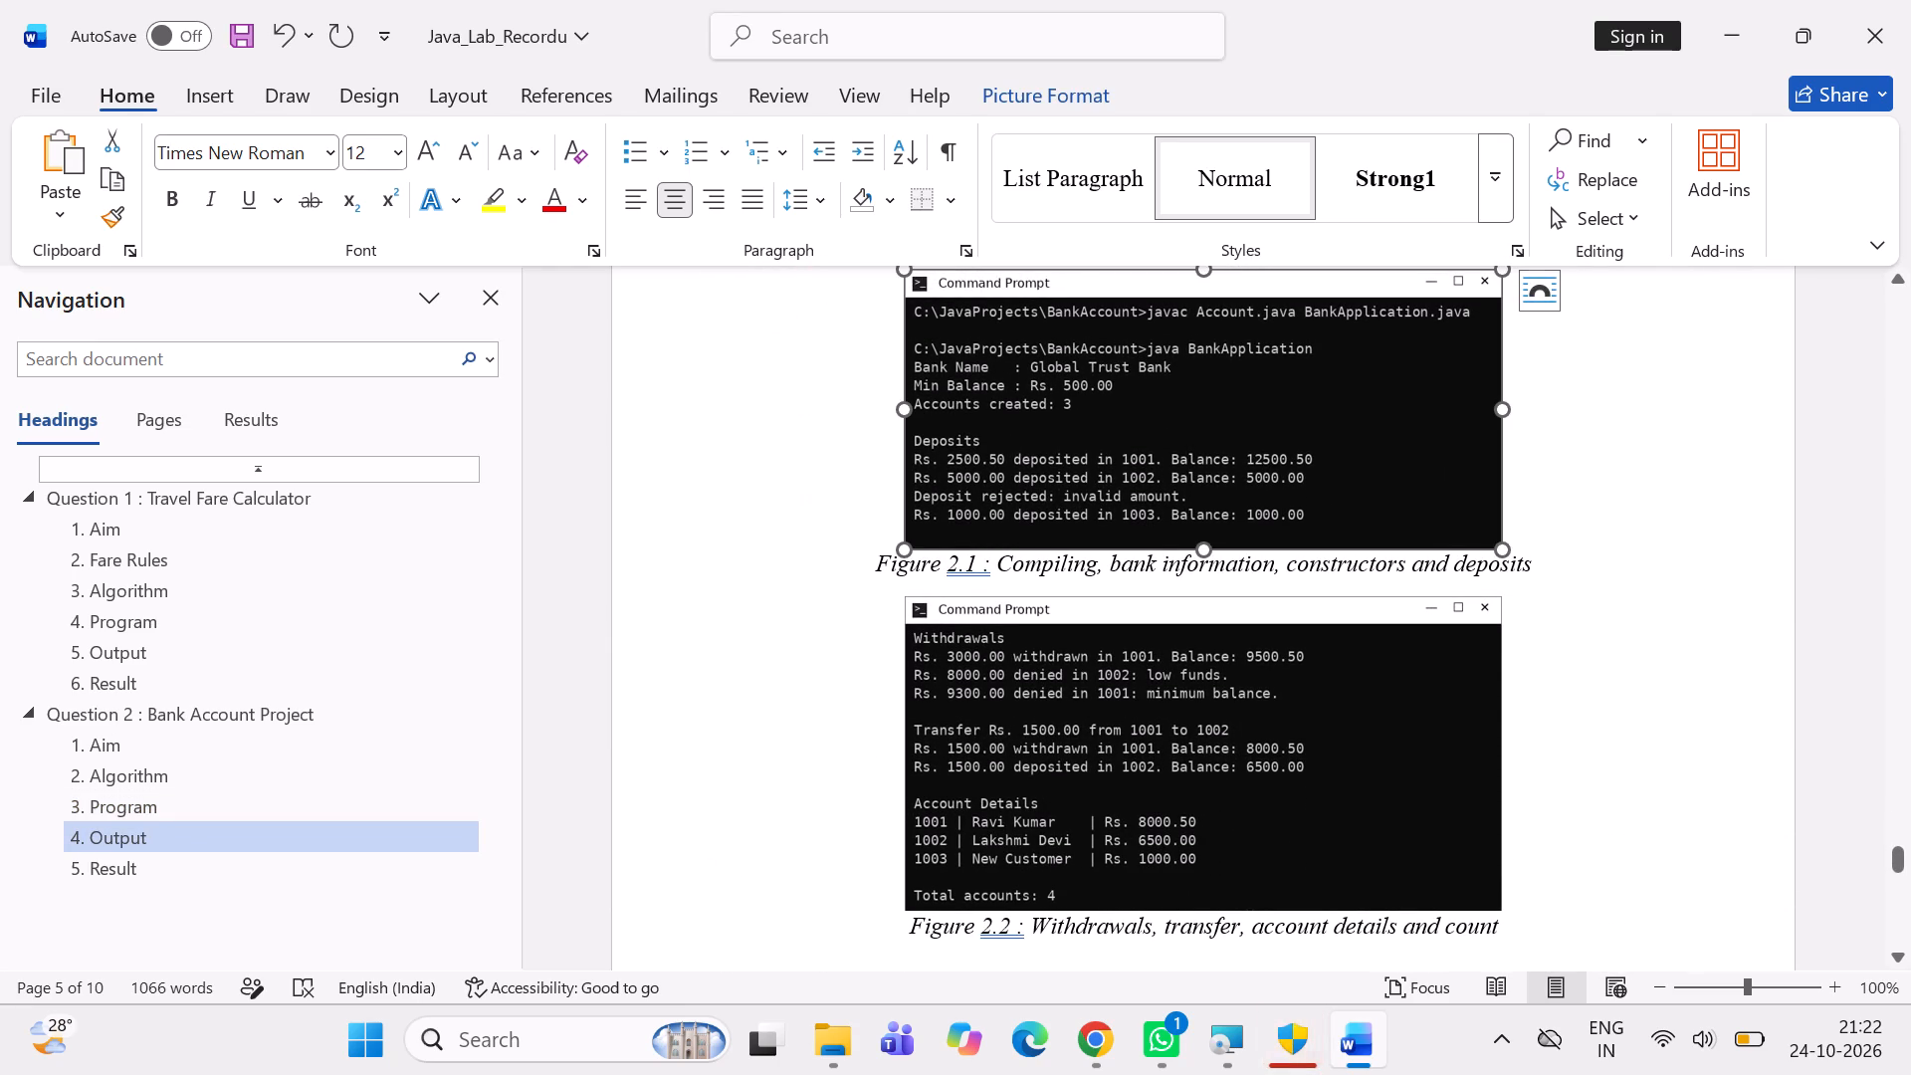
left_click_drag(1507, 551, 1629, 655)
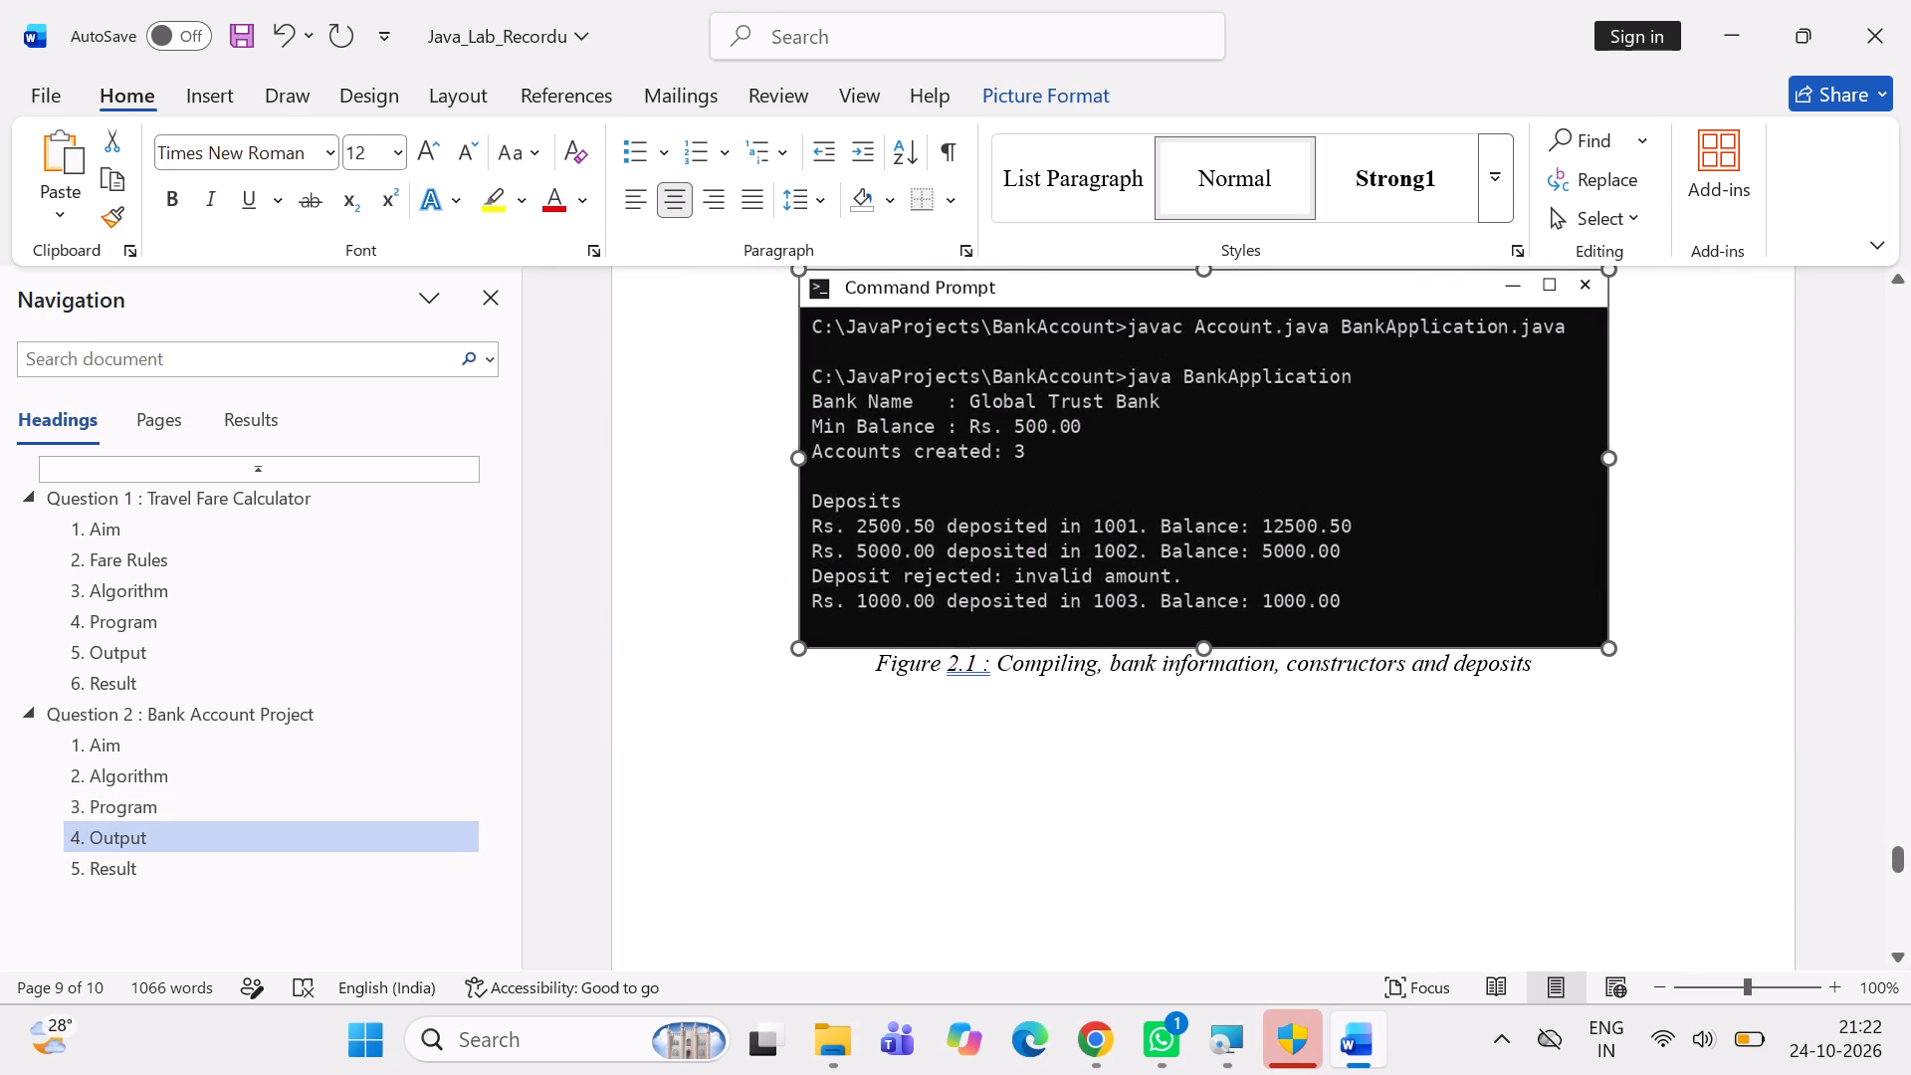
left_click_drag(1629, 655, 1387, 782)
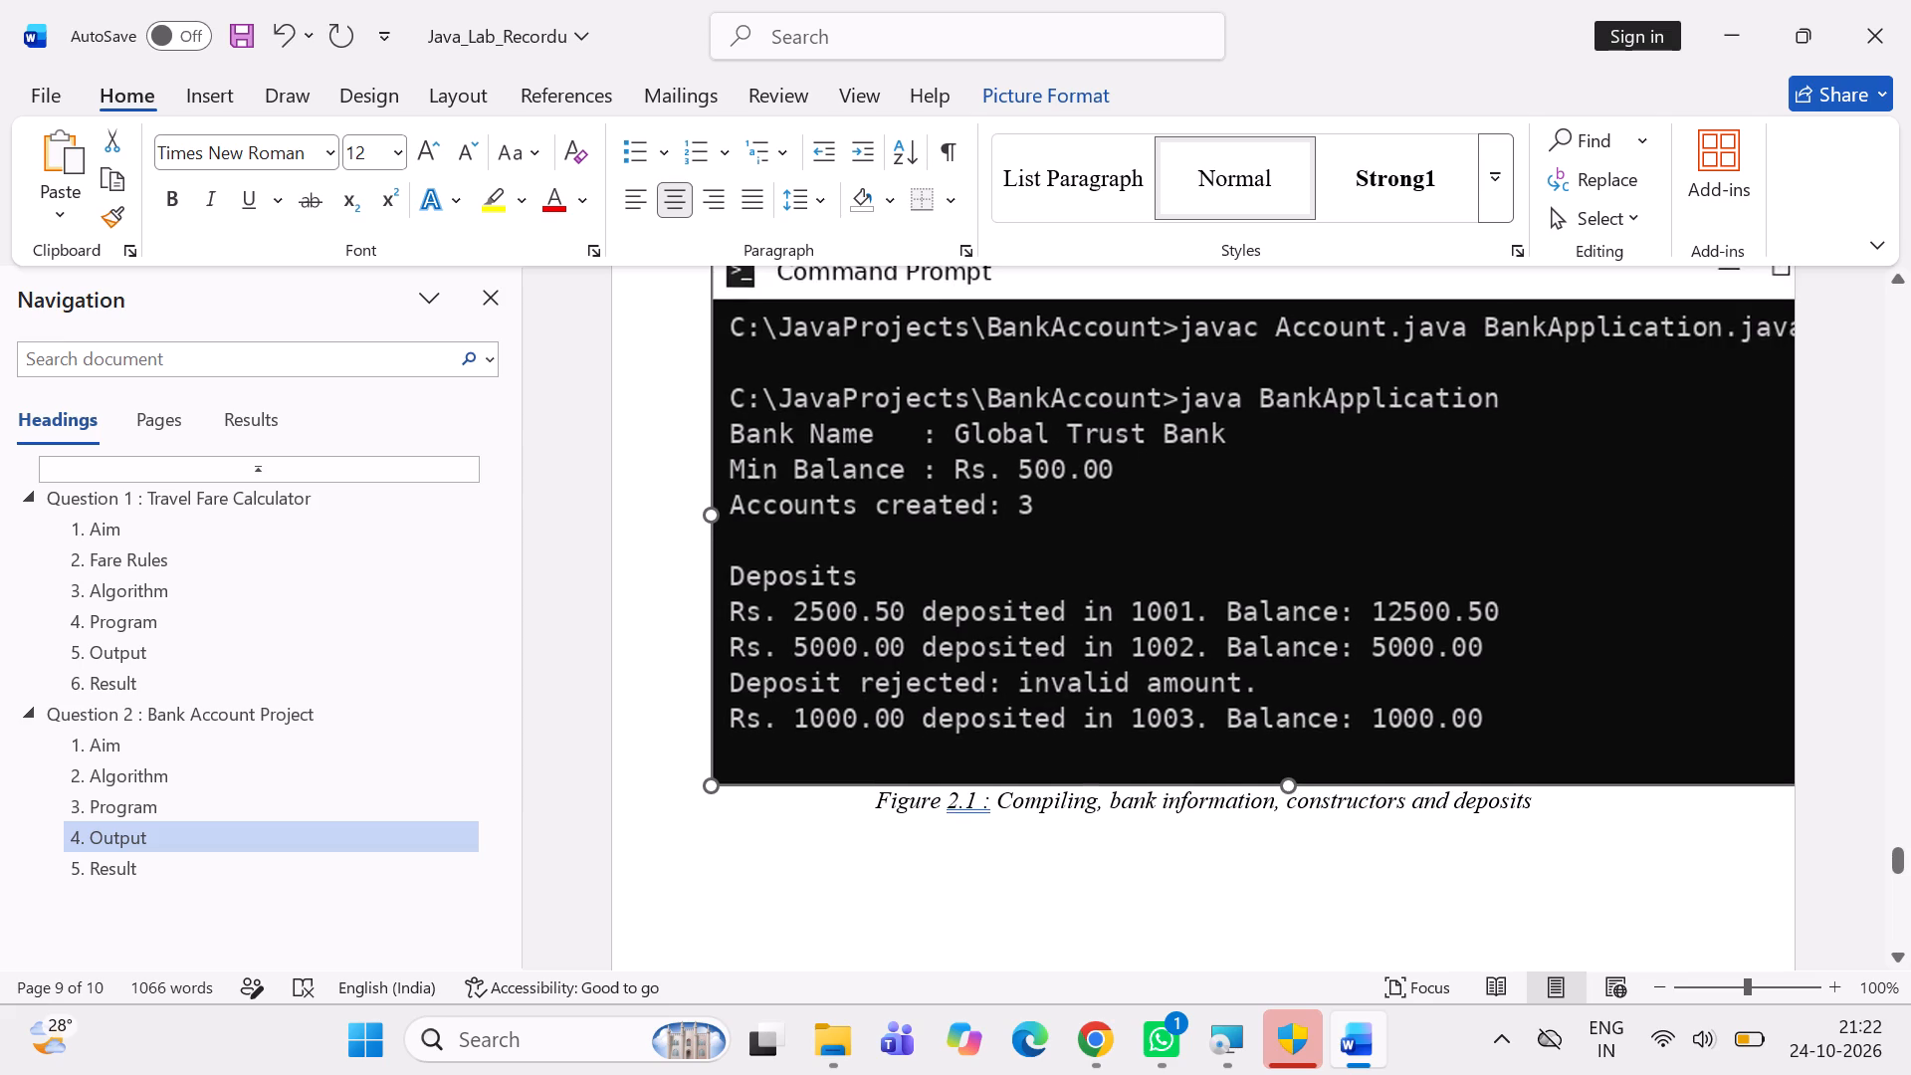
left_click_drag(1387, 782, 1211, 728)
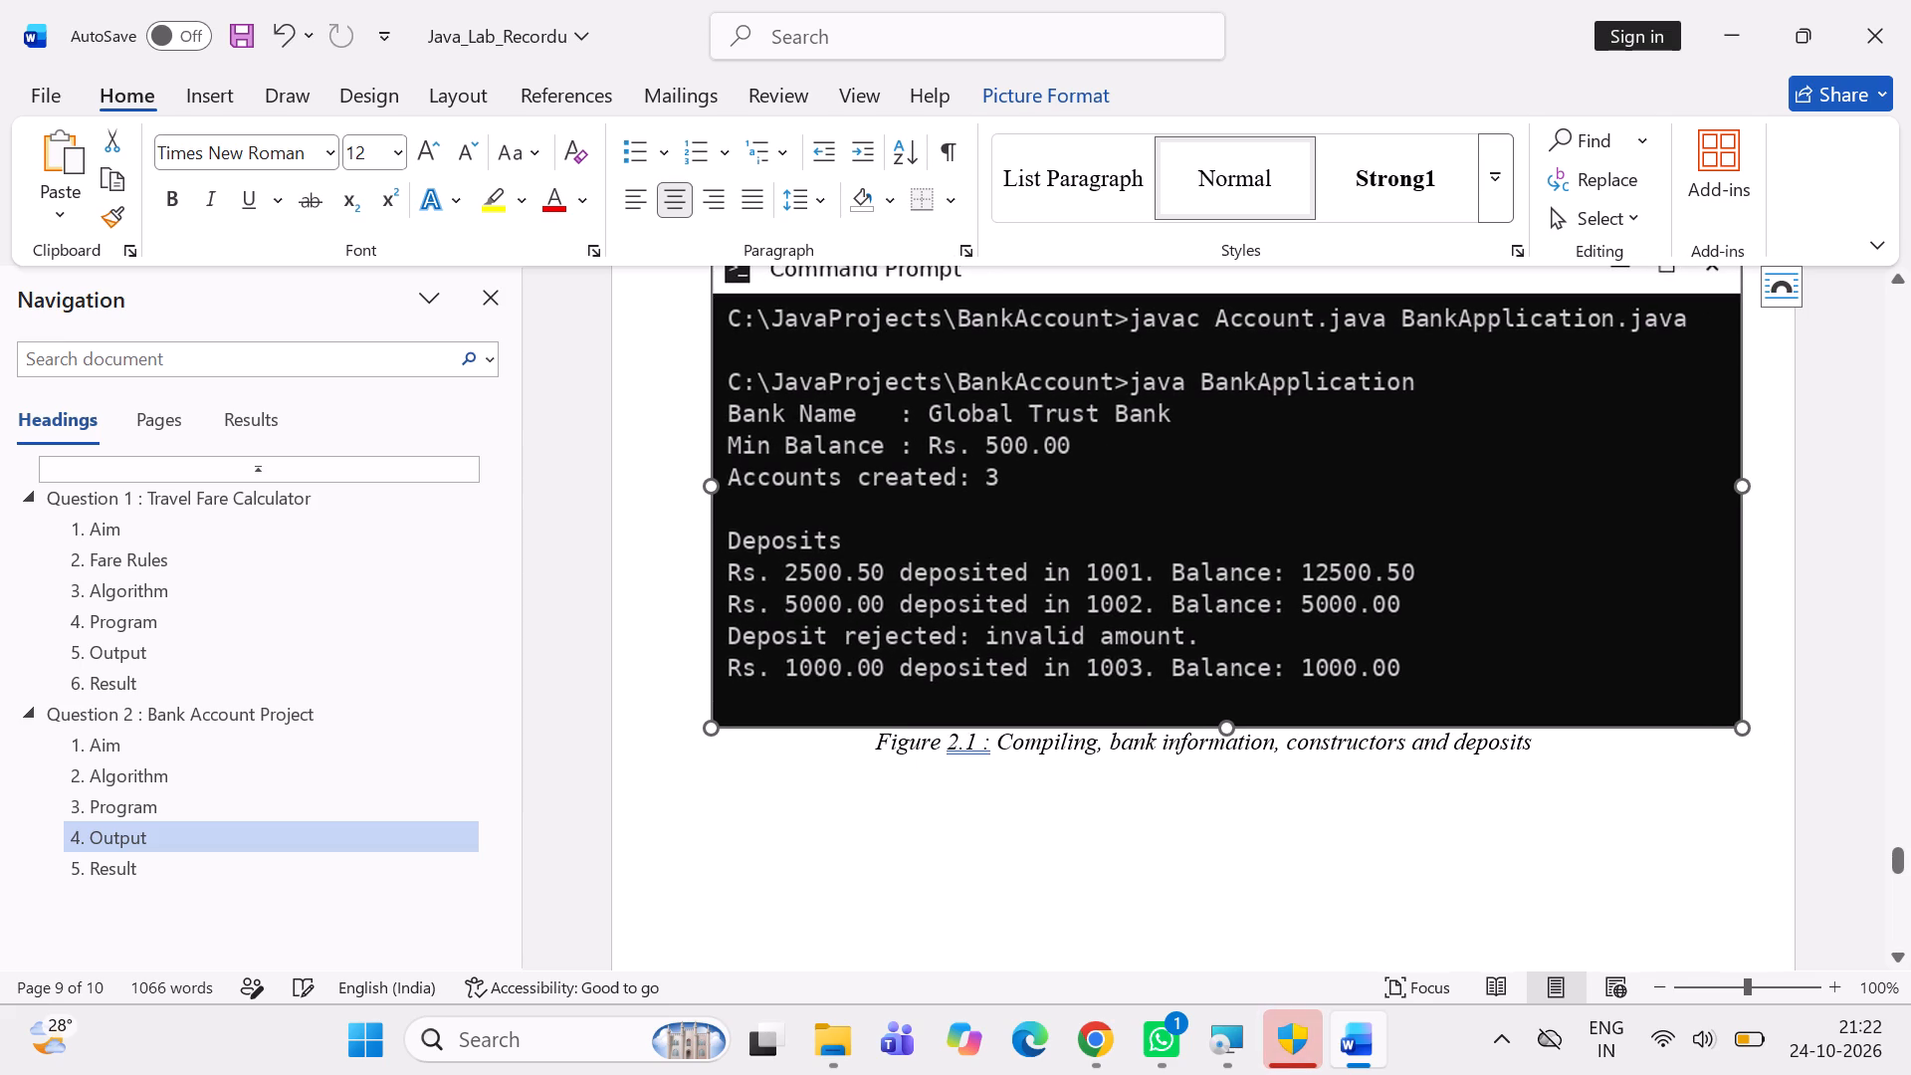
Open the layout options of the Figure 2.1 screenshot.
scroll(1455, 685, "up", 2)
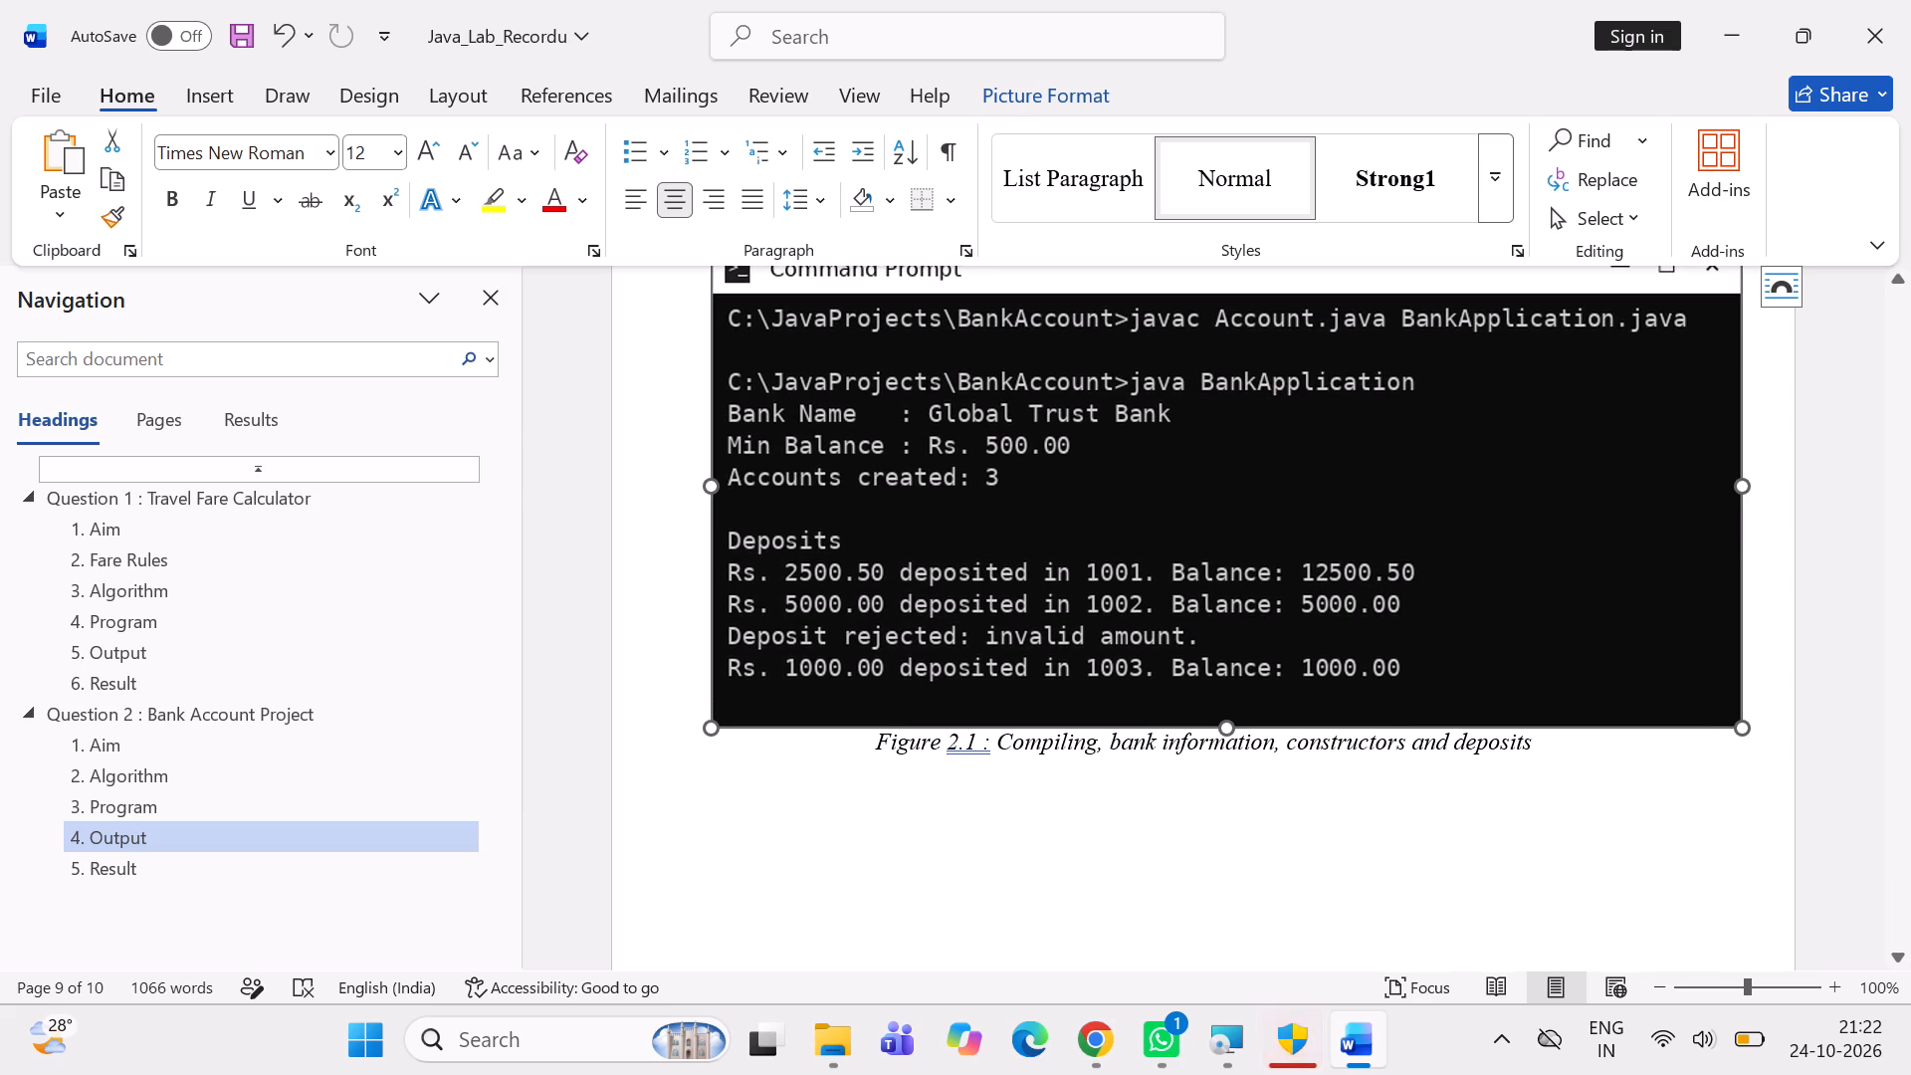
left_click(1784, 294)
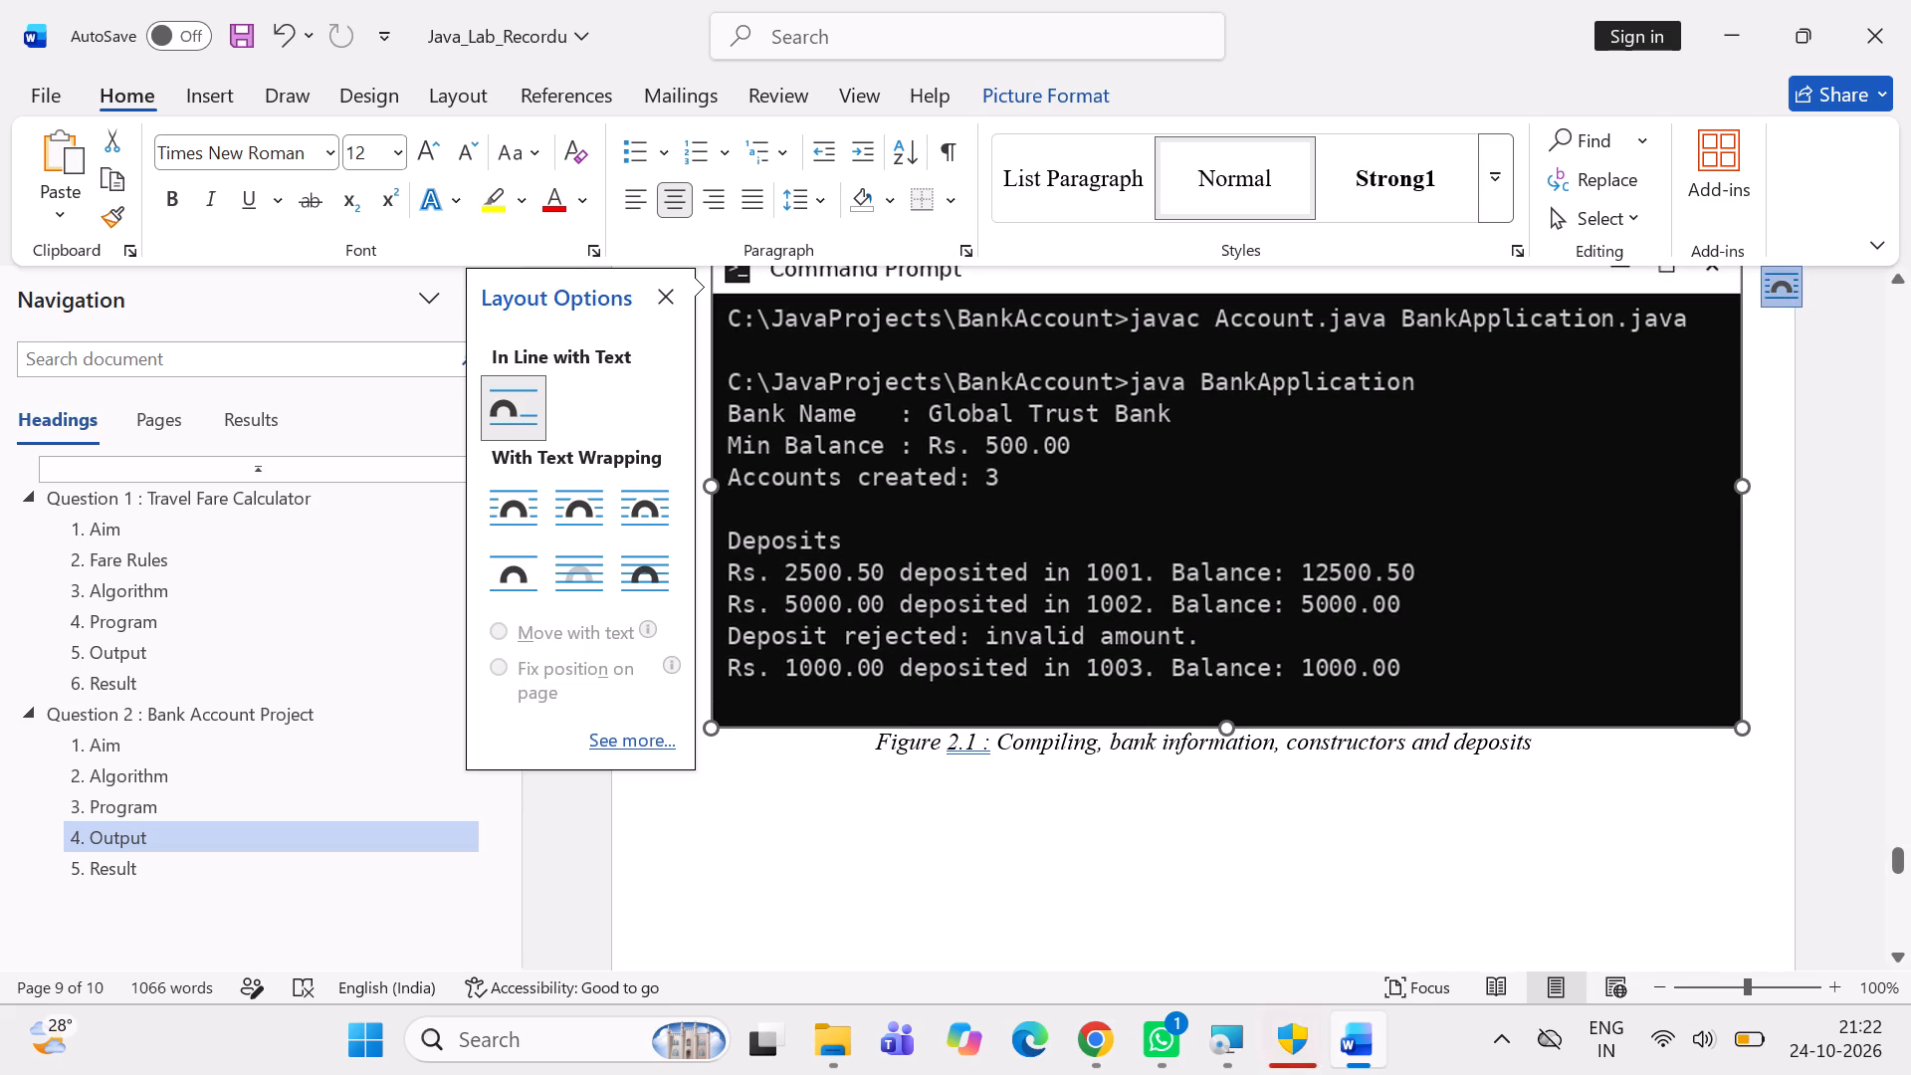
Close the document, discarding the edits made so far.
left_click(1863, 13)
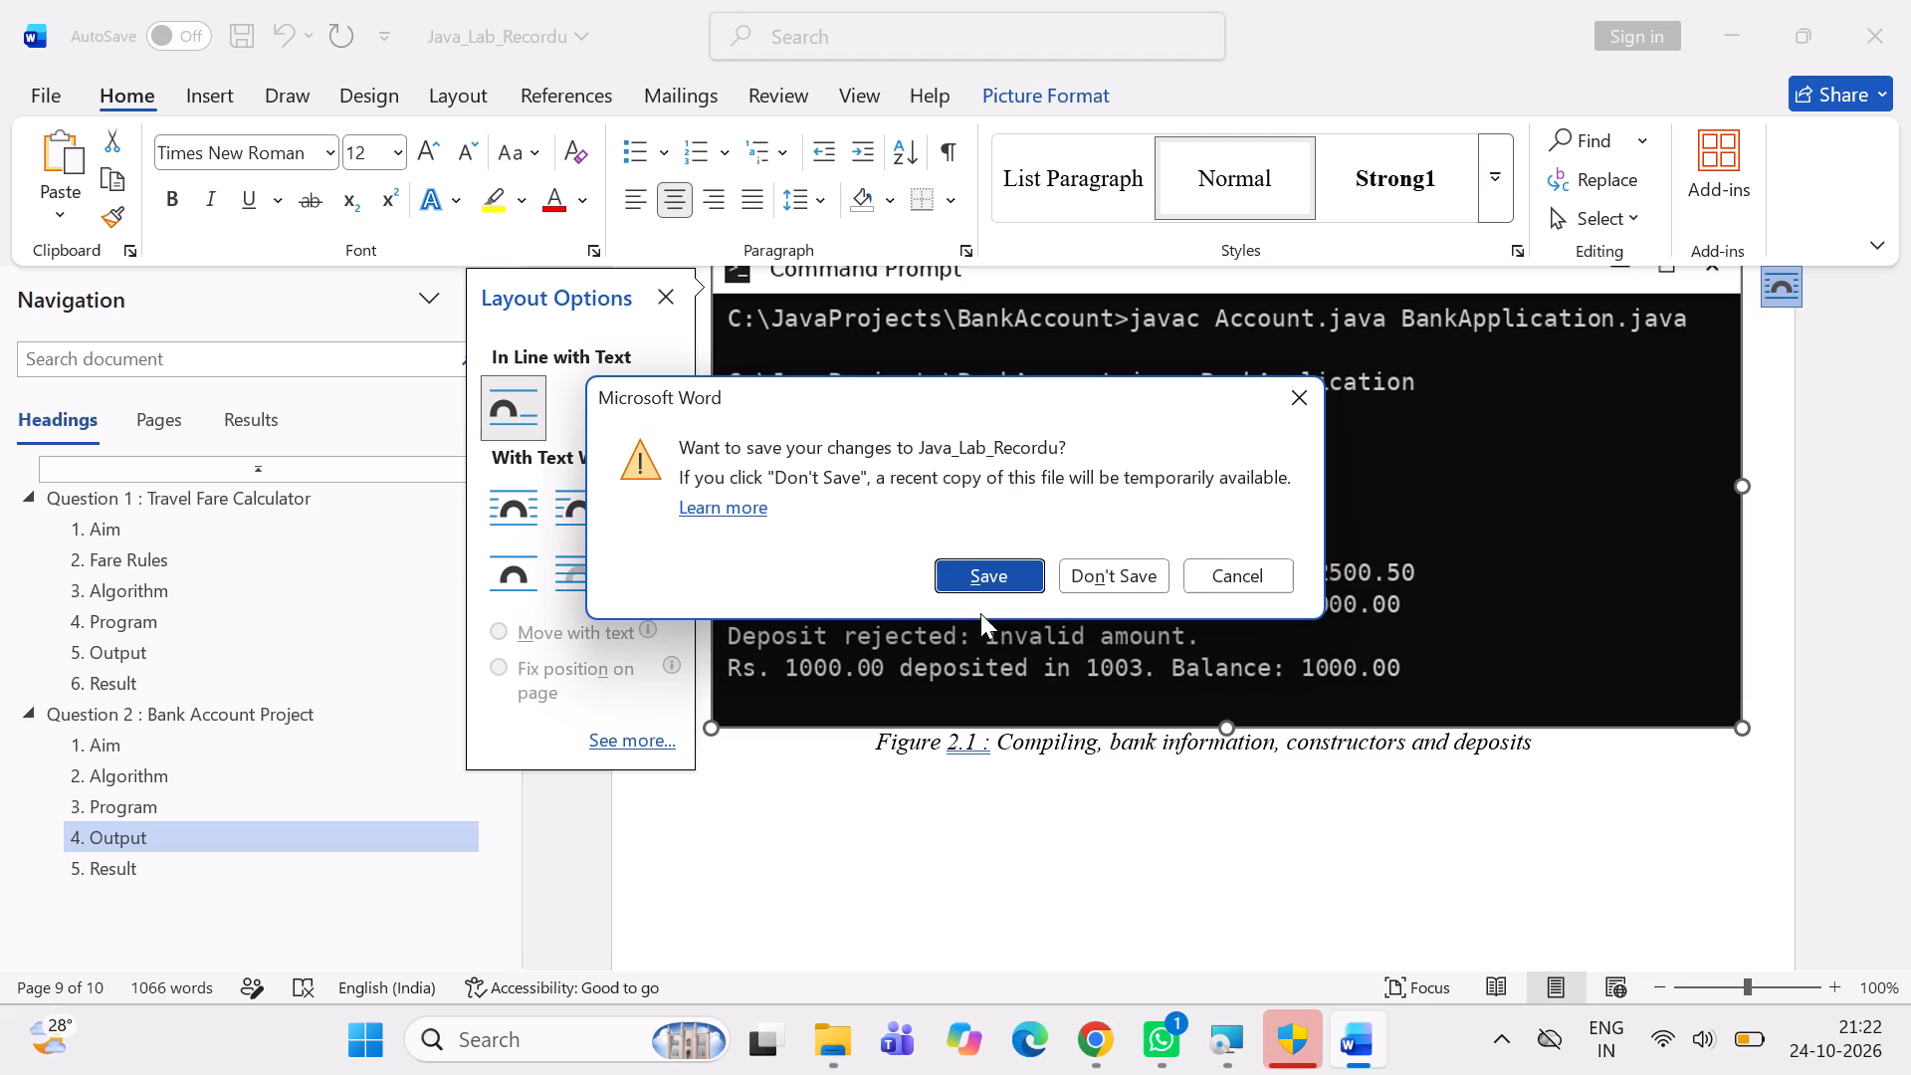
Discard the unsaved changes to Java_Lab_Recordu and finish closing it.
left_click(1105, 585)
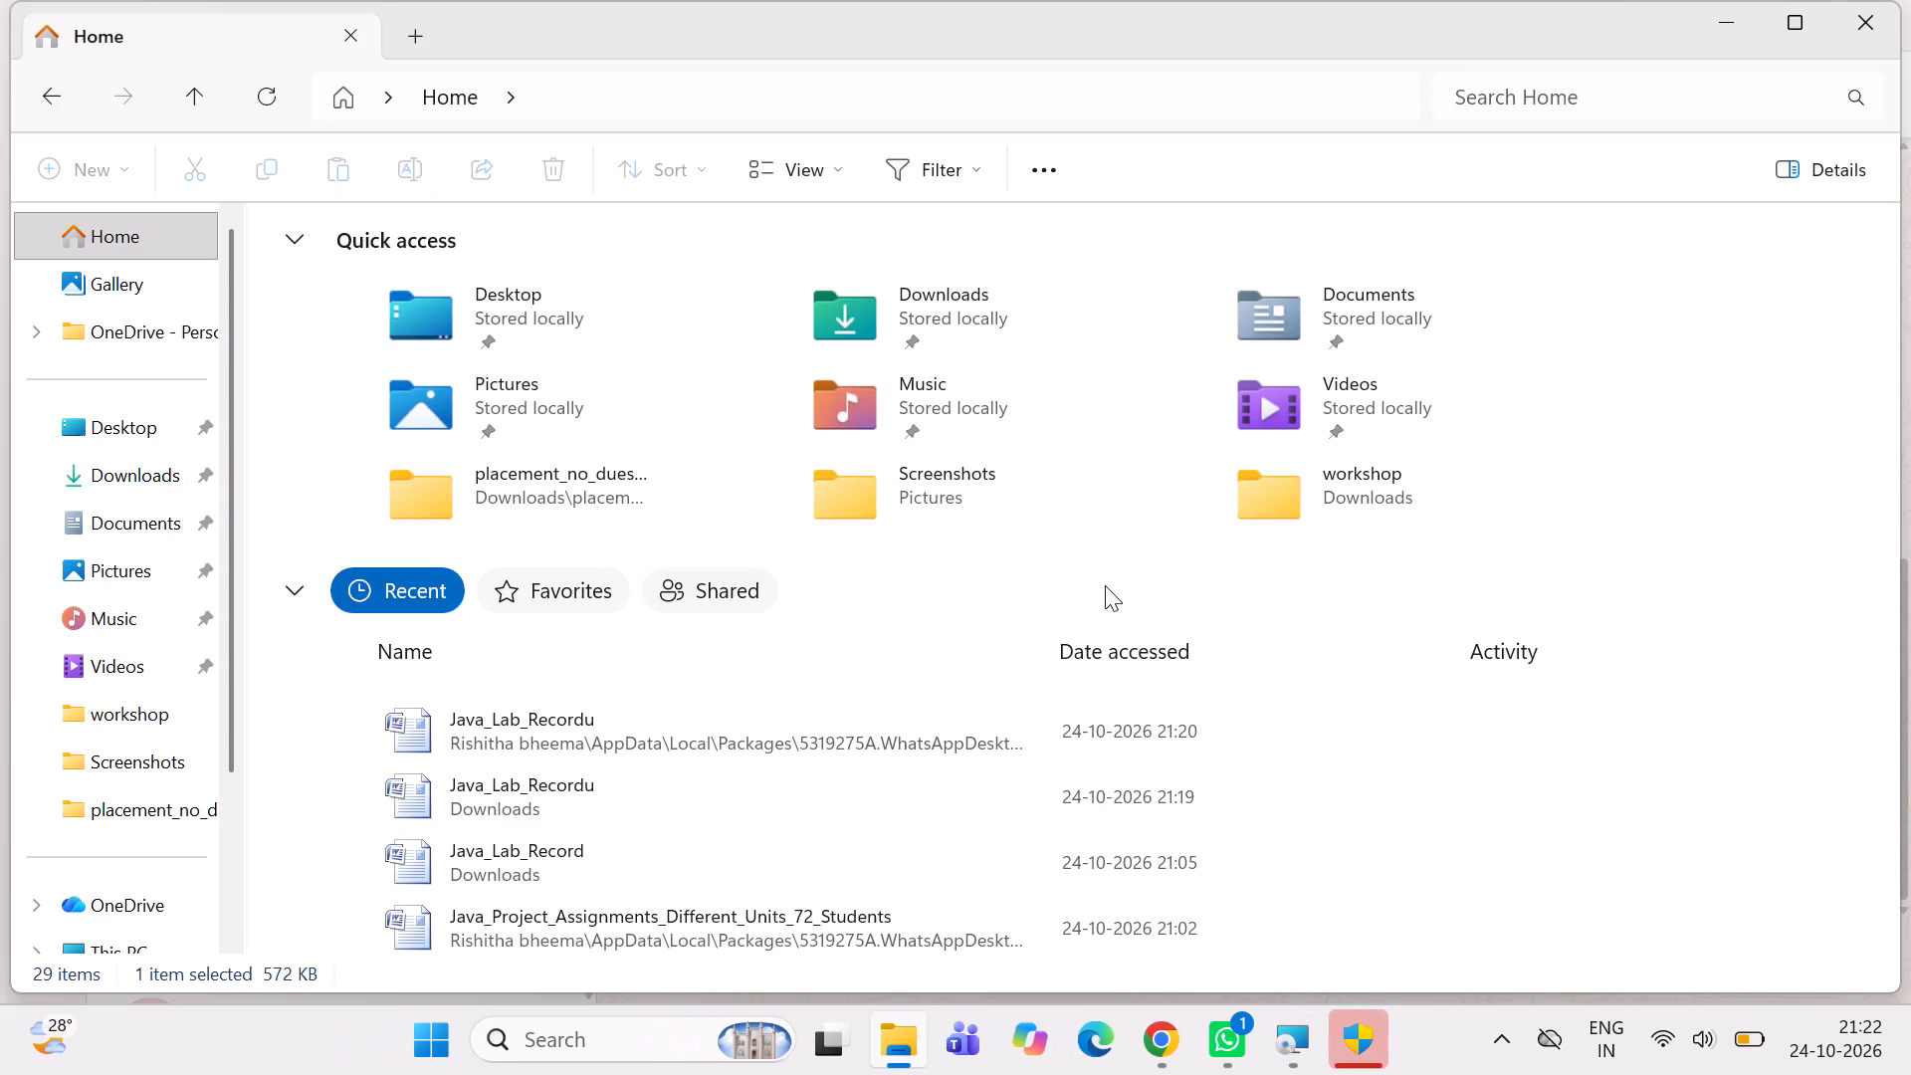
Launch Word and reopen the recent document Java_Lab_Recordu from the Downloads folder.
left_click(532, 1027)
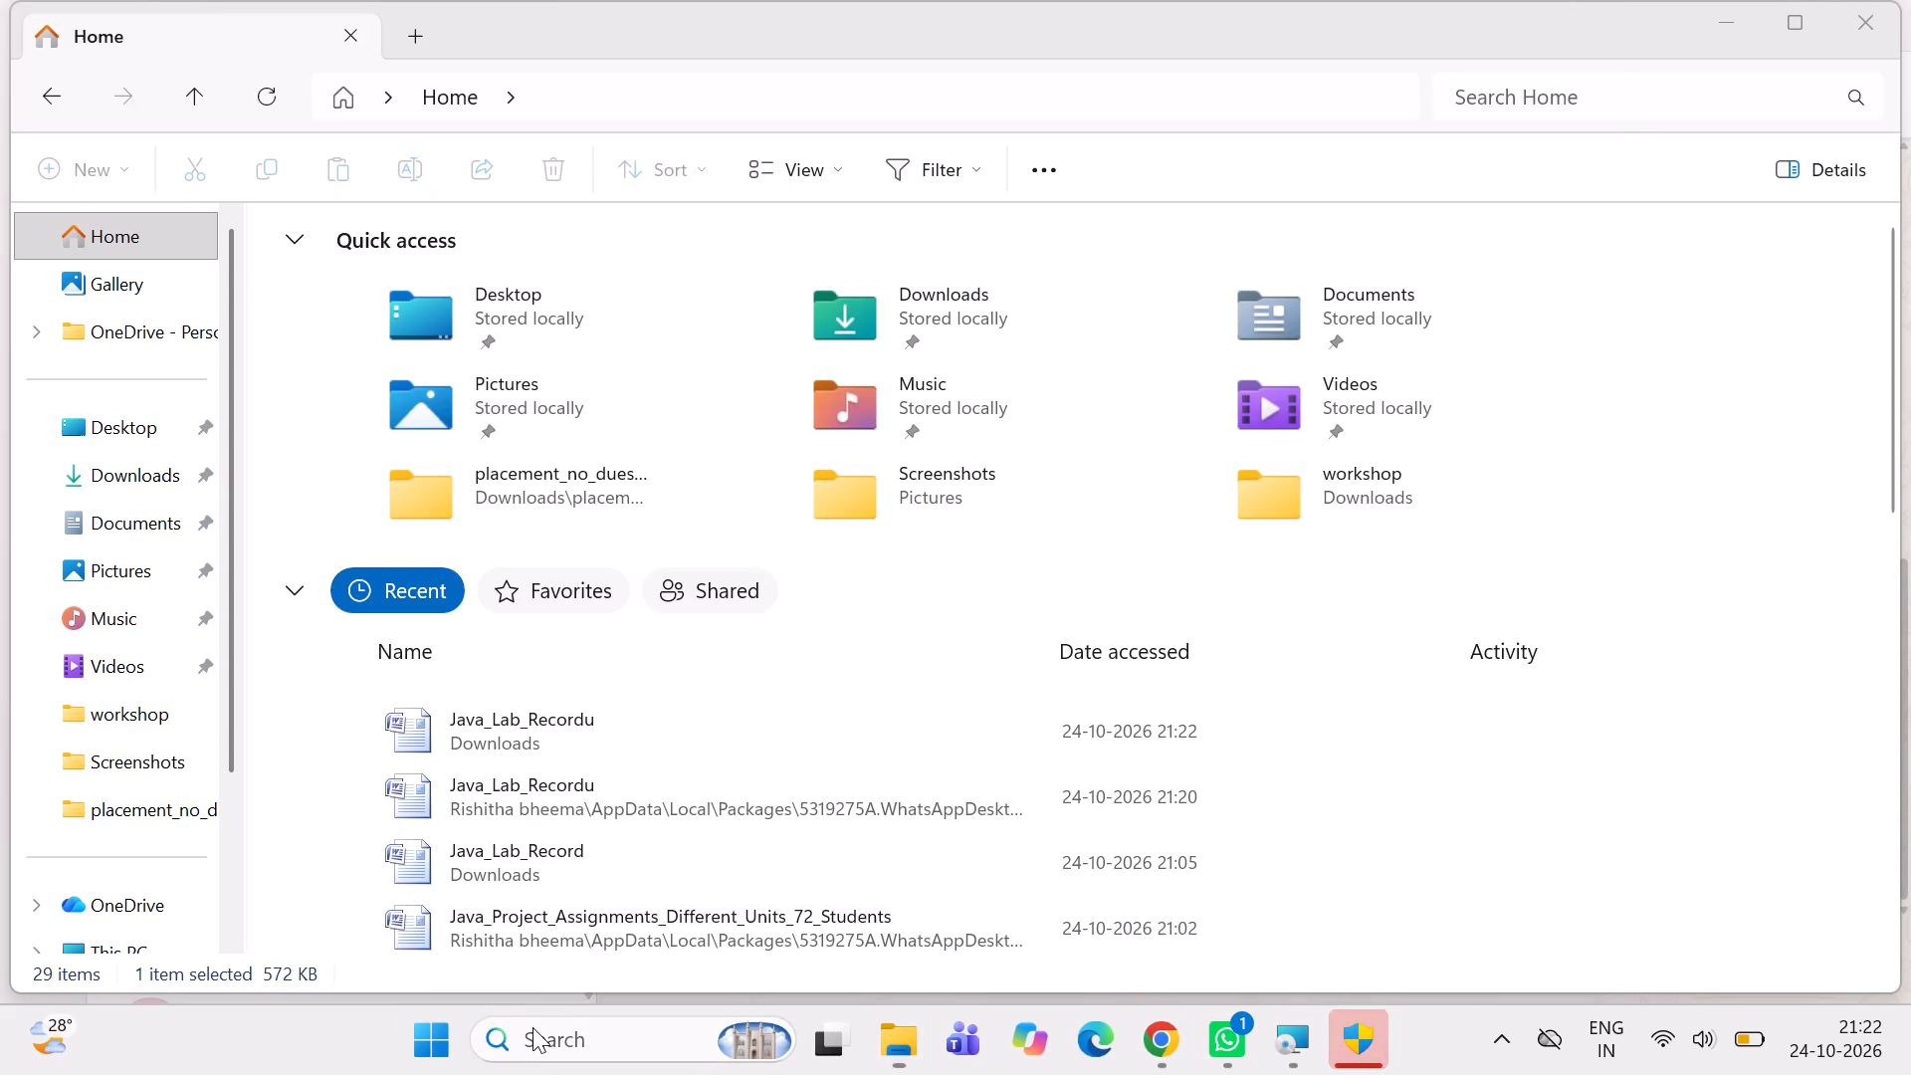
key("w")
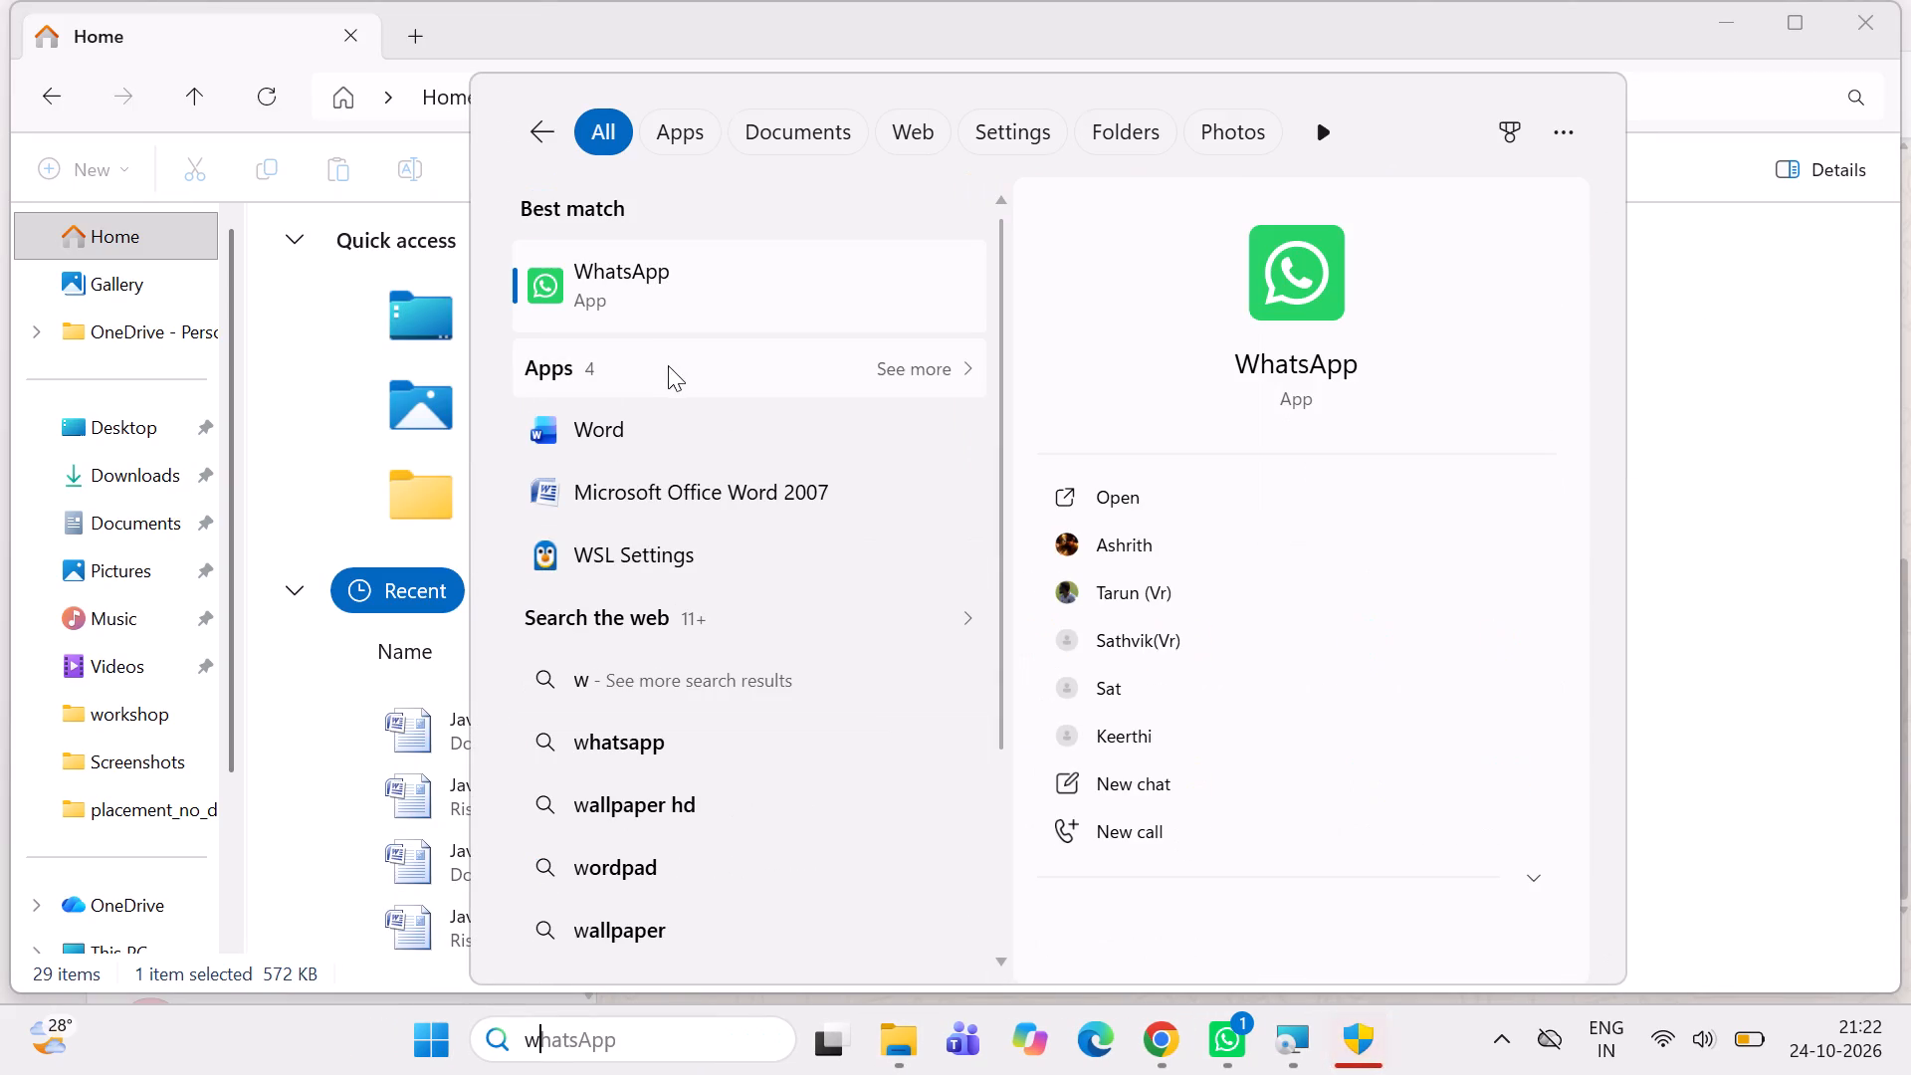
left_click(651, 427)
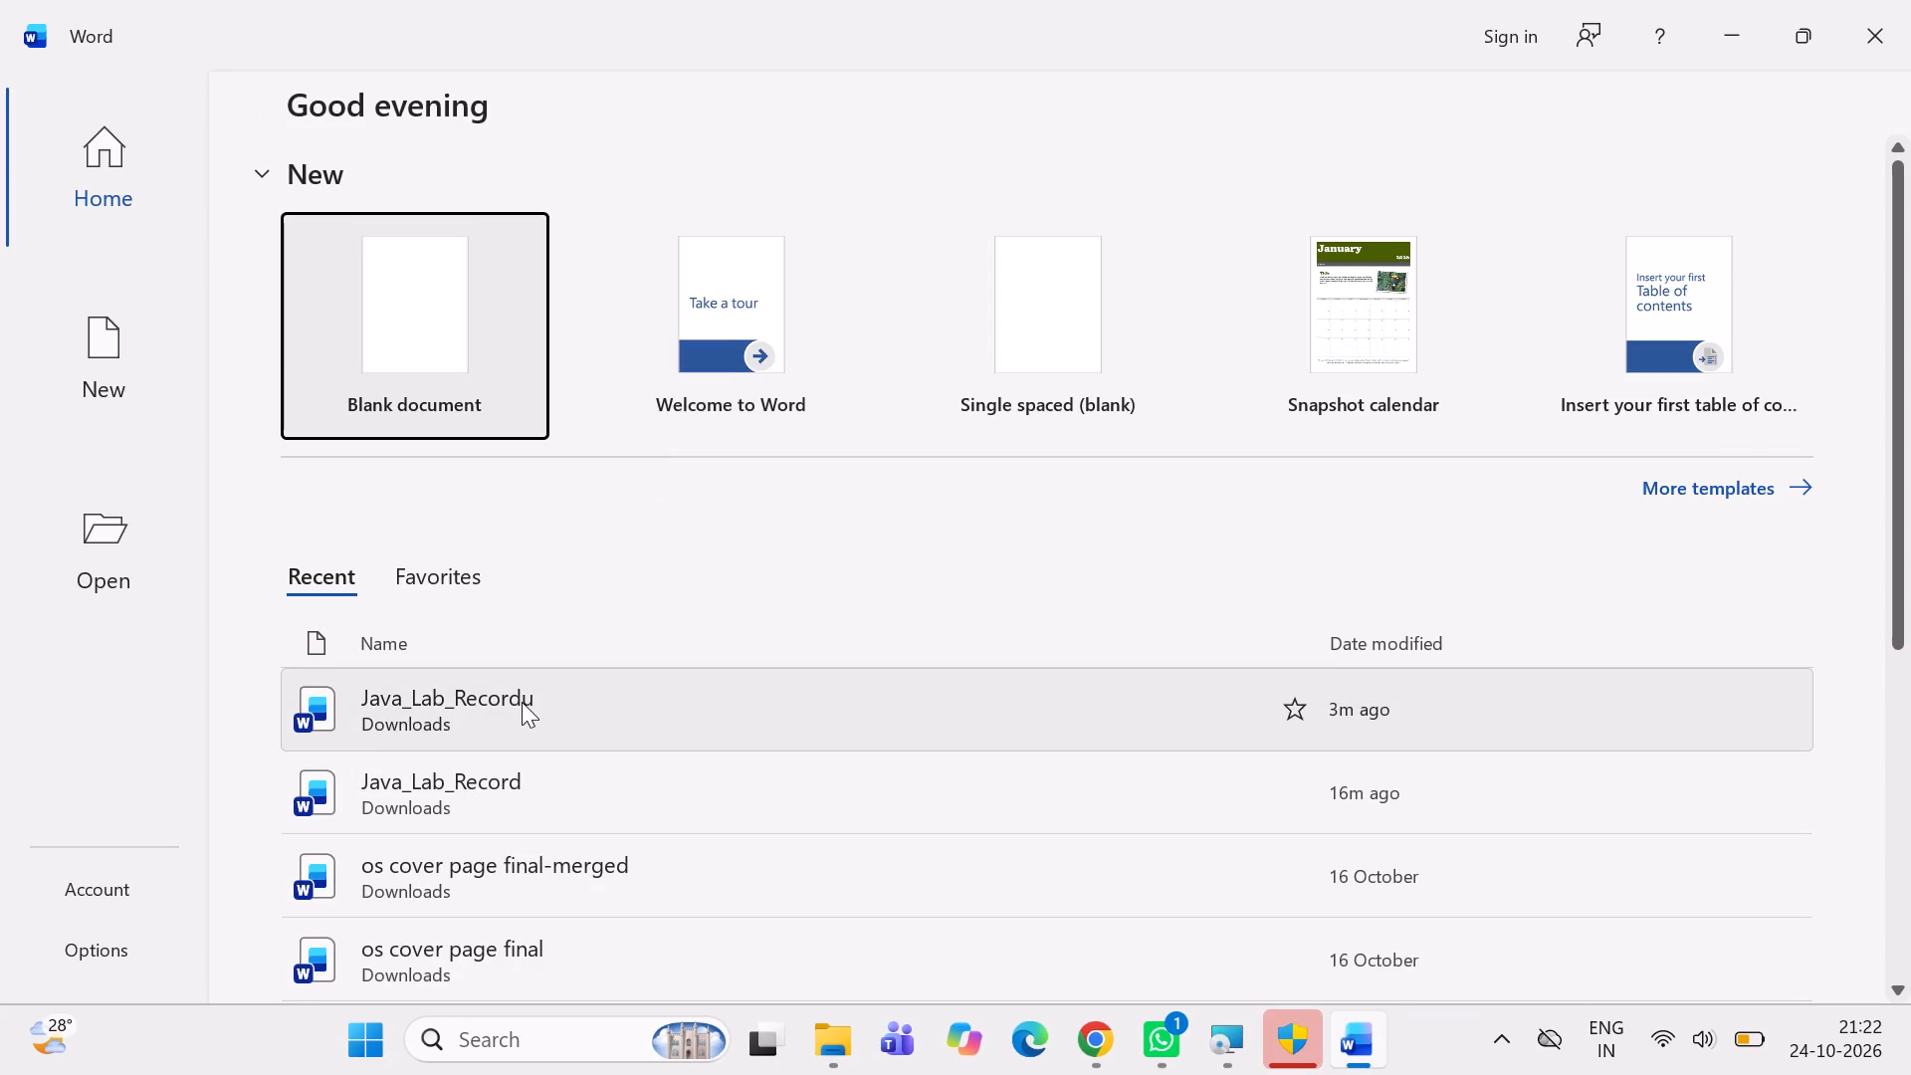
double_click(522, 702)
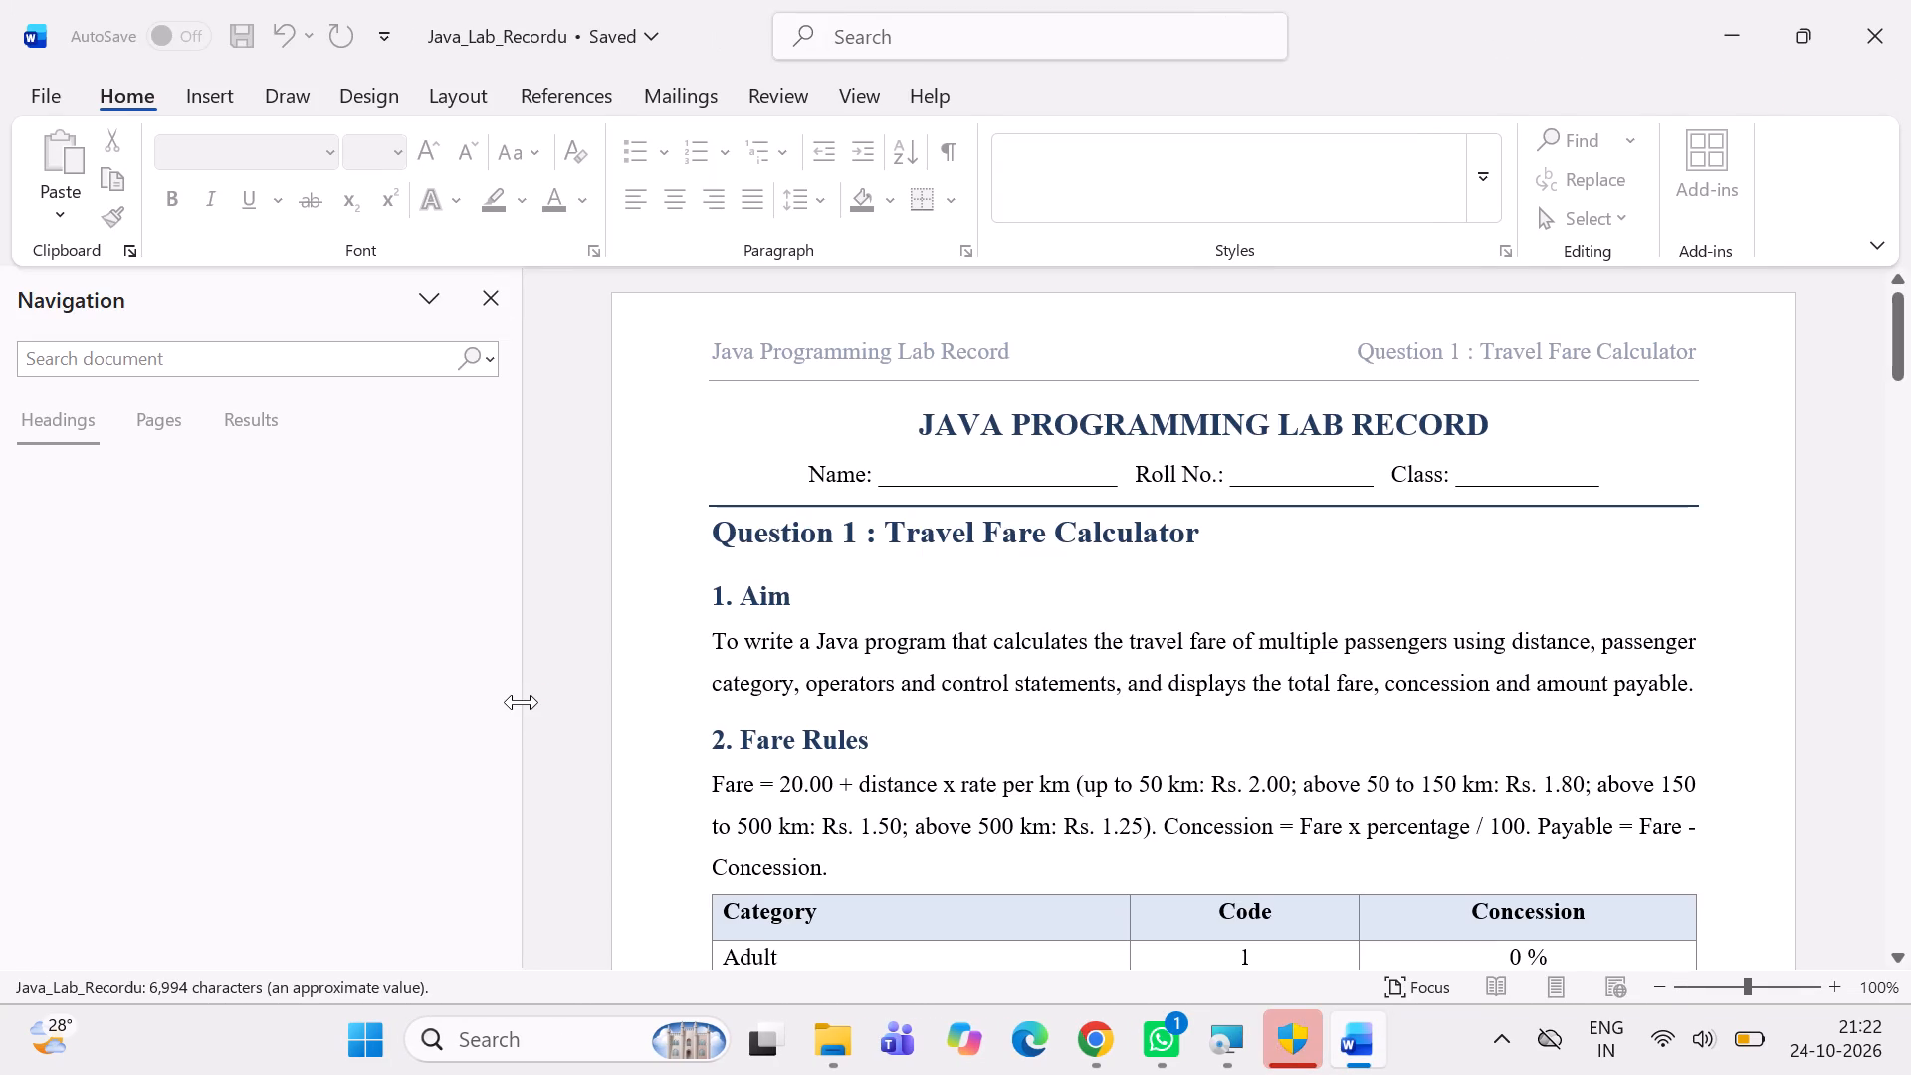
Delete the Name, Roll No. and Class line on the first page, along with the JAVA PROGRAMMING LAB RECORD title above it.
left_click(1676, 496)
key("BackSpace")
key("BackSpace")
key("BackSpace")
key("BackSpace")
key("BackSpace")
key("BackSpace")
key("BackSpace")
key("BackSpace")
key("BackSpace")
key("BackSpace")
key("BackSpace")
key("BackSpace")
key("BackSpace")
key("BackSpace")
key("BackSpace")
key("BackSpace")
key("BackSpace")
key("BackSpace")
key("BackSpace")
key("BackSpace")
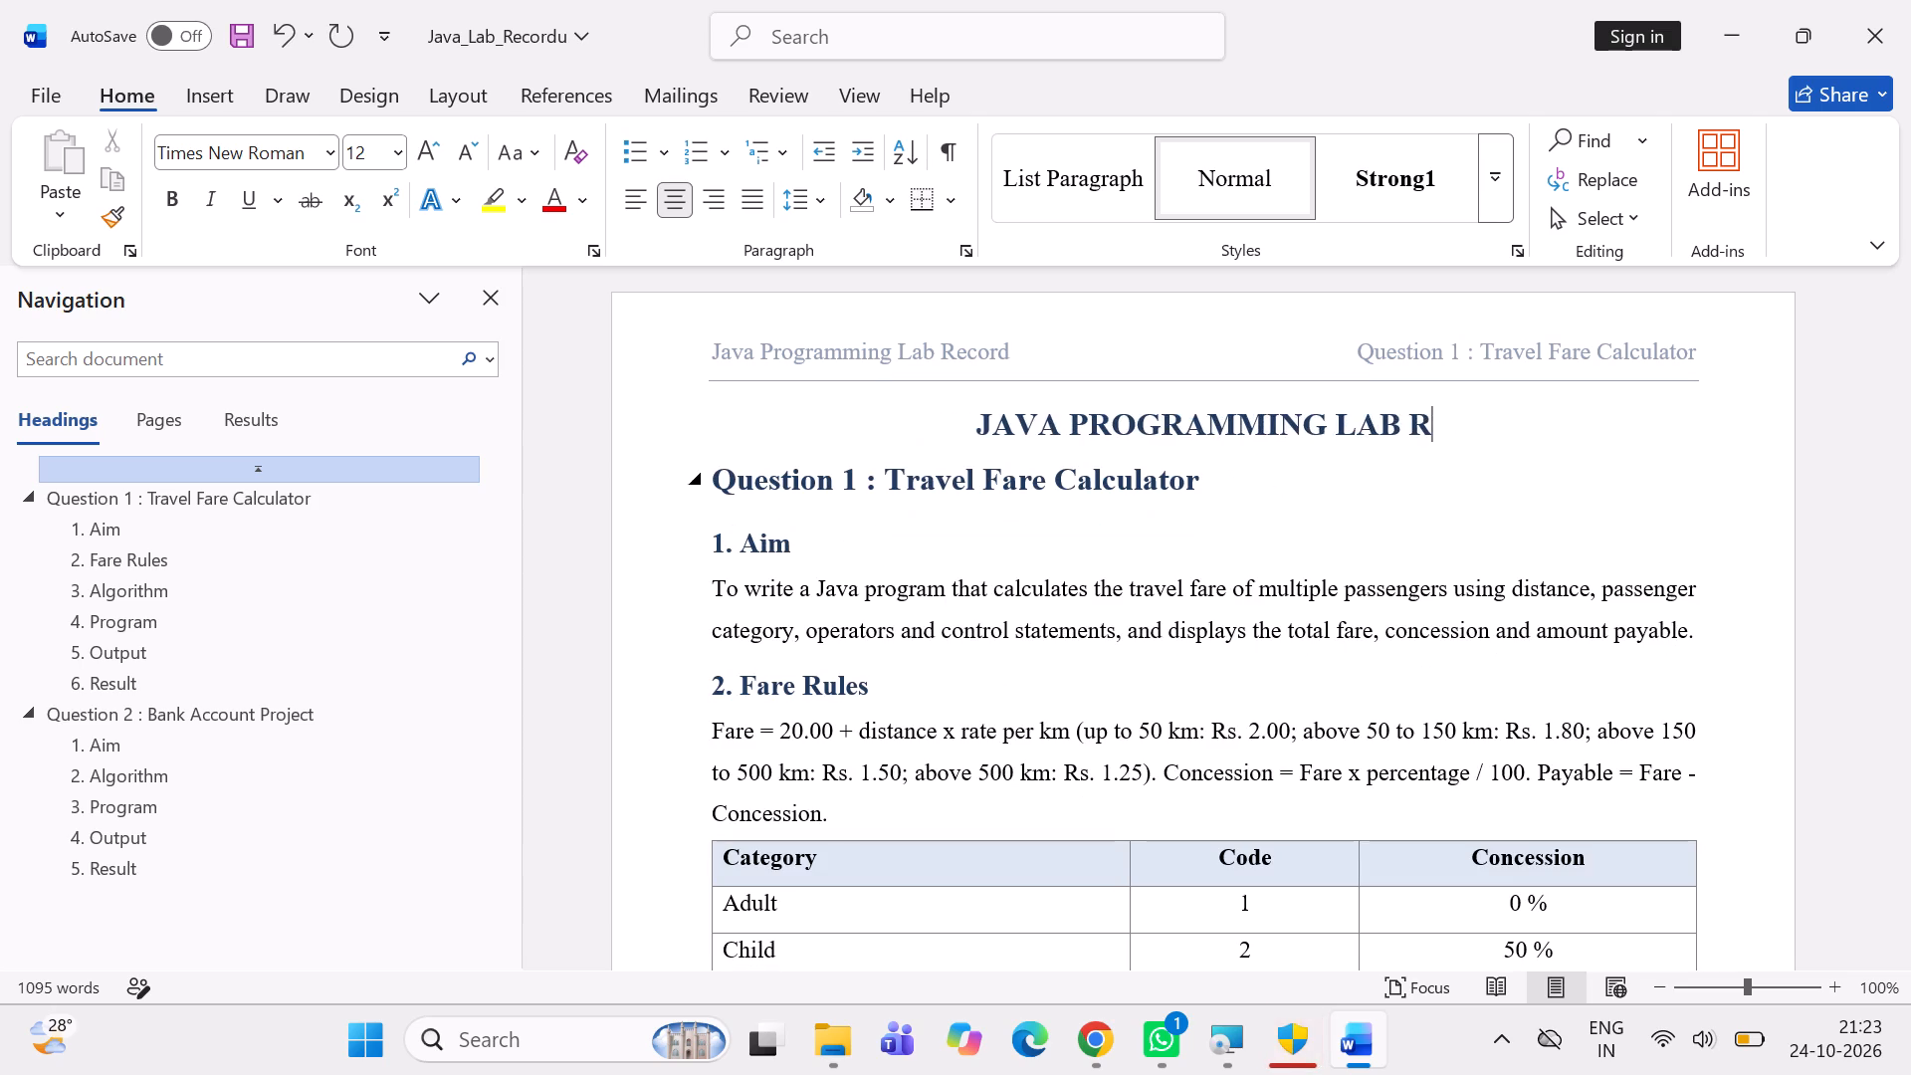
In the reopened document, change the main title to JAVA PROGRAMMING ASSIGNMENT.
key("BackSpace")
key("BackSpace")
key("BackSpace")
key("BackSpace")
key("BackSpace")
key("BackSpace")
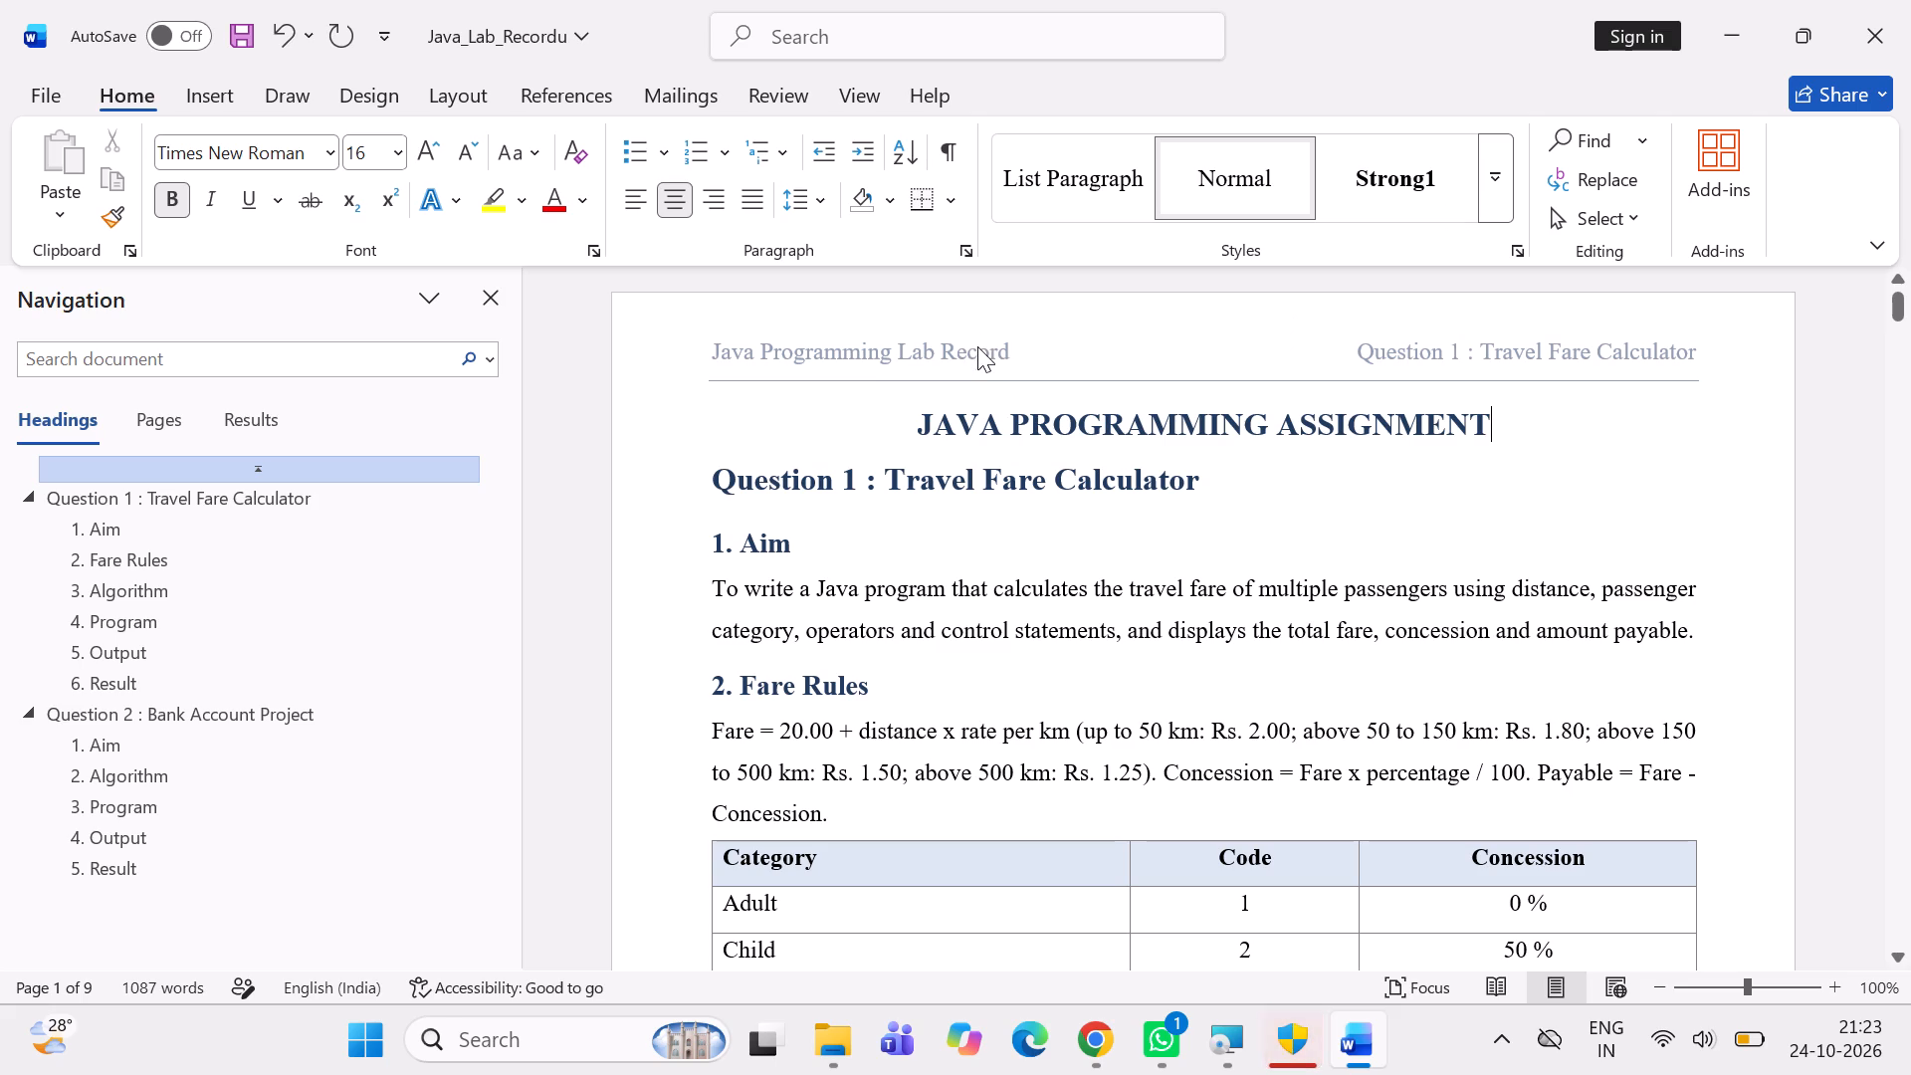
Change the Question 1 section's header text from Java Programming Lab Record to Java Programming Assignment, then return to the document body.
triple_click(977, 346)
left_click(1043, 336)
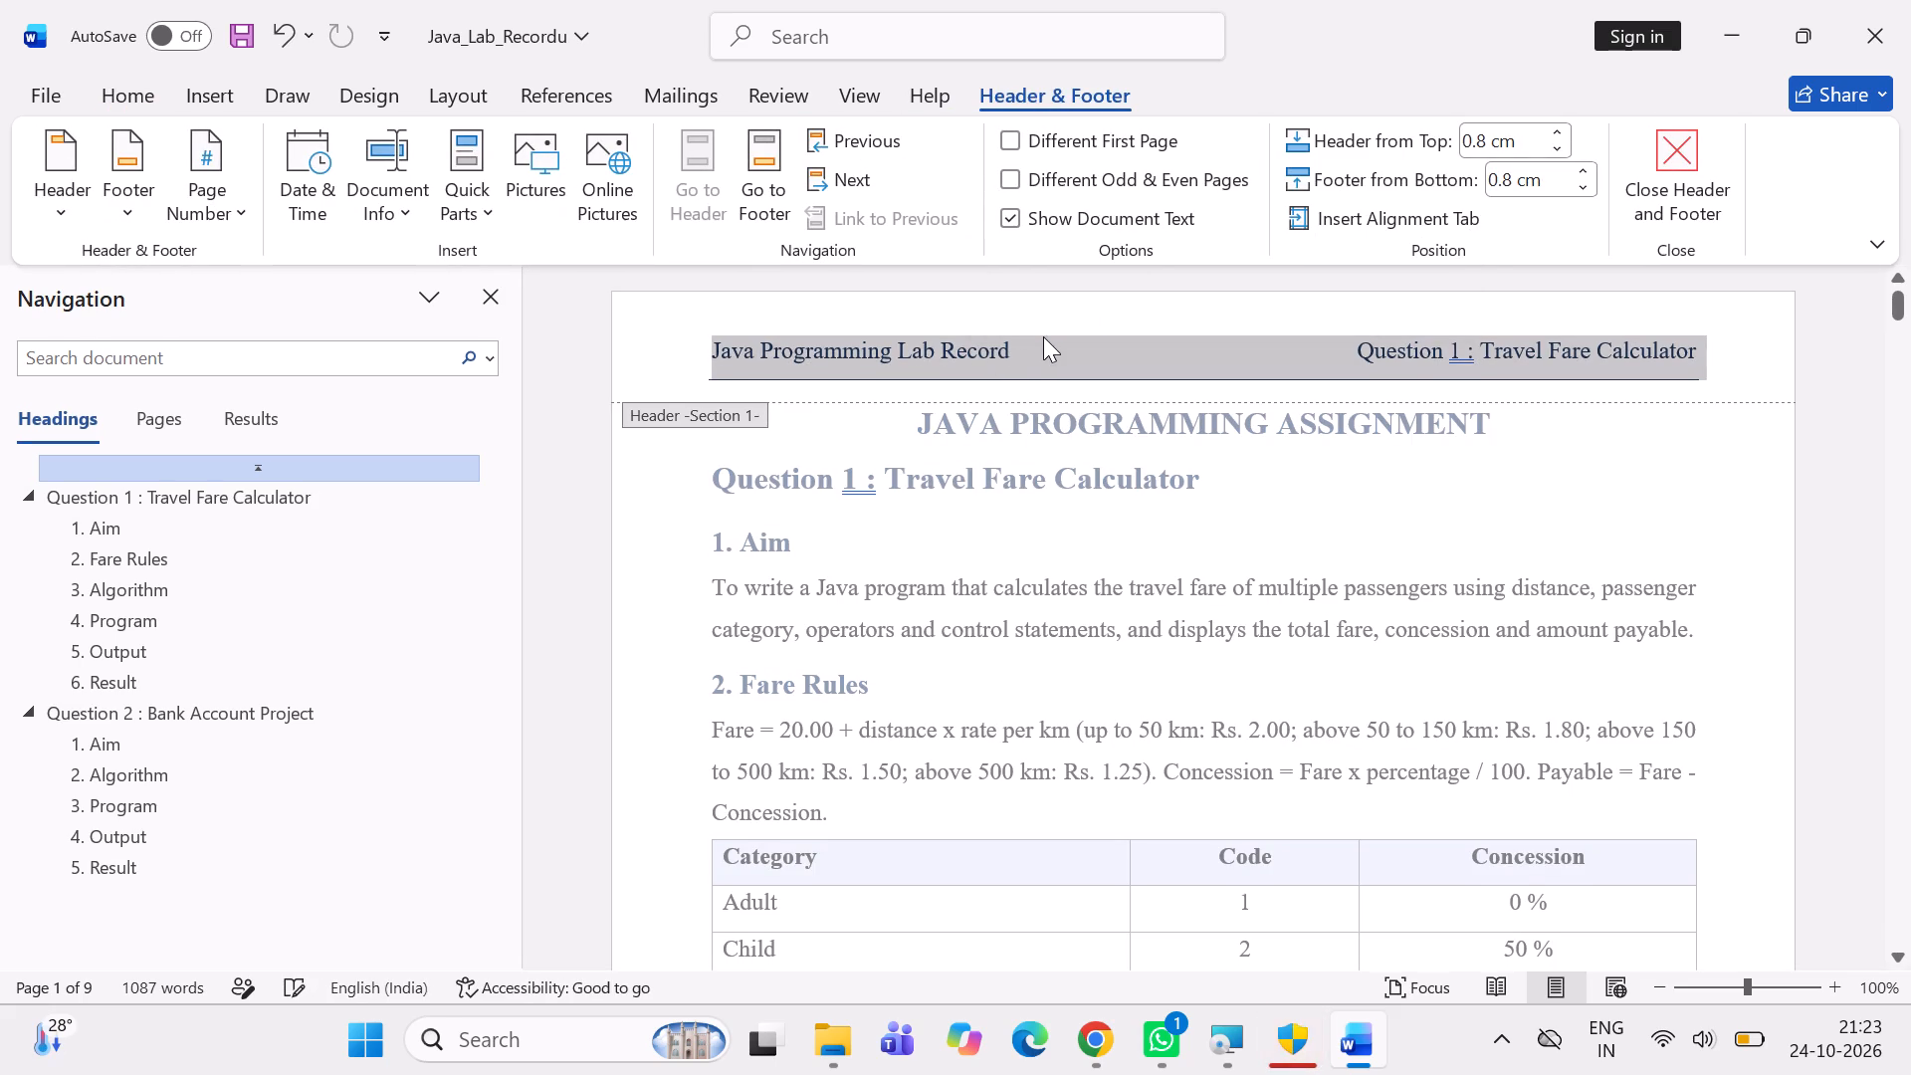
key("BackSpace")
key("BackSpace")
key("BackSpace")
key("BackSpace")
key("BackSpace")
key("BackSpace")
key("BackSpace")
key("BackSpace")
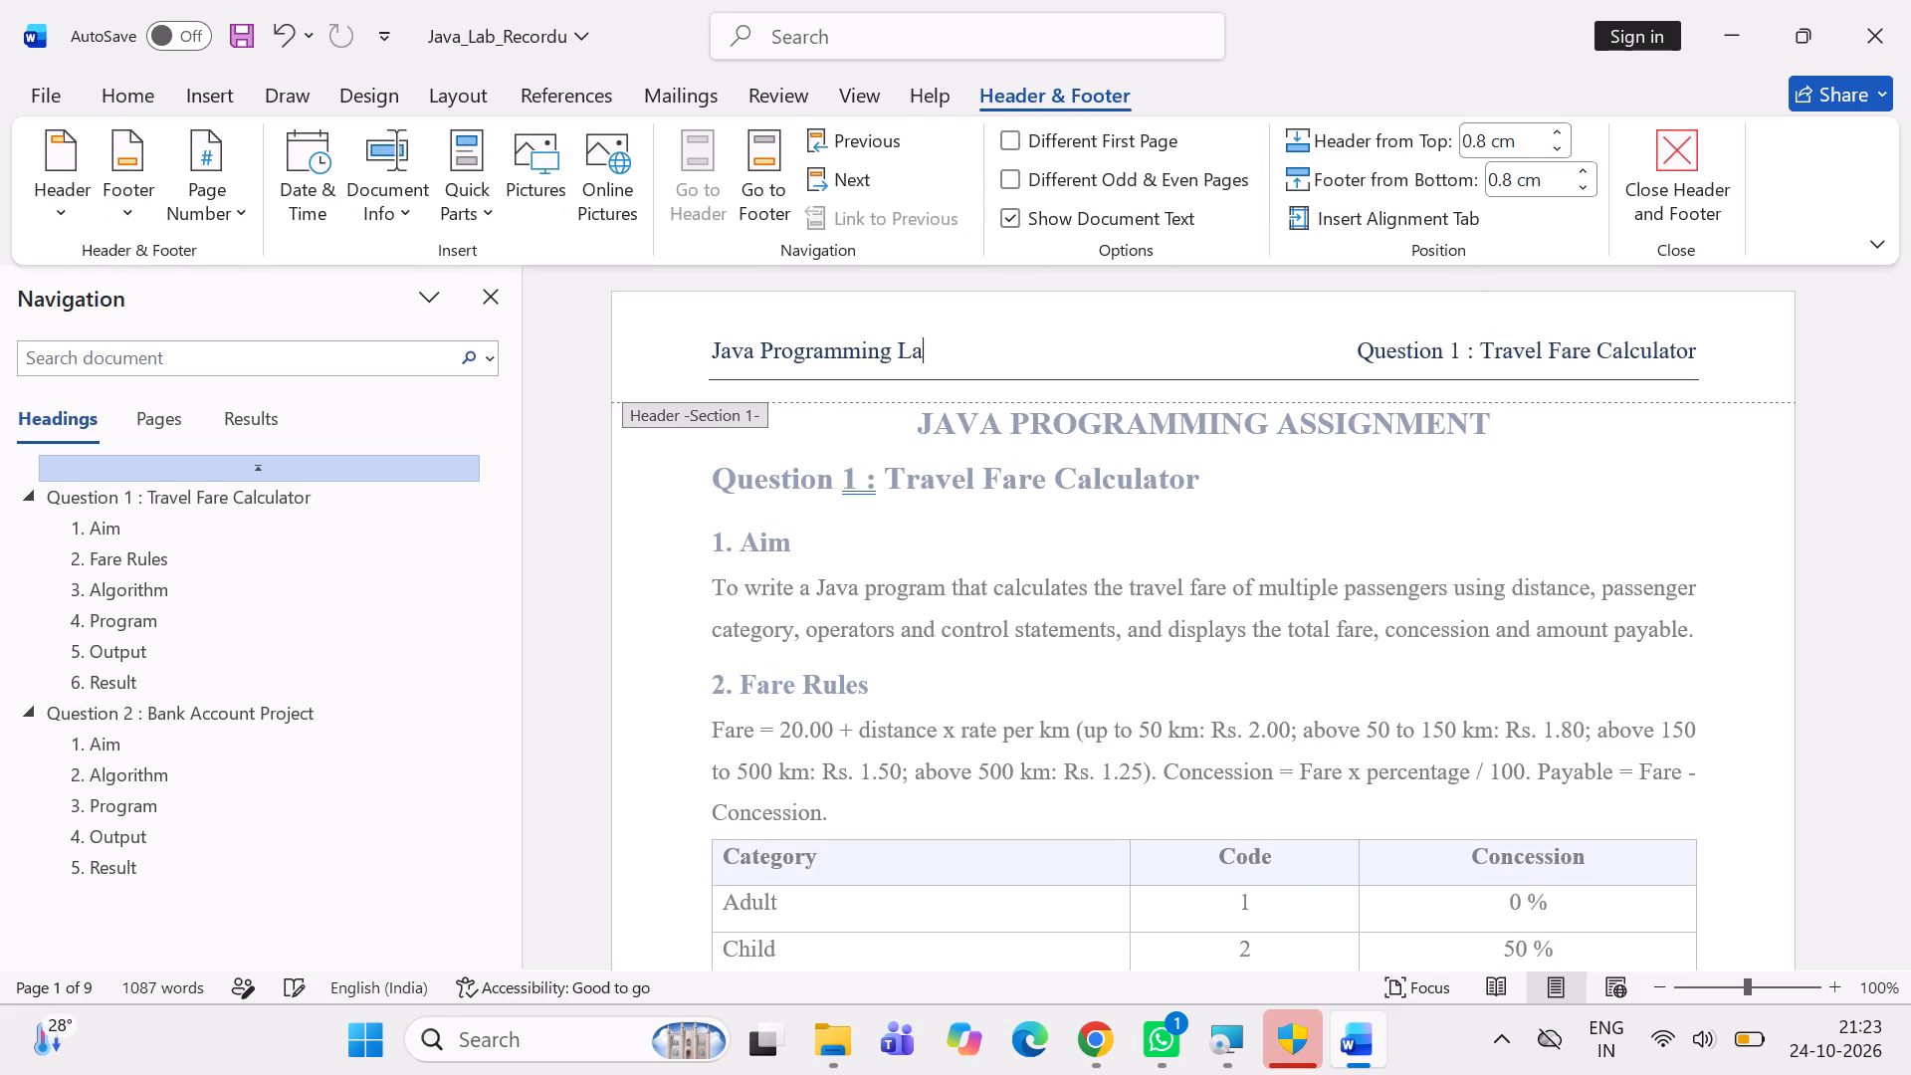
key("BackSpace")
key("BackSpace")
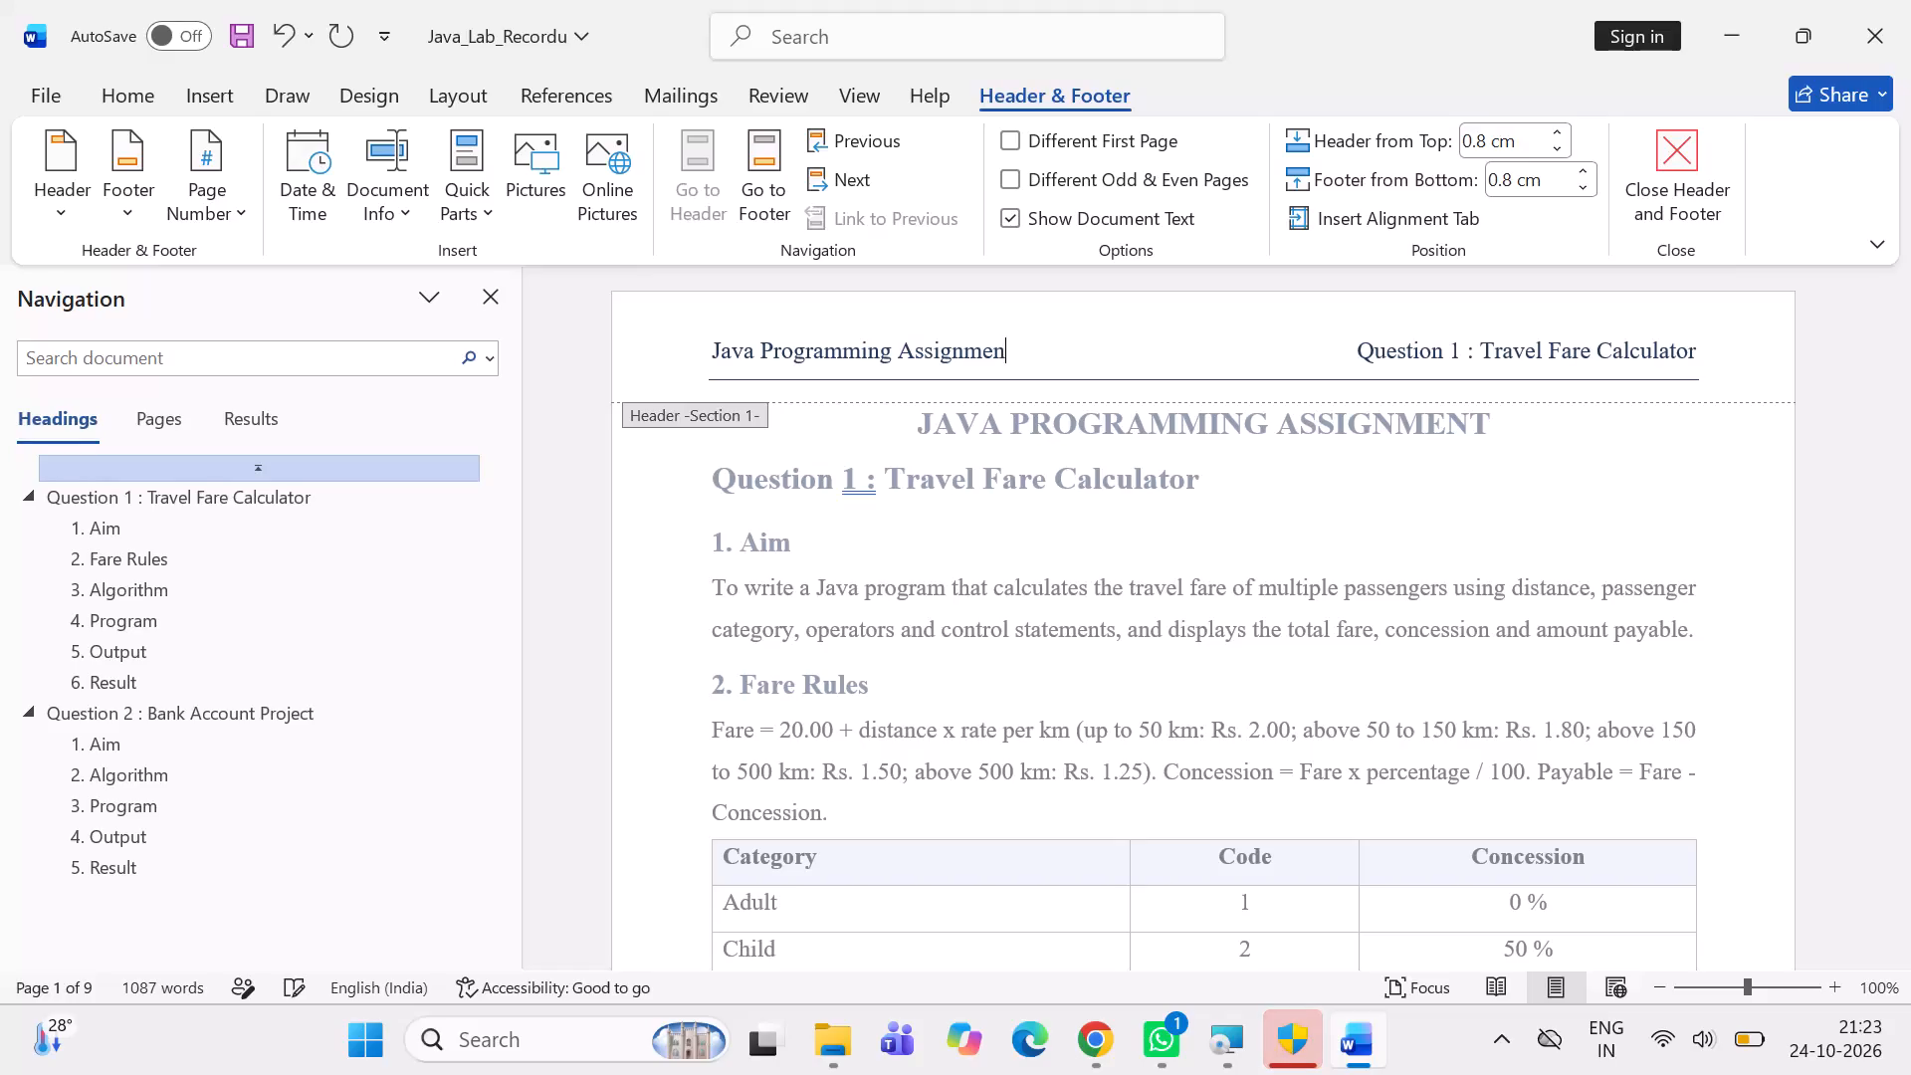
double_click(1532, 503)
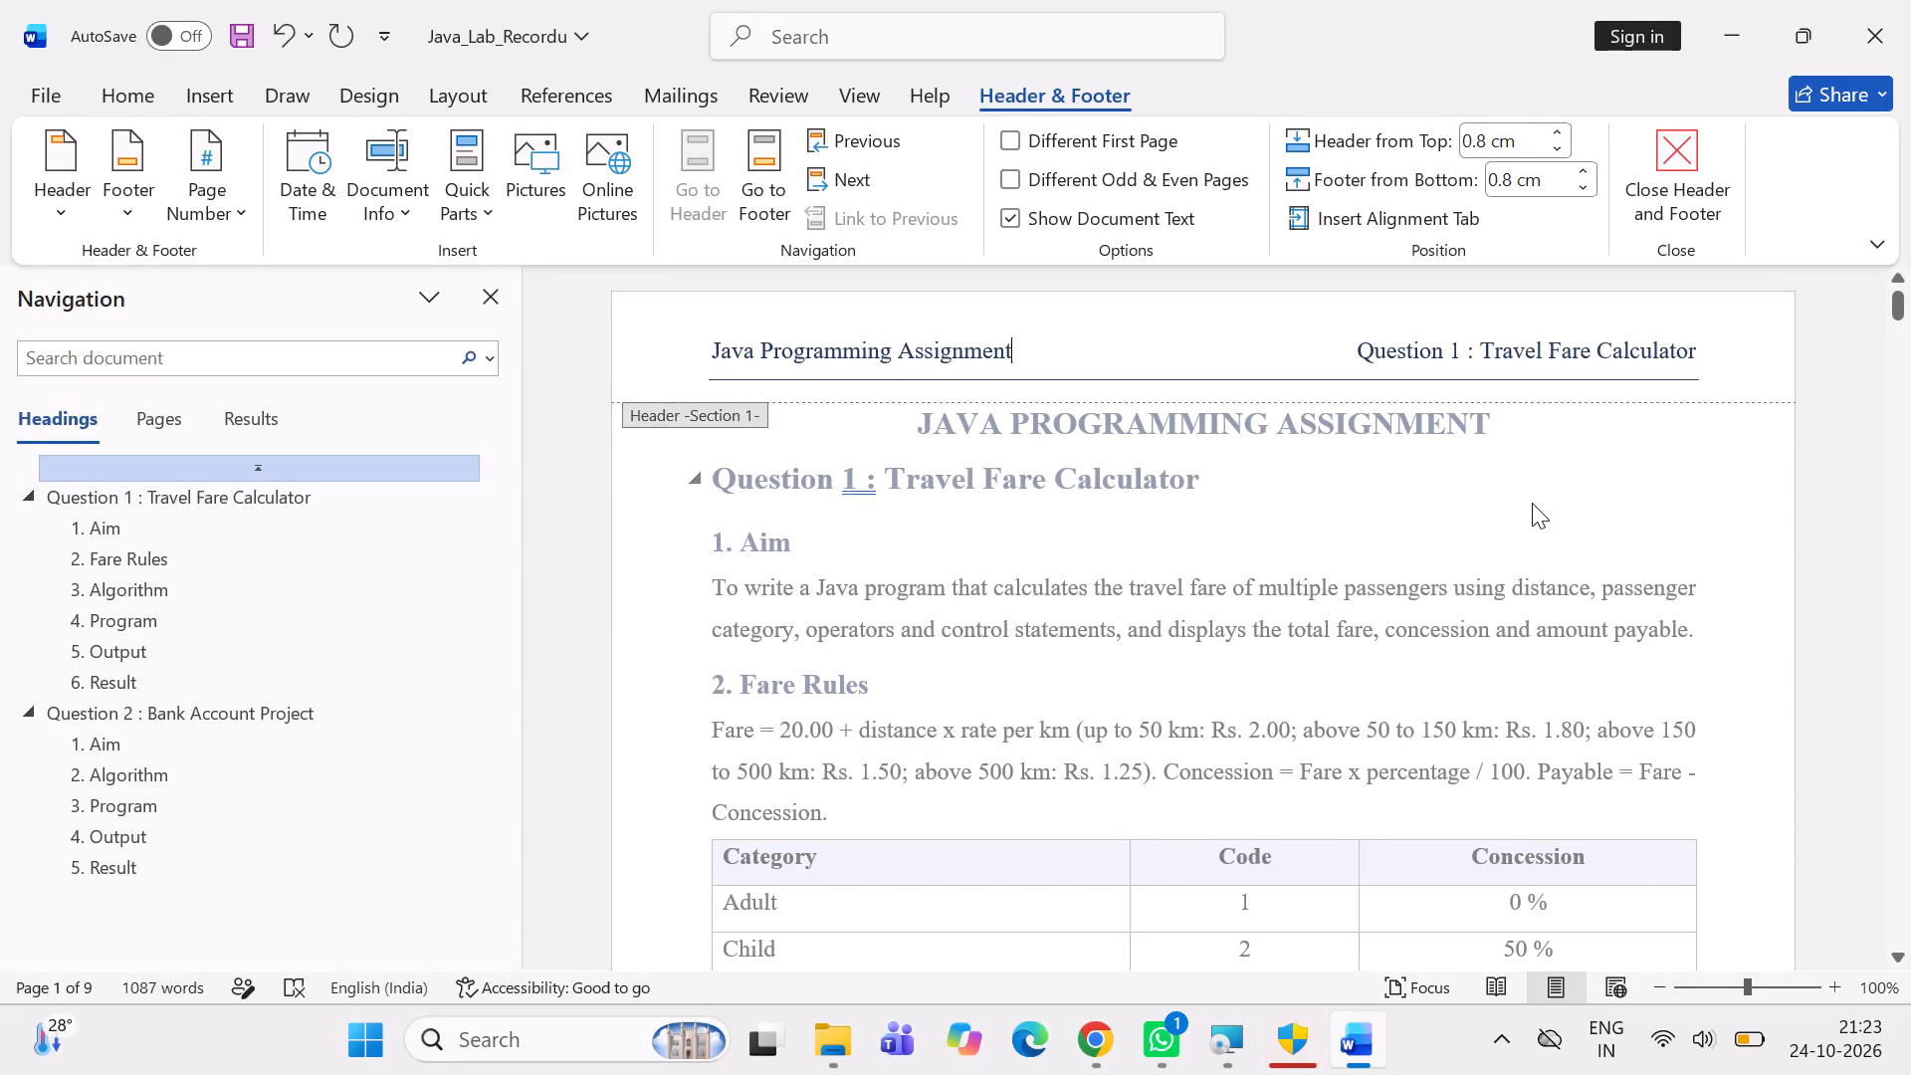
Enlarge the Figure 1.1 screenshot in Question 1's Output section proportionally to nearly the full text width.
scroll(1532, 503, "down", 6)
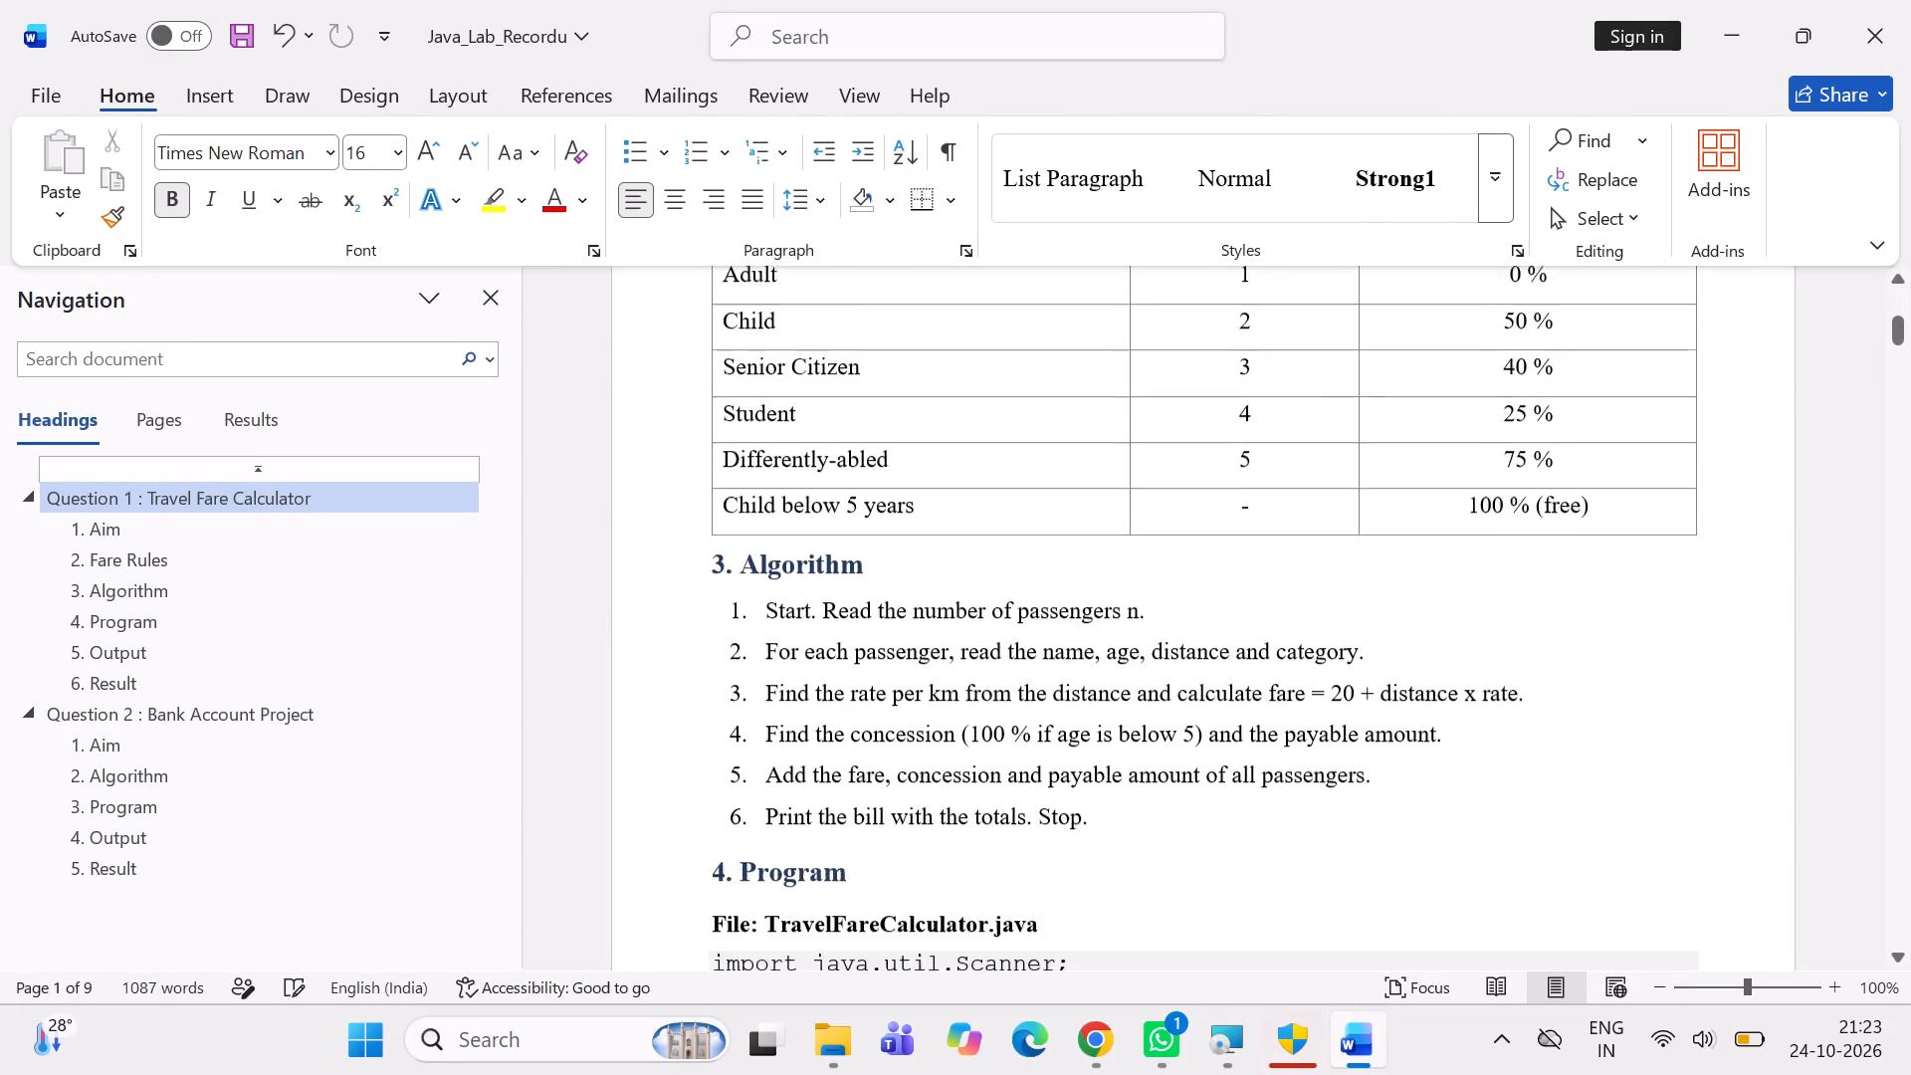
scroll(1532, 503, "down", 11)
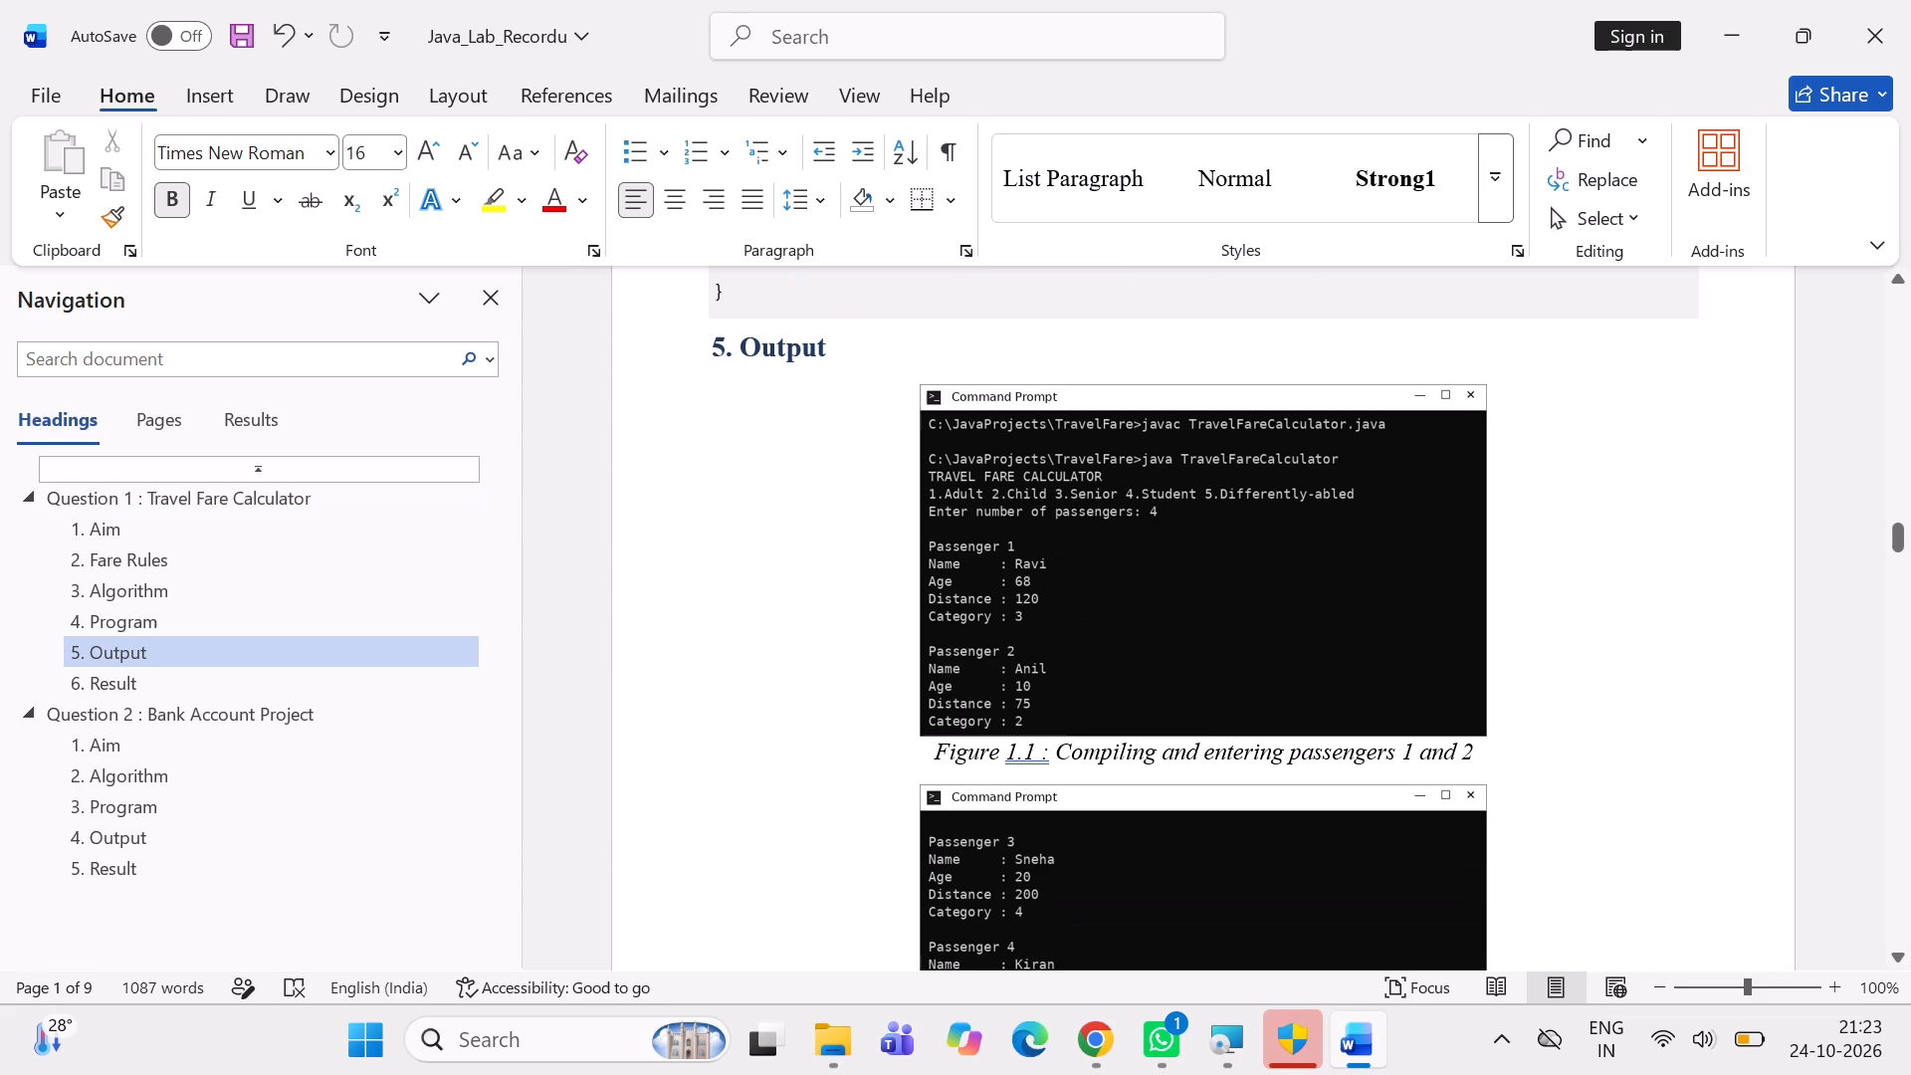
left_click(1381, 501)
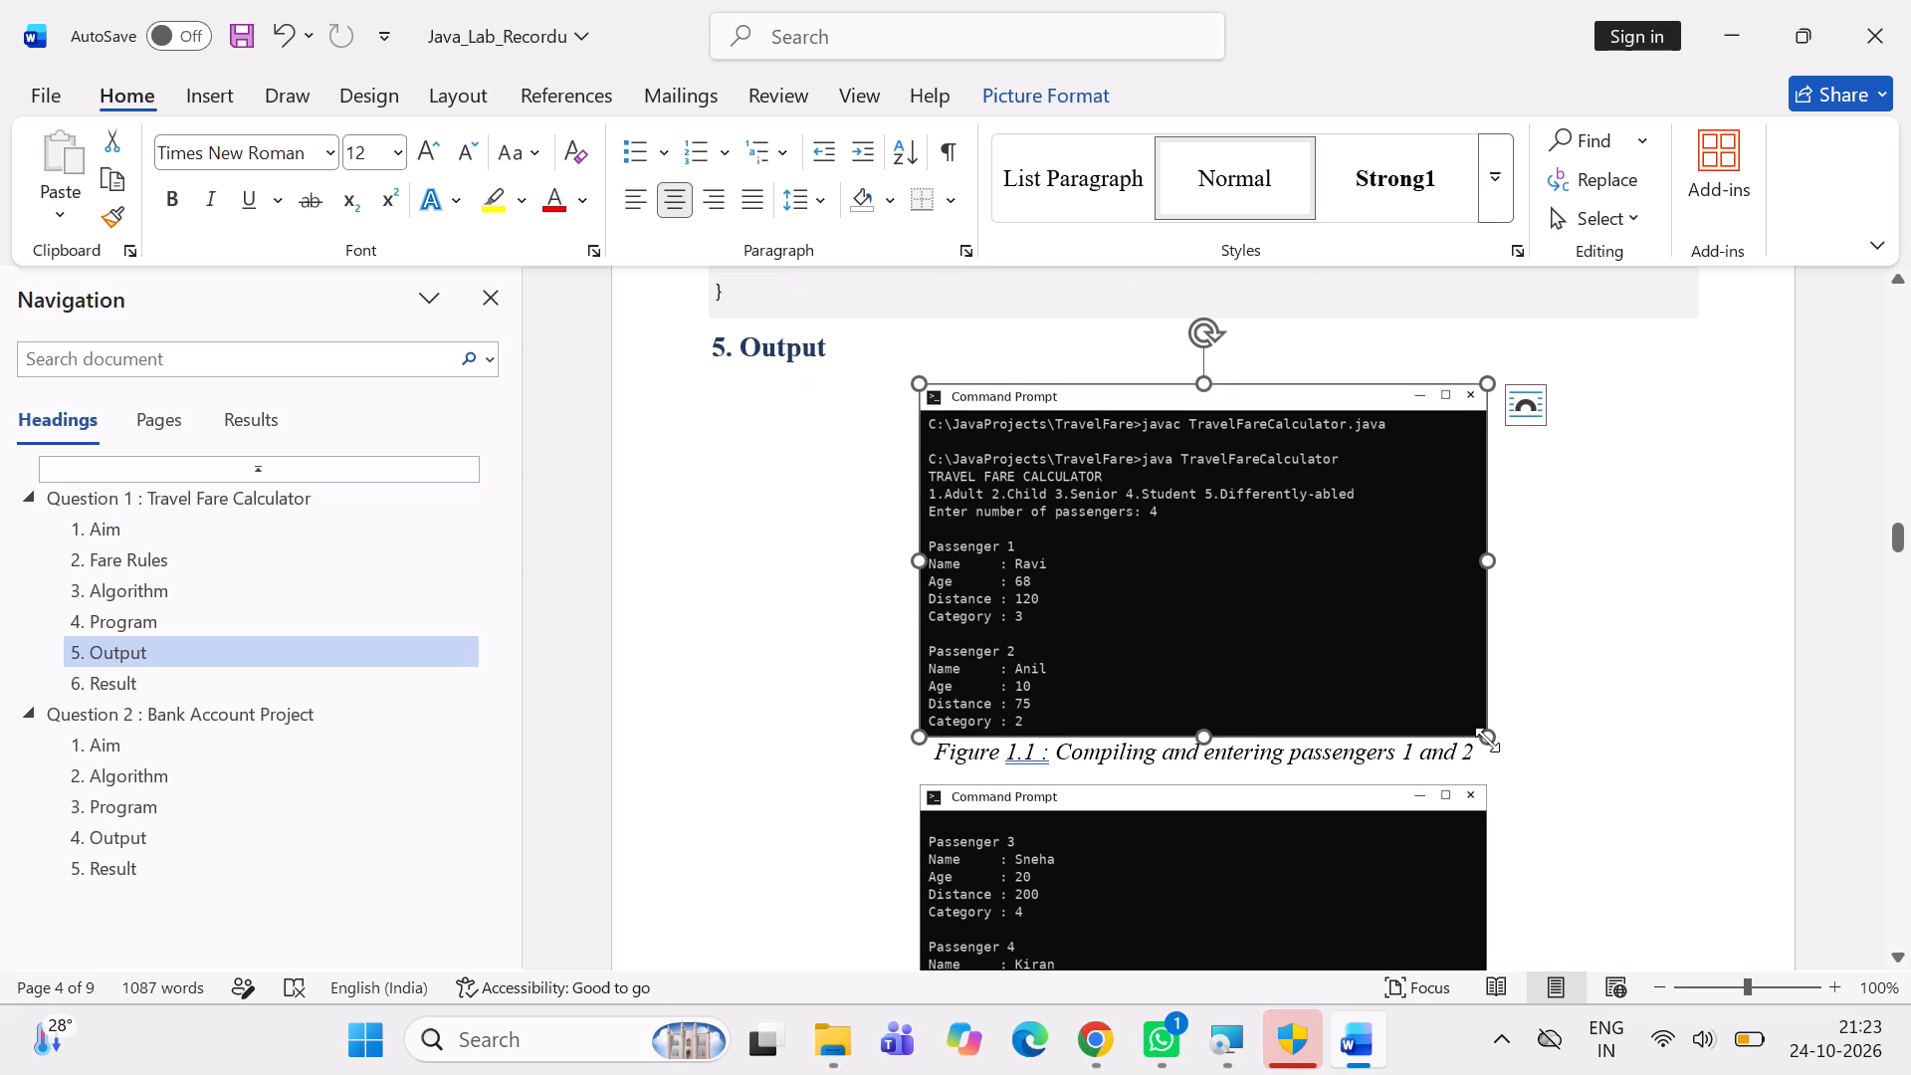
left_click_drag(1487, 740, 1479, 989)
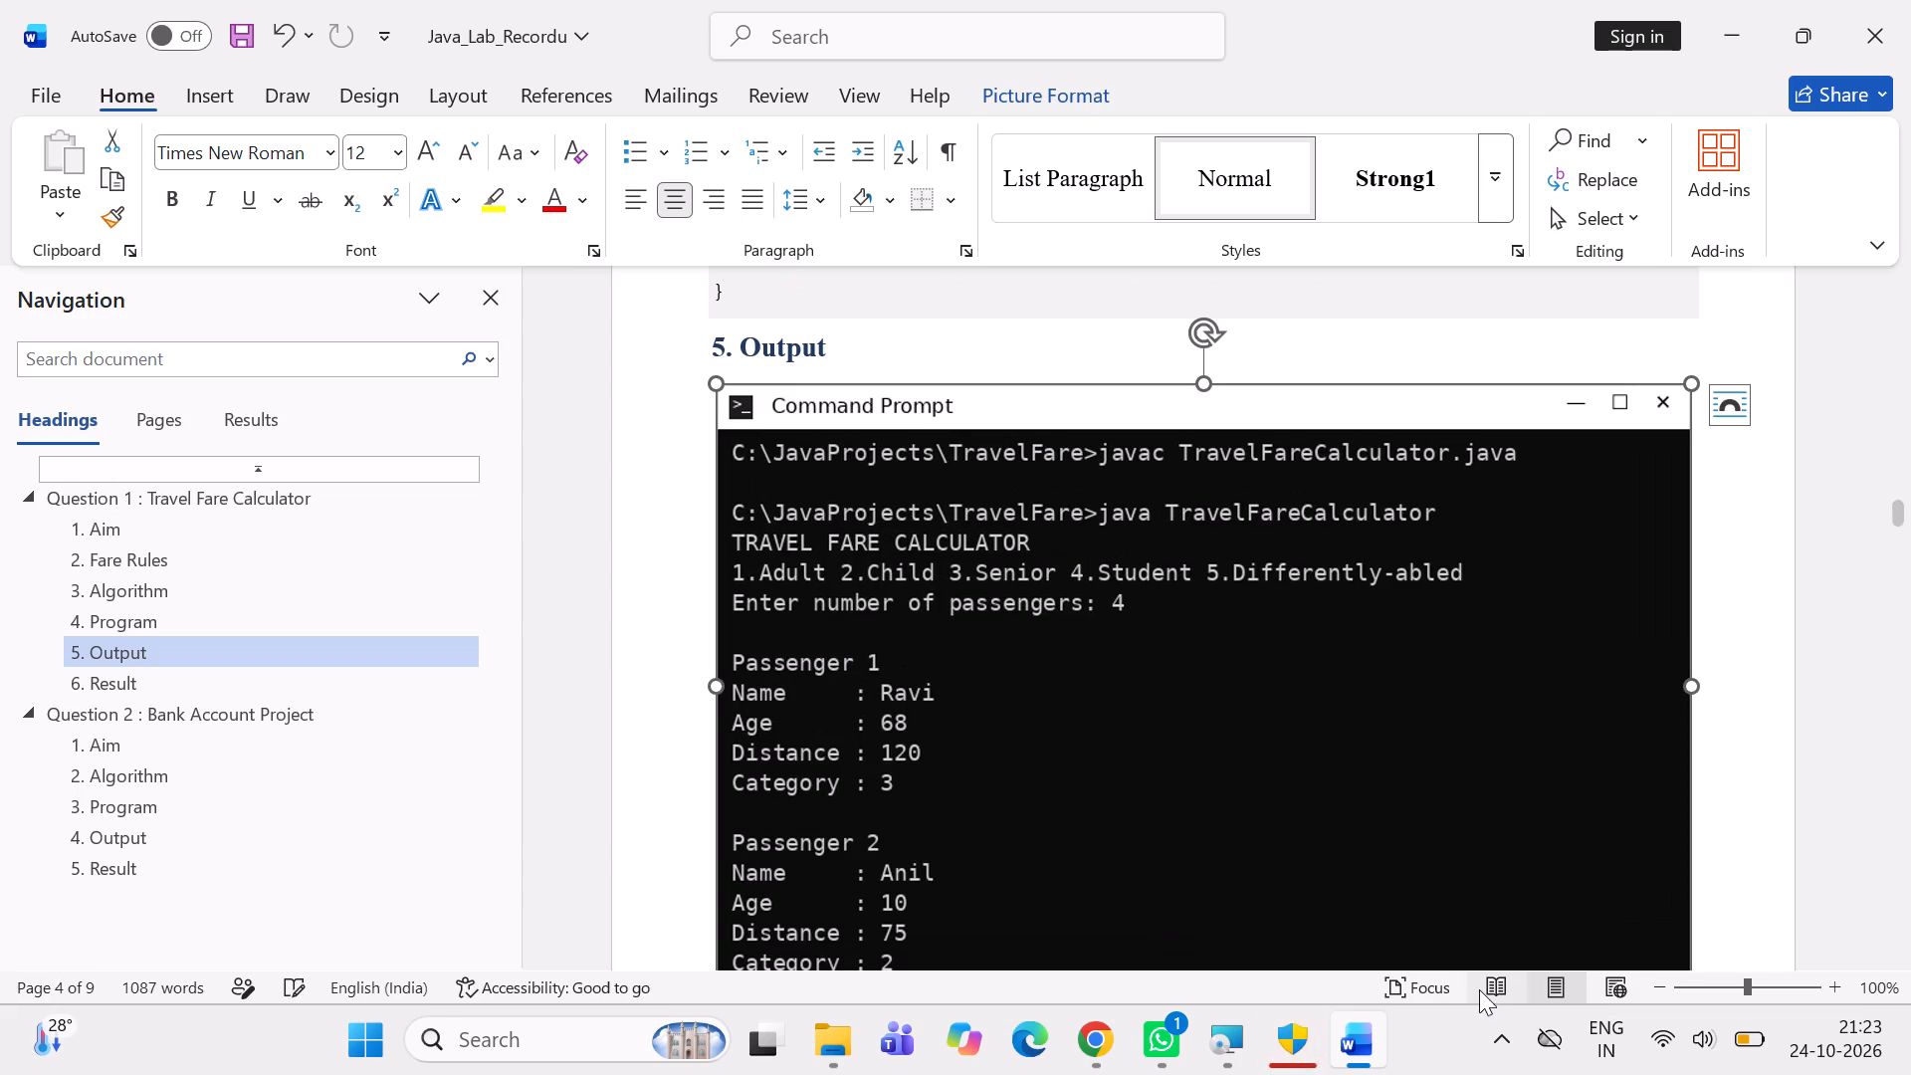
Set the Figure 1.1 screenshot's text wrapping to Top and Bottom and move it below its caption on the same page.
left_click(1730, 420)
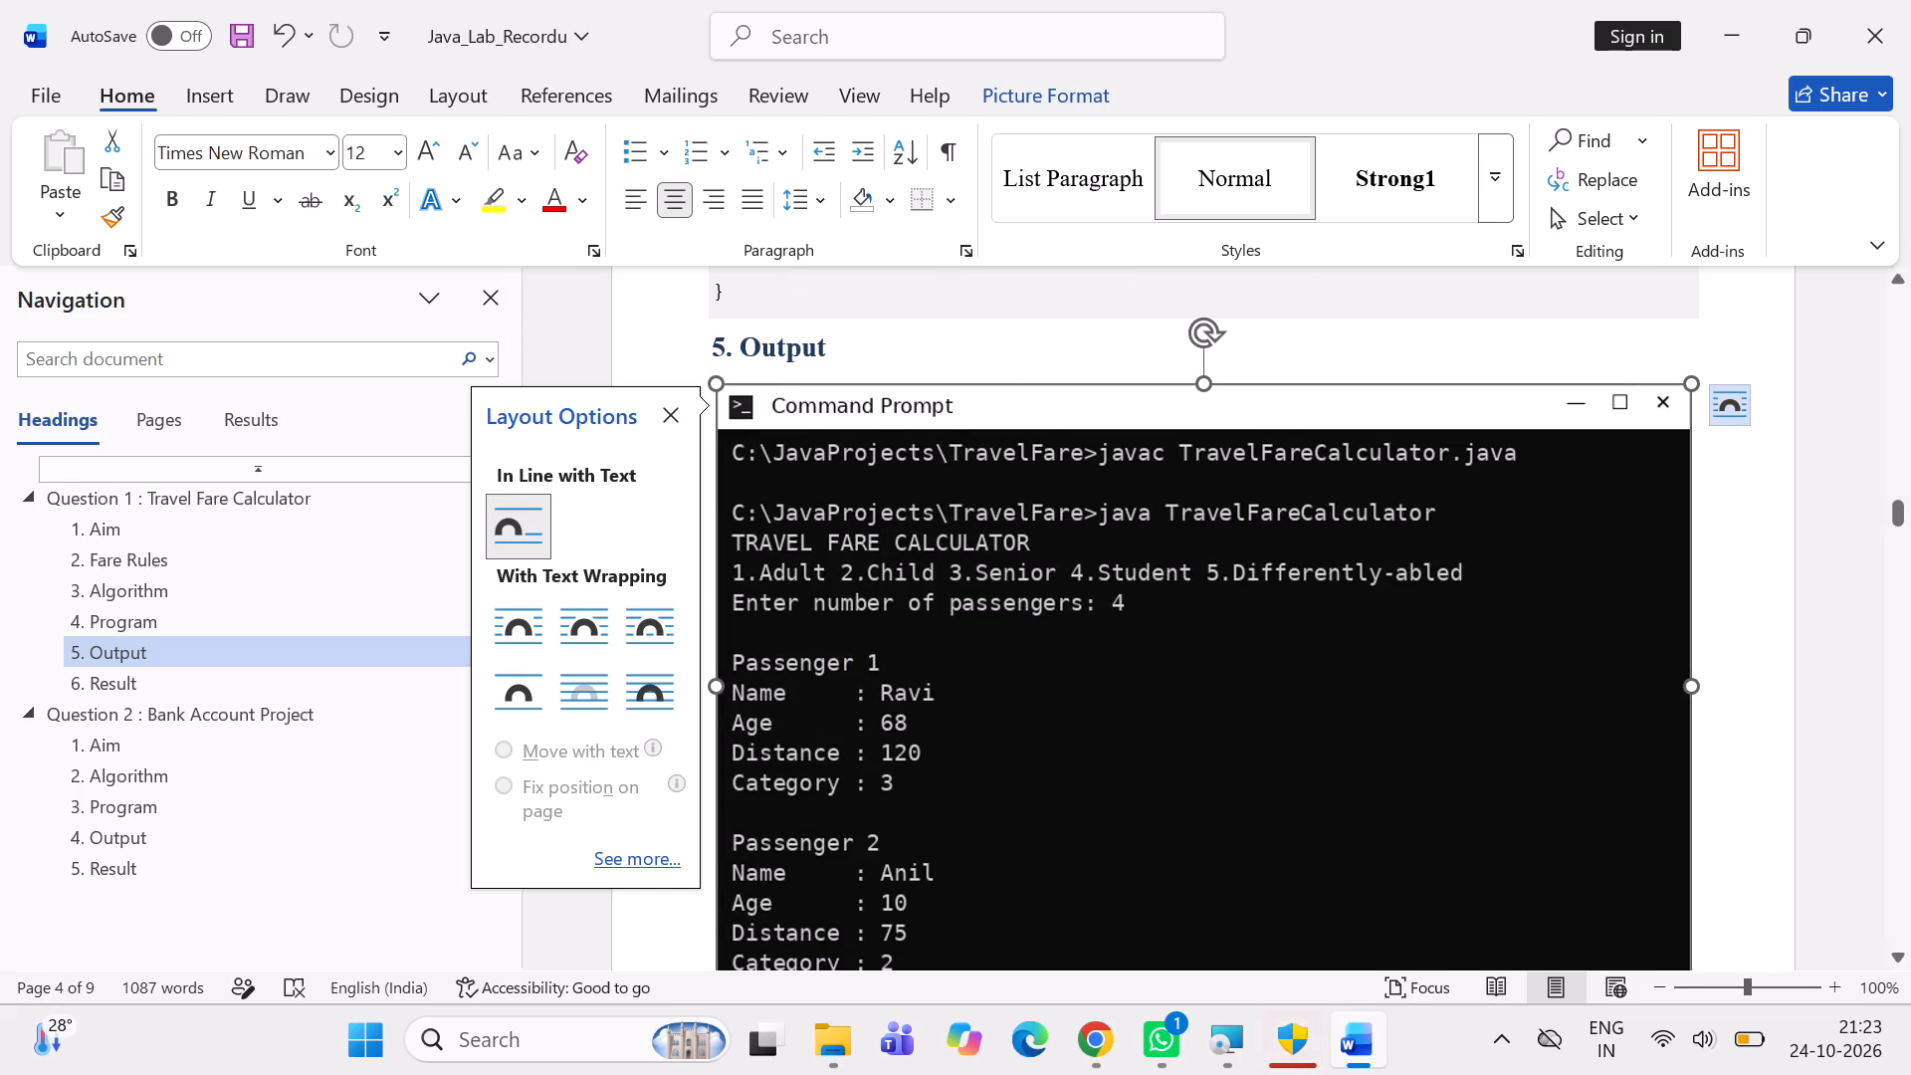
left_click(527, 702)
left_click_drag(960, 681, 978, 773)
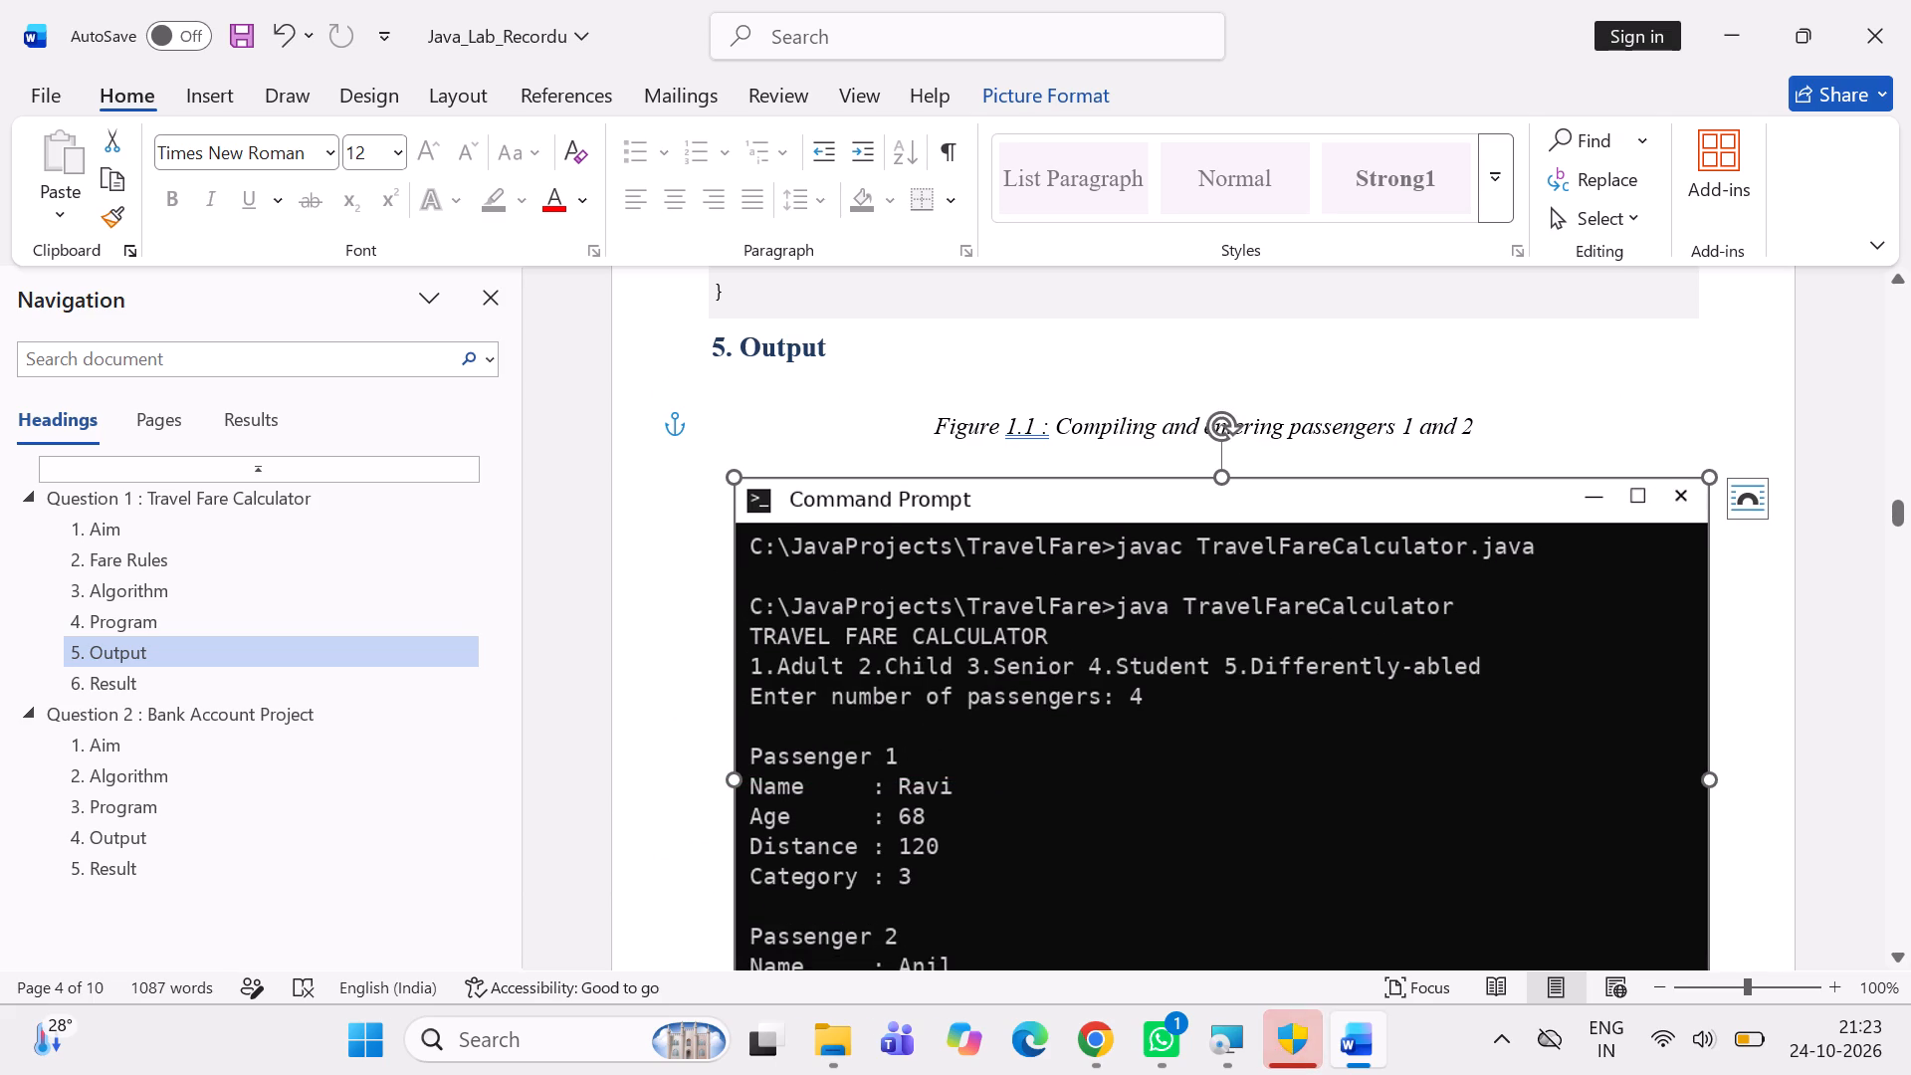
scroll(1592, 532, "down", 5)
left_click(1863, 680)
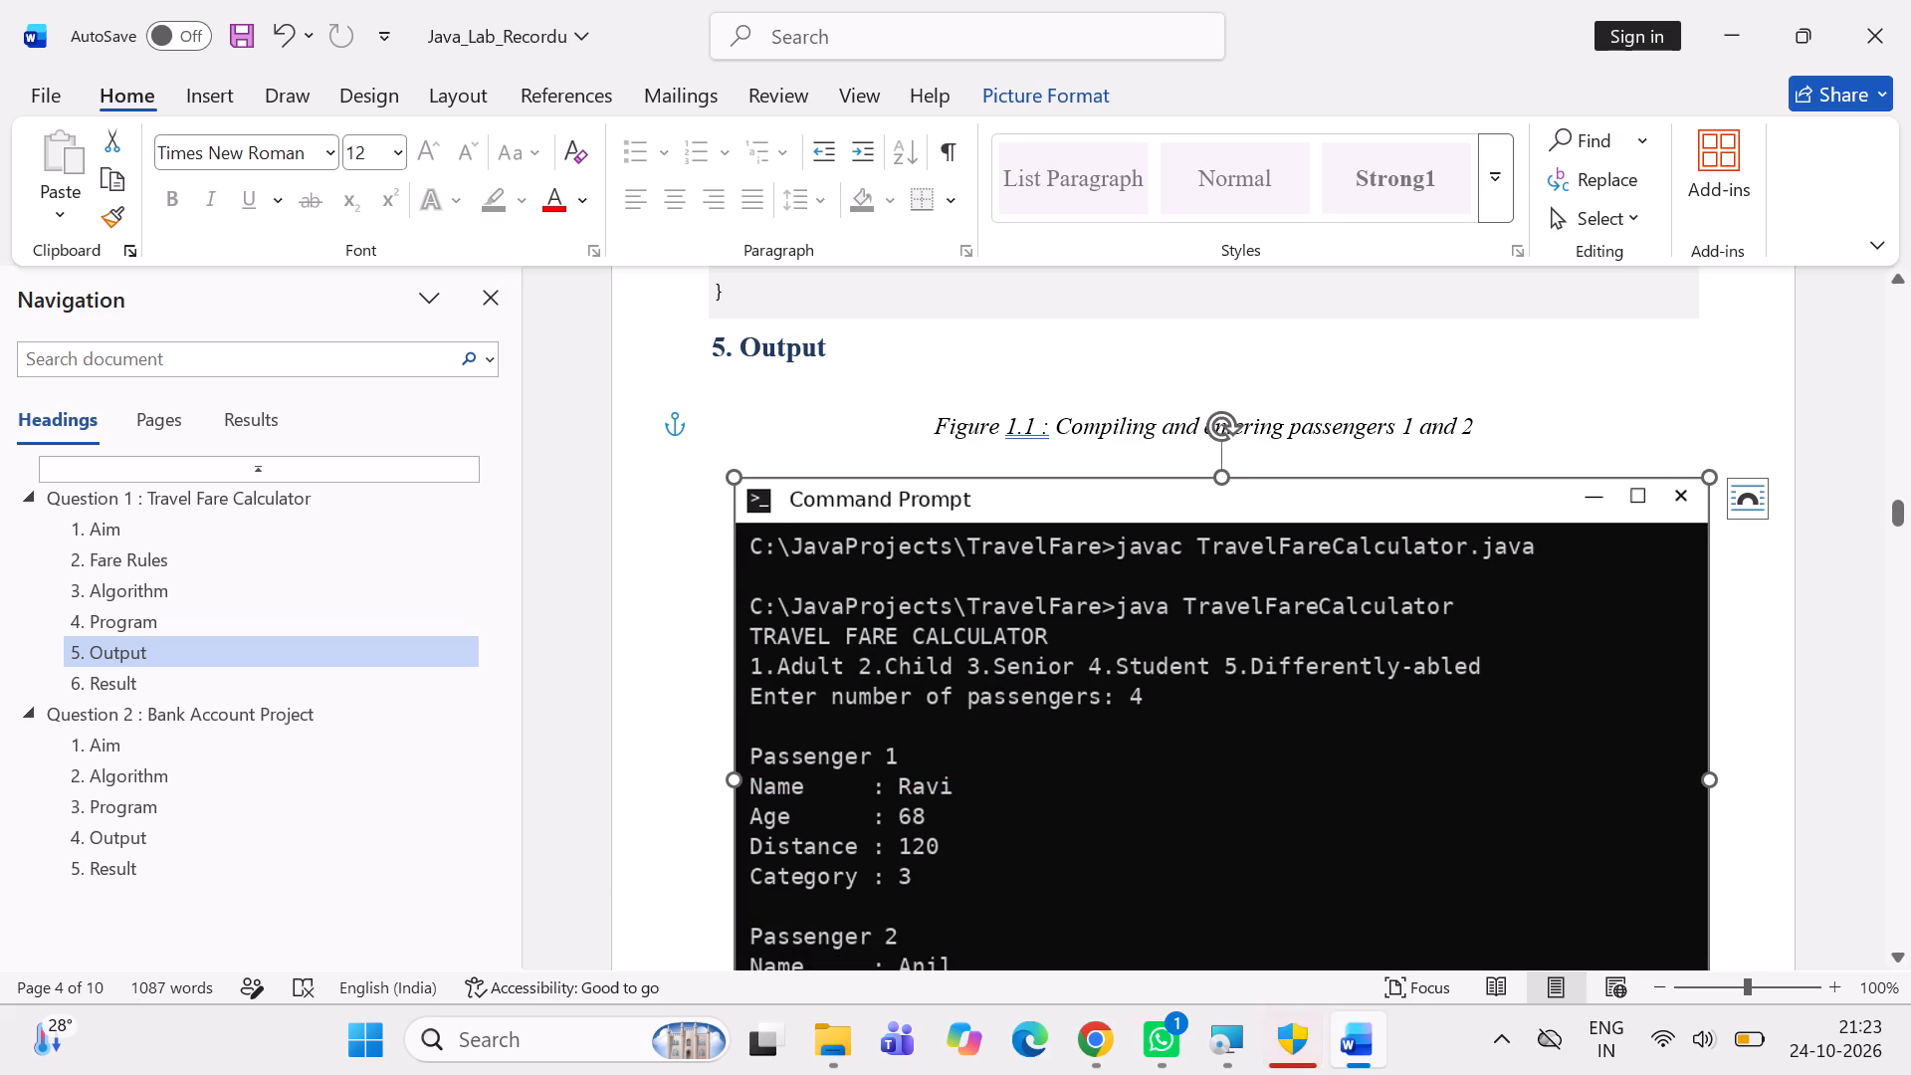
scroll(1398, 702, "down", 3)
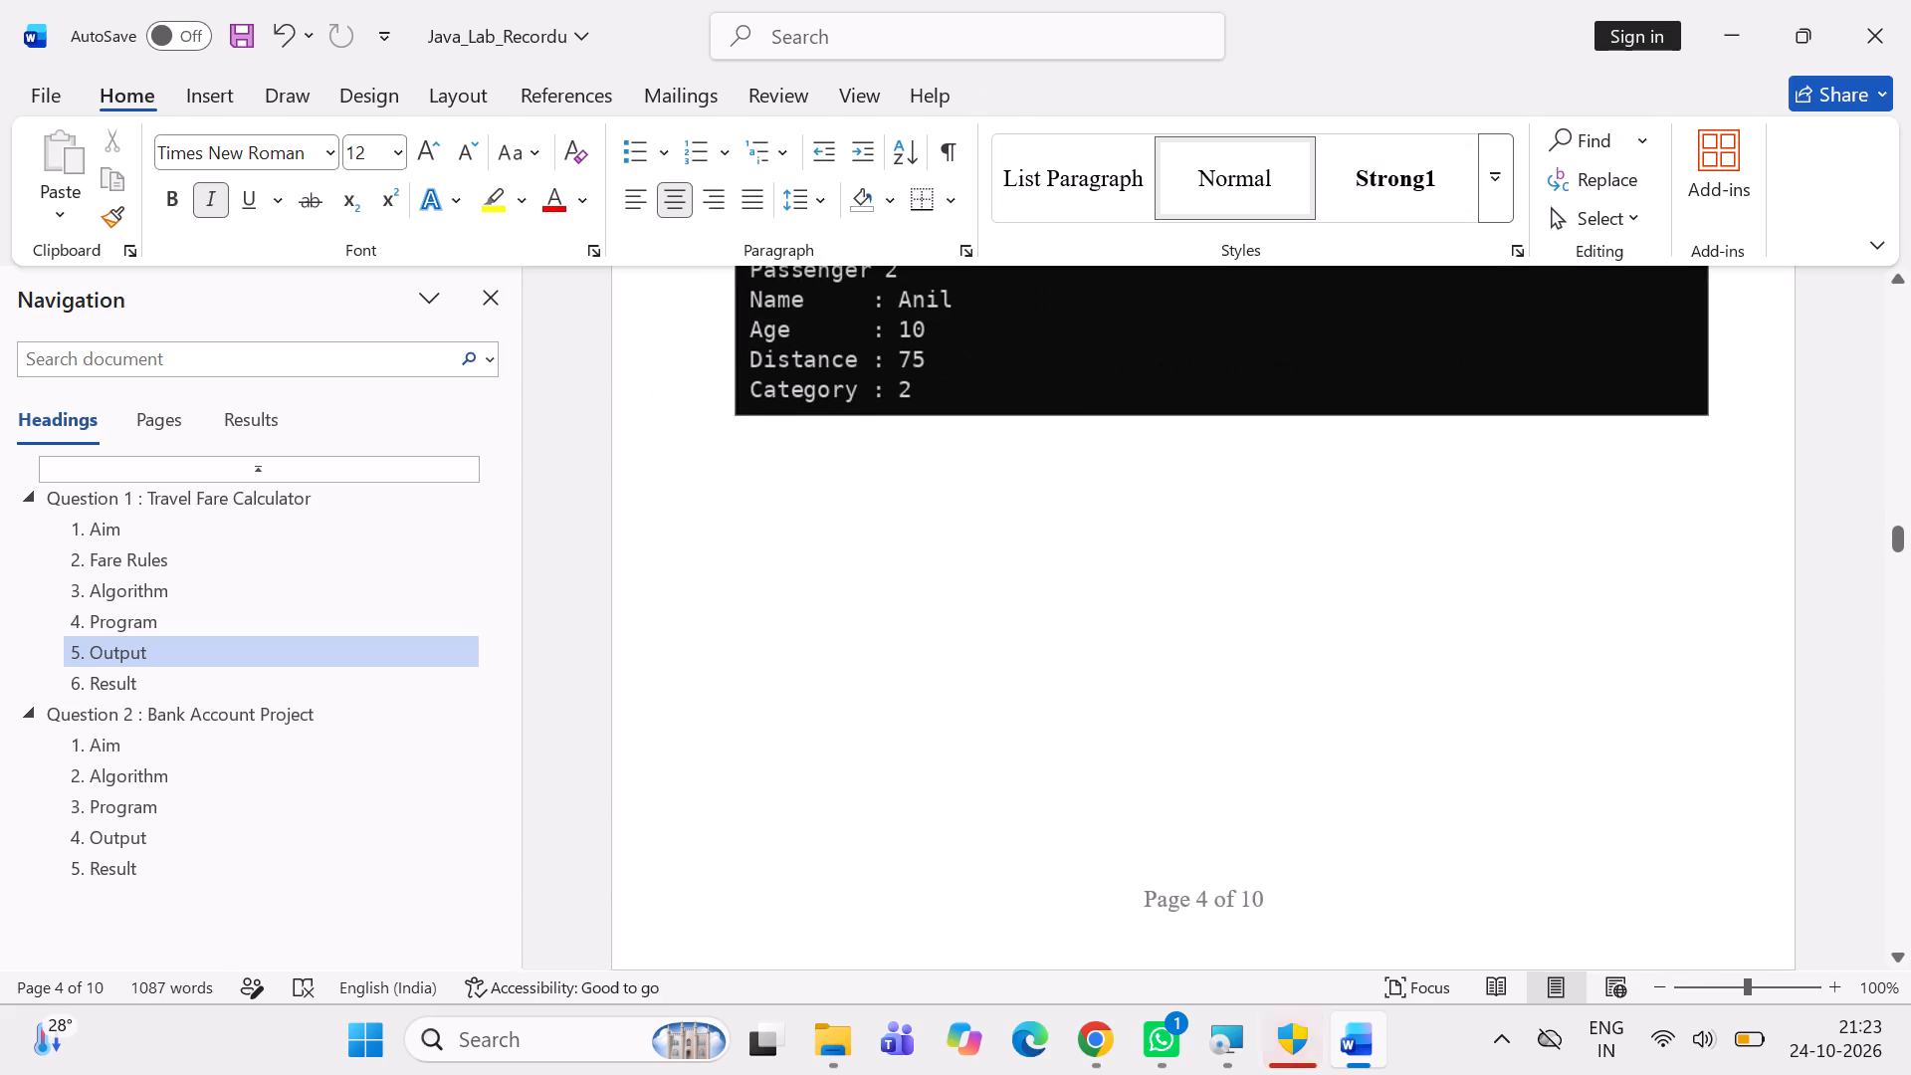
scroll(1398, 702, "up", 1)
left_click_drag(1286, 560, 1274, 842)
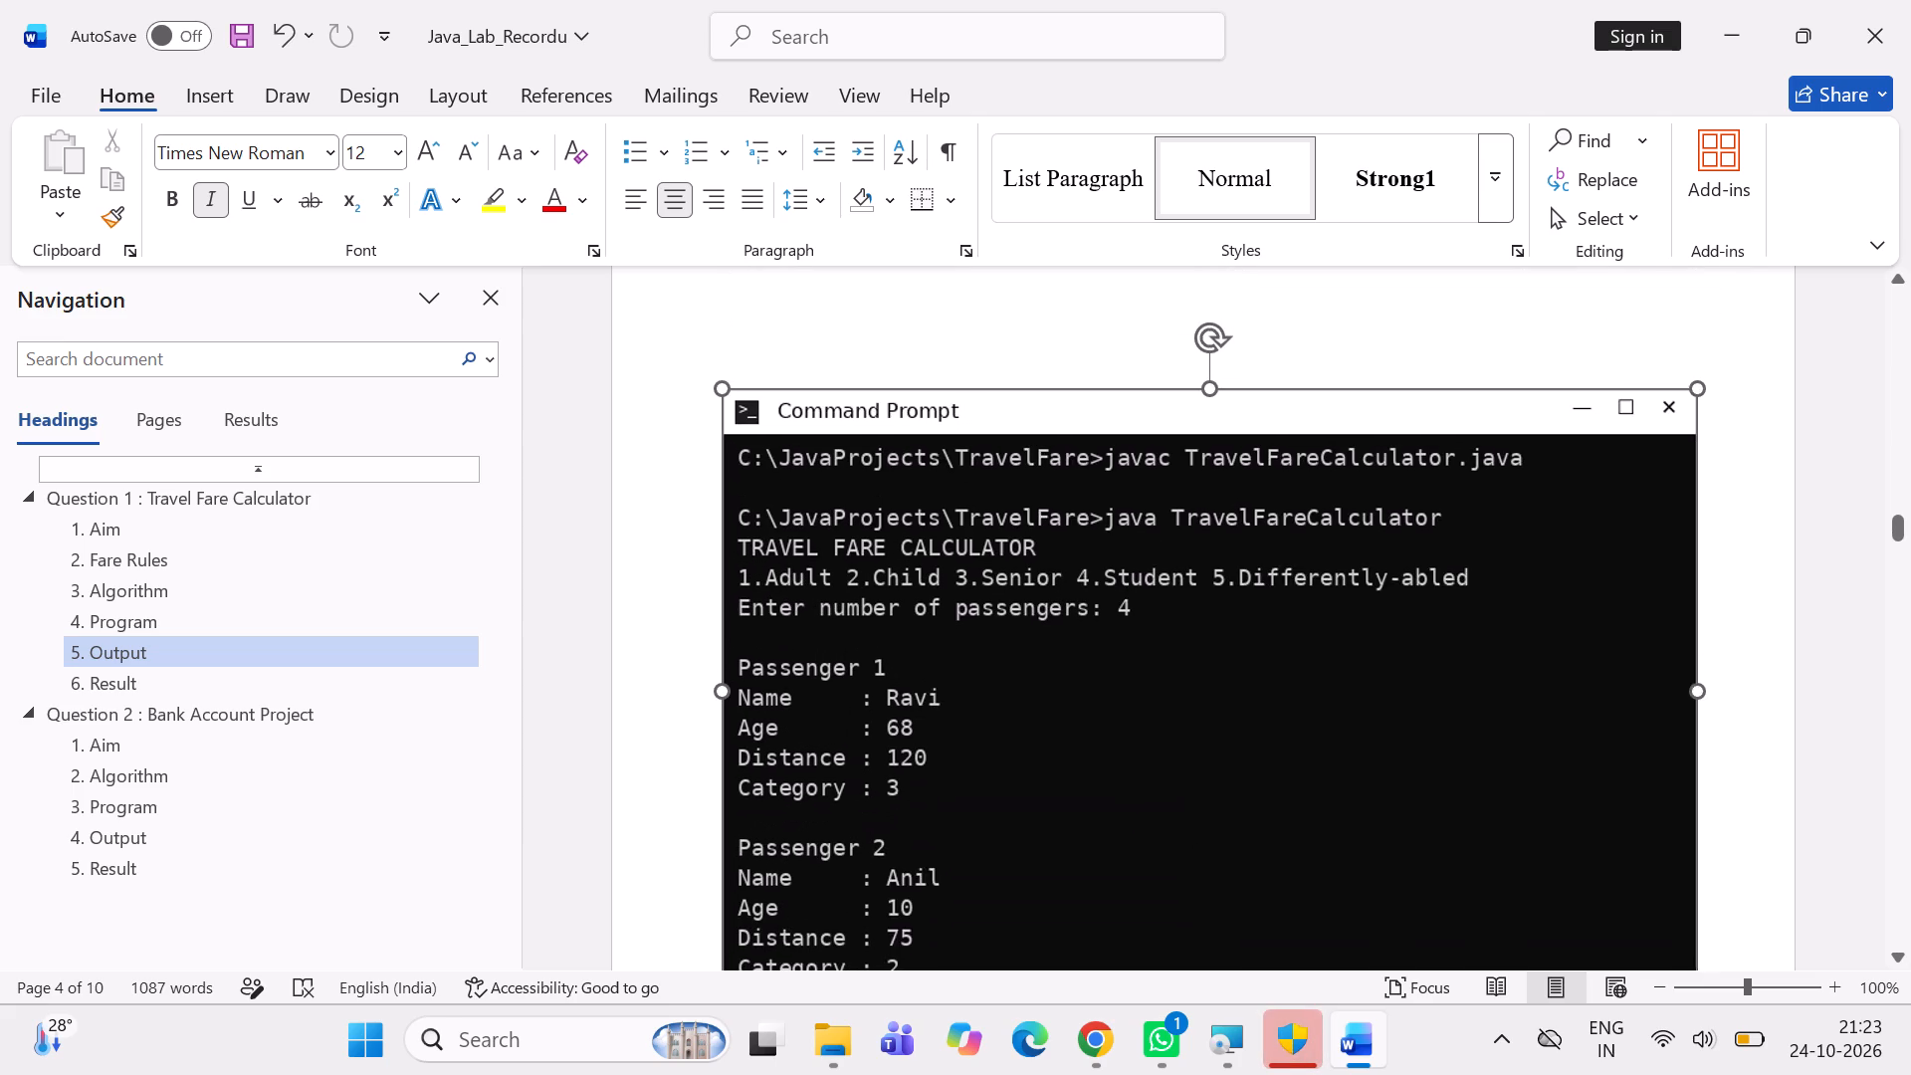
left_click_drag(1274, 842, 1288, 791)
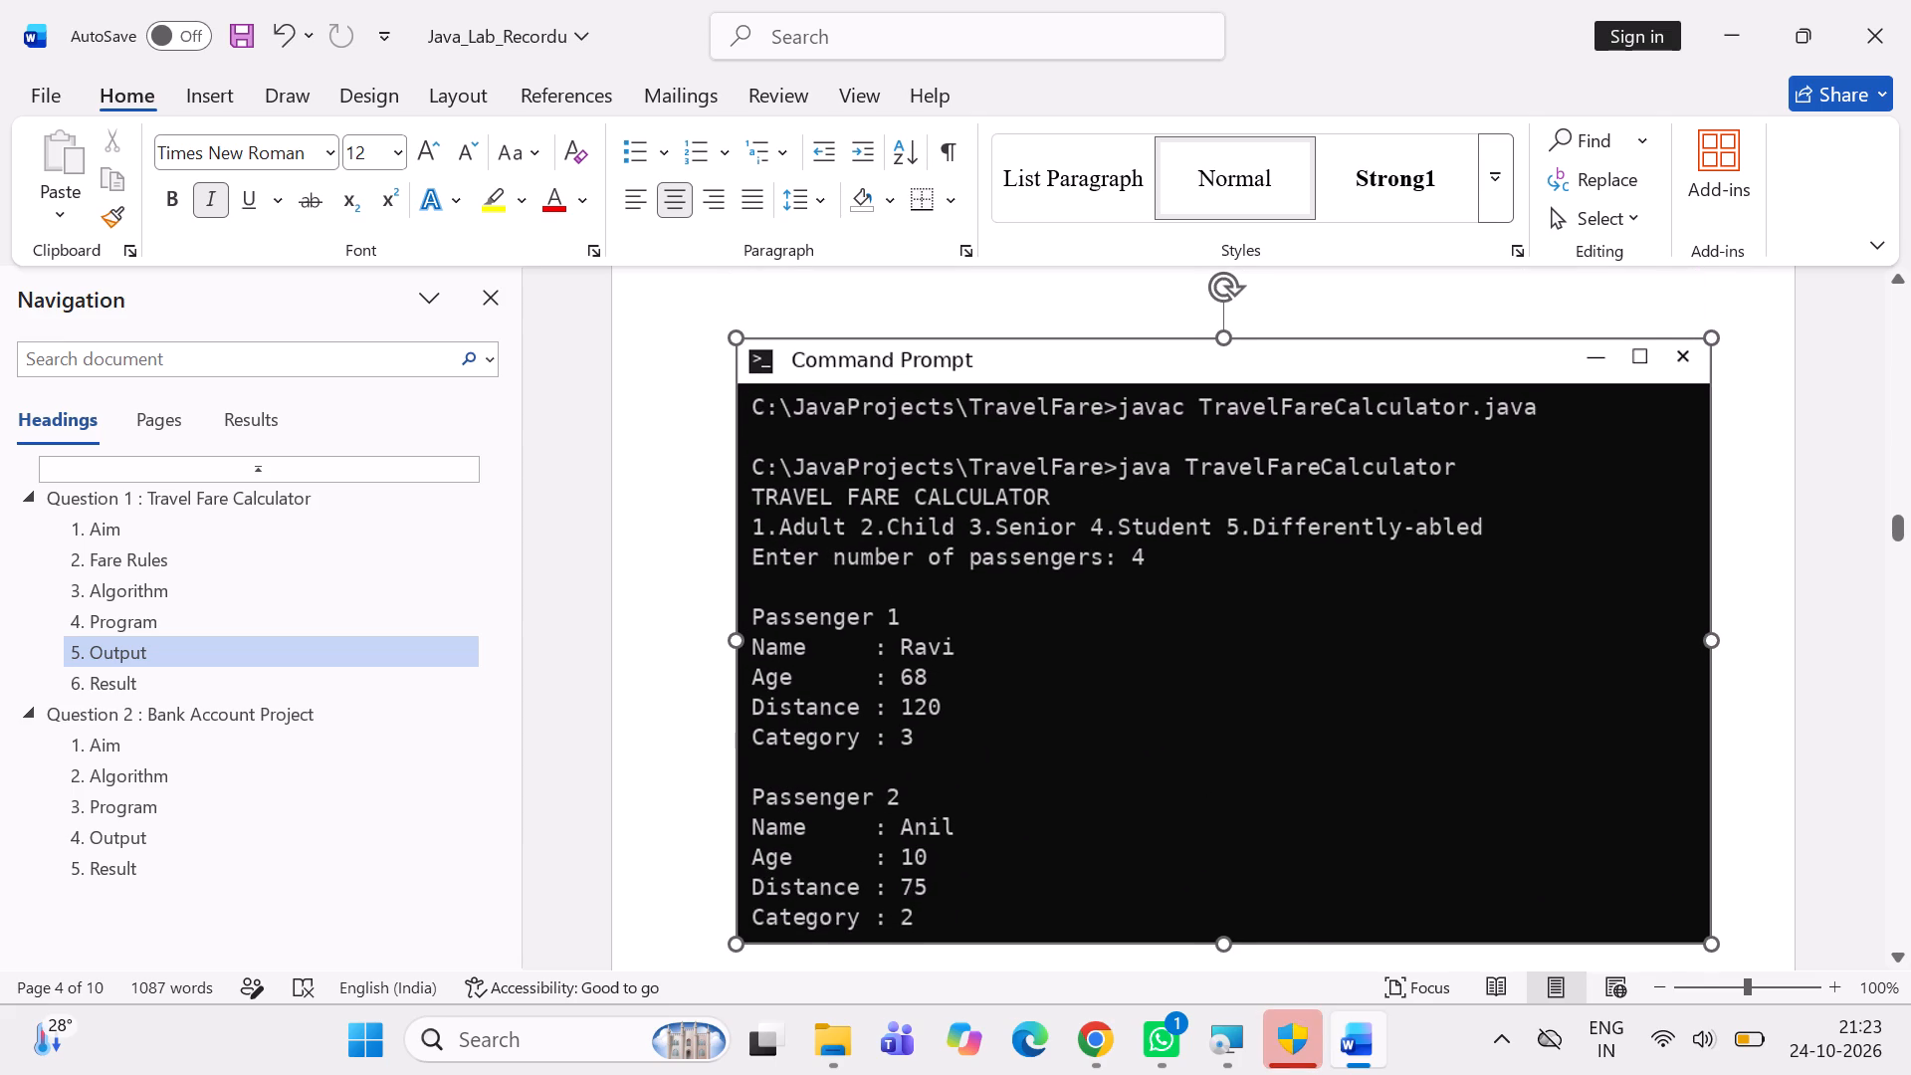
left_click_drag(1288, 791, 1280, 791)
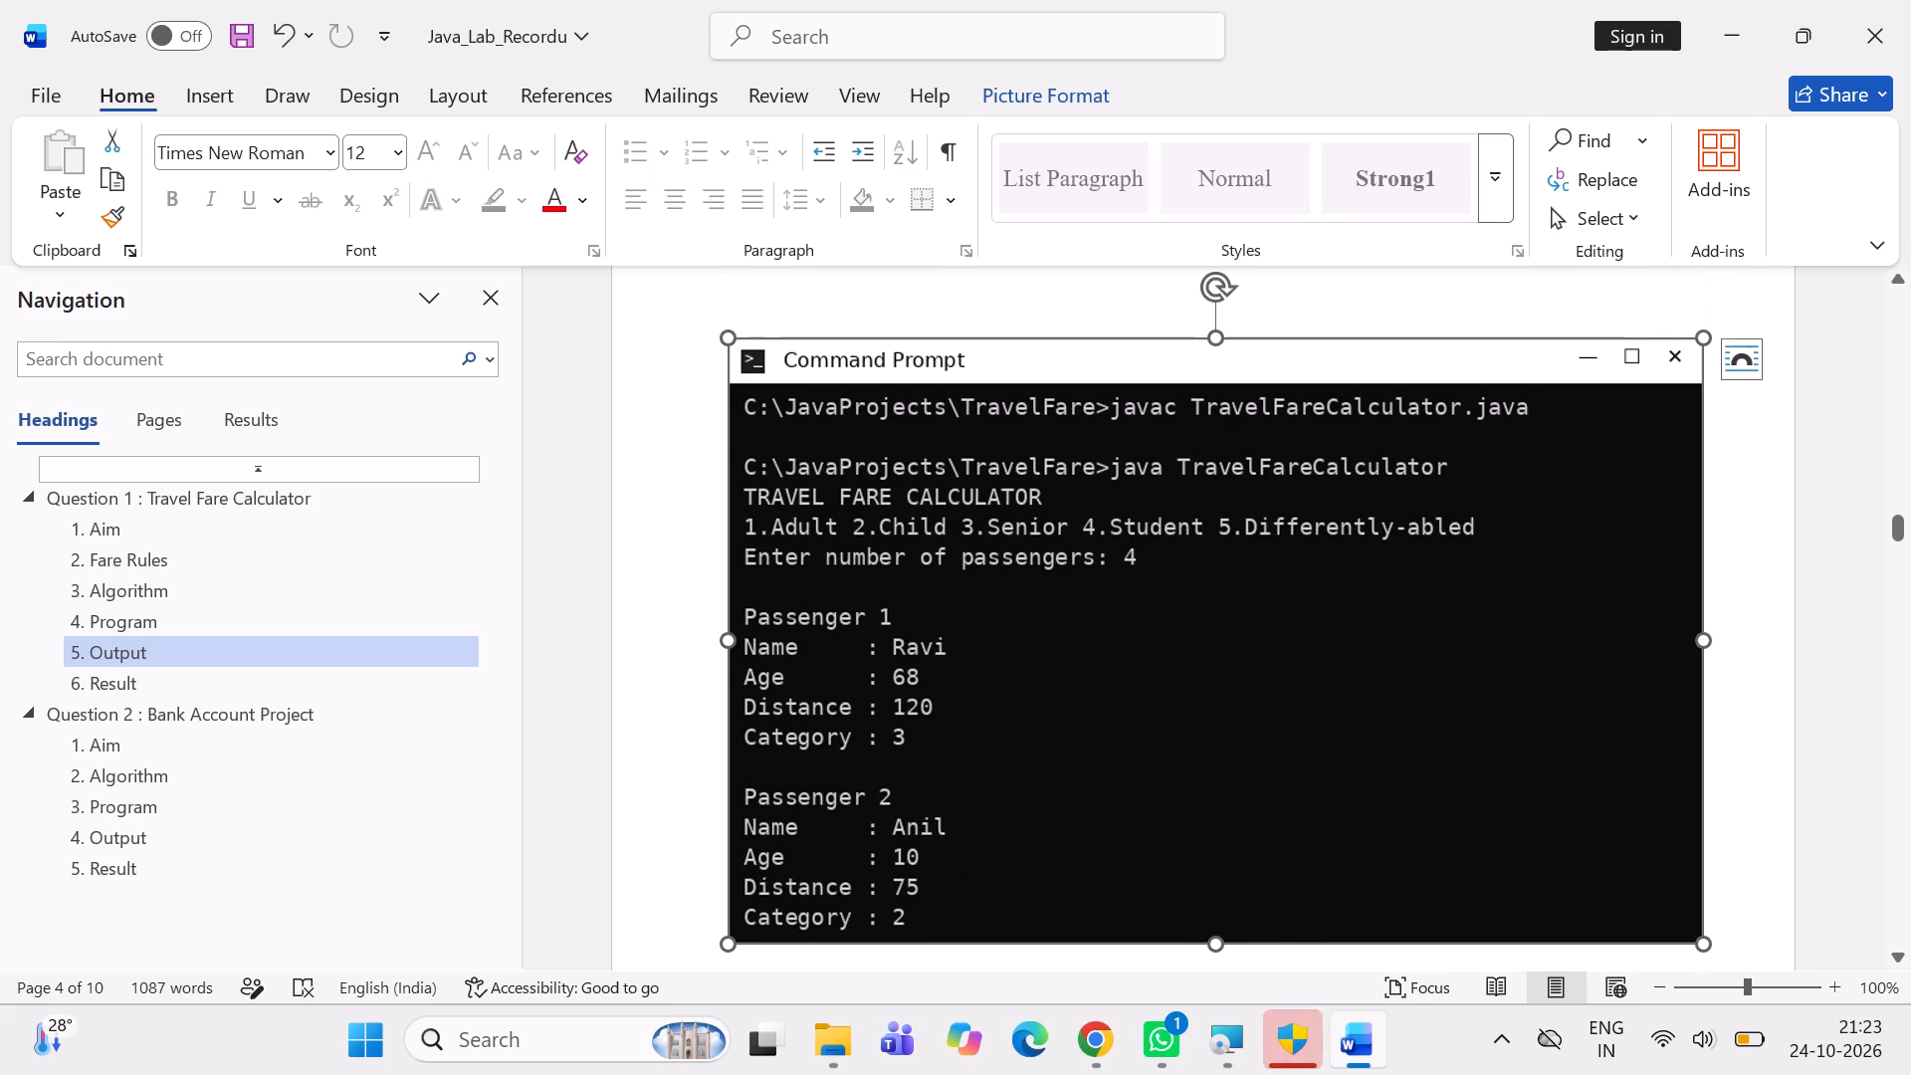
Stretch the Figure 1.1 screenshot slightly taller from its top edge, keeping its width.
left_click_drag(1215, 334, 1225, 256)
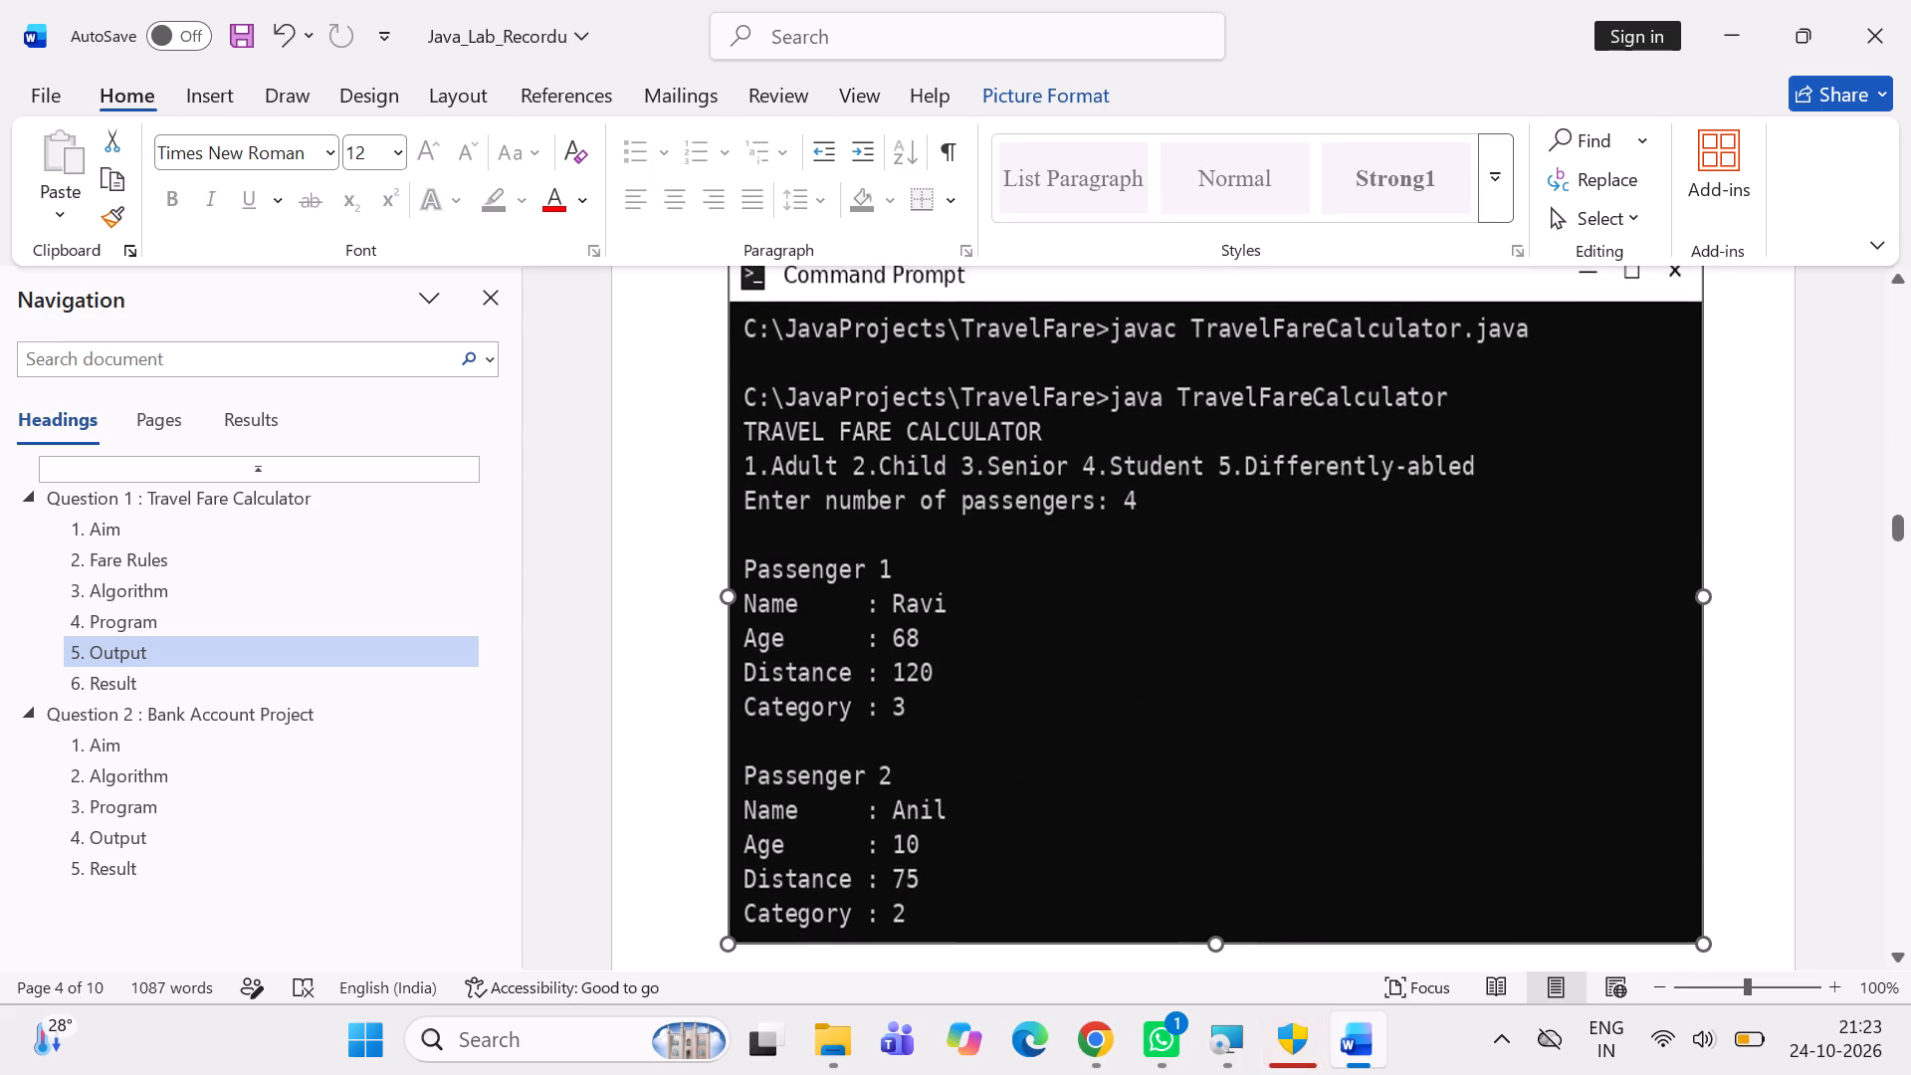
left_click_drag(1225, 256, 1222, 299)
left_click(1834, 525)
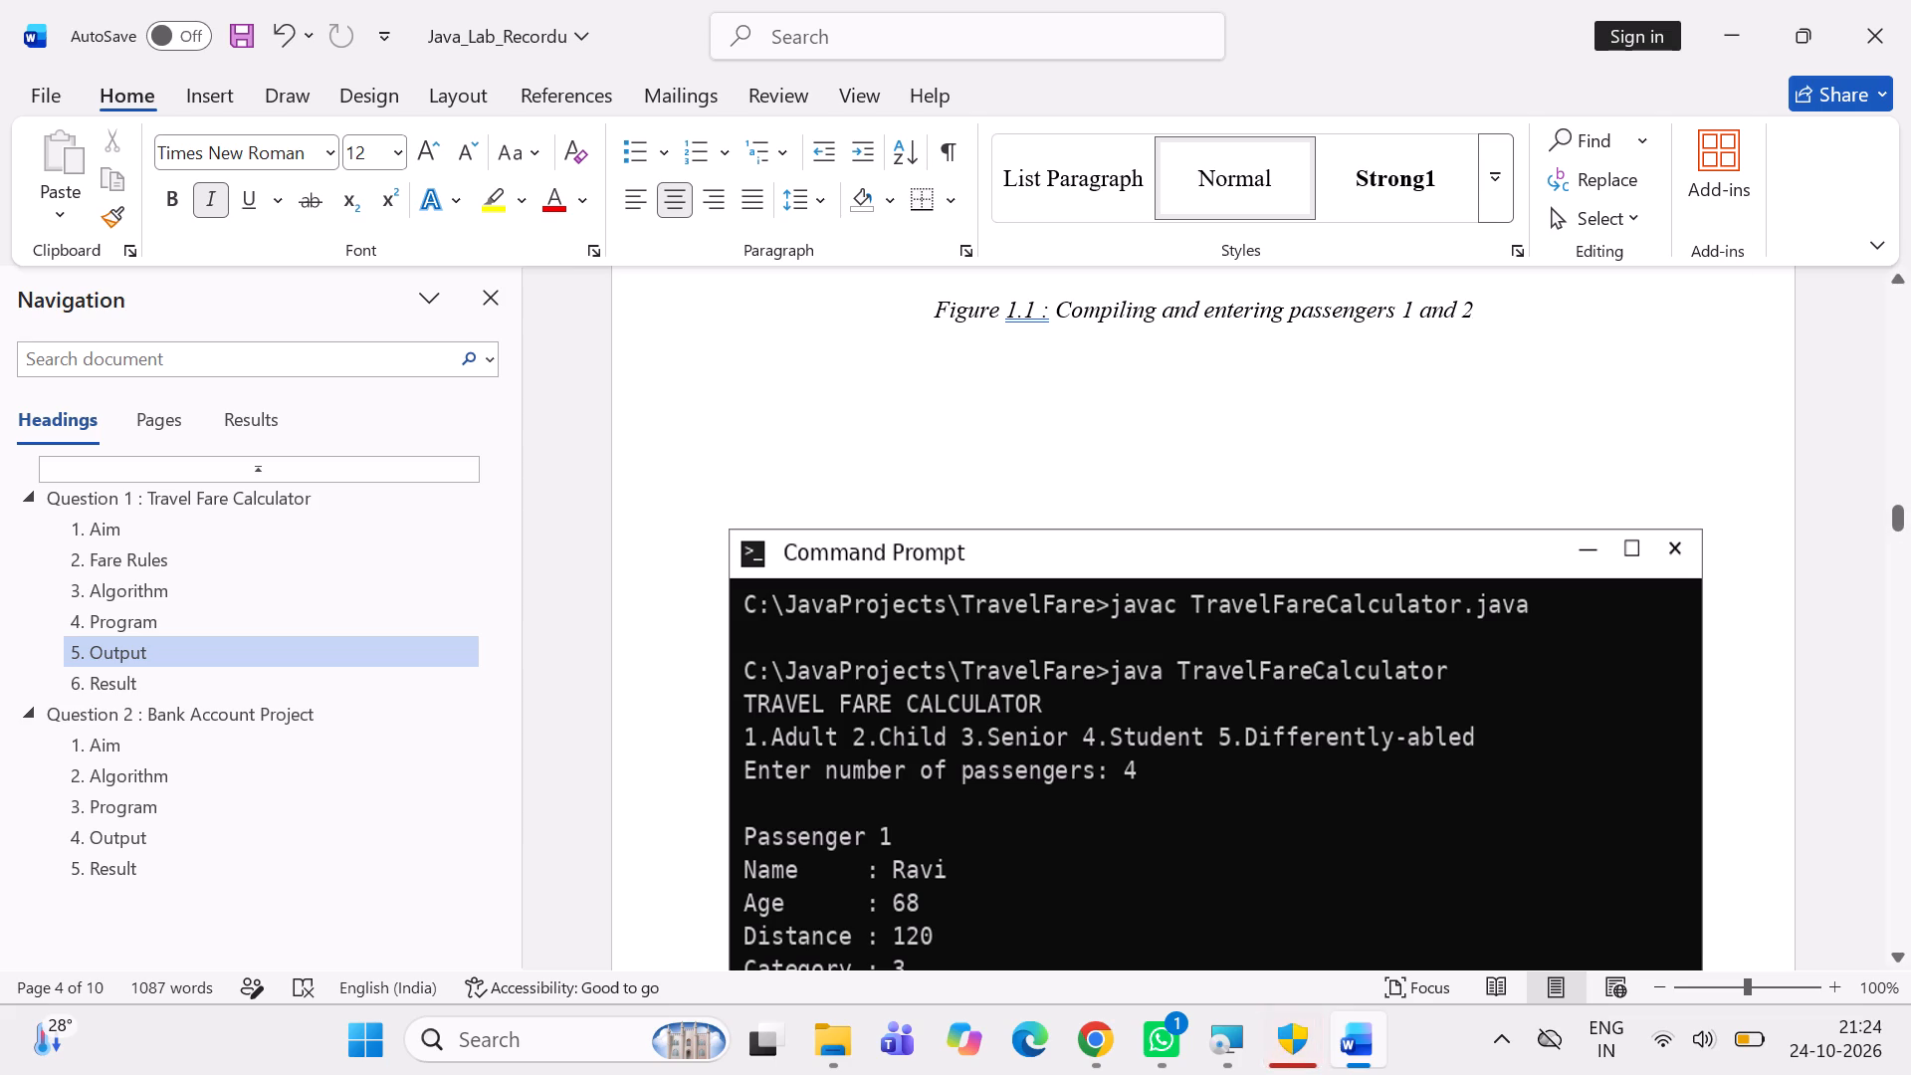
Move the Figure 1.1 screenshot up closer to its caption, aligned with the text margins, and deselect it.
scroll(1483, 418, "up", 1)
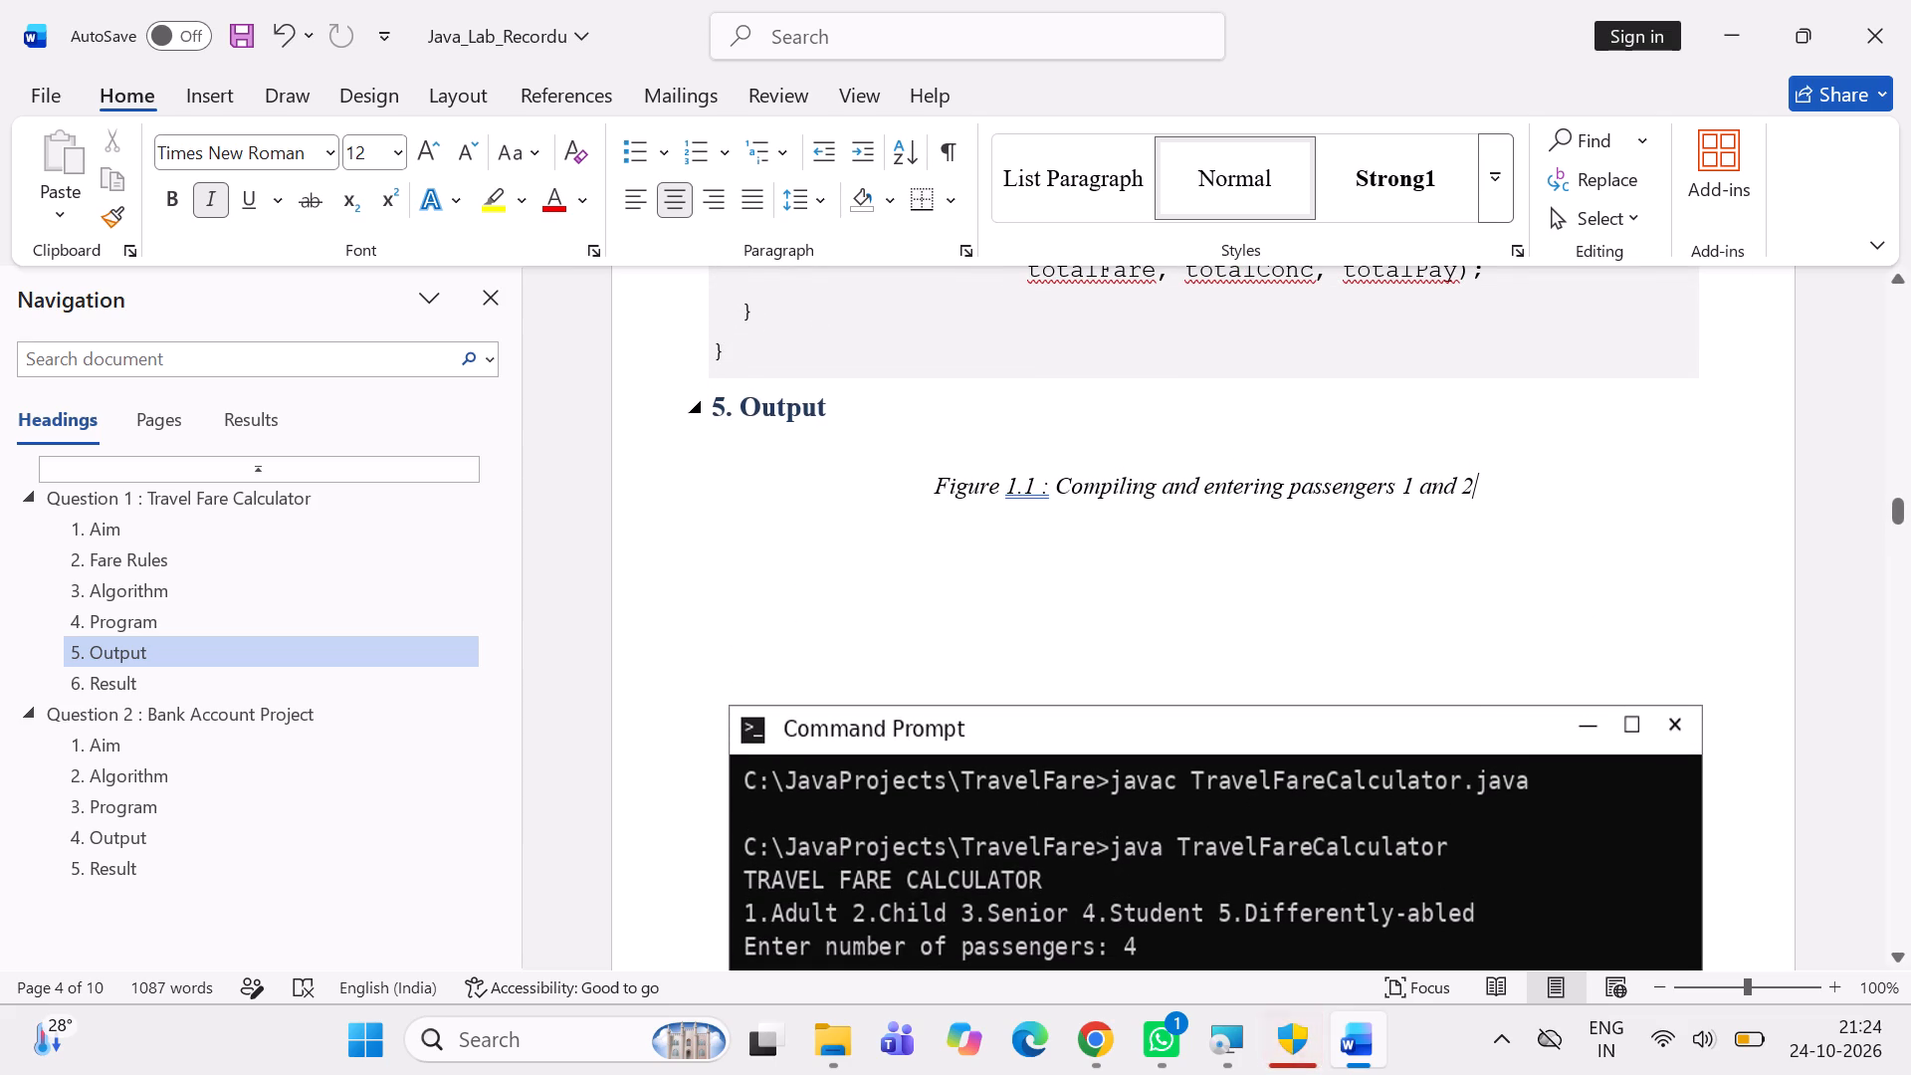
left_click(1237, 563)
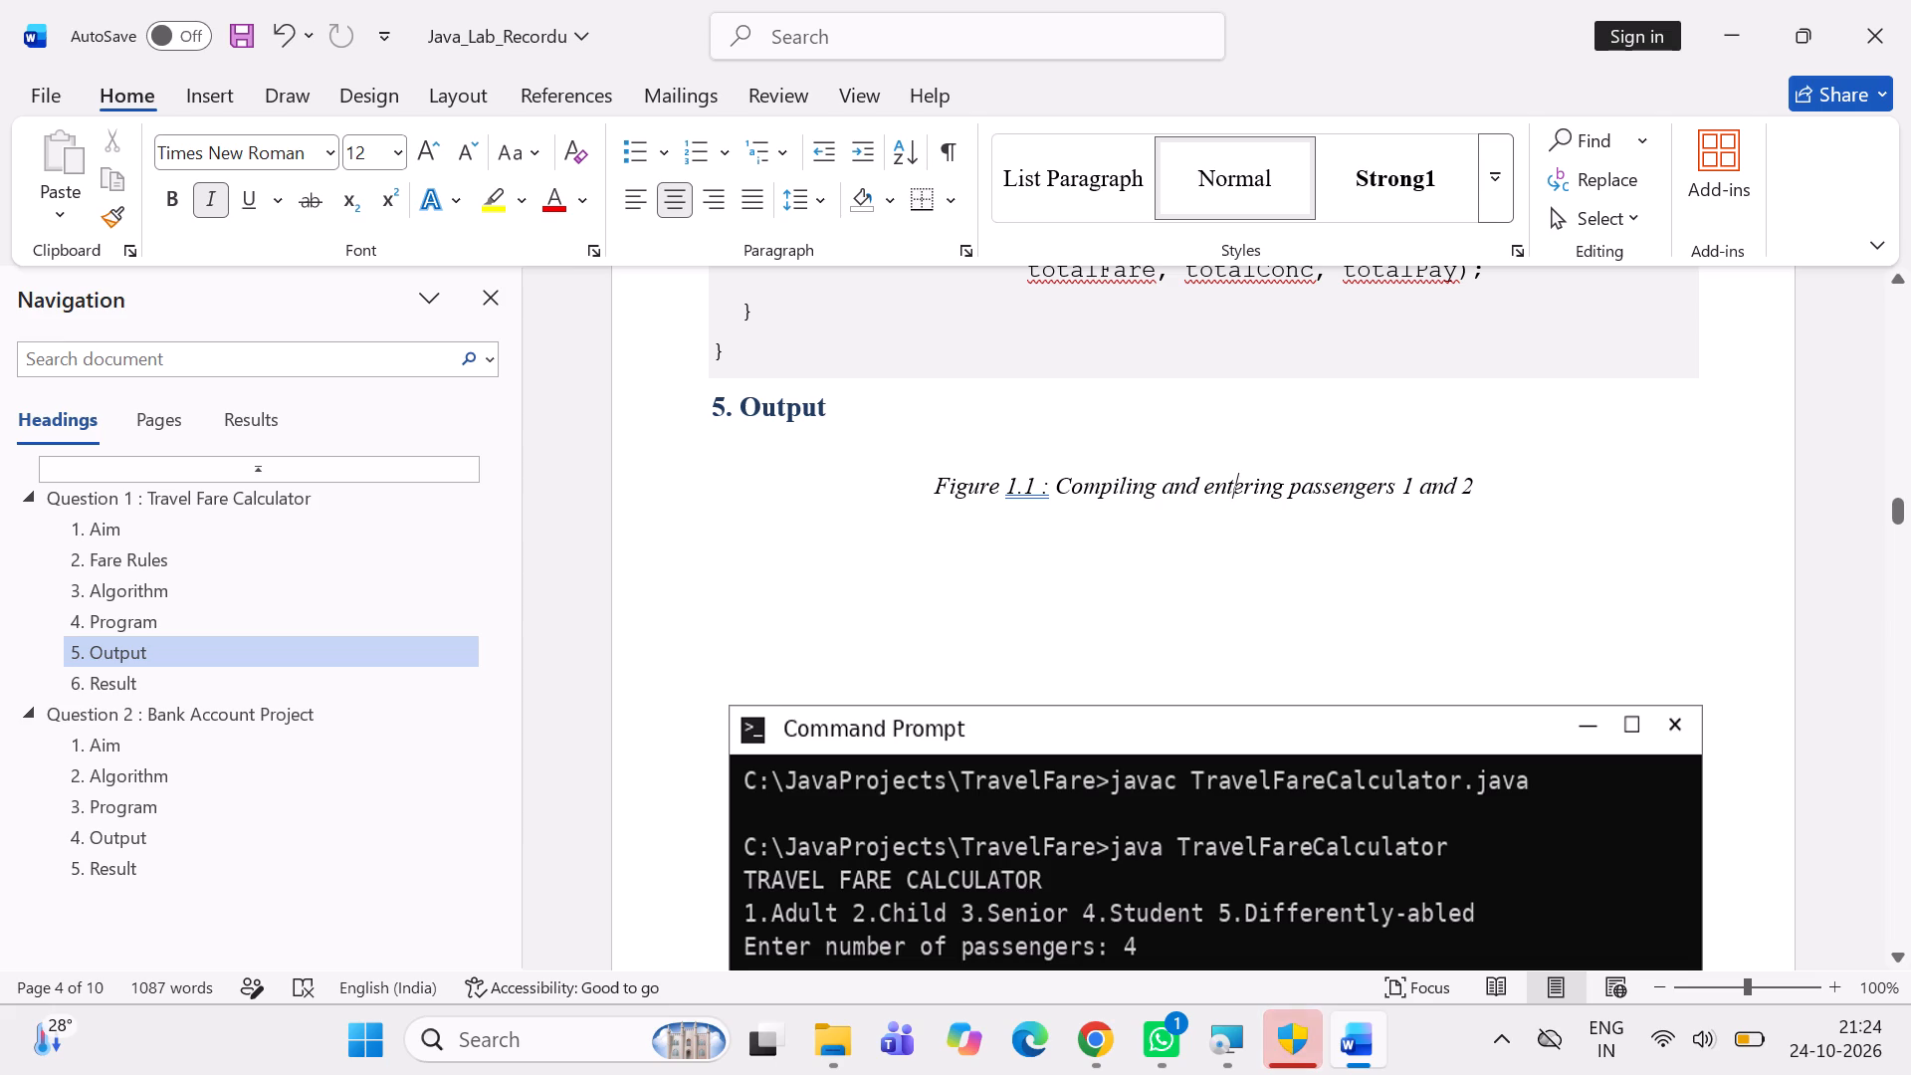
left_click_drag(1180, 717, 1172, 635)
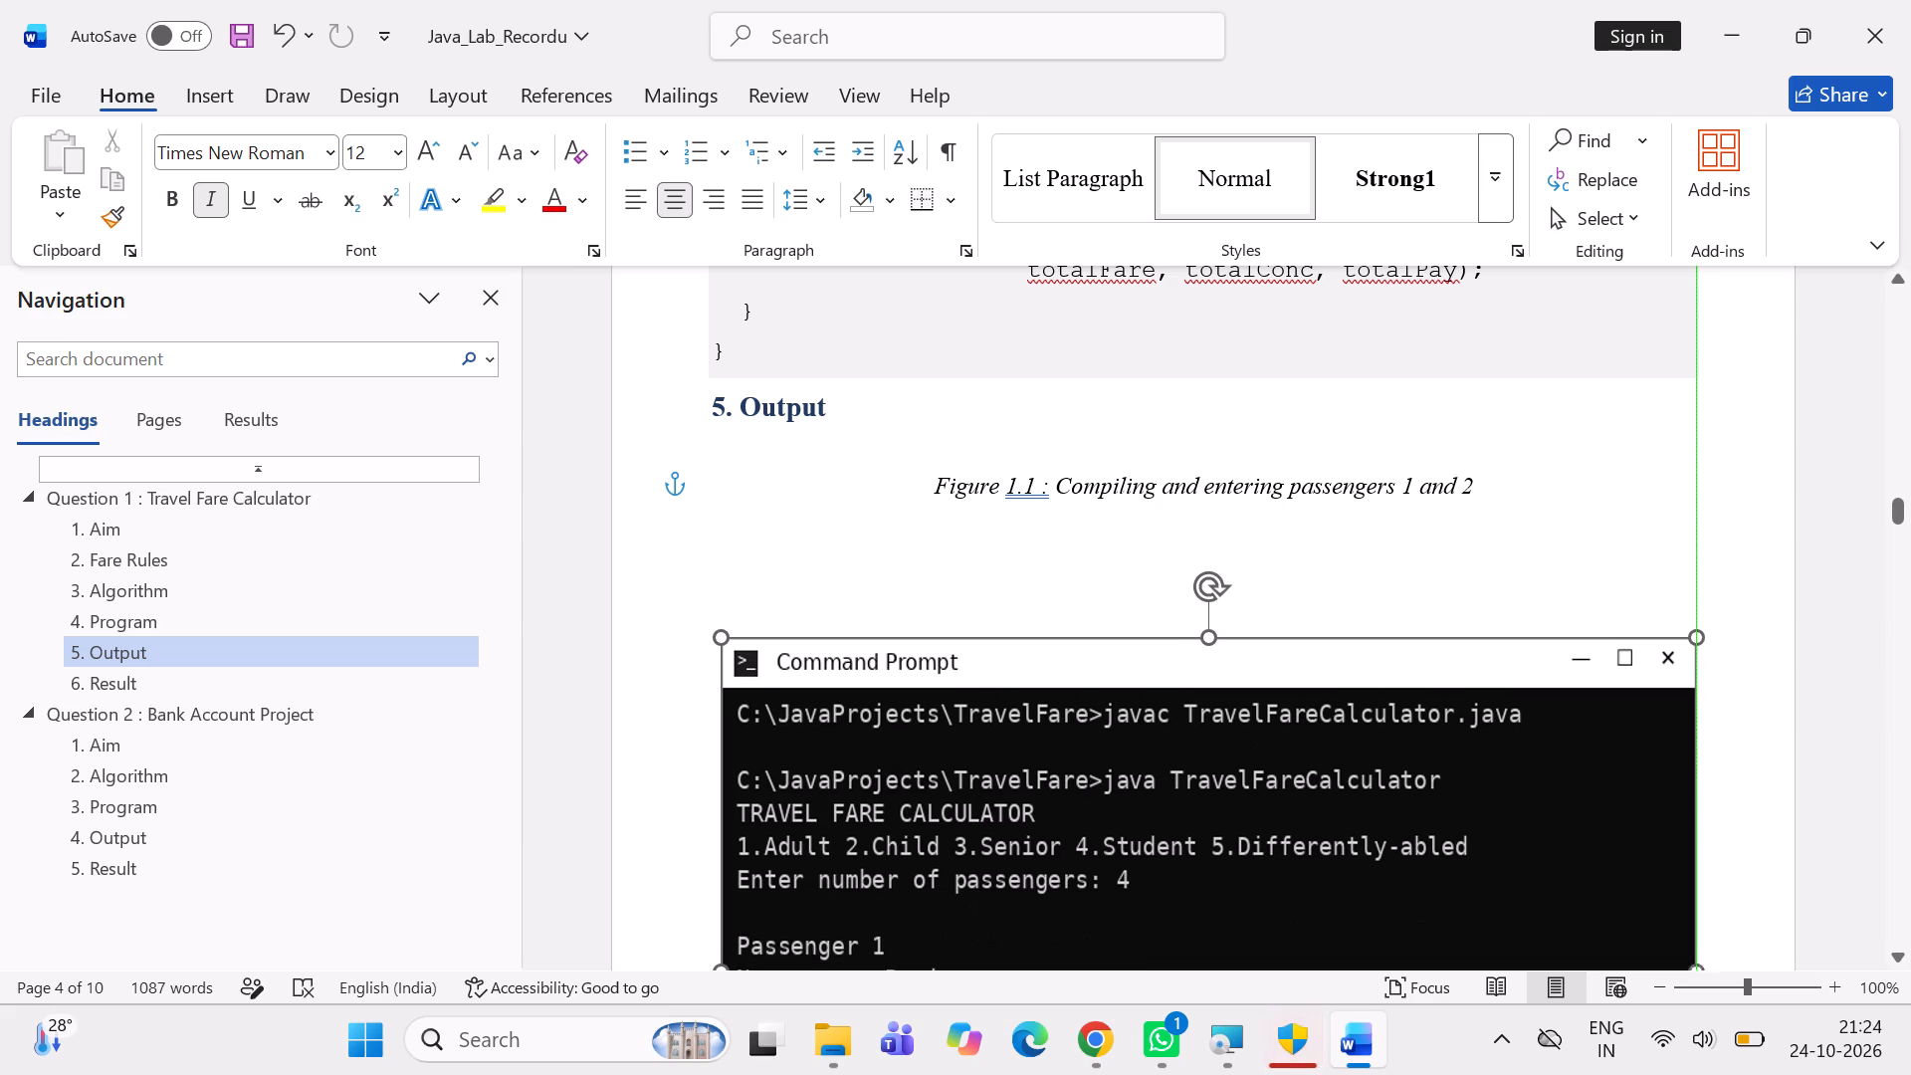
left_click_drag(1172, 635, 1175, 612)
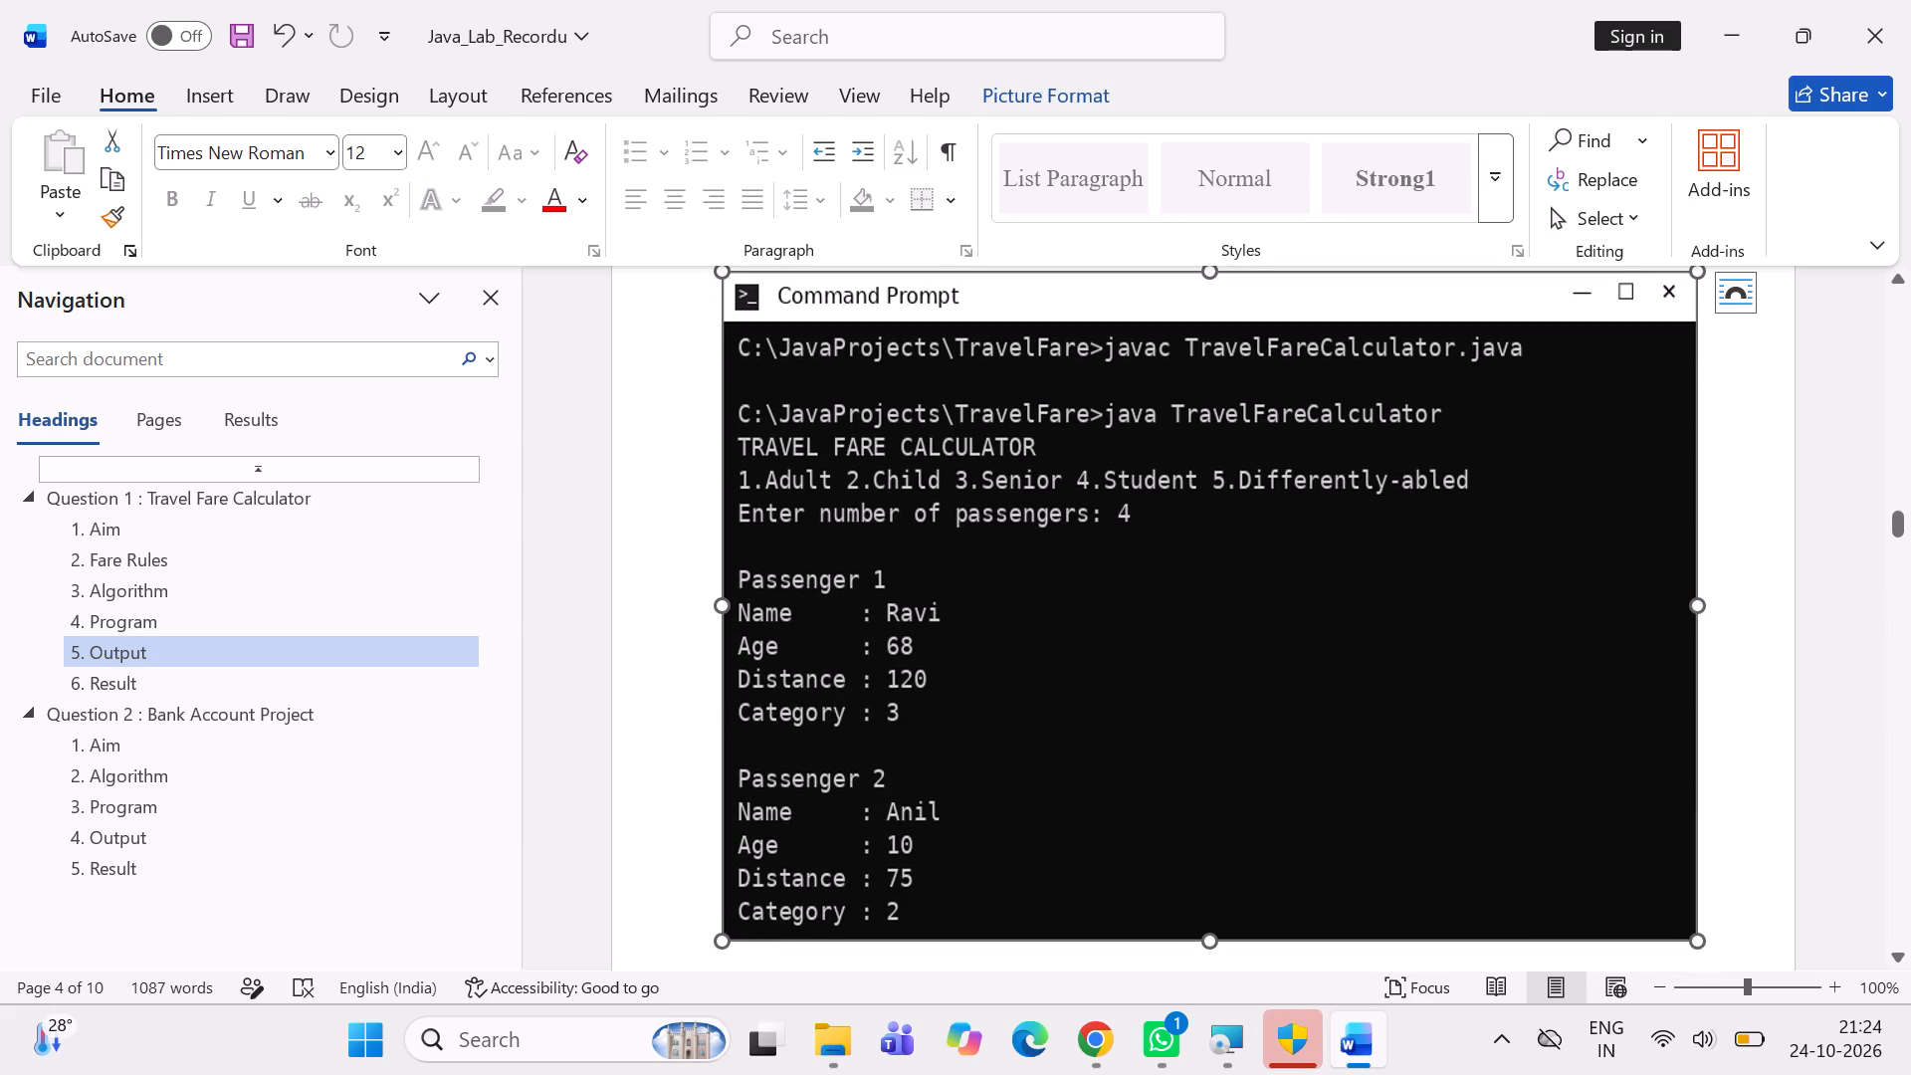
scroll(1175, 612, "up", 4)
left_click(1840, 663)
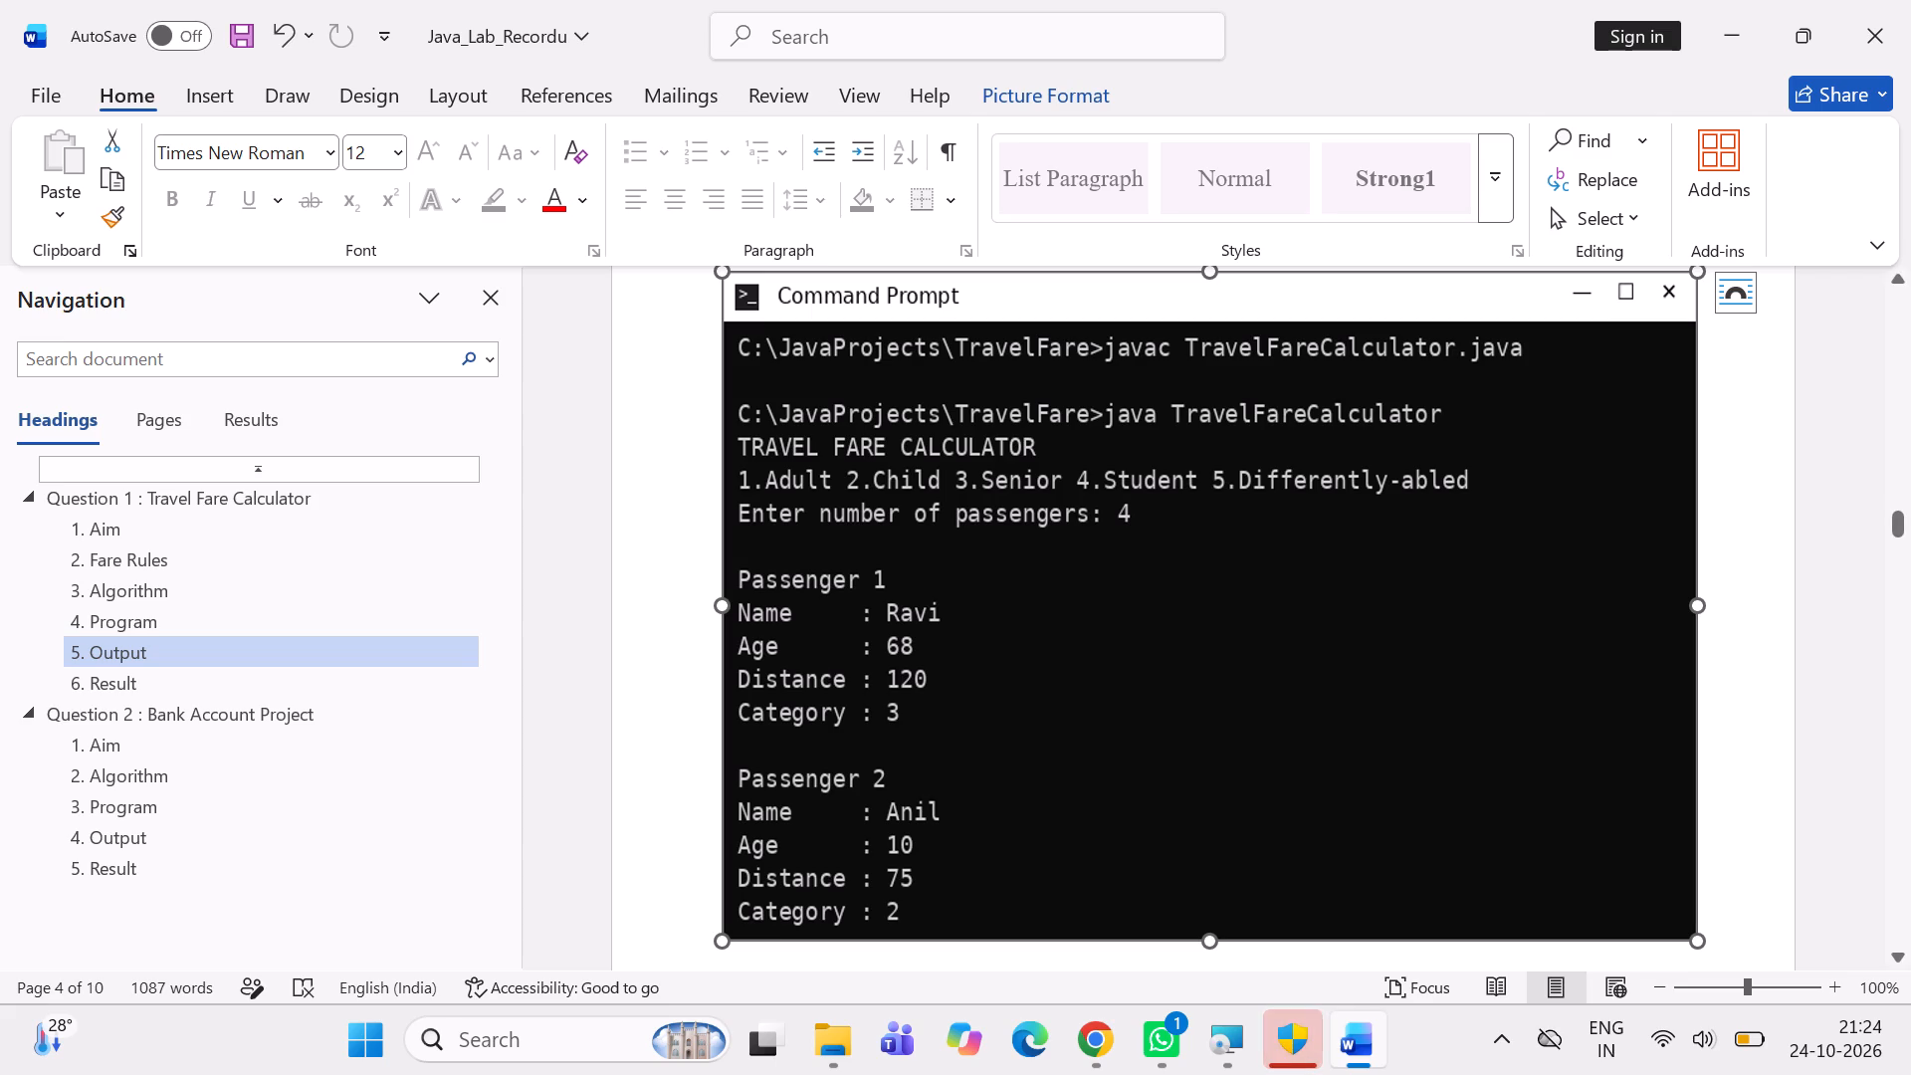
left_click(1840, 663)
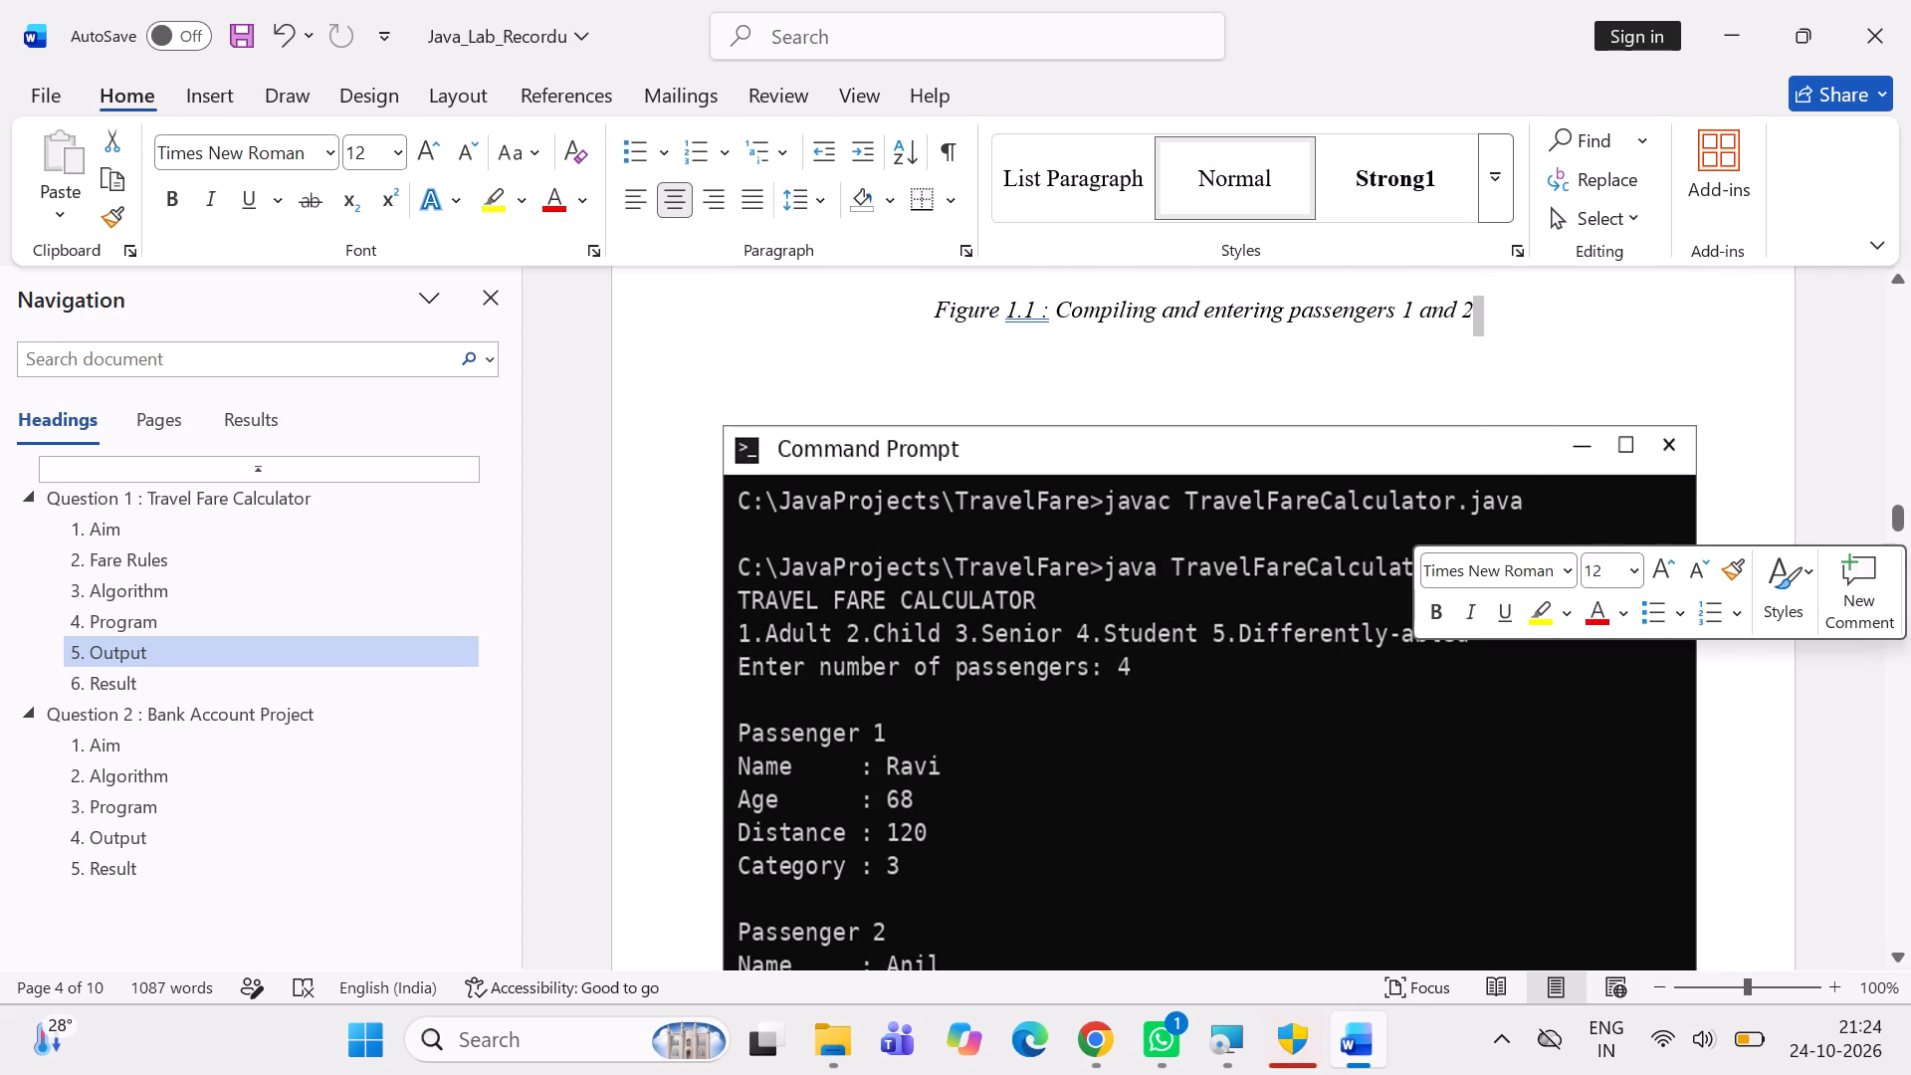
left_click(1850, 842)
Review Question 1's pages from the algorithm and program through the output to the start of Question 2, checking the layout and headers.
scroll(1642, 566, "up", 3)
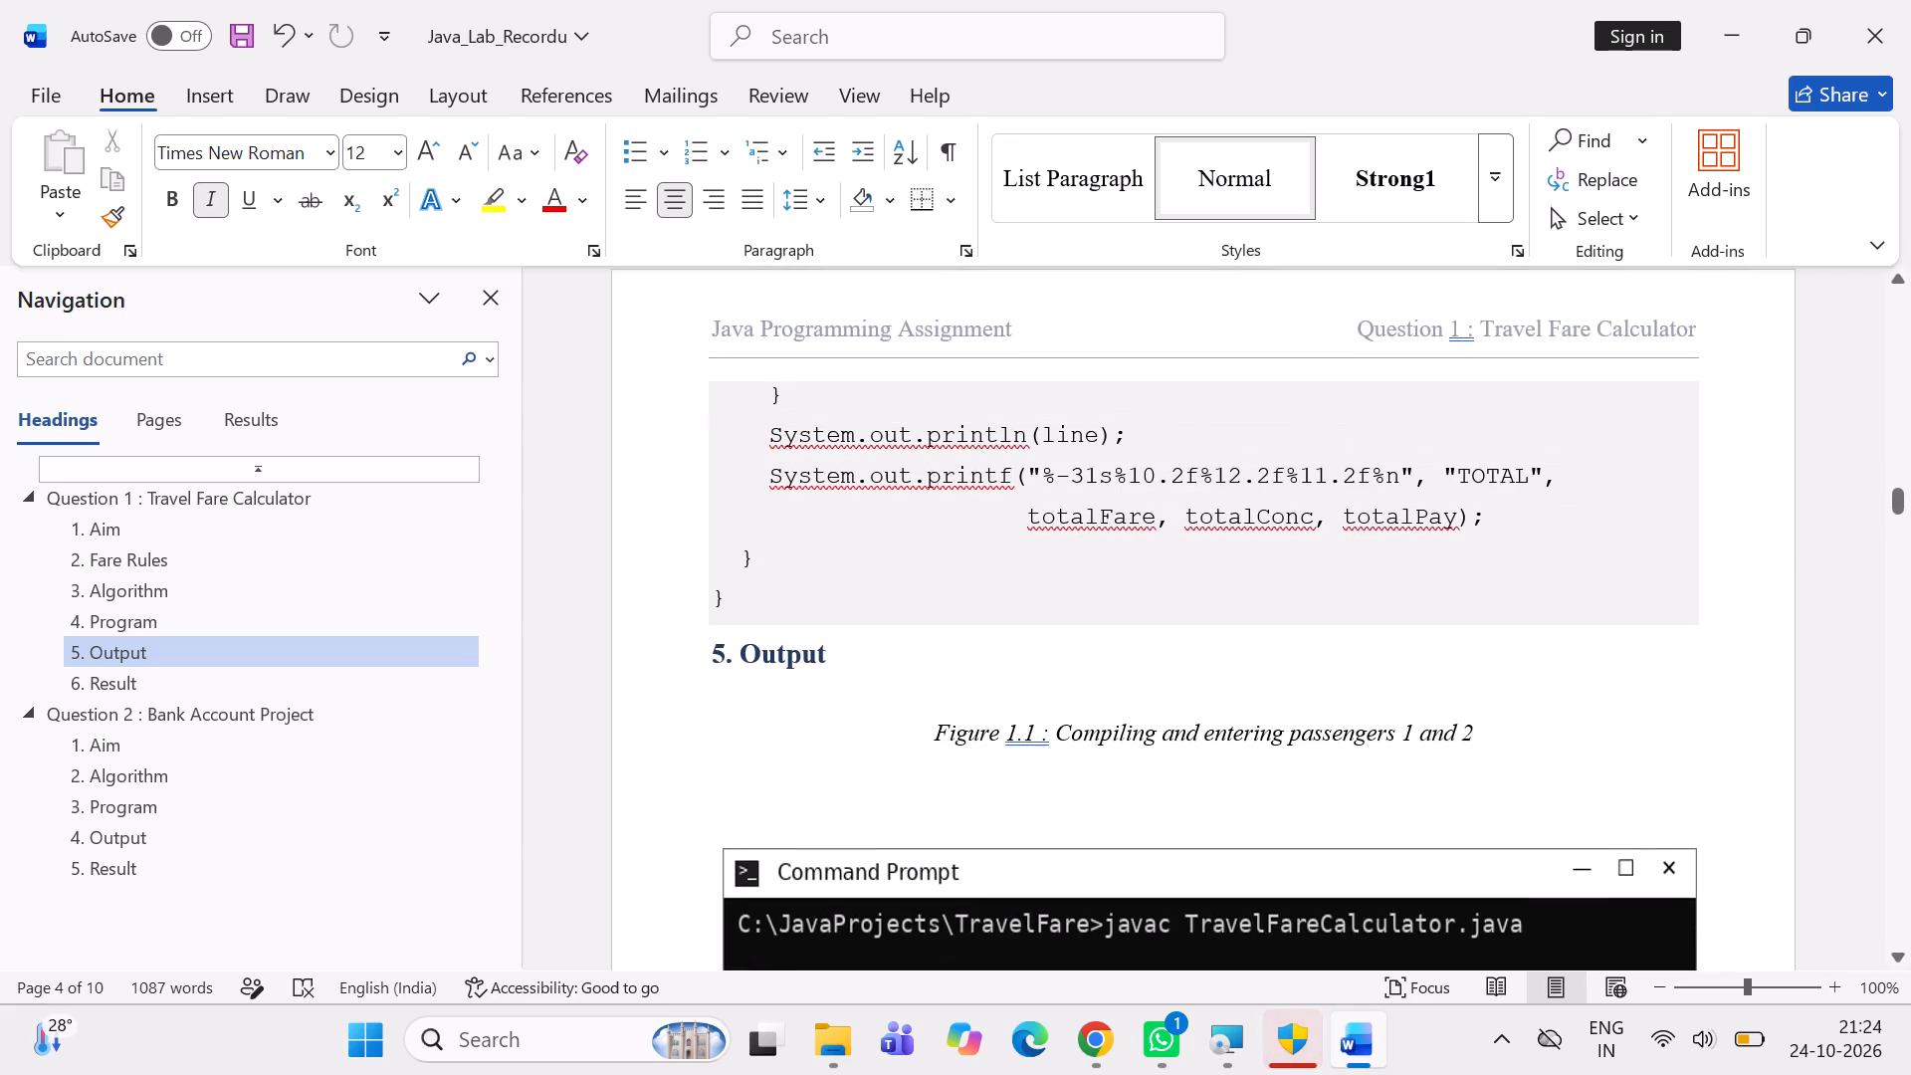
scroll(1642, 566, "up", 4)
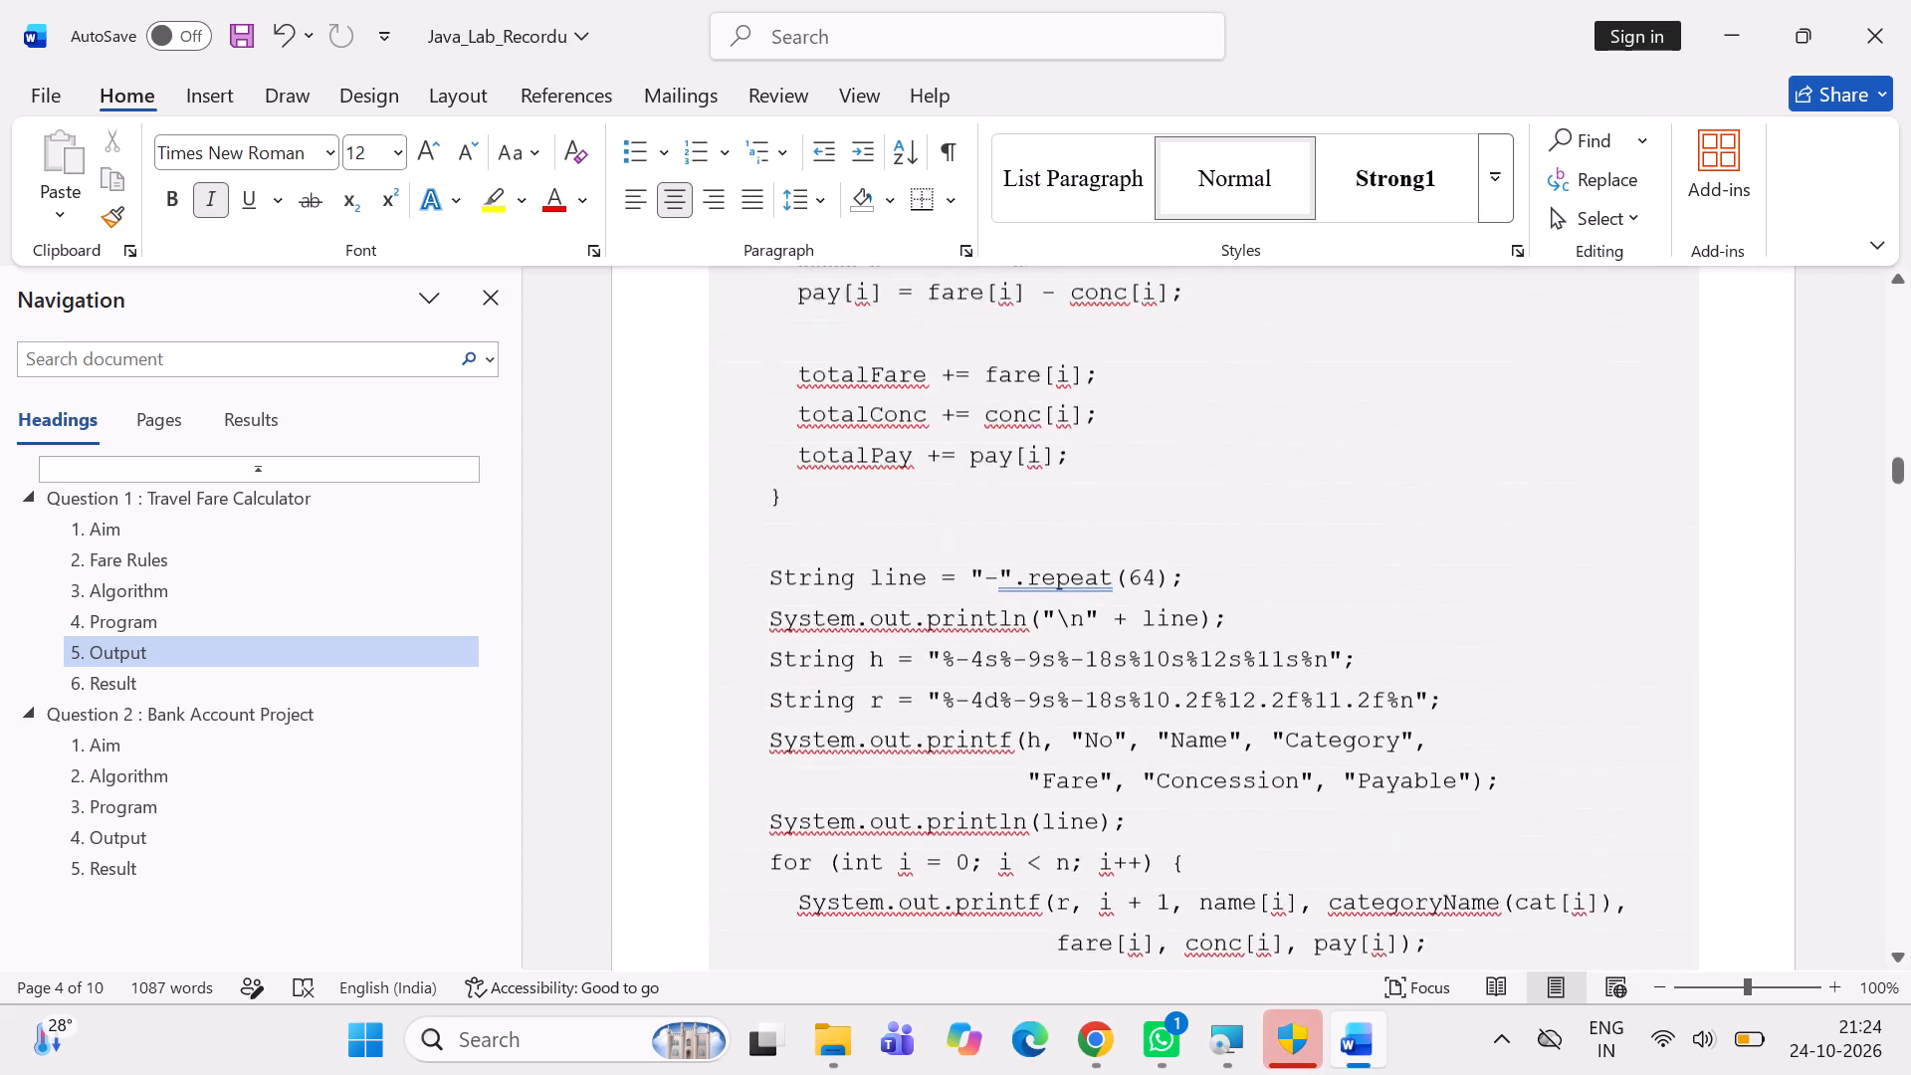
scroll(1642, 566, "up", 10)
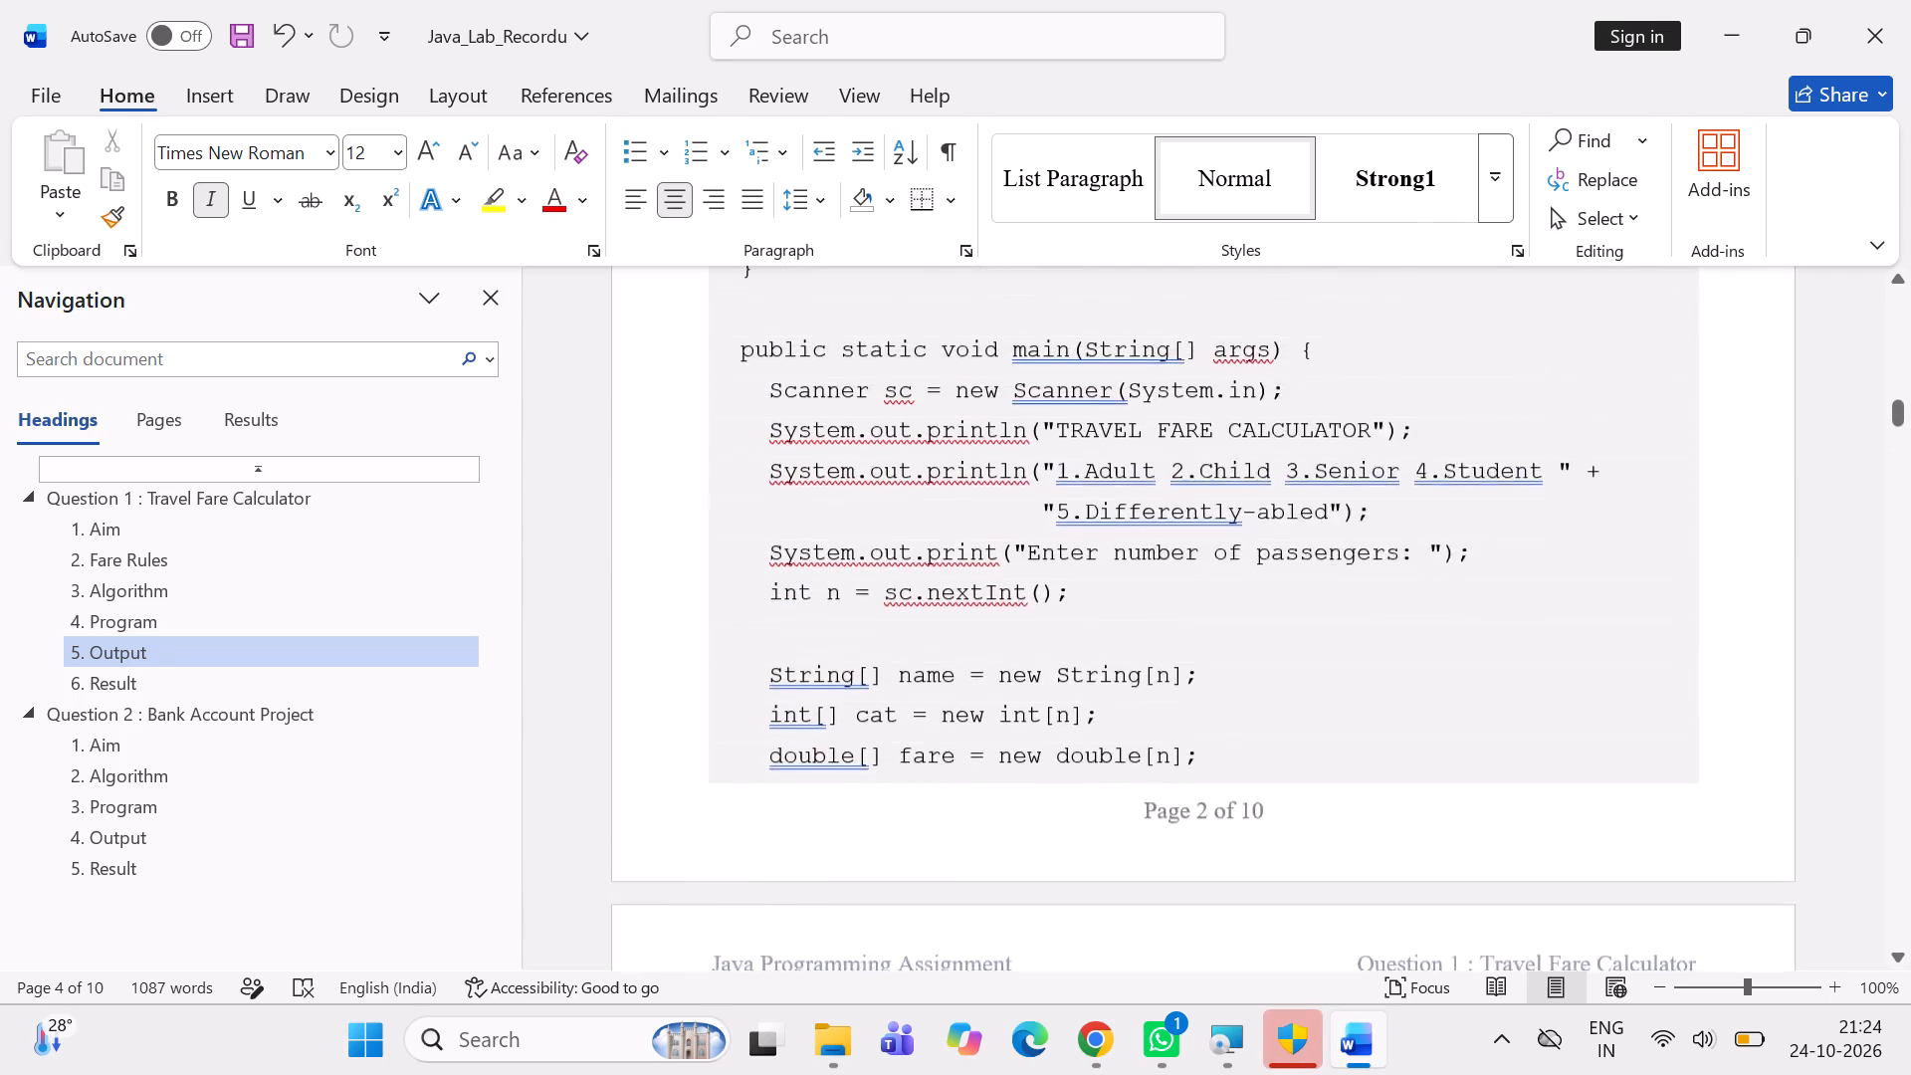
scroll(1642, 566, "up", 3)
scroll(1642, 566, "right", 1)
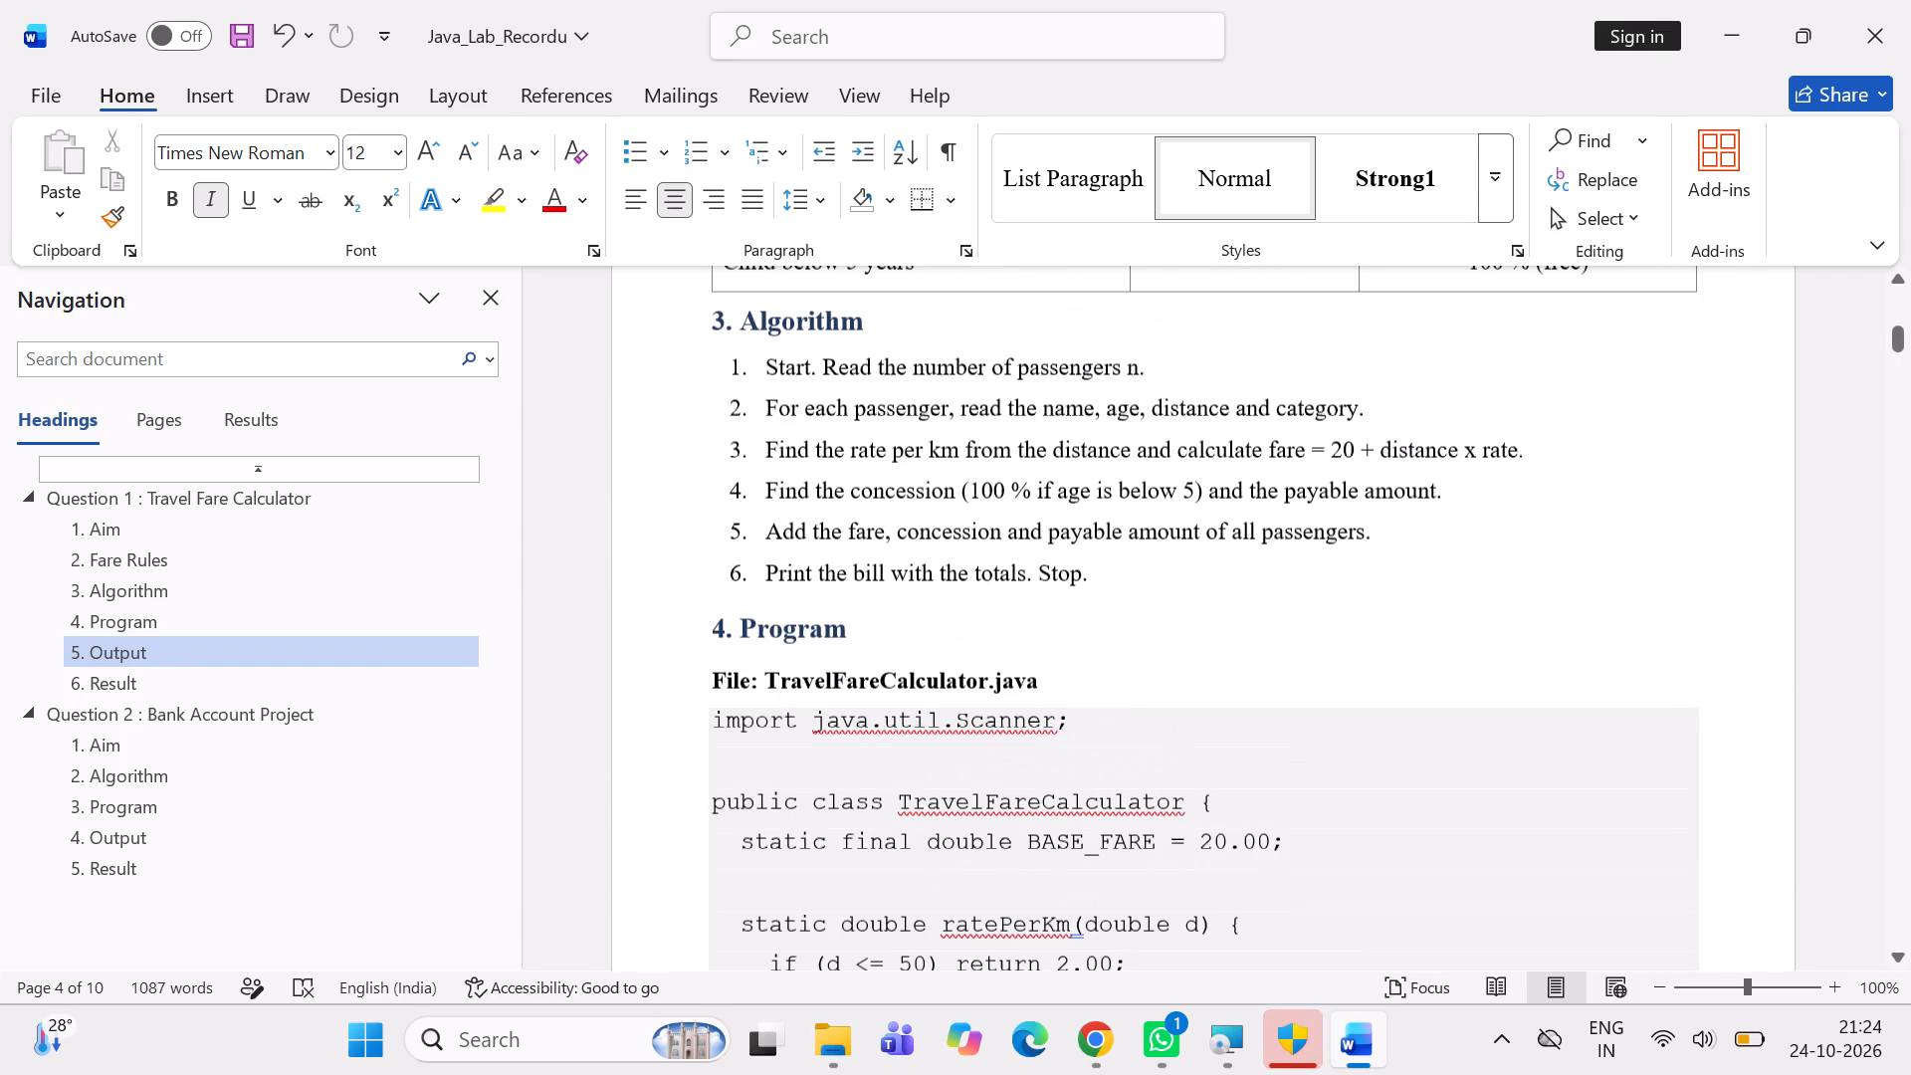
scroll(1642, 566, "right", 2)
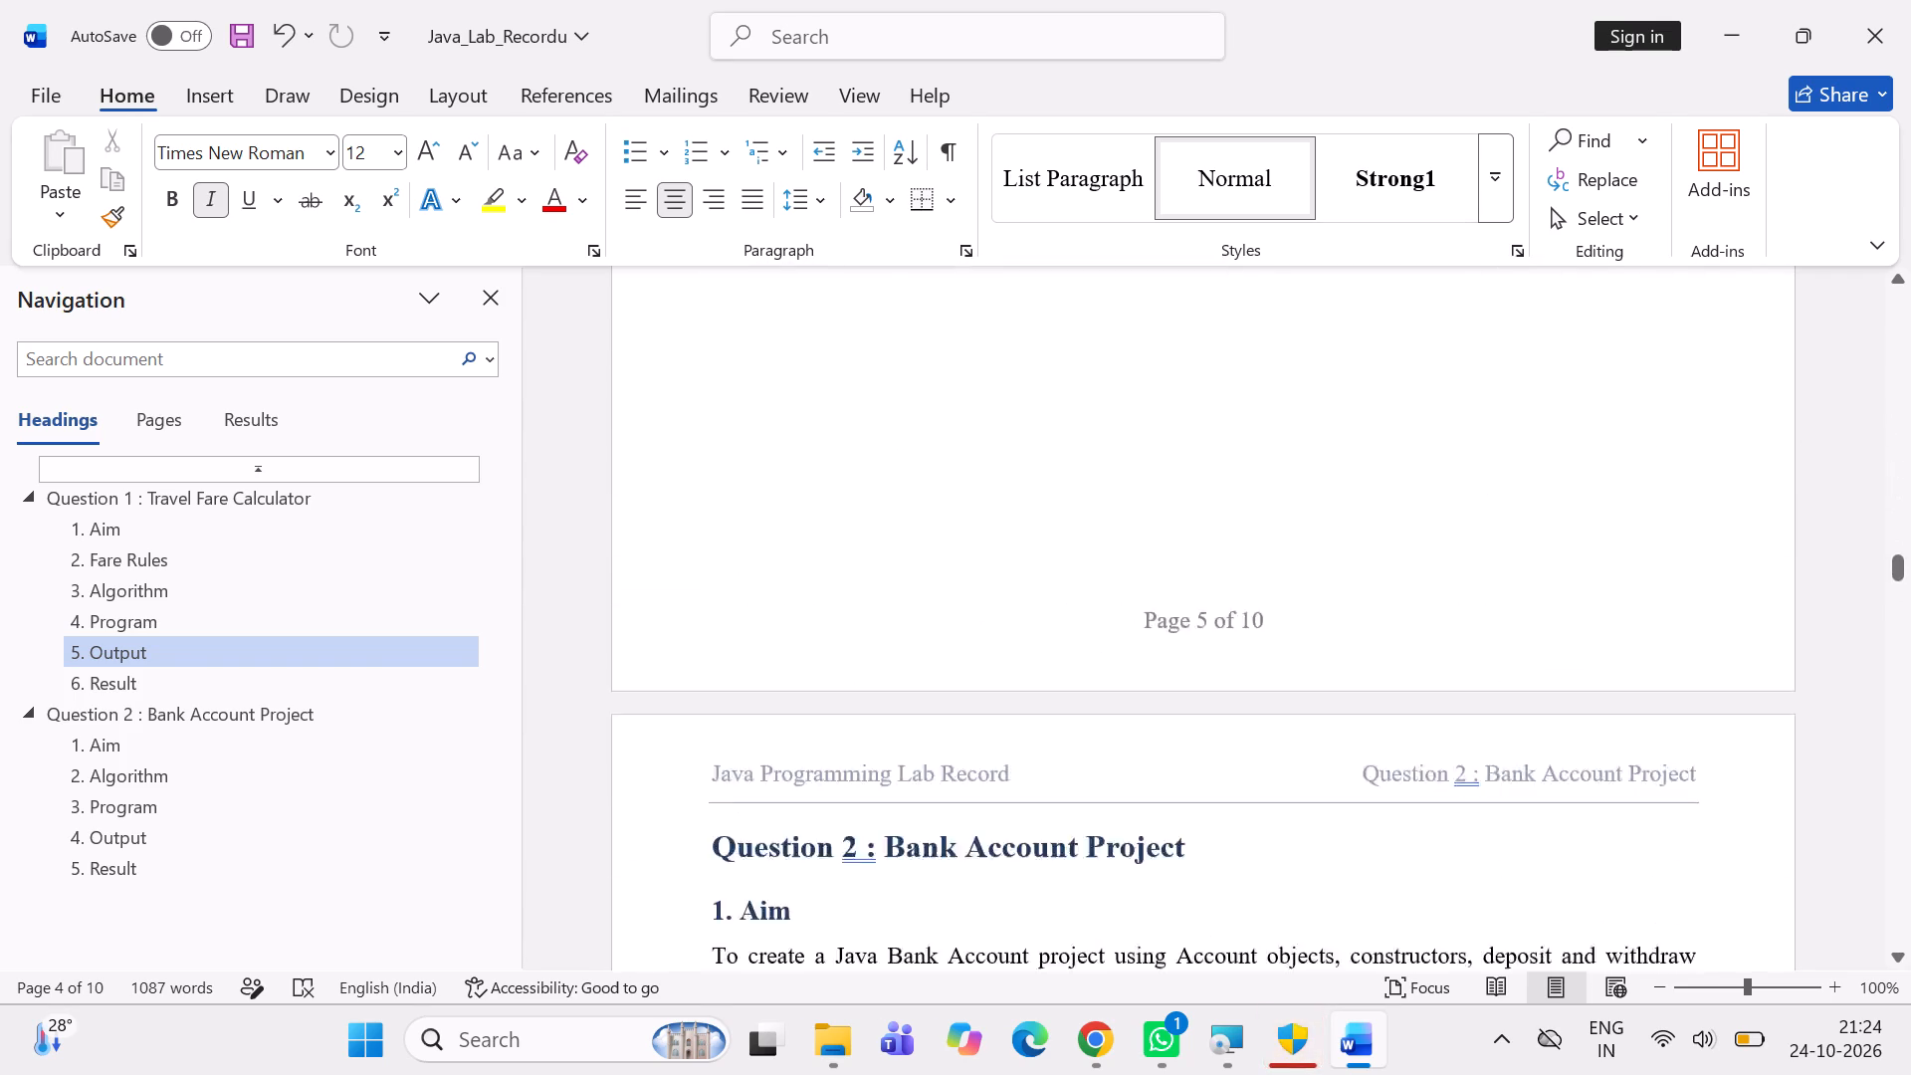
scroll(1642, 566, "down", 2)
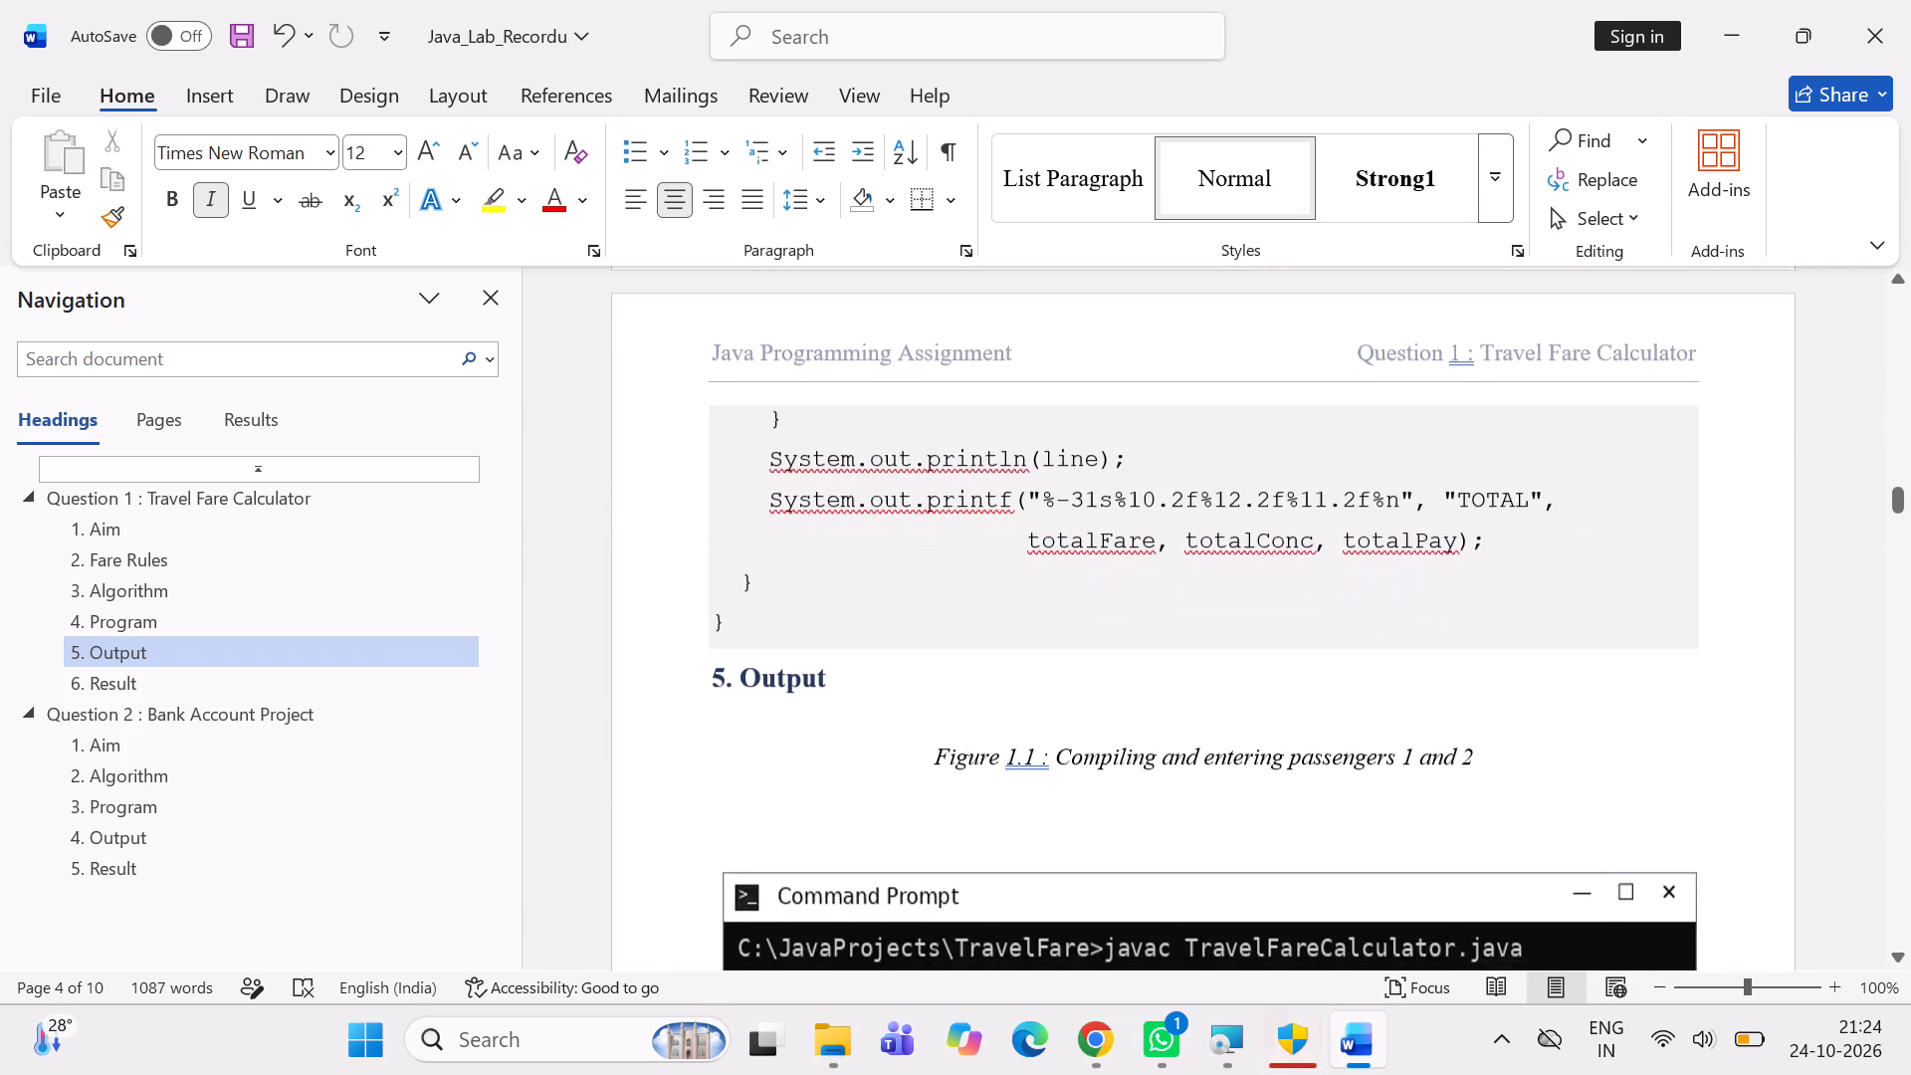
scroll(1642, 566, "down", 8)
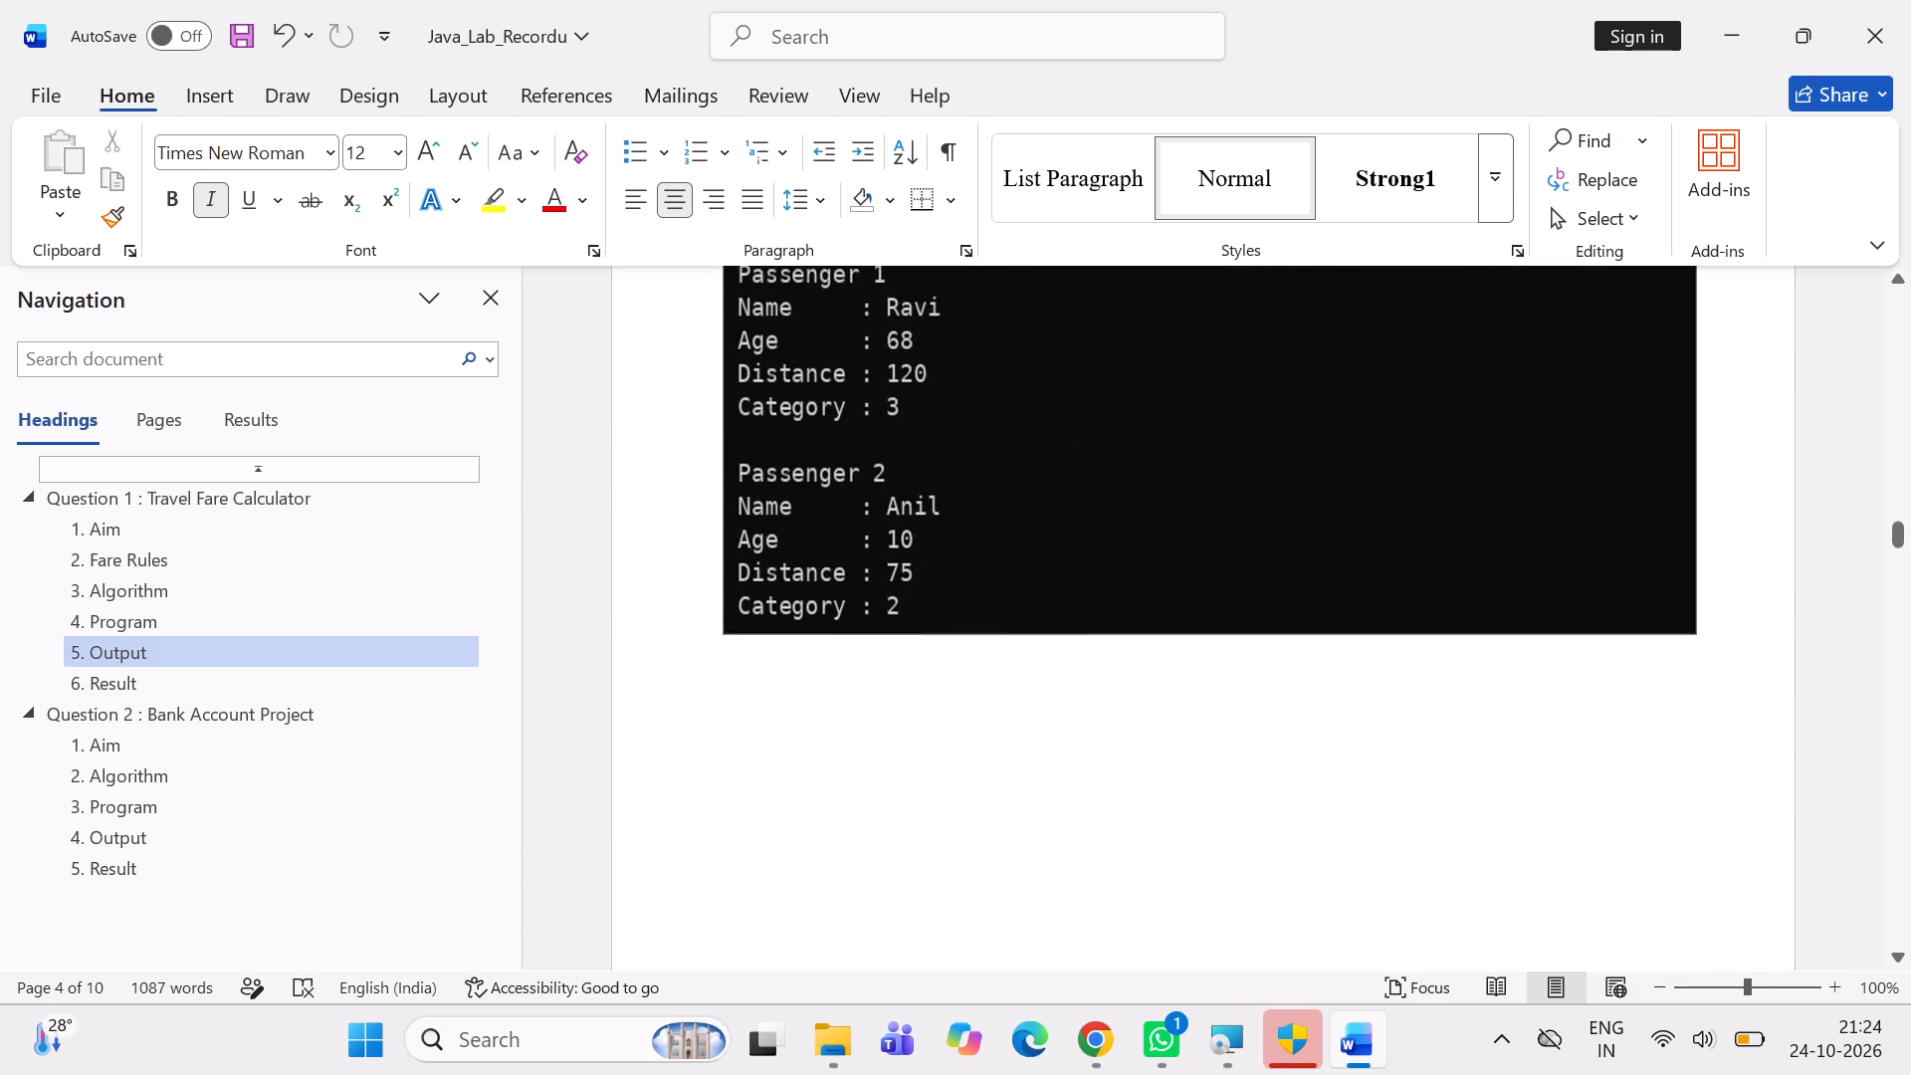
scroll(1642, 566, "down", 1)
scroll(1642, 566, "up", 1)
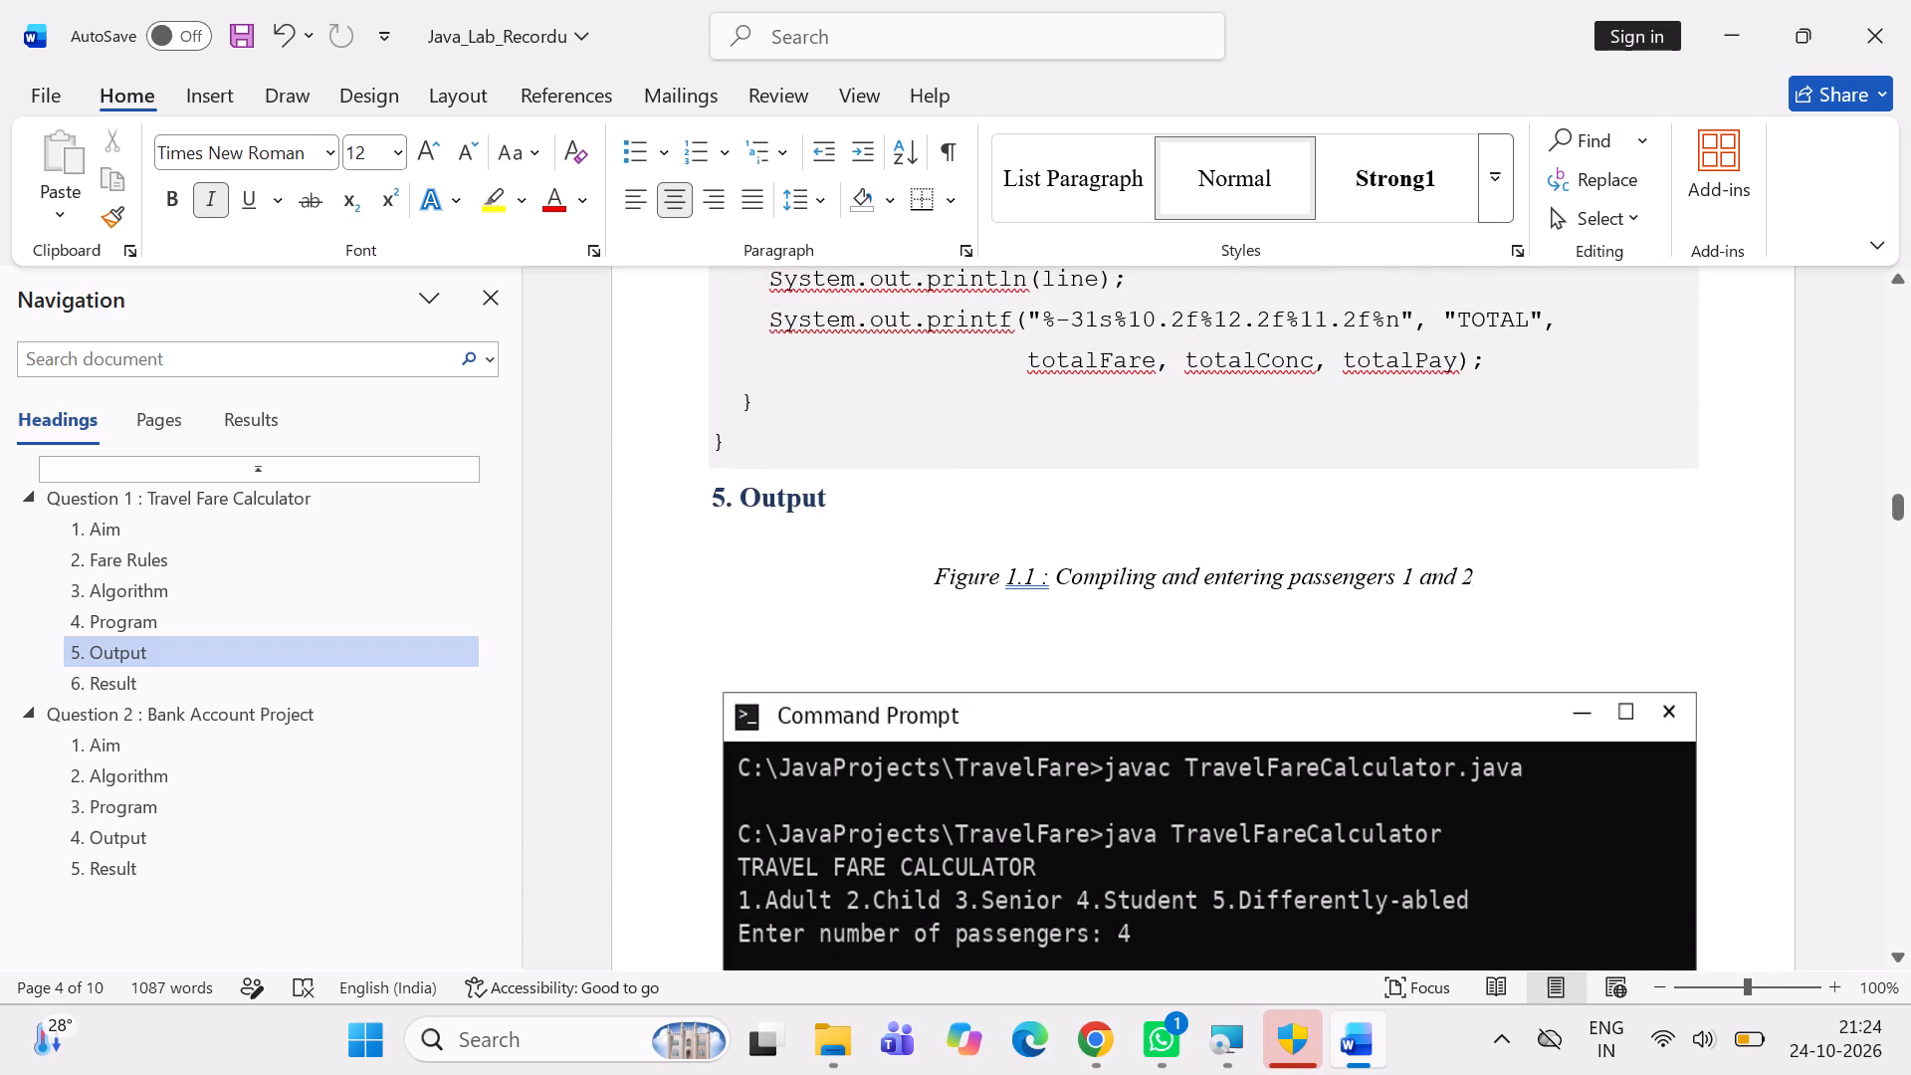
scroll(1037, 578, "down", 10)
Enlarge the Figure 1.2 screenshot proportionally from its corner until it nearly fills the width between the text margins, and deselect it.
scroll(1037, 578, "up", 2)
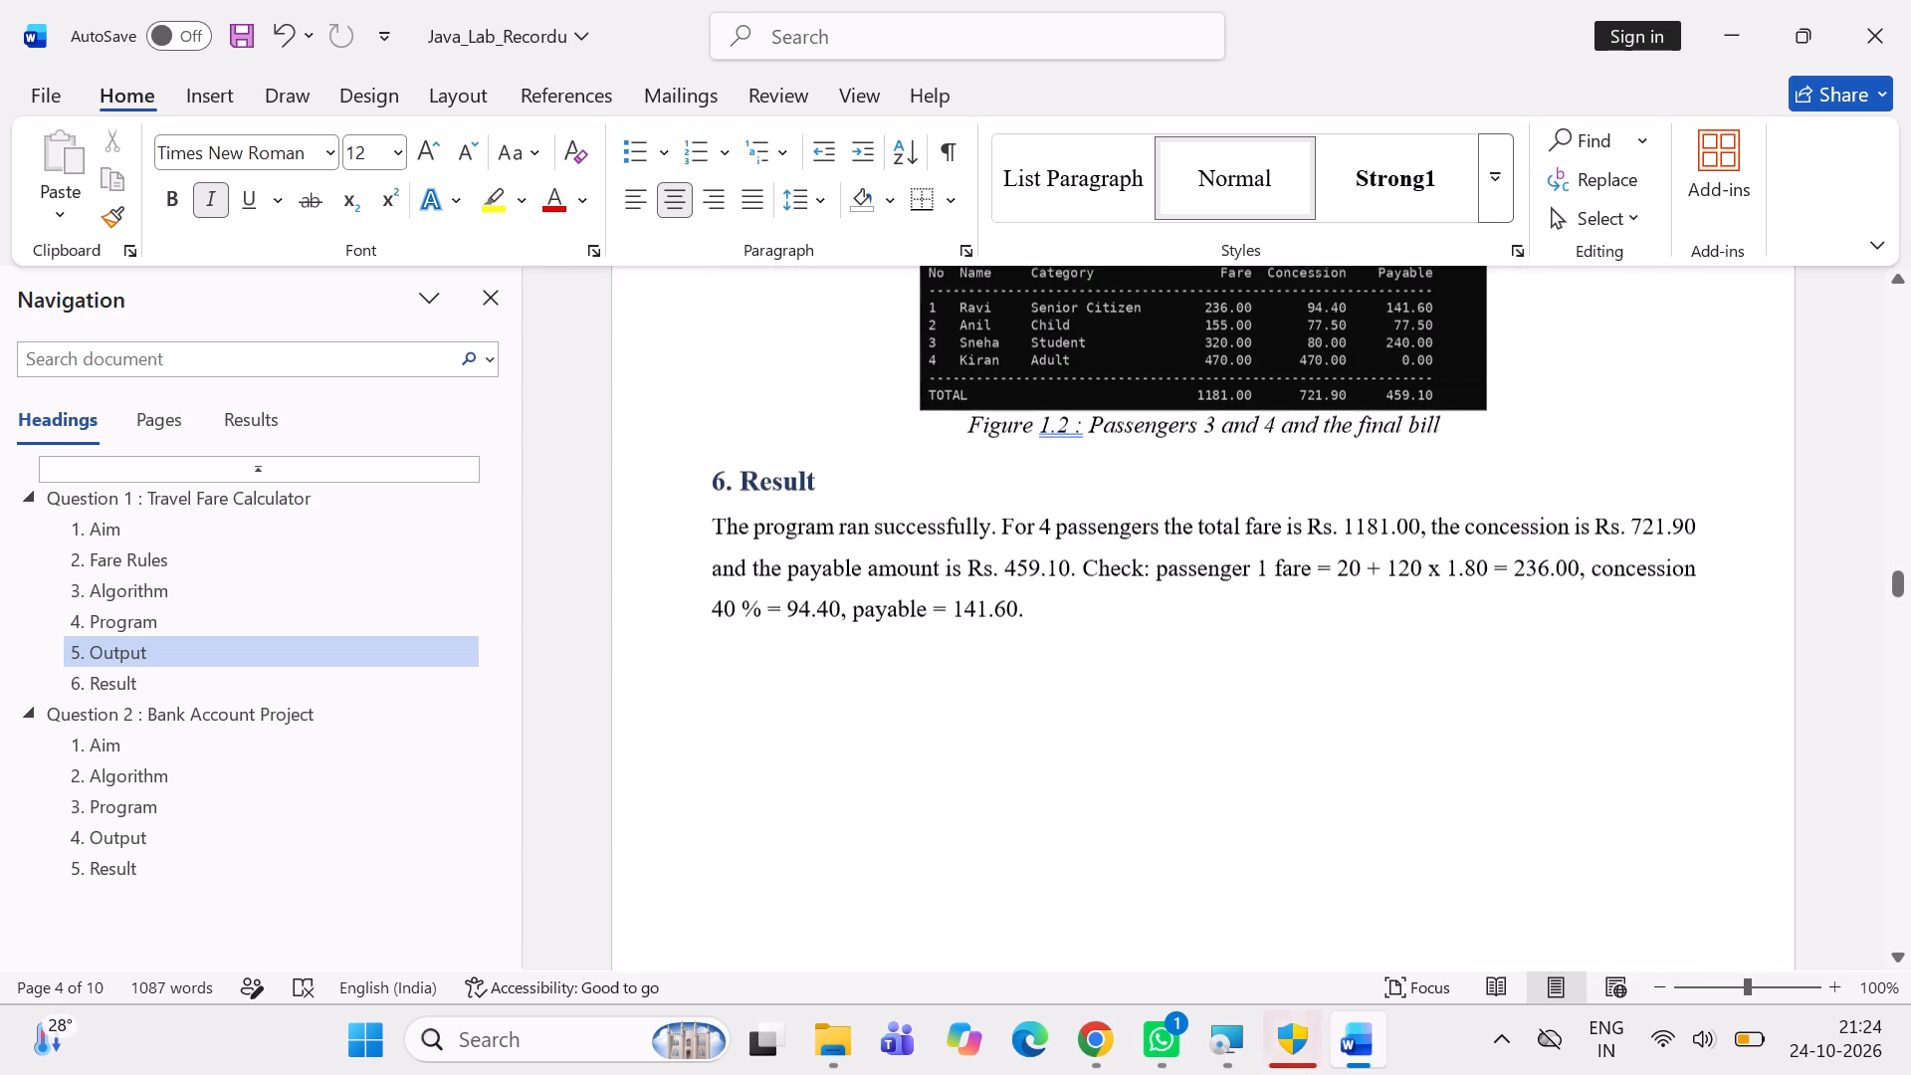
scroll(1037, 578, "up", 2)
left_click(1137, 554)
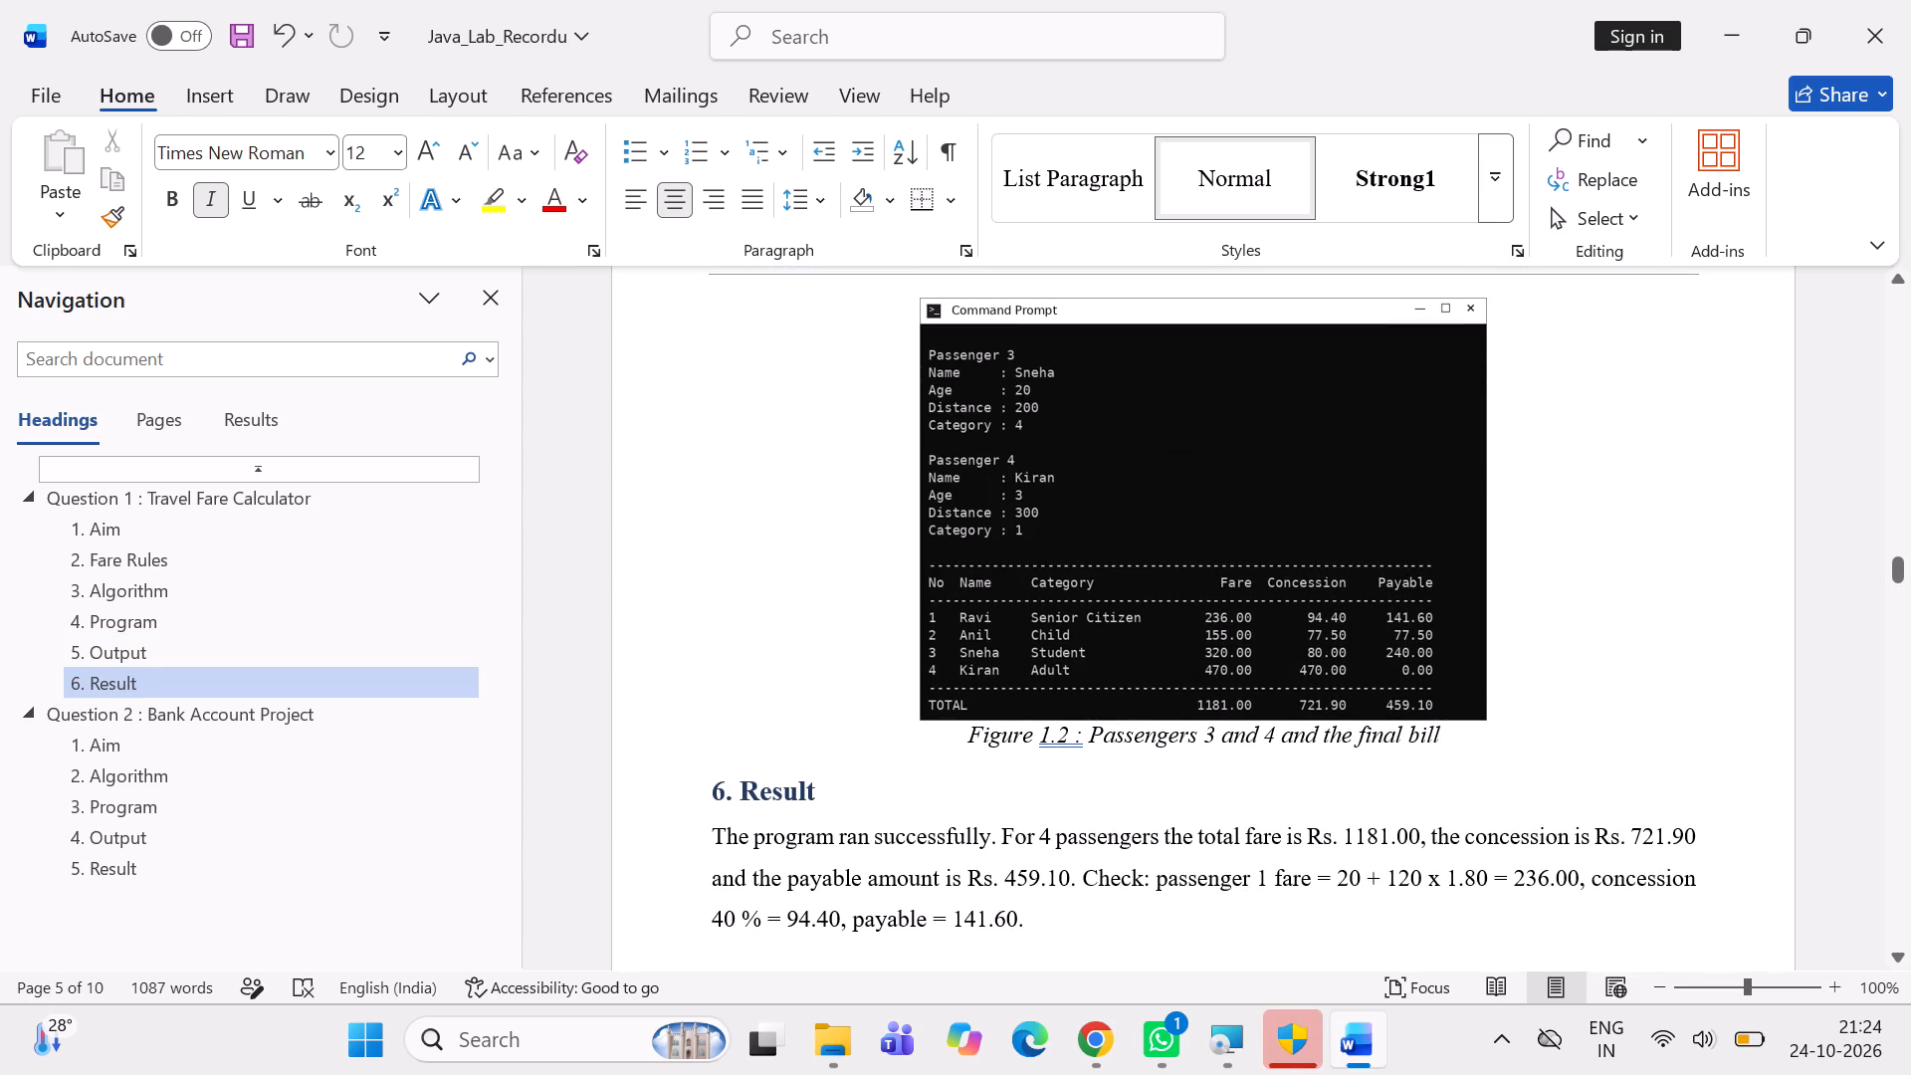
left_click_drag(1486, 719, 1546, 867)
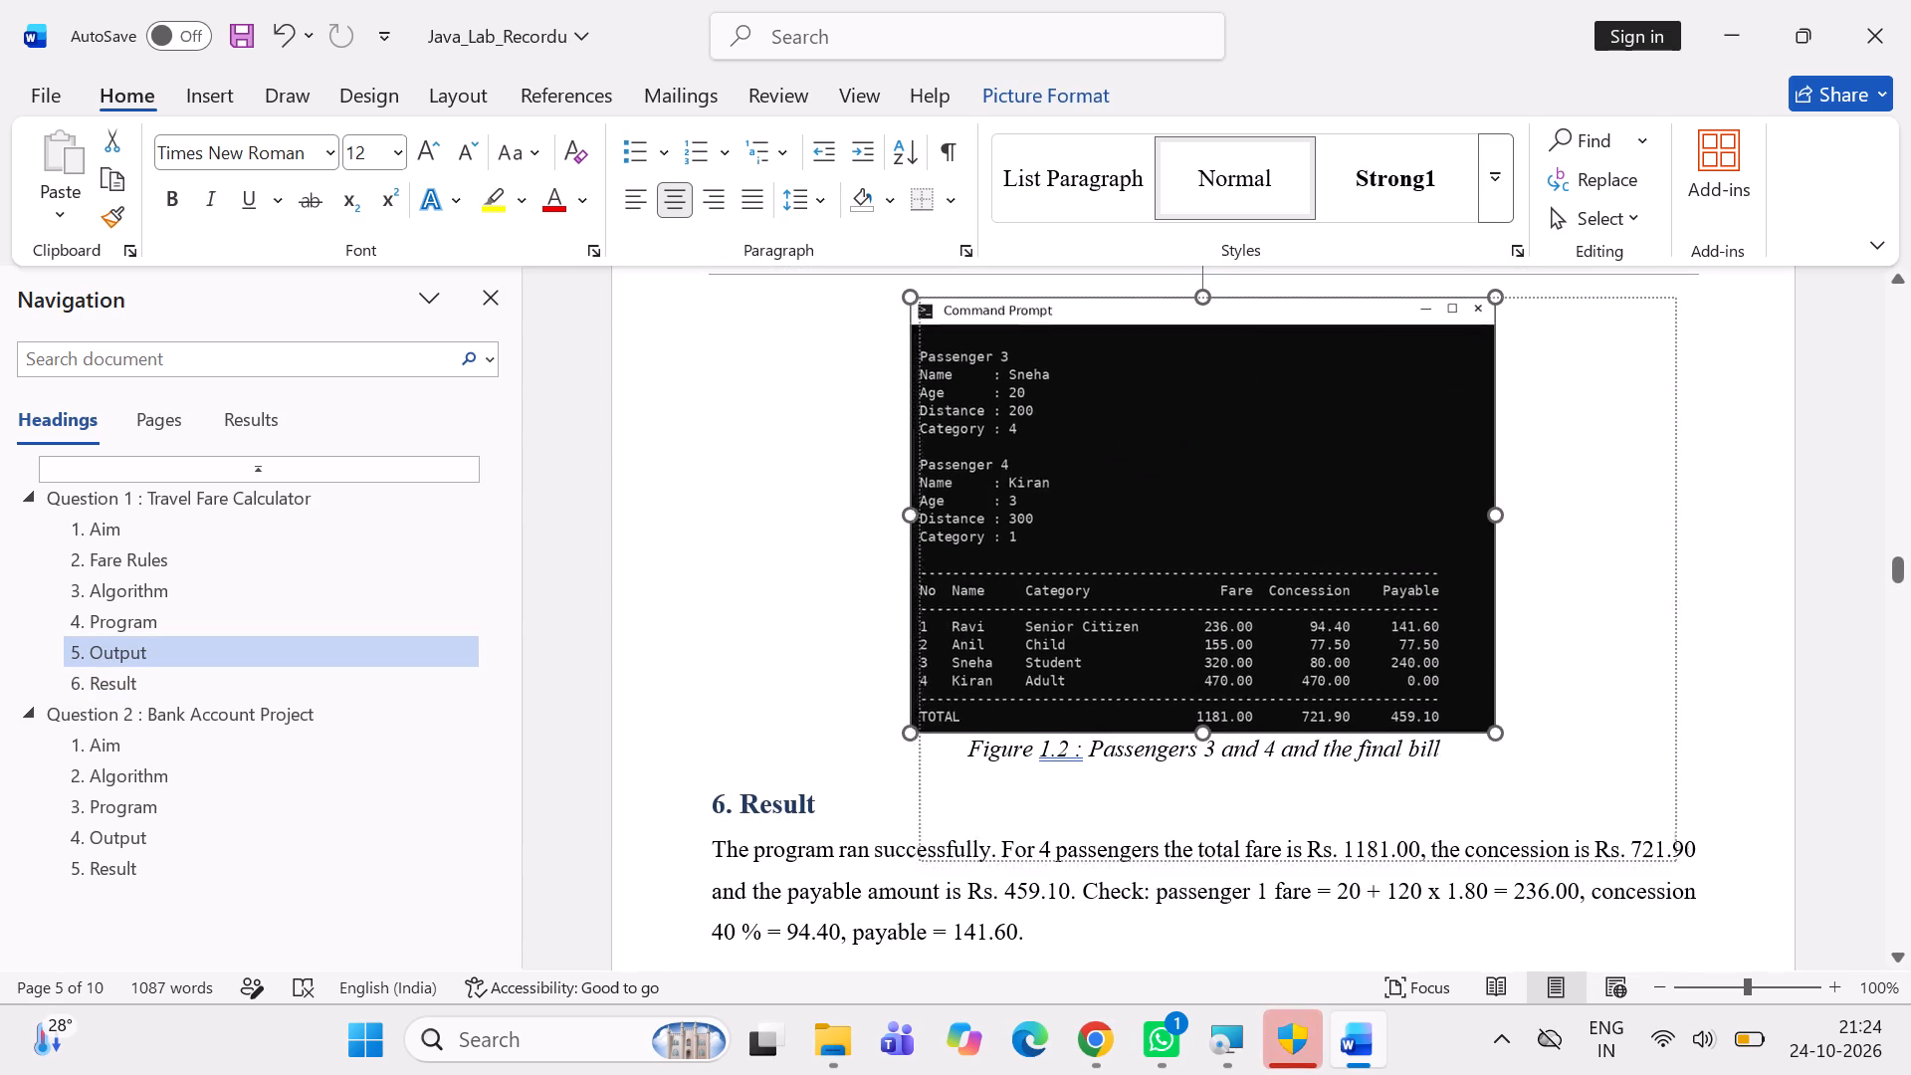
left_click_drag(1546, 867, 1571, 977)
left_click(1823, 635)
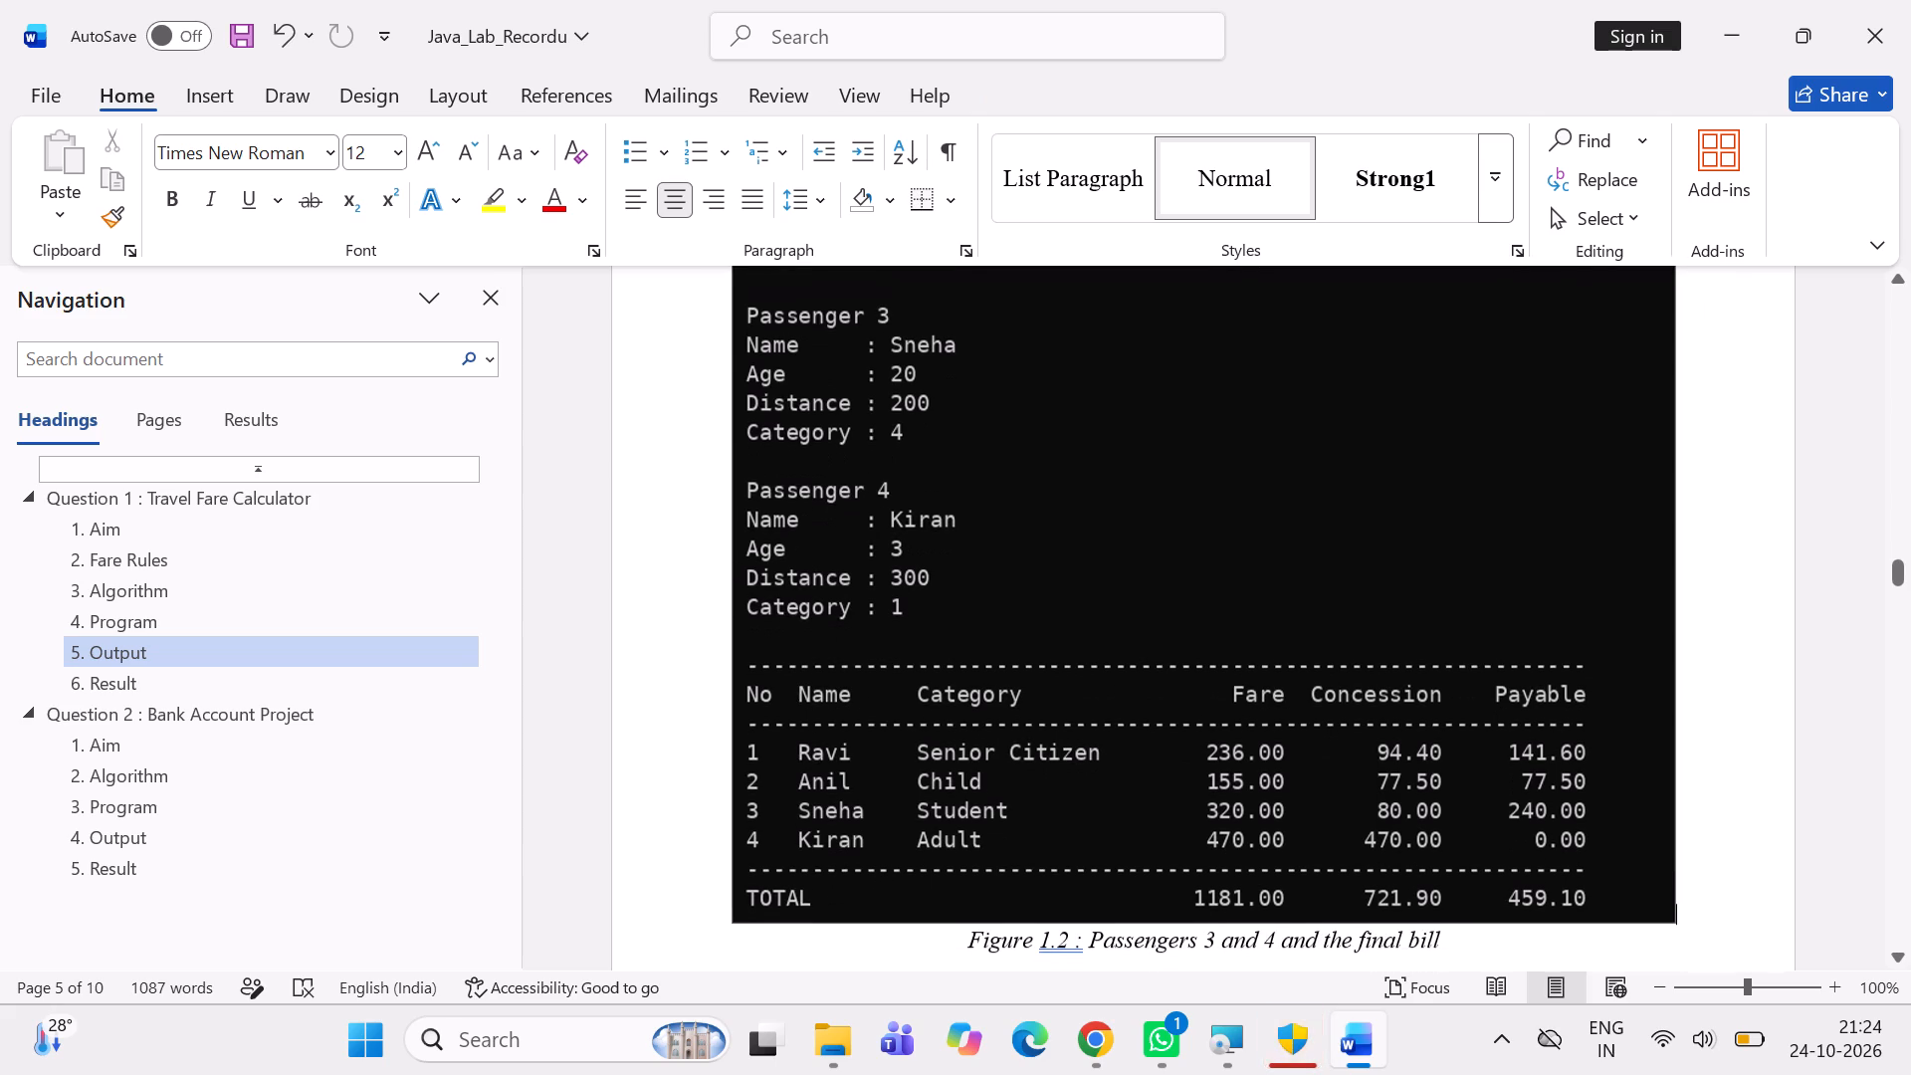
Move the Figure 1.1 screenshot up so it sits directly below the 5. Output heading, above its caption, and deselect it.
scroll(1395, 665, "up", 1)
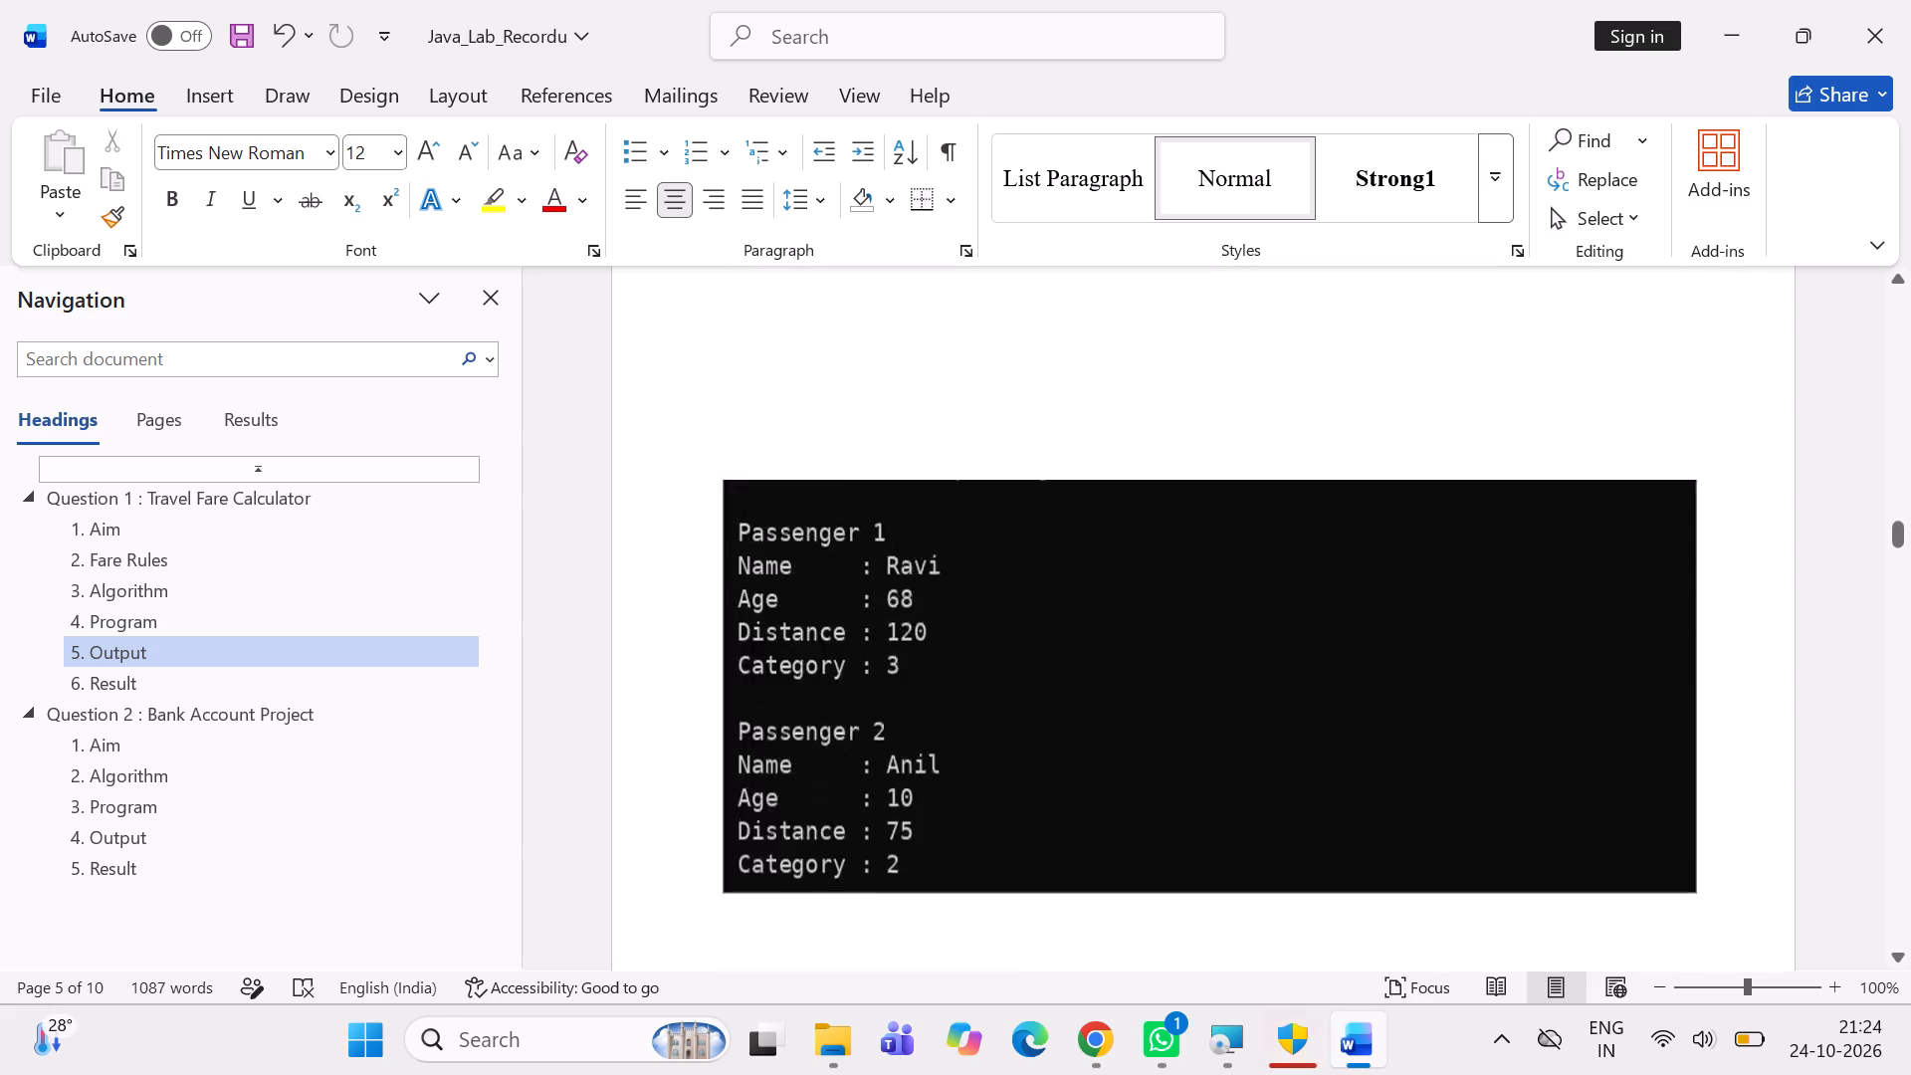
scroll(1395, 665, "up", 1)
left_click_drag(1383, 667, 1386, 543)
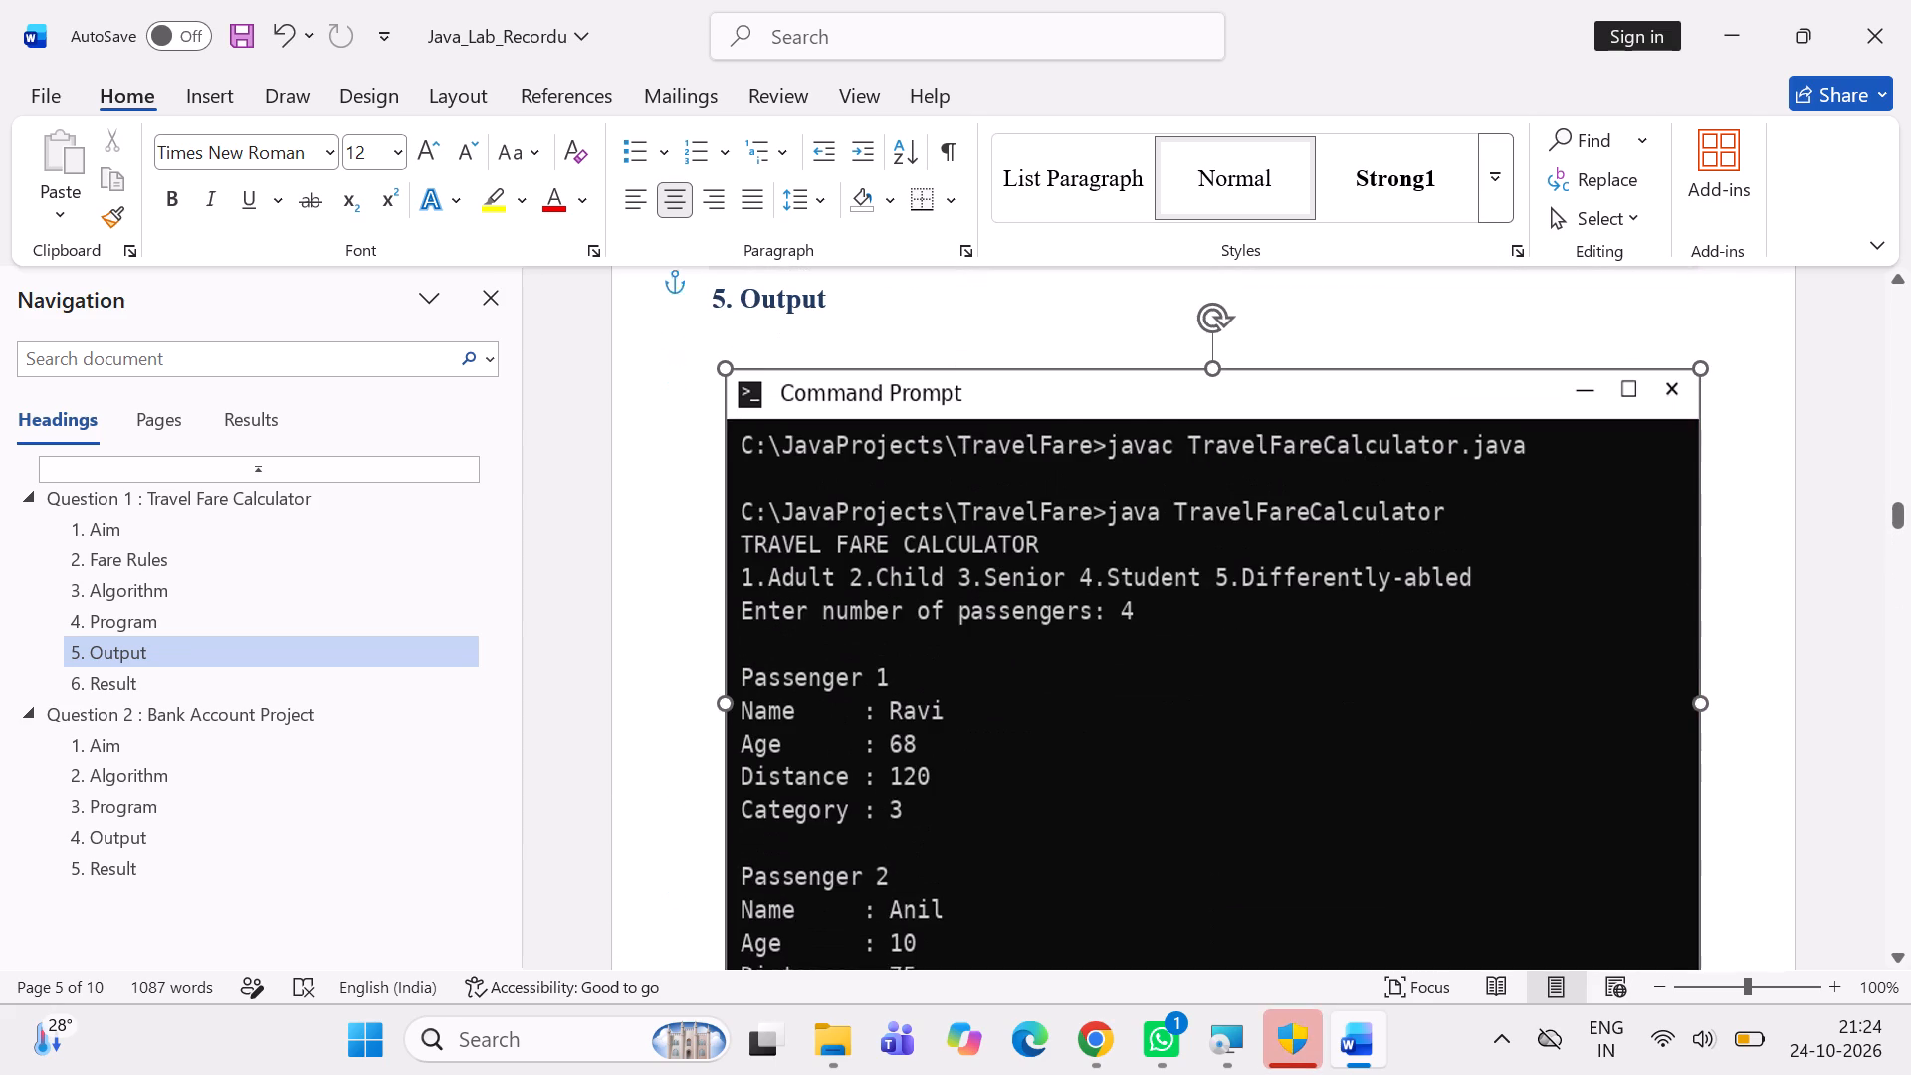
left_click_drag(1386, 543, 1405, 536)
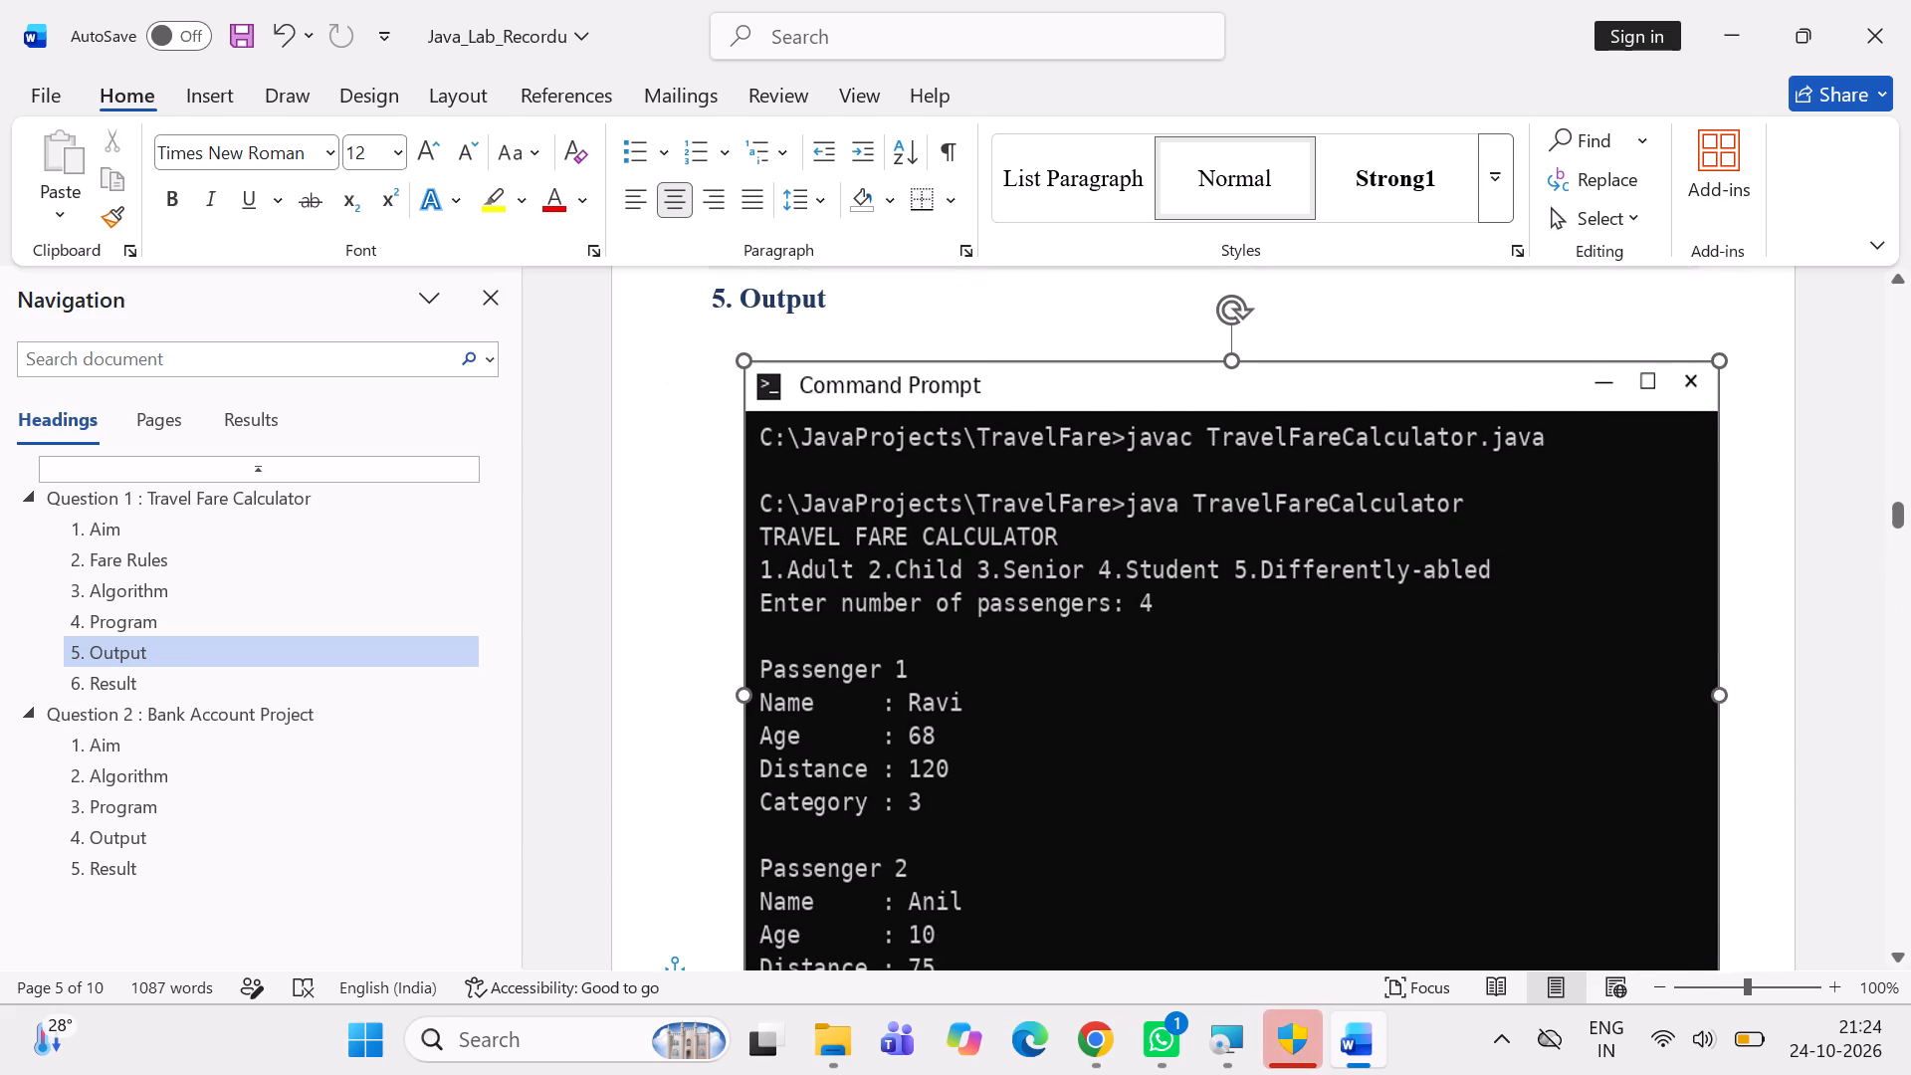
left_click_drag(1405, 536, 1397, 546)
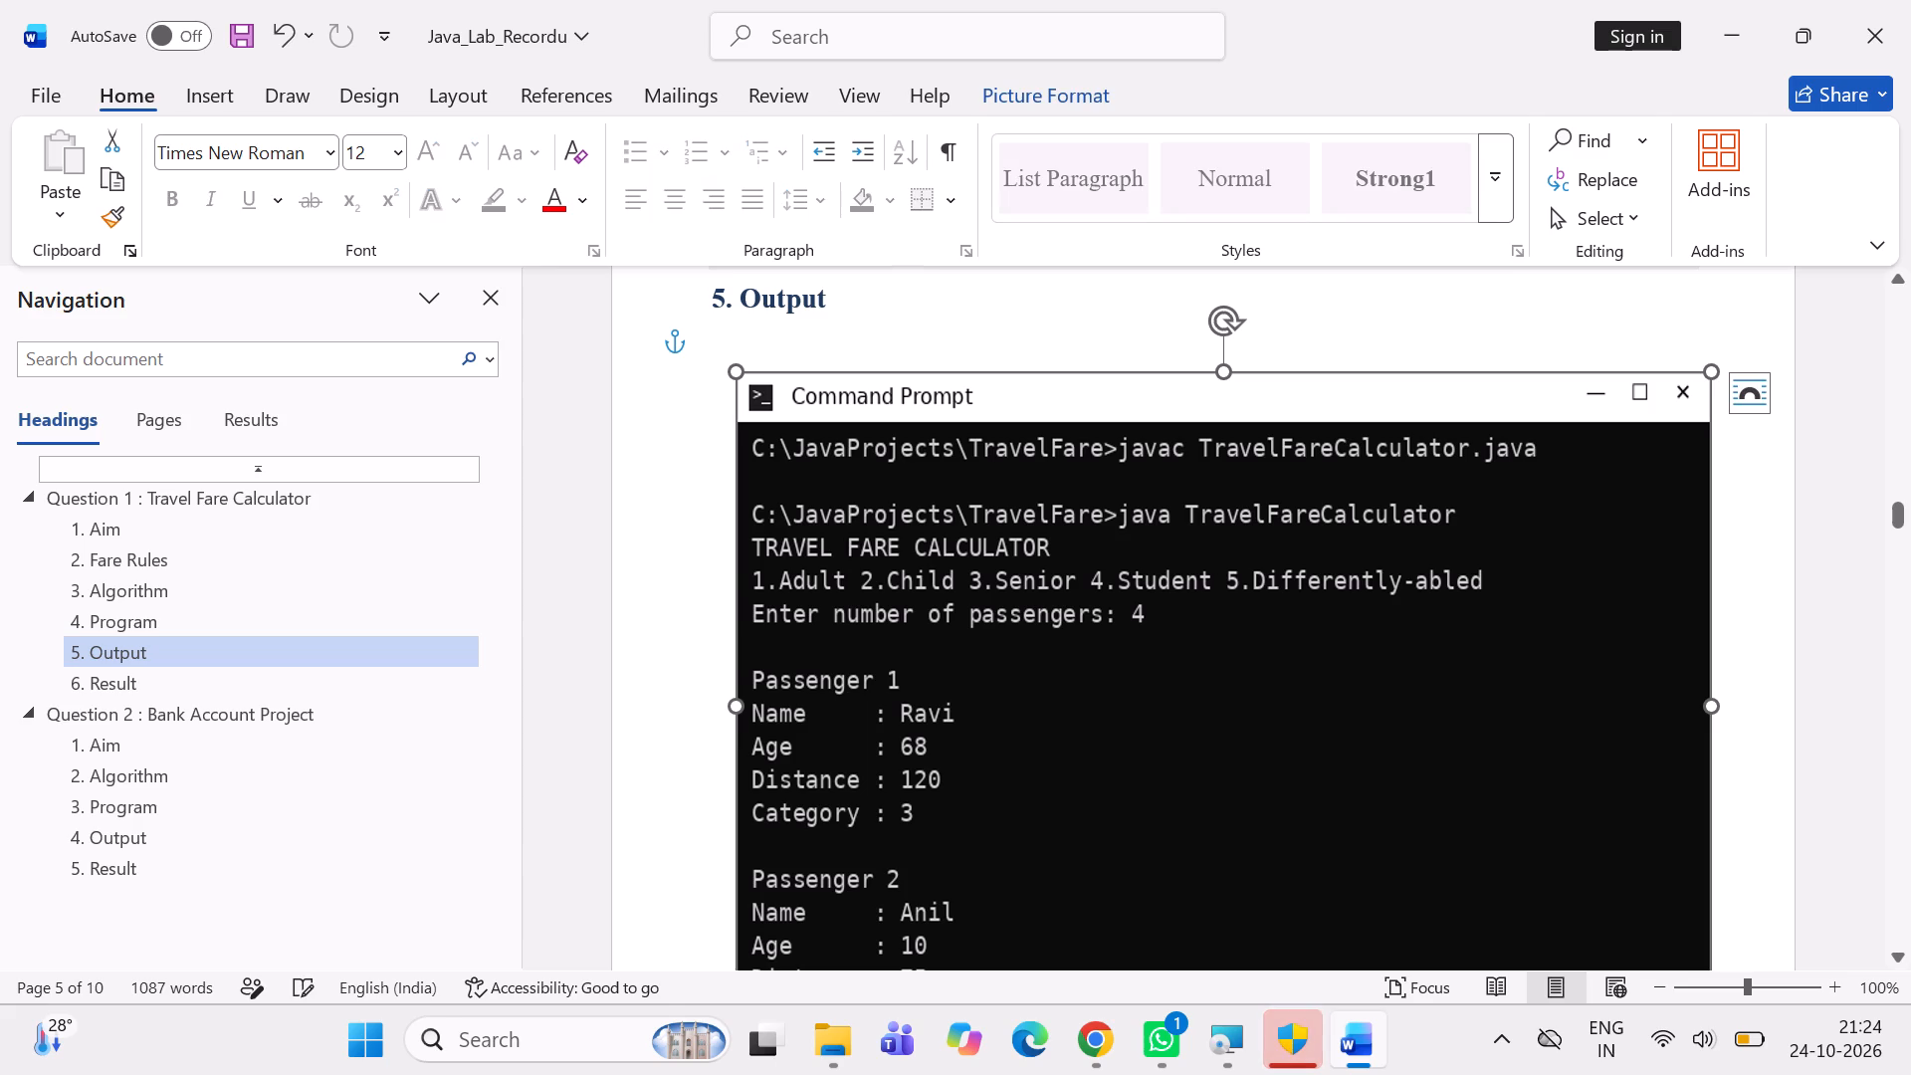
scroll(1334, 640, "down", 2)
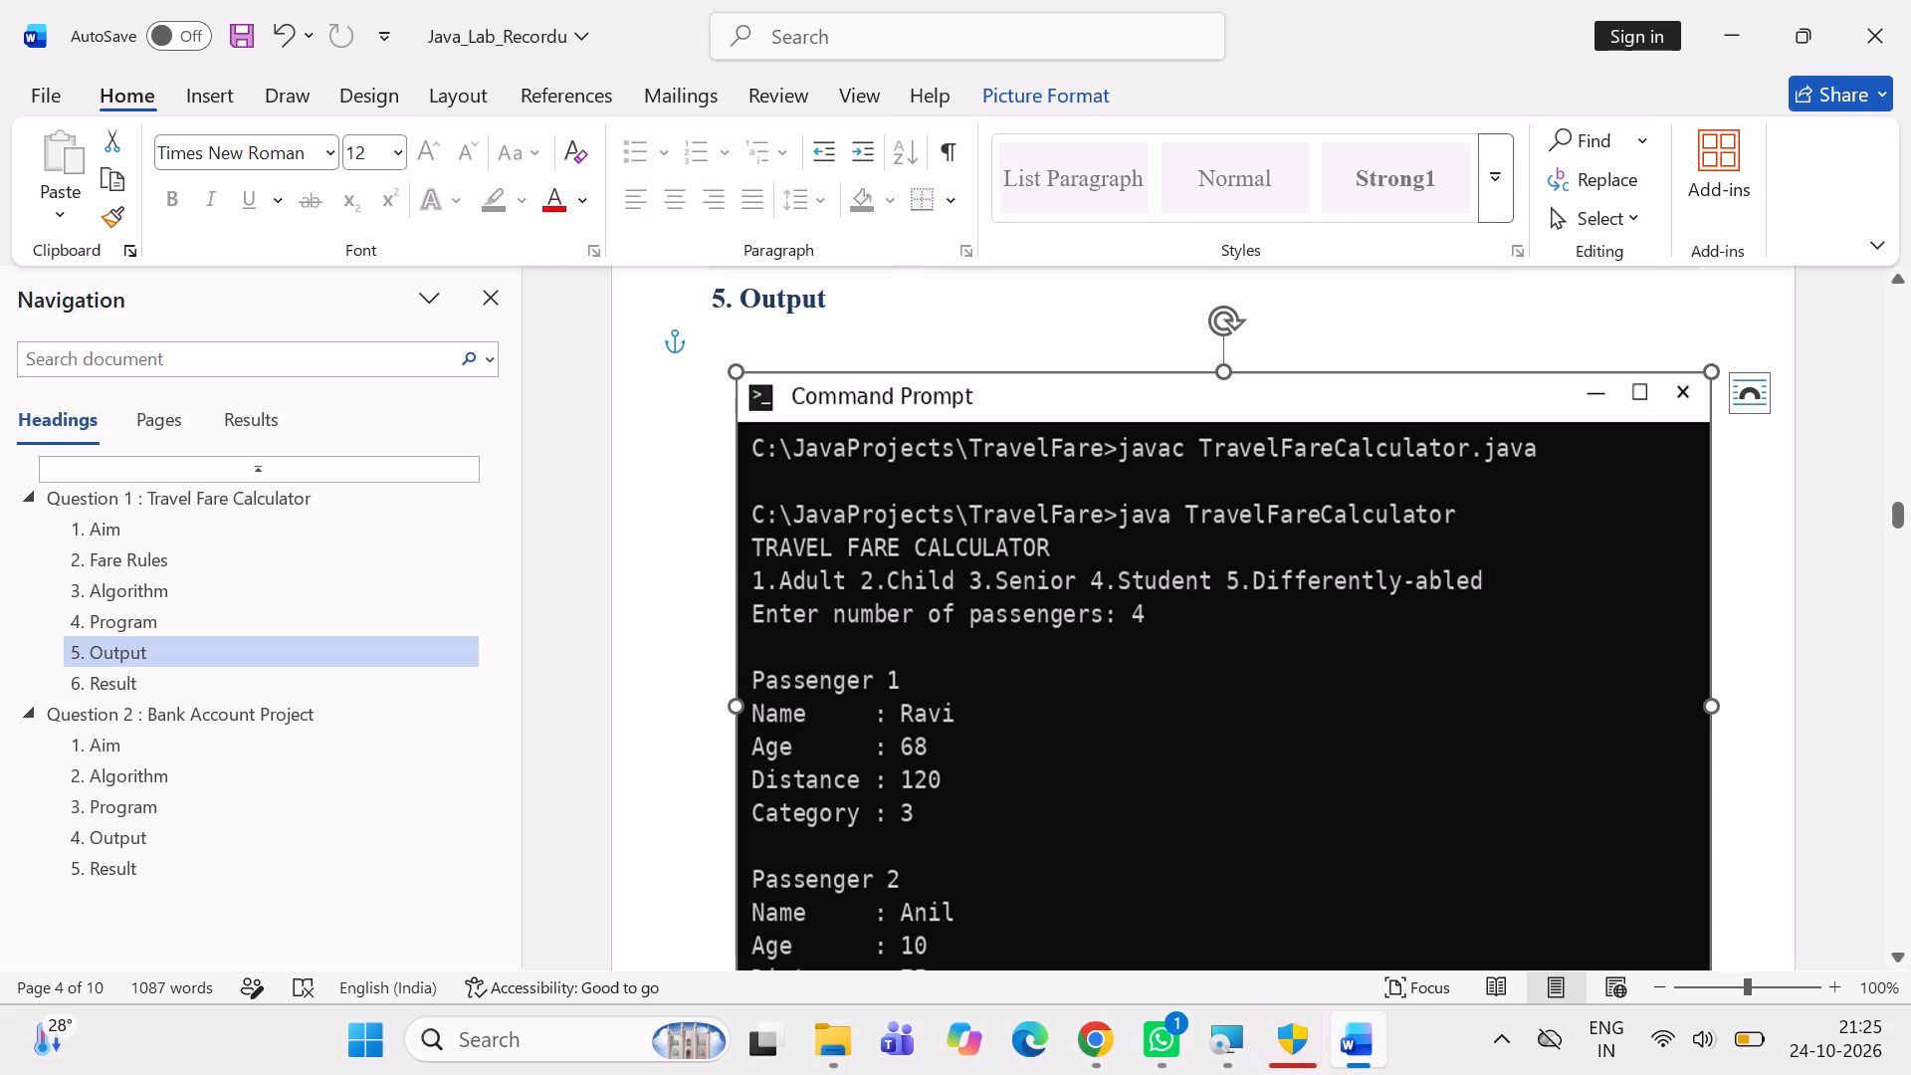
left_click(1845, 645)
Review the pages from the Figure 1.1 caption through Question 2's program to the document's last page, checking the layout.
scroll(1314, 743, "down", 4)
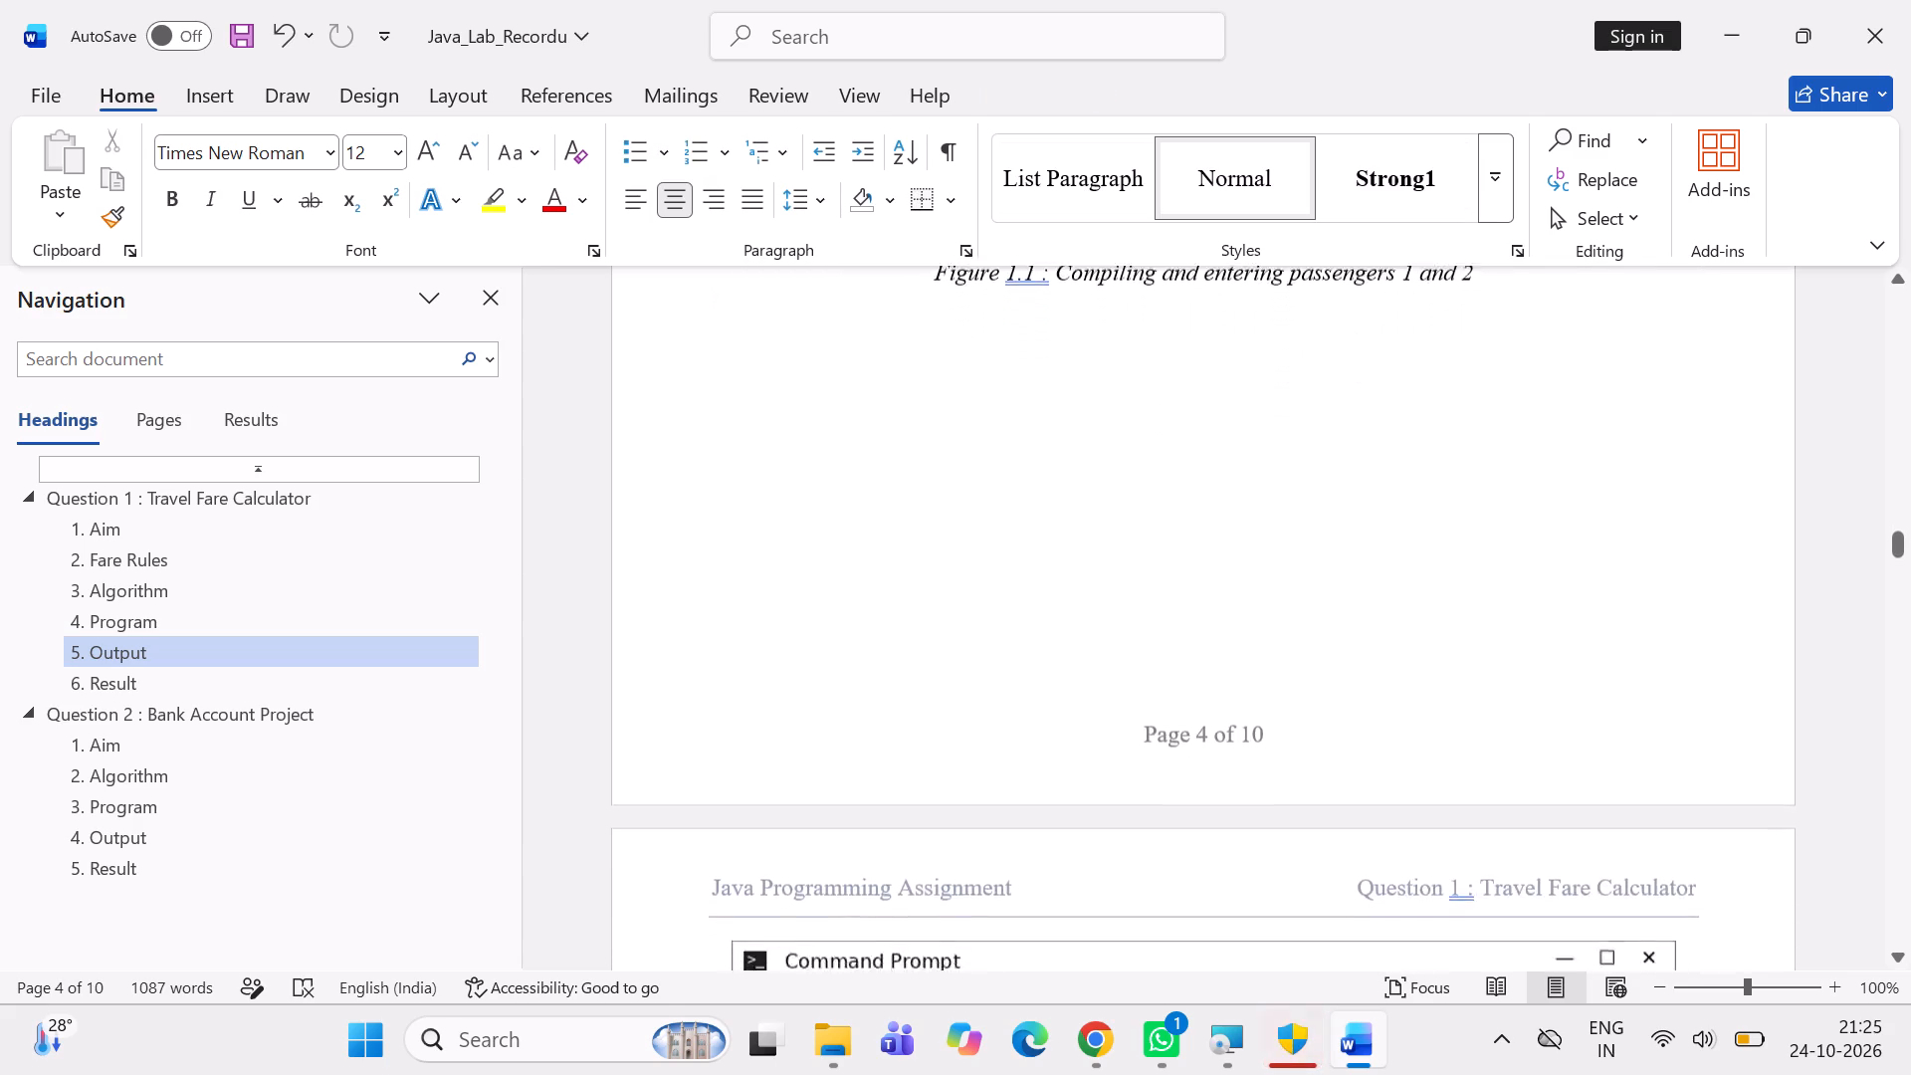
scroll(1314, 743, "up", 2)
scroll(1314, 743, "down", 4)
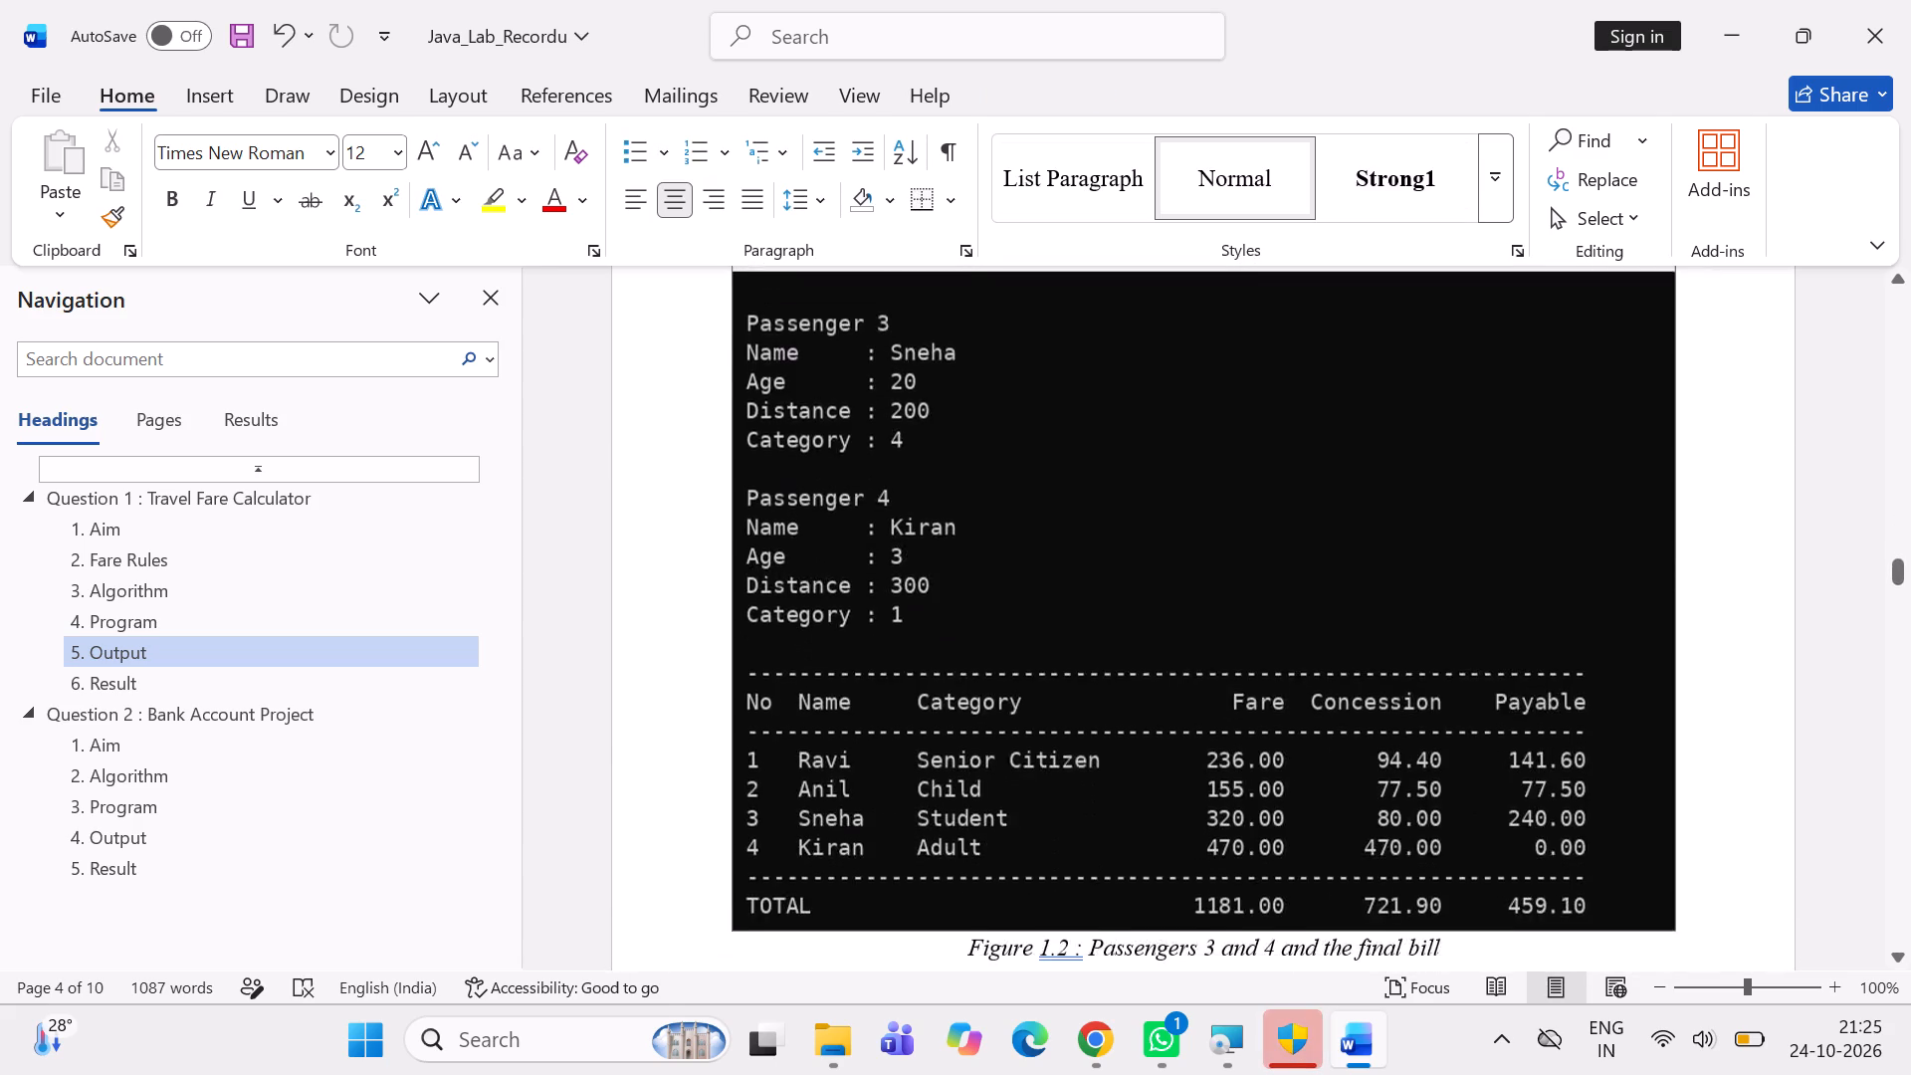
scroll(1314, 743, "down", 6)
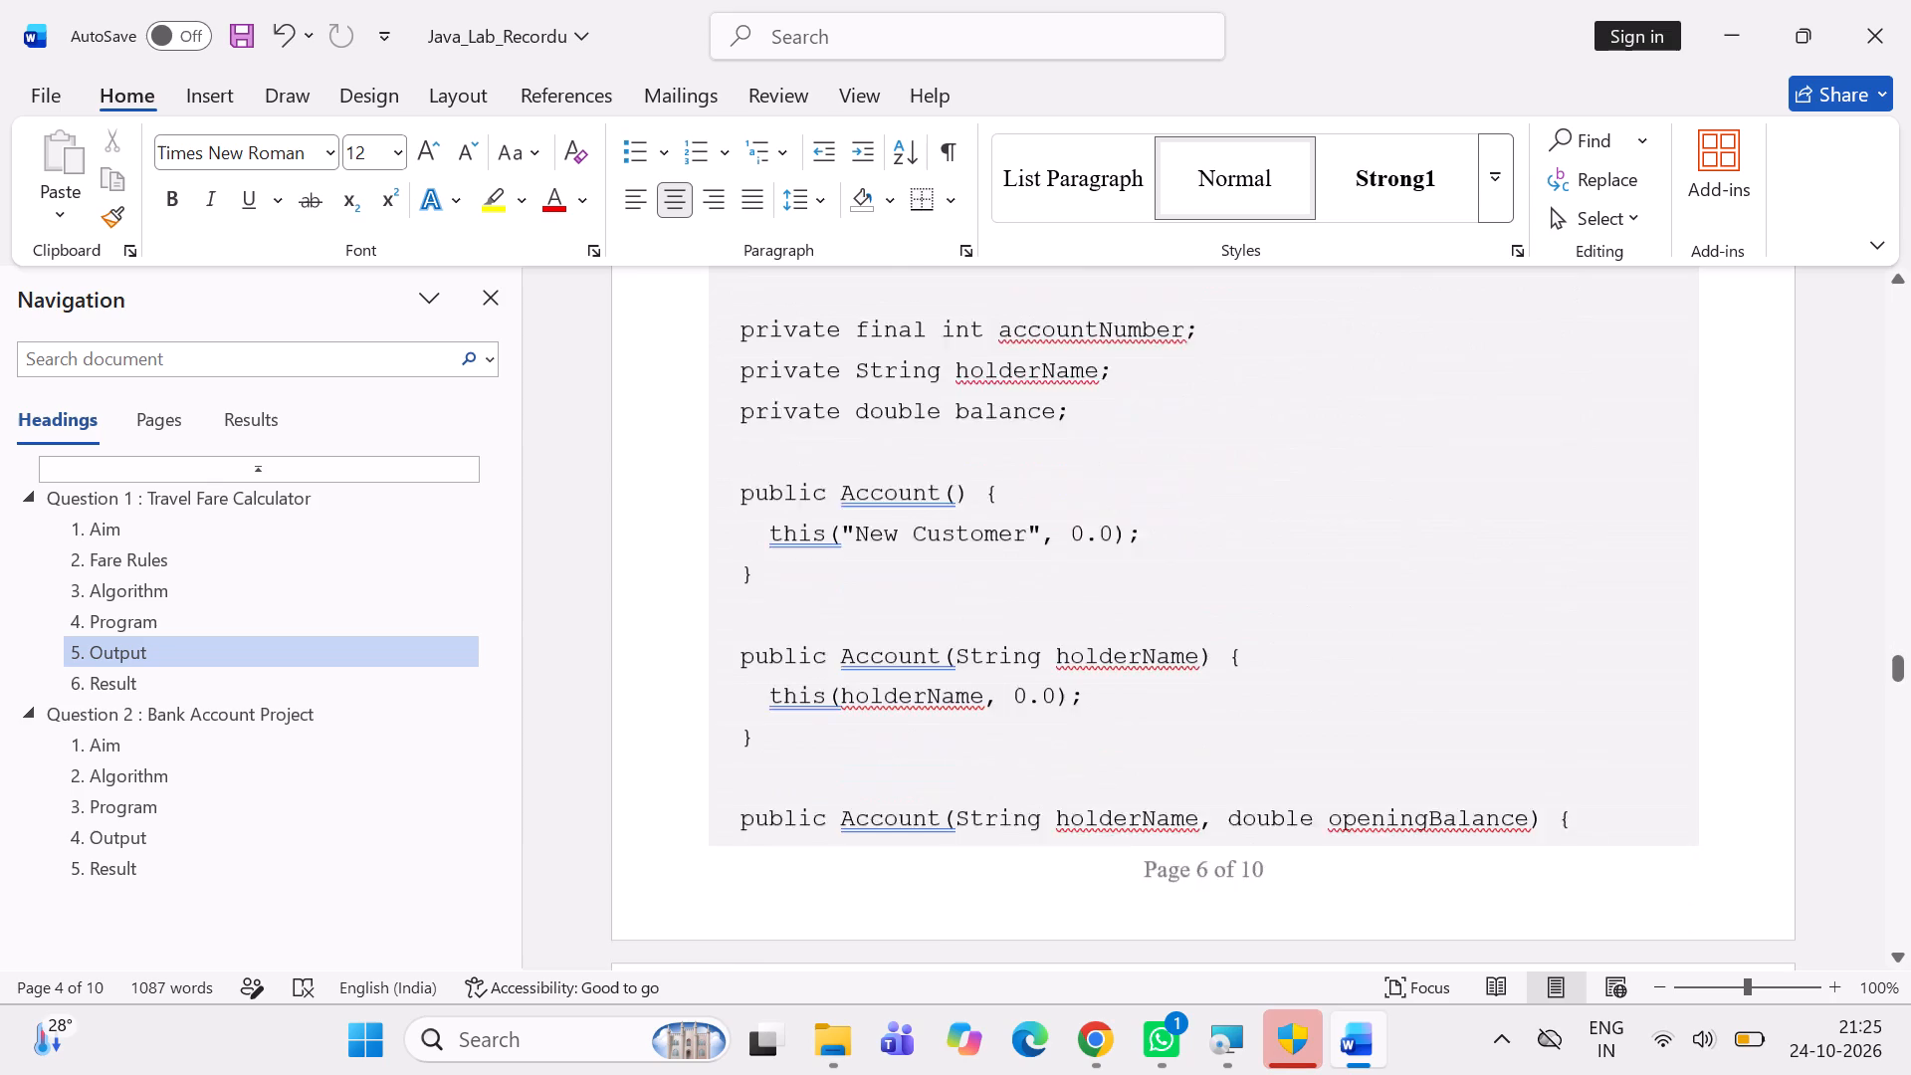
scroll(1314, 743, "down", 10)
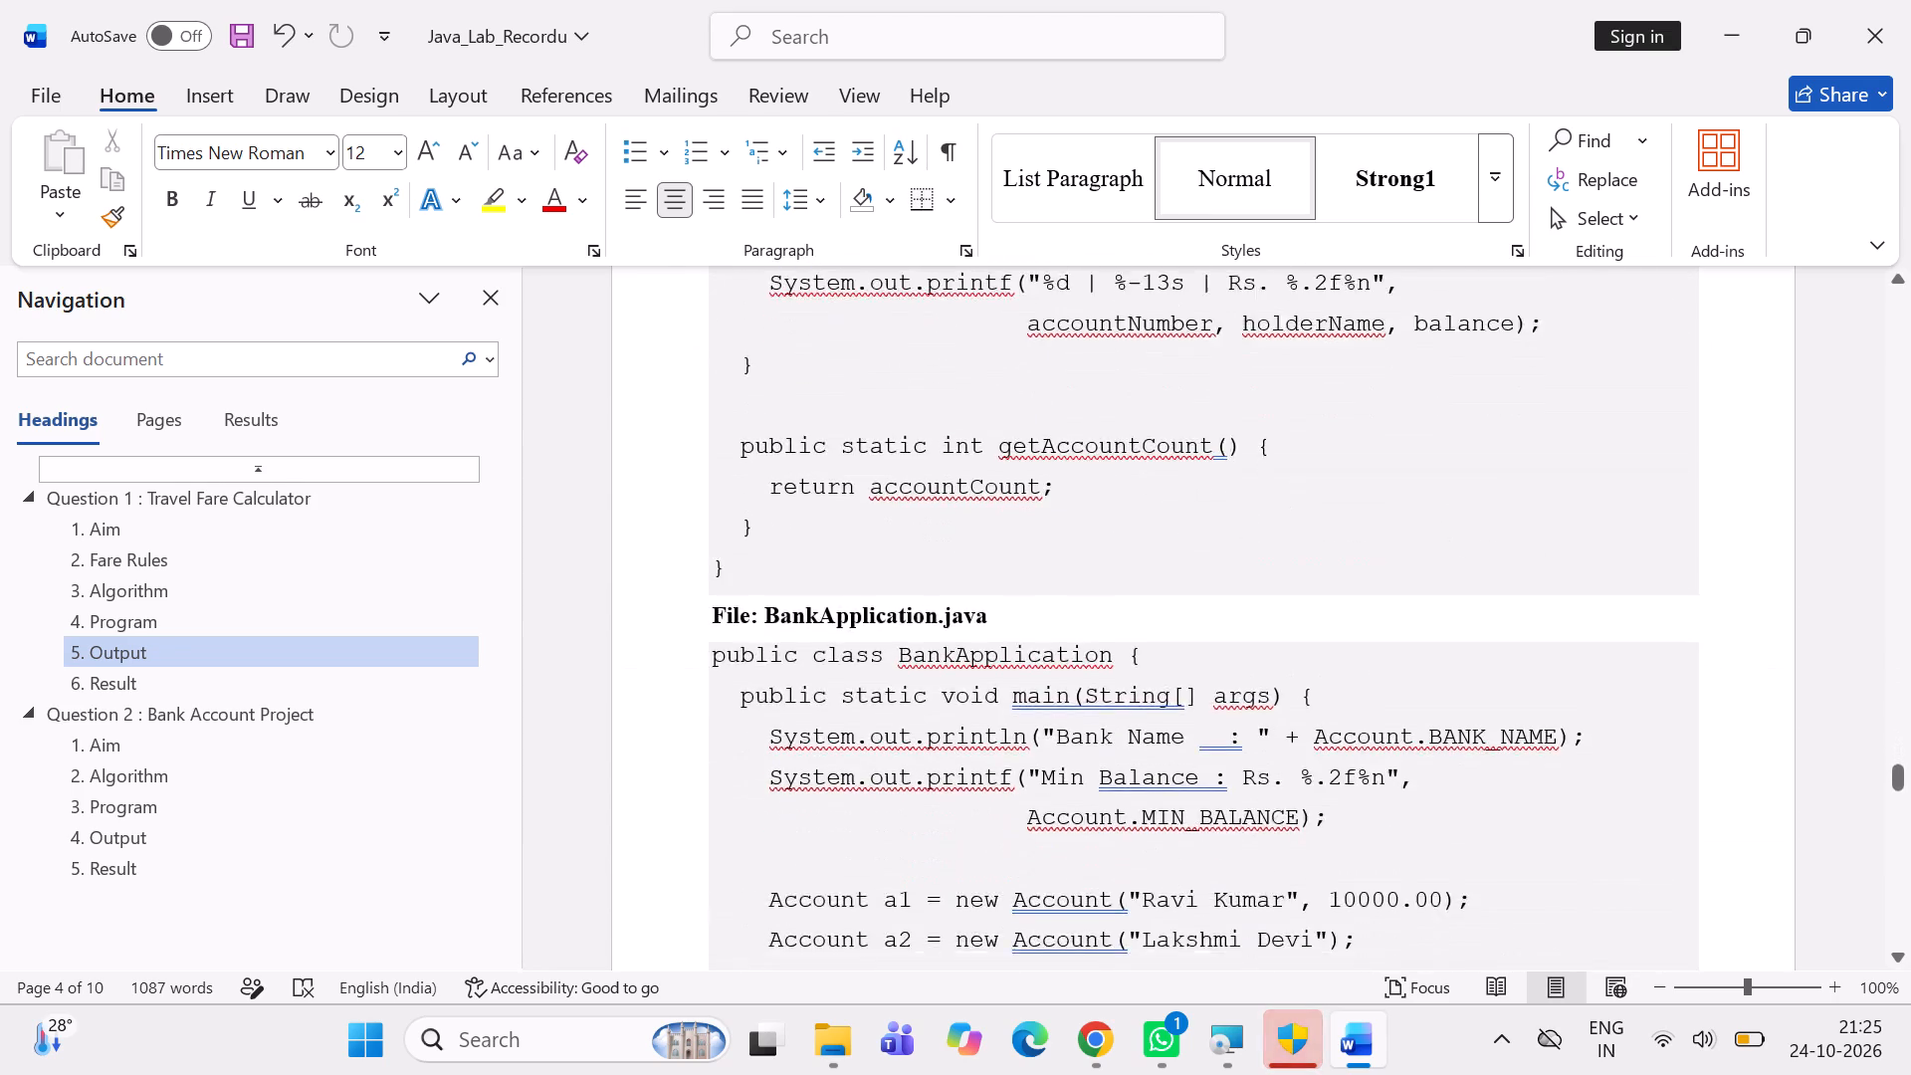
scroll(1314, 743, "down", 2)
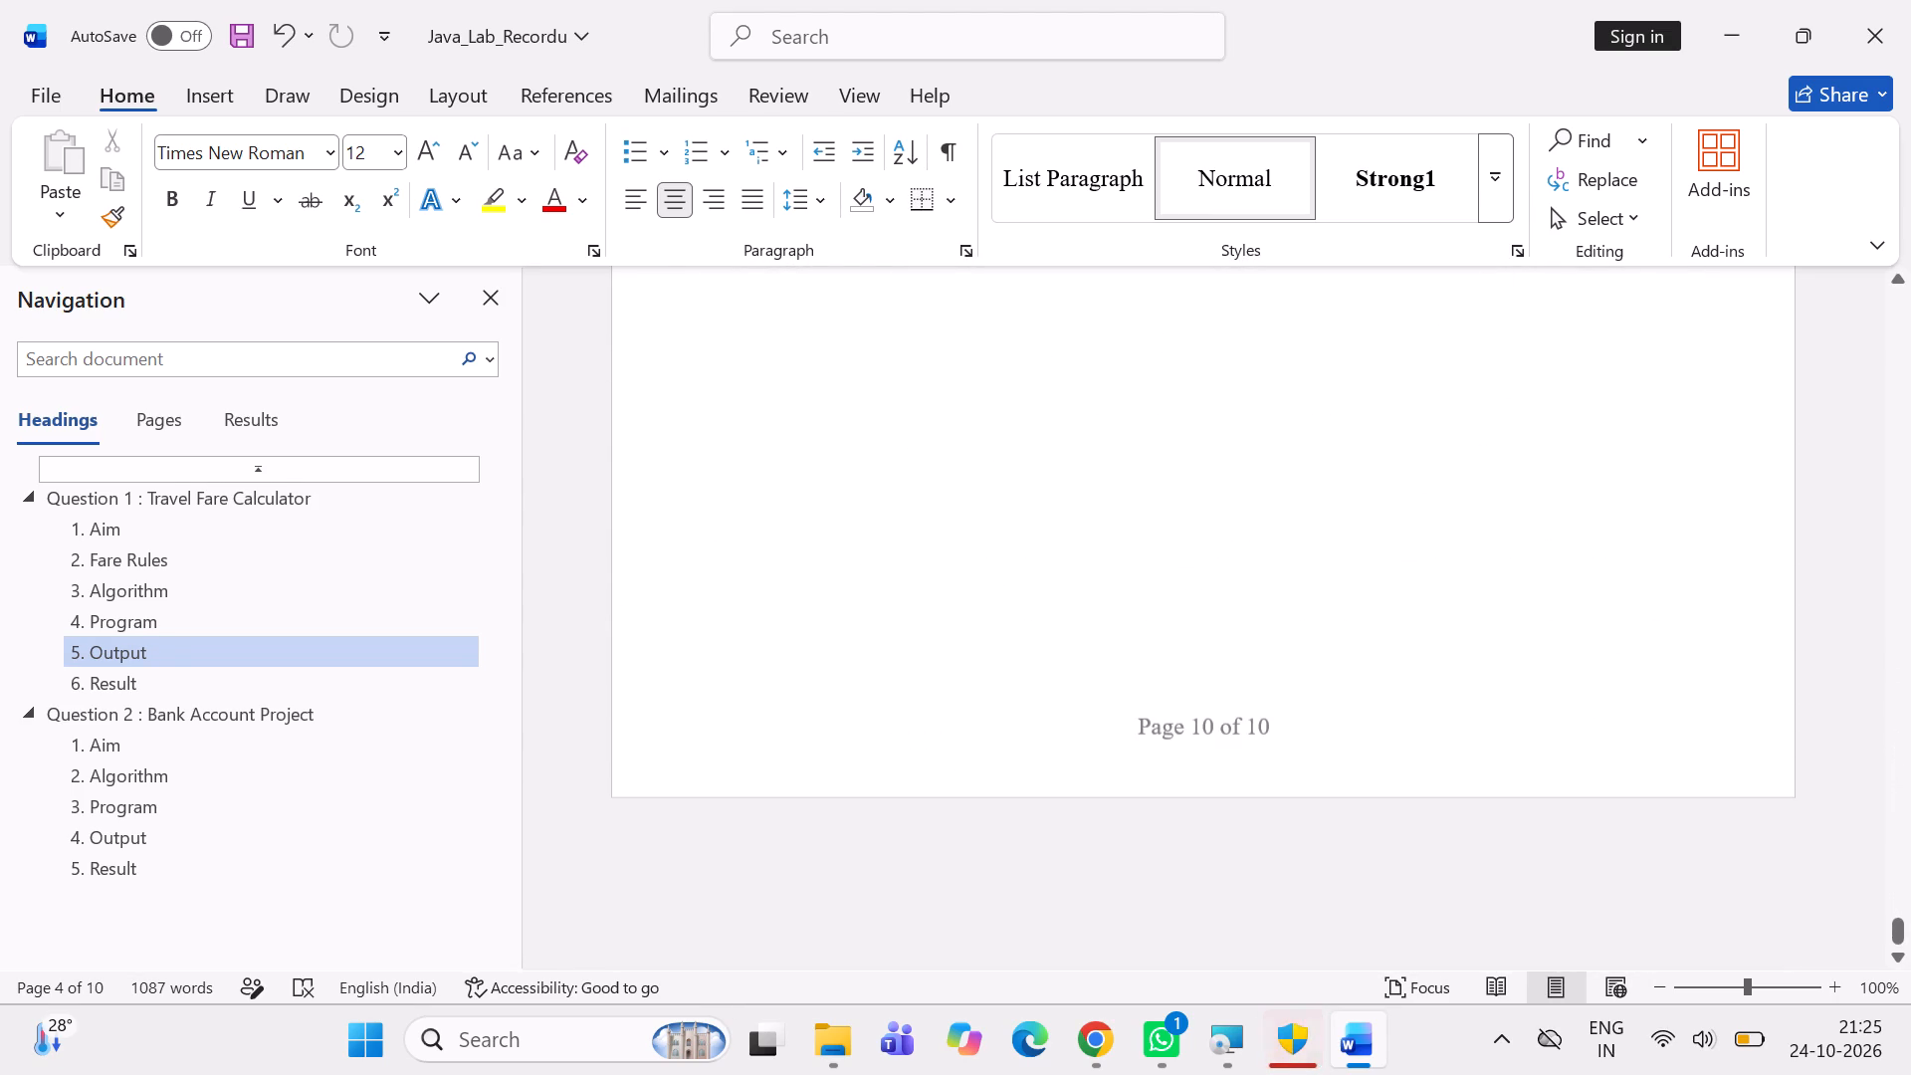
Enlarge the Figure 2.1 screenshot under Question 2's Output heading proportionally to about the full text width, and deselect it.
scroll(1314, 743, "up", 2)
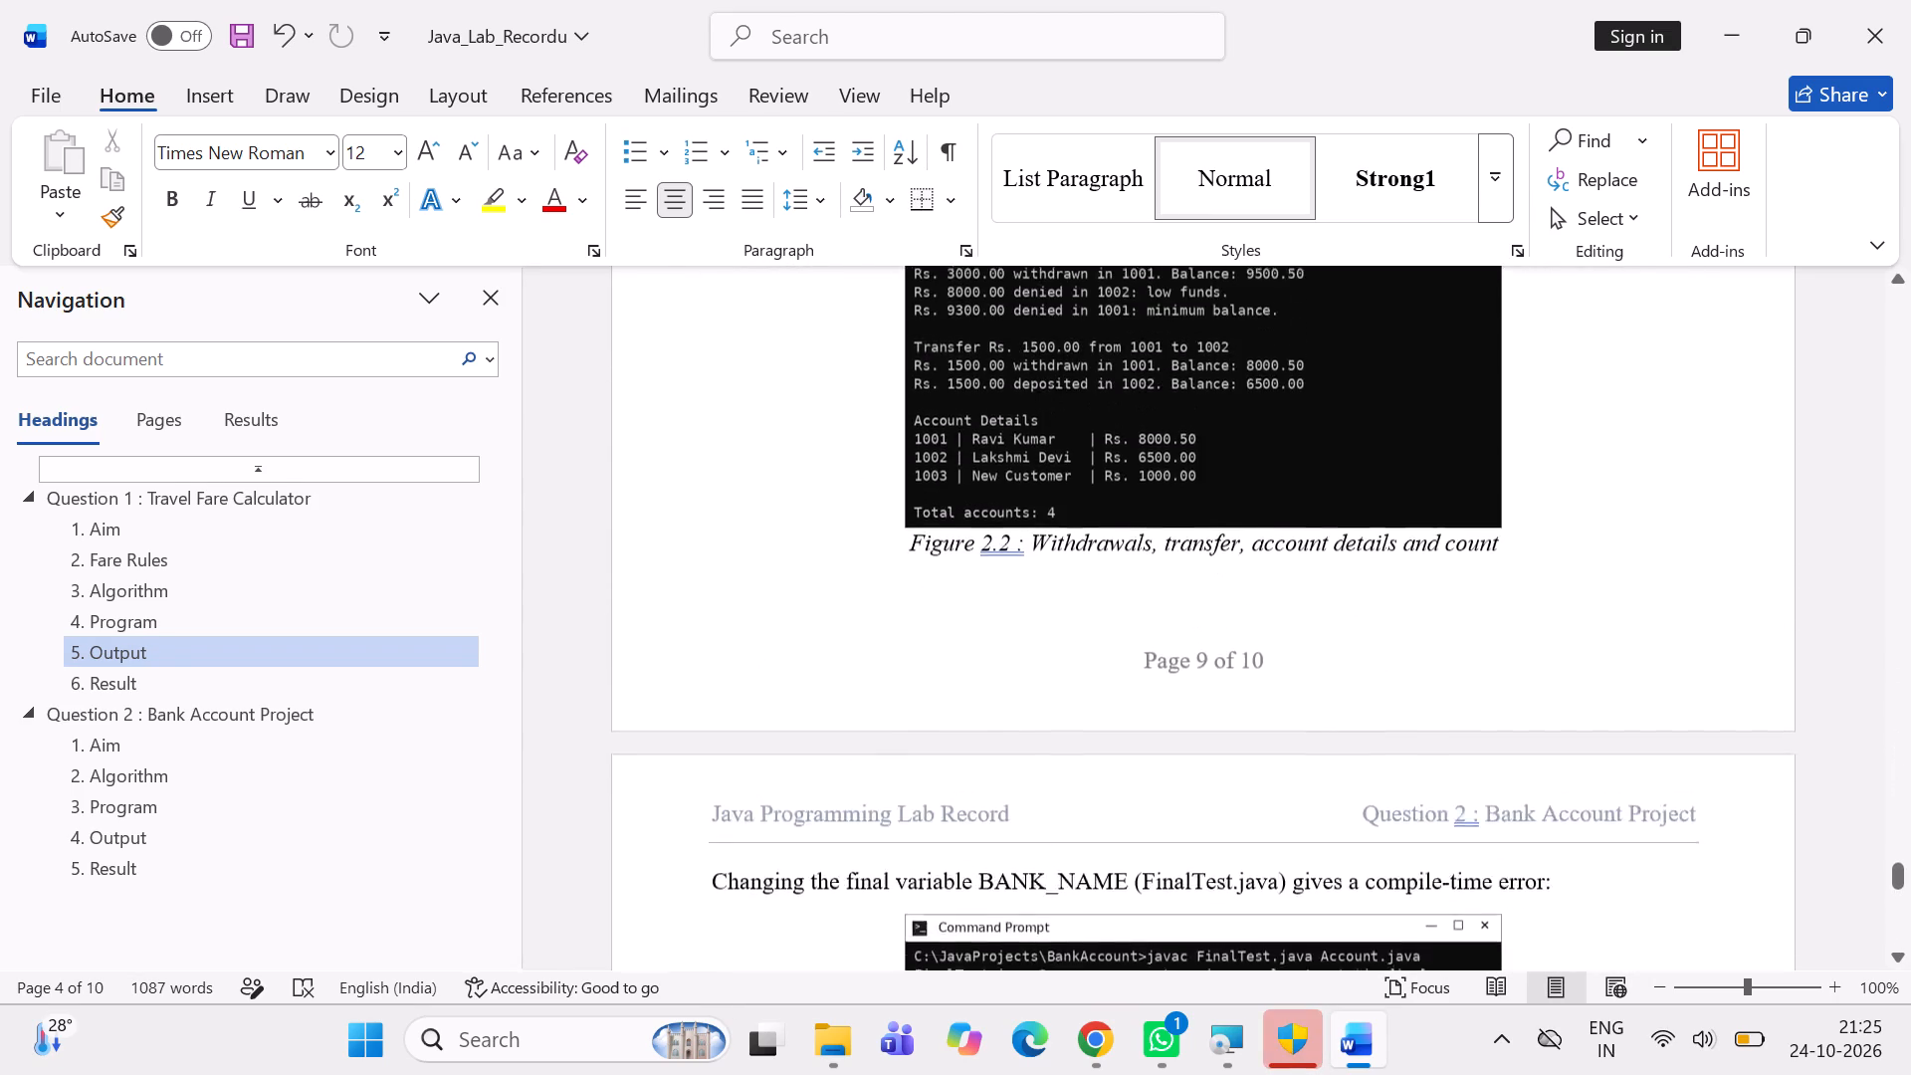
scroll(1314, 743, "up", 1)
left_click(1311, 556)
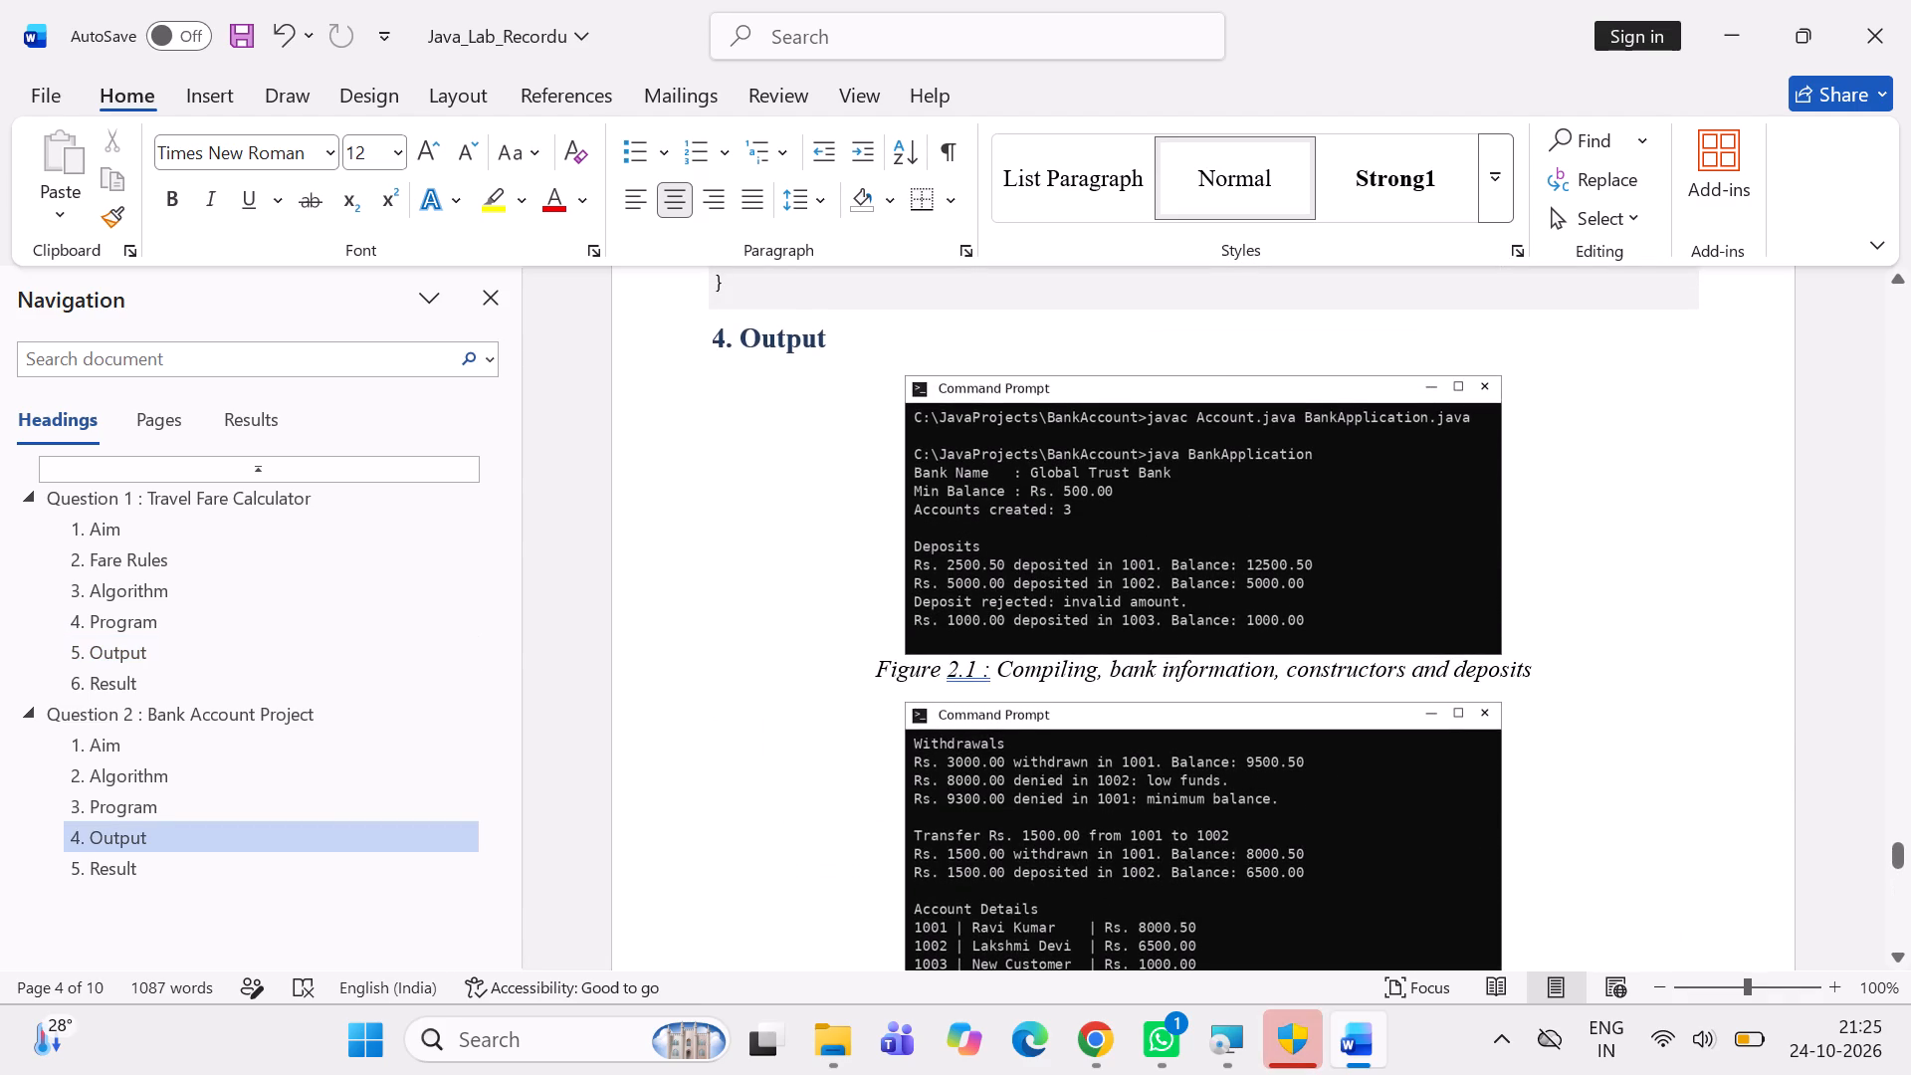
left_click_drag(1498, 655, 1479, 856)
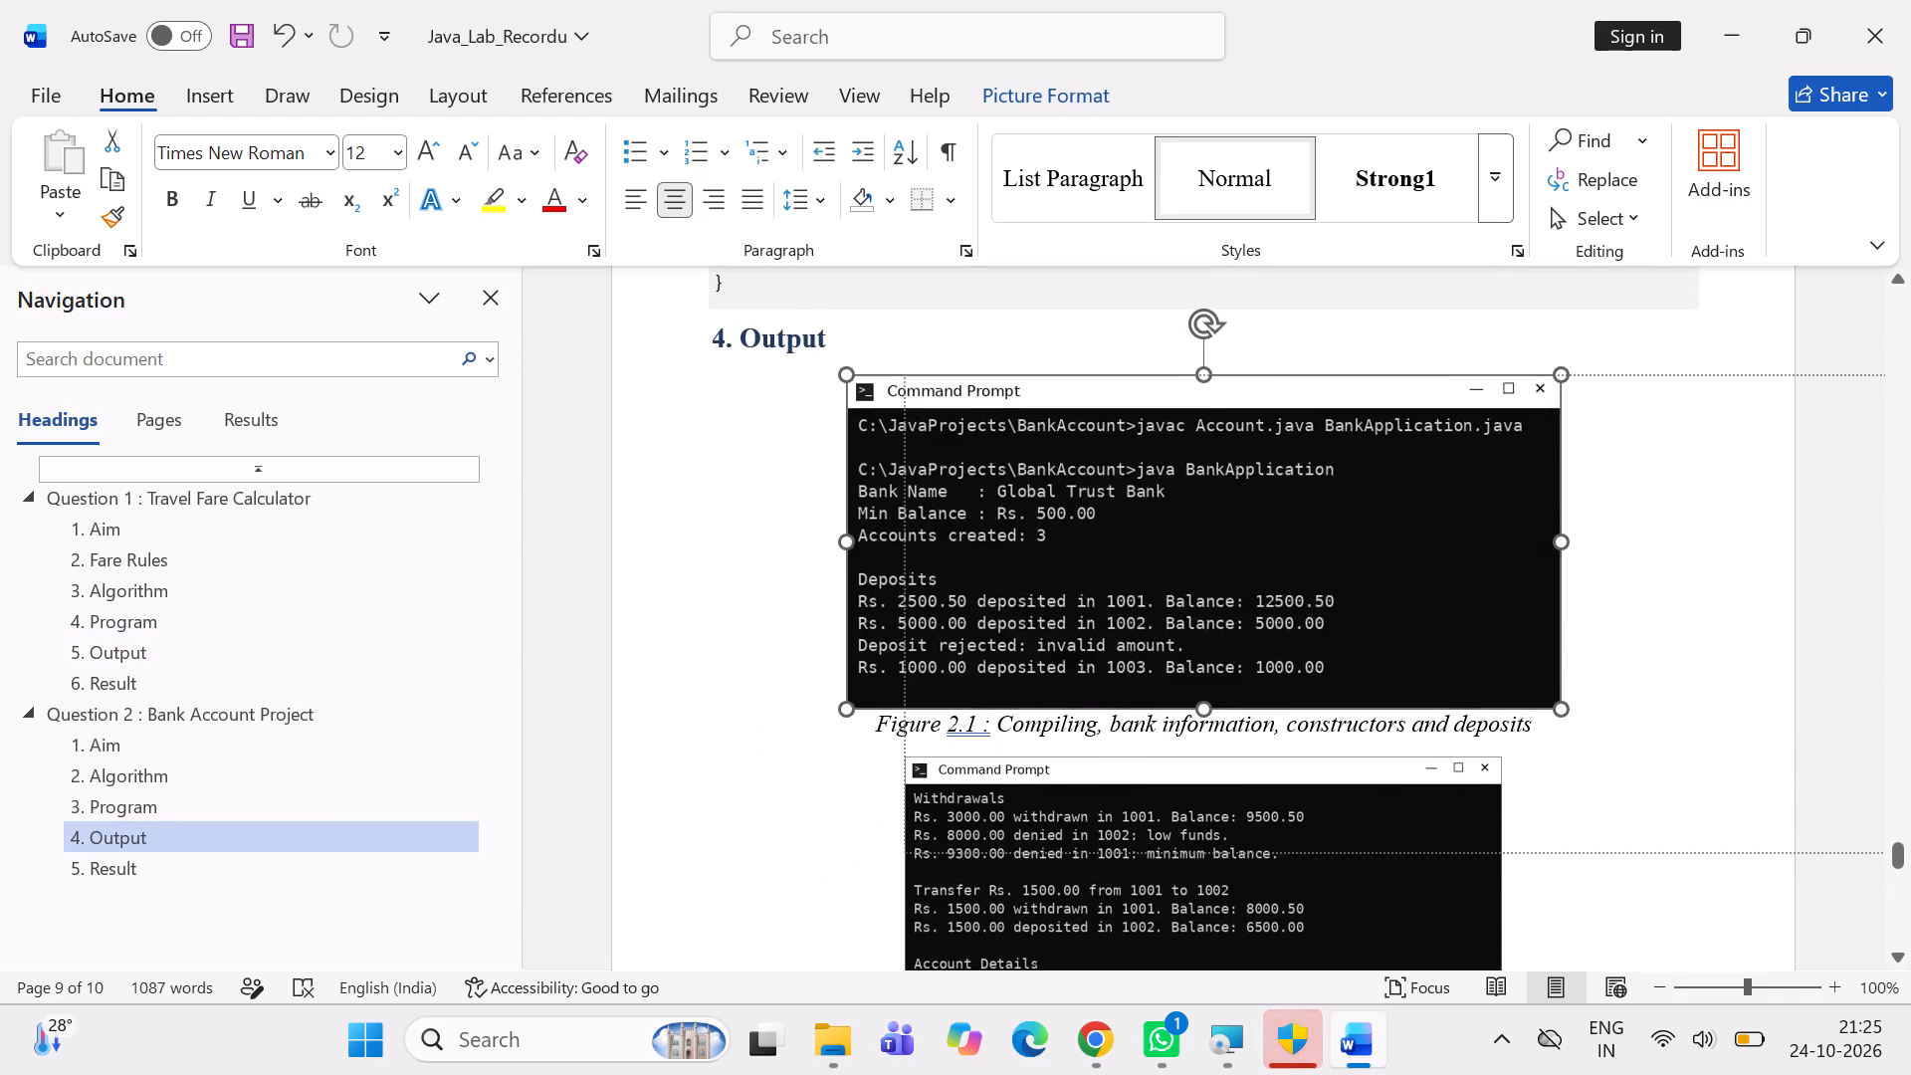
left_click_drag(1479, 856, 1478, 858)
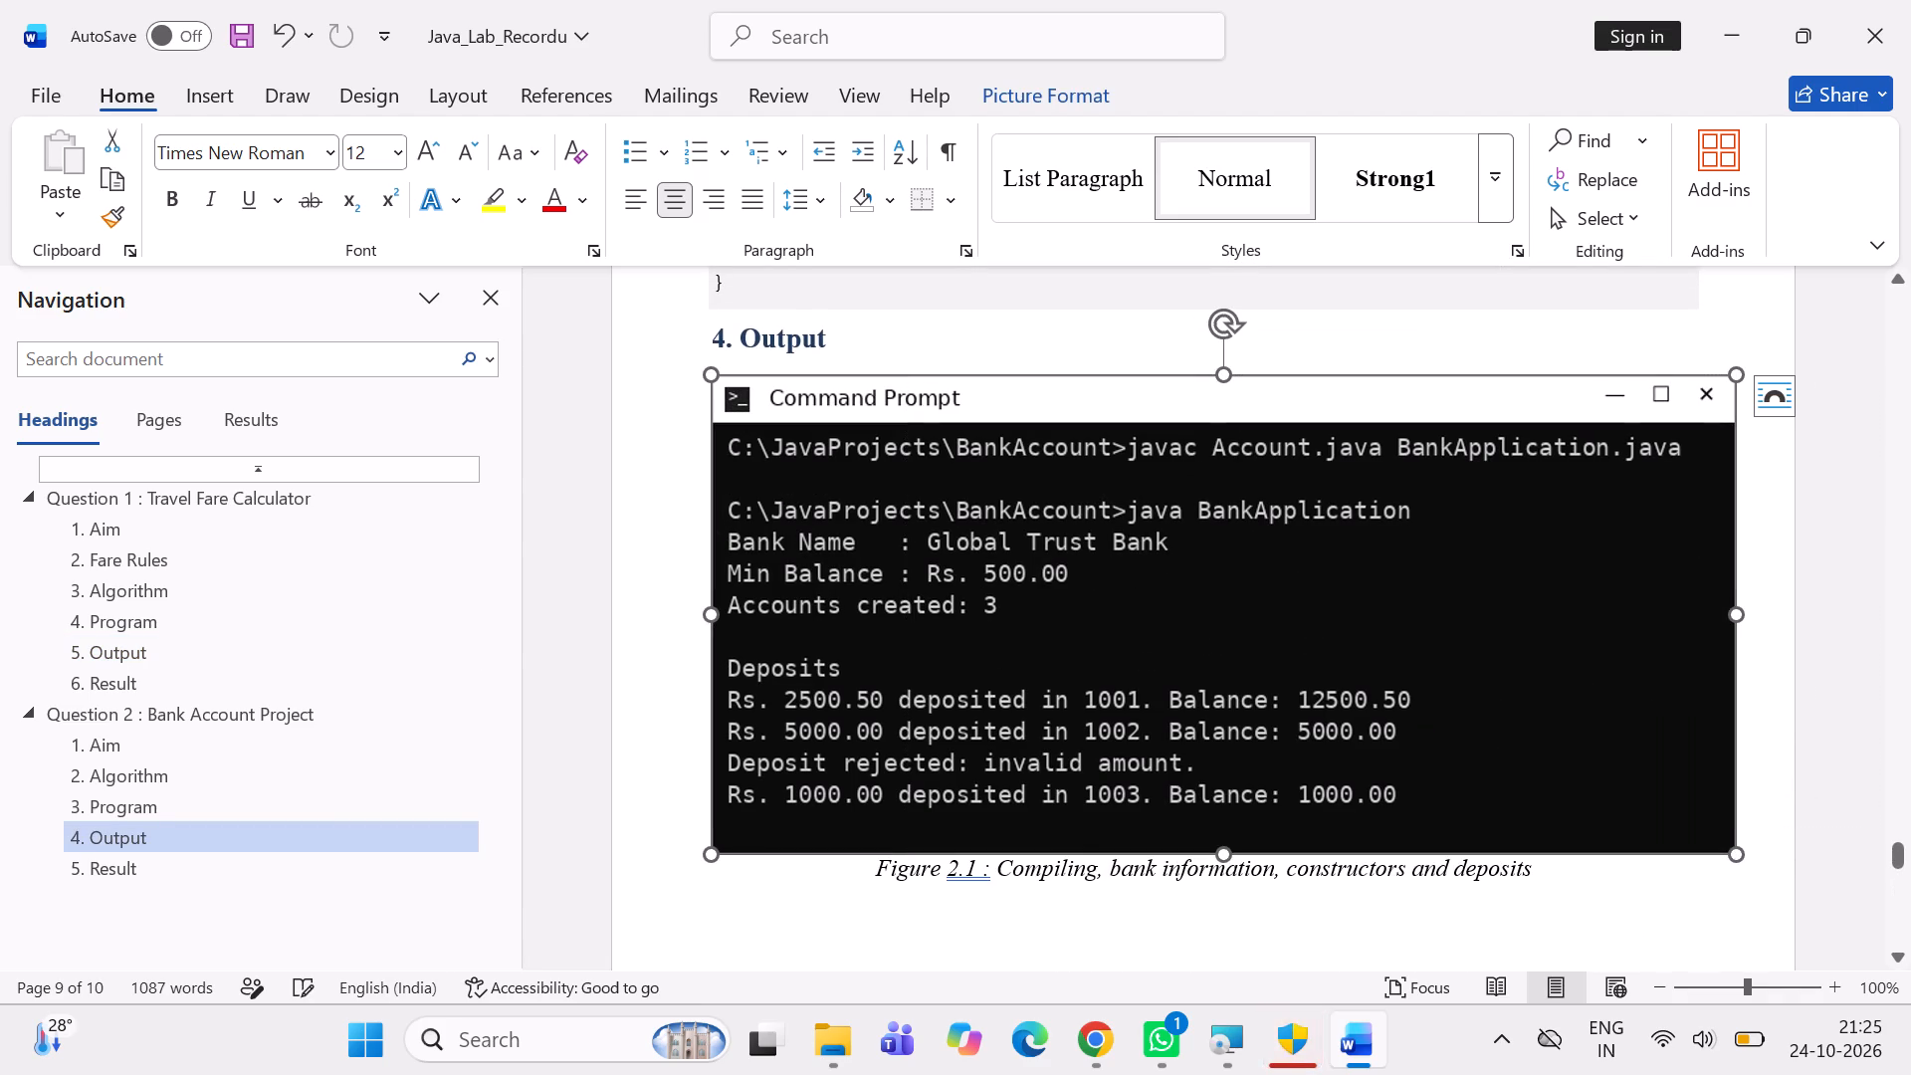
scroll(1424, 985, "down", 1)
left_click(1878, 791)
Enlarge the Figure 2.2 screenshot of withdrawals, transfer and account details proportionally to the full text width, and deselect it.
scroll(1492, 776, "down", 5)
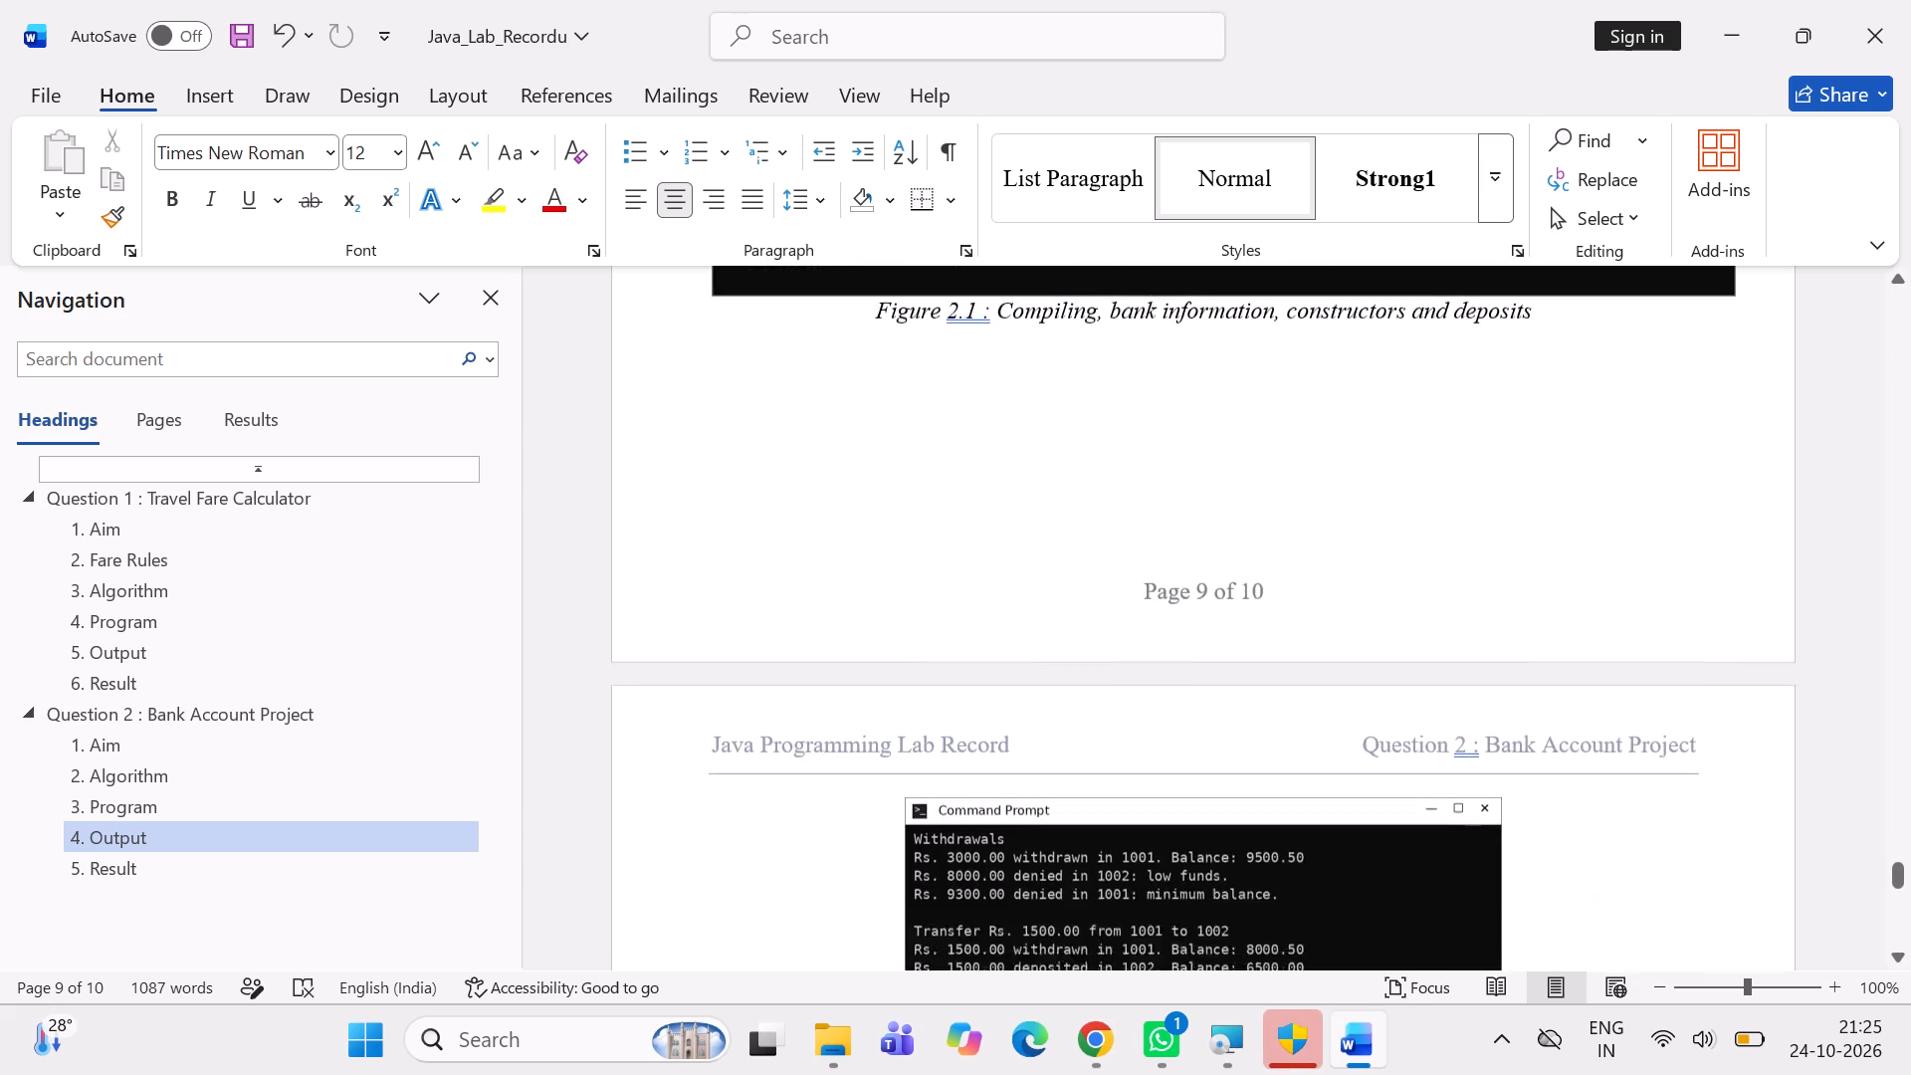
scroll(1492, 776, "down", 2)
left_click(1274, 715)
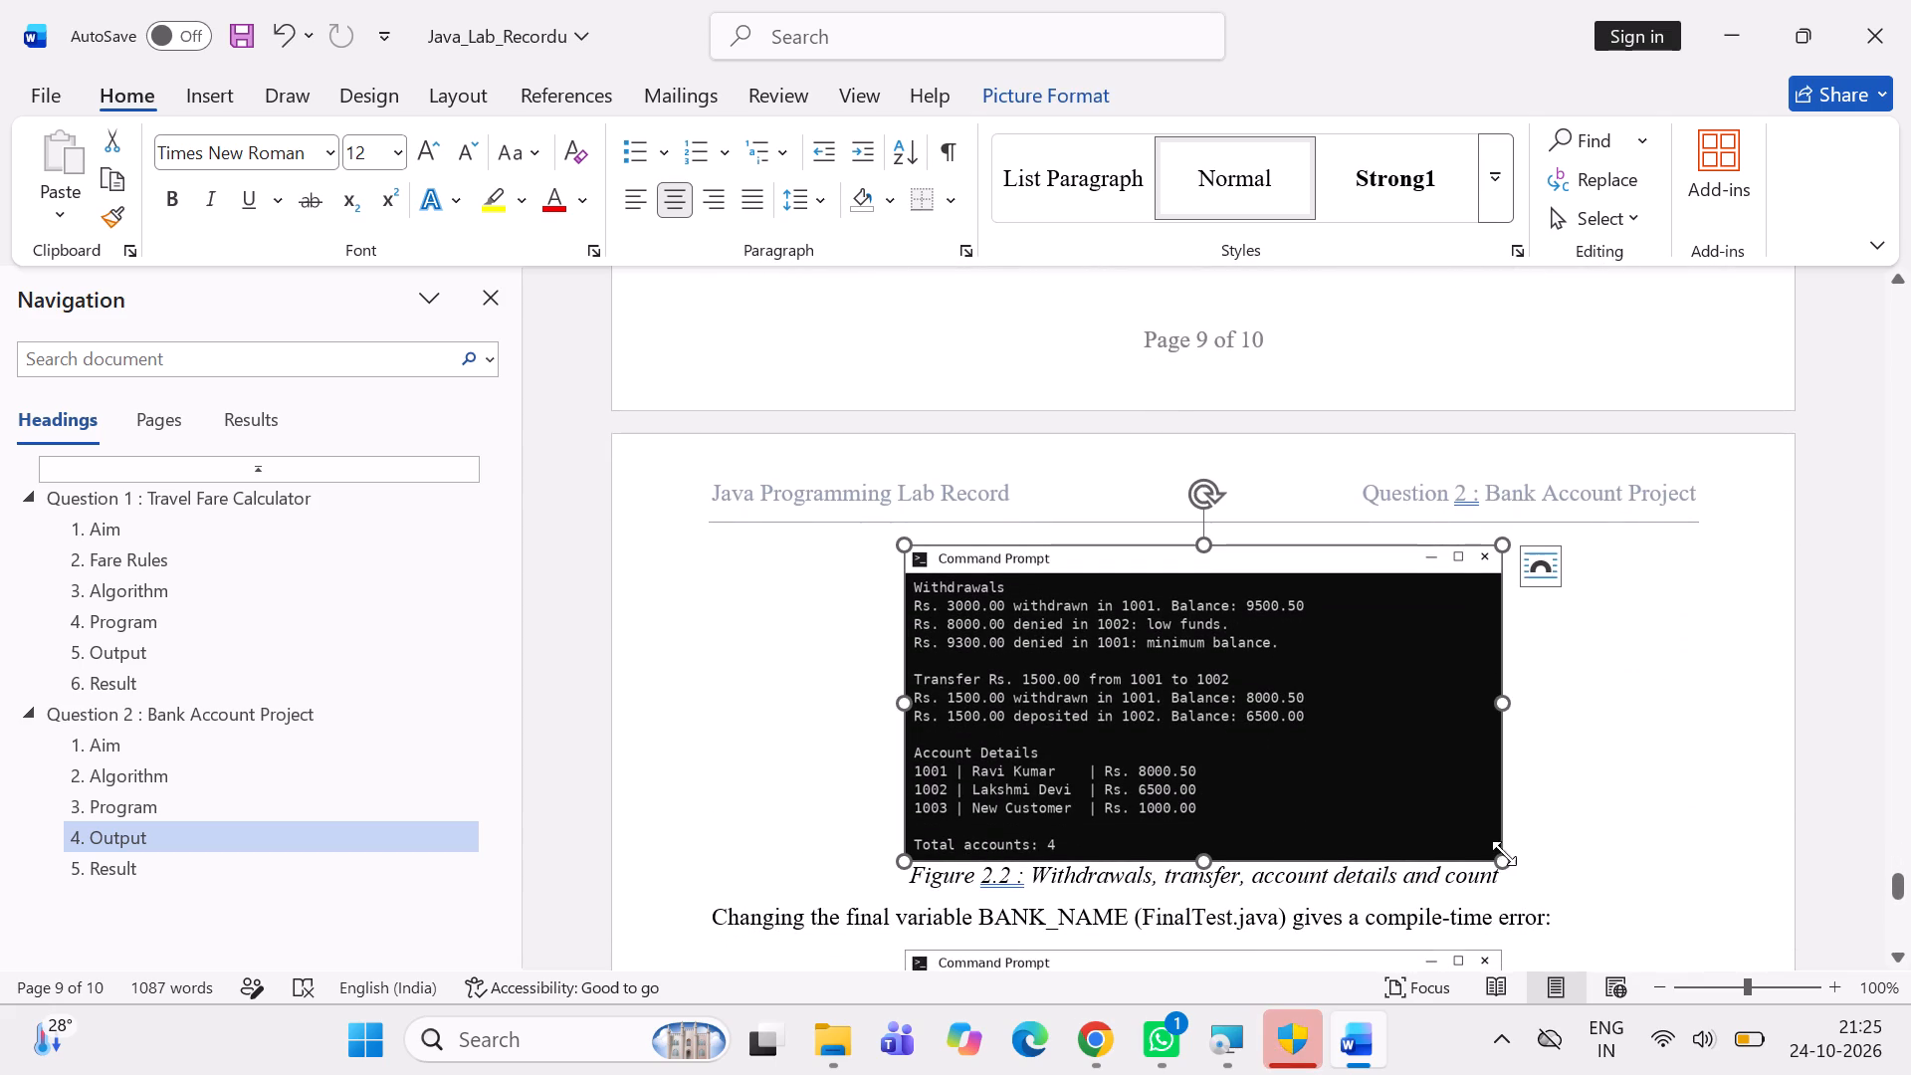
left_click_drag(1503, 865, 1577, 1061)
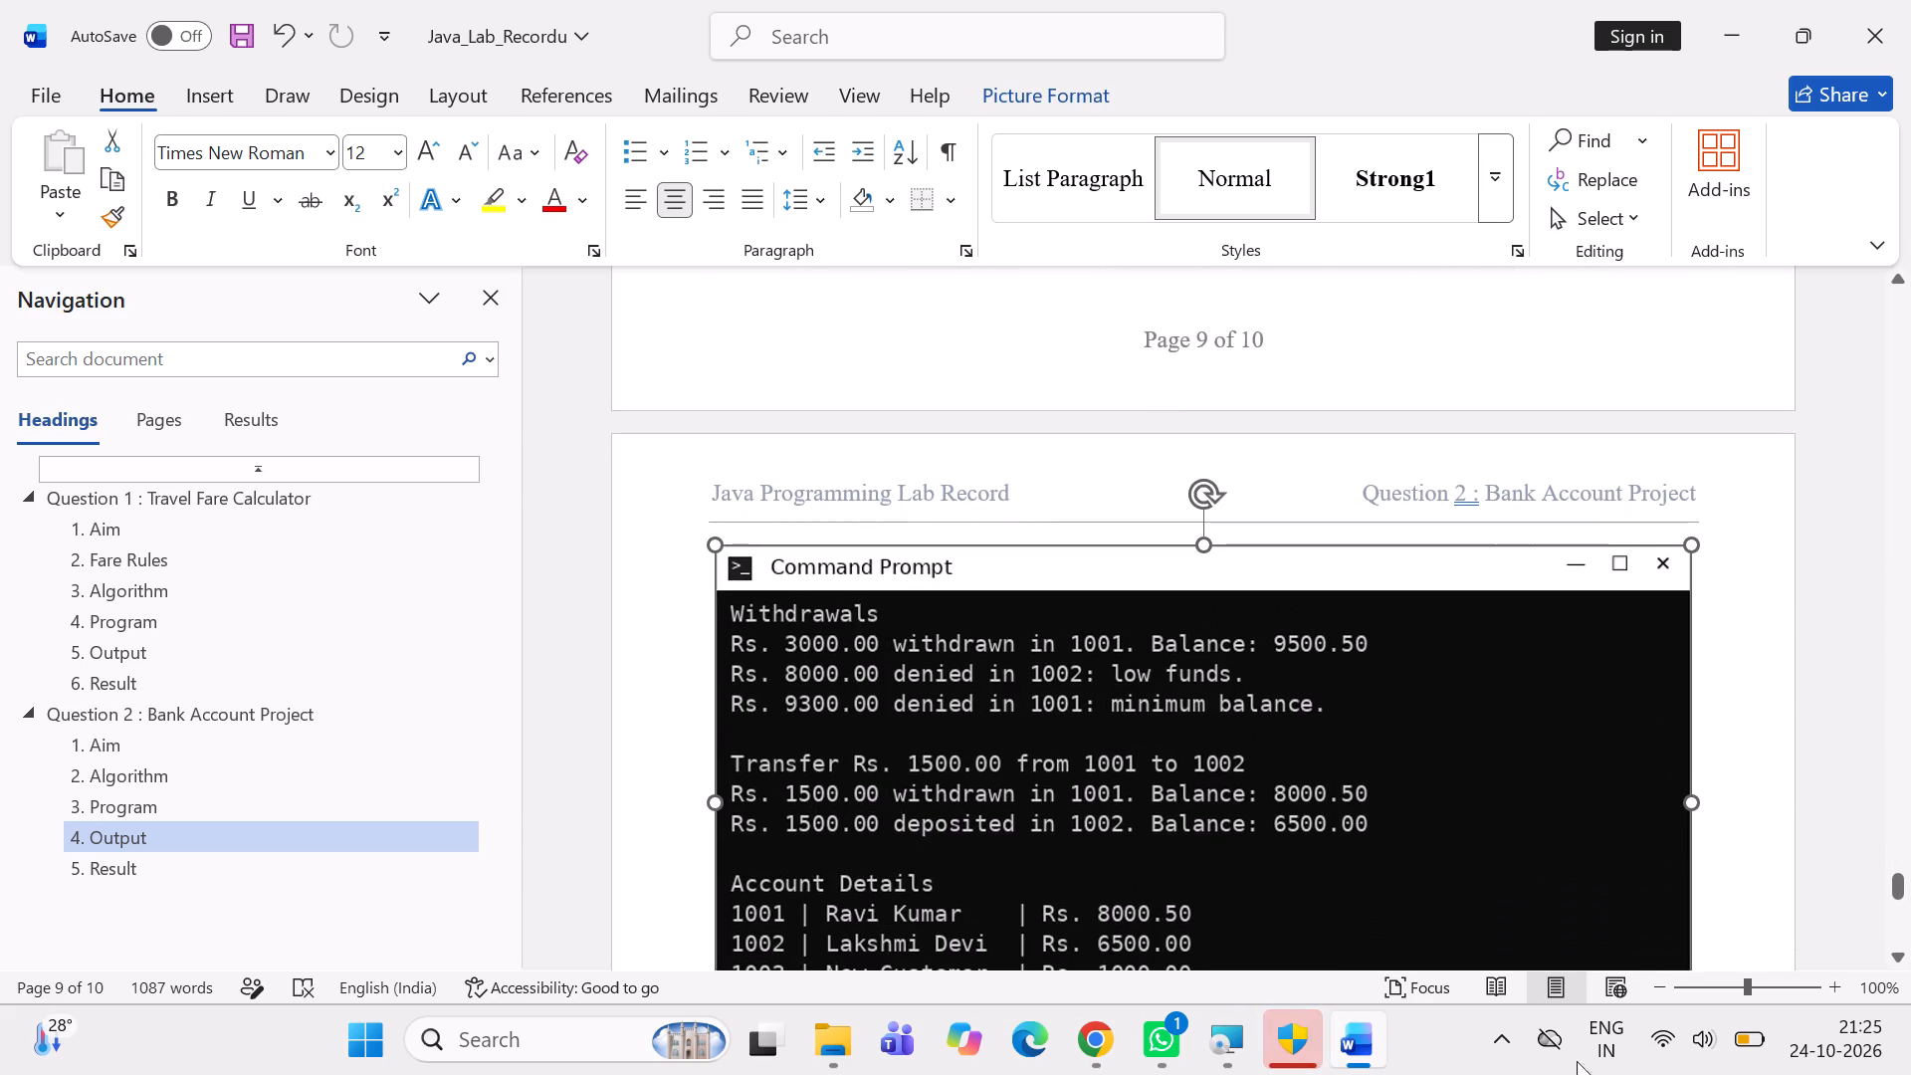
left_click(1845, 658)
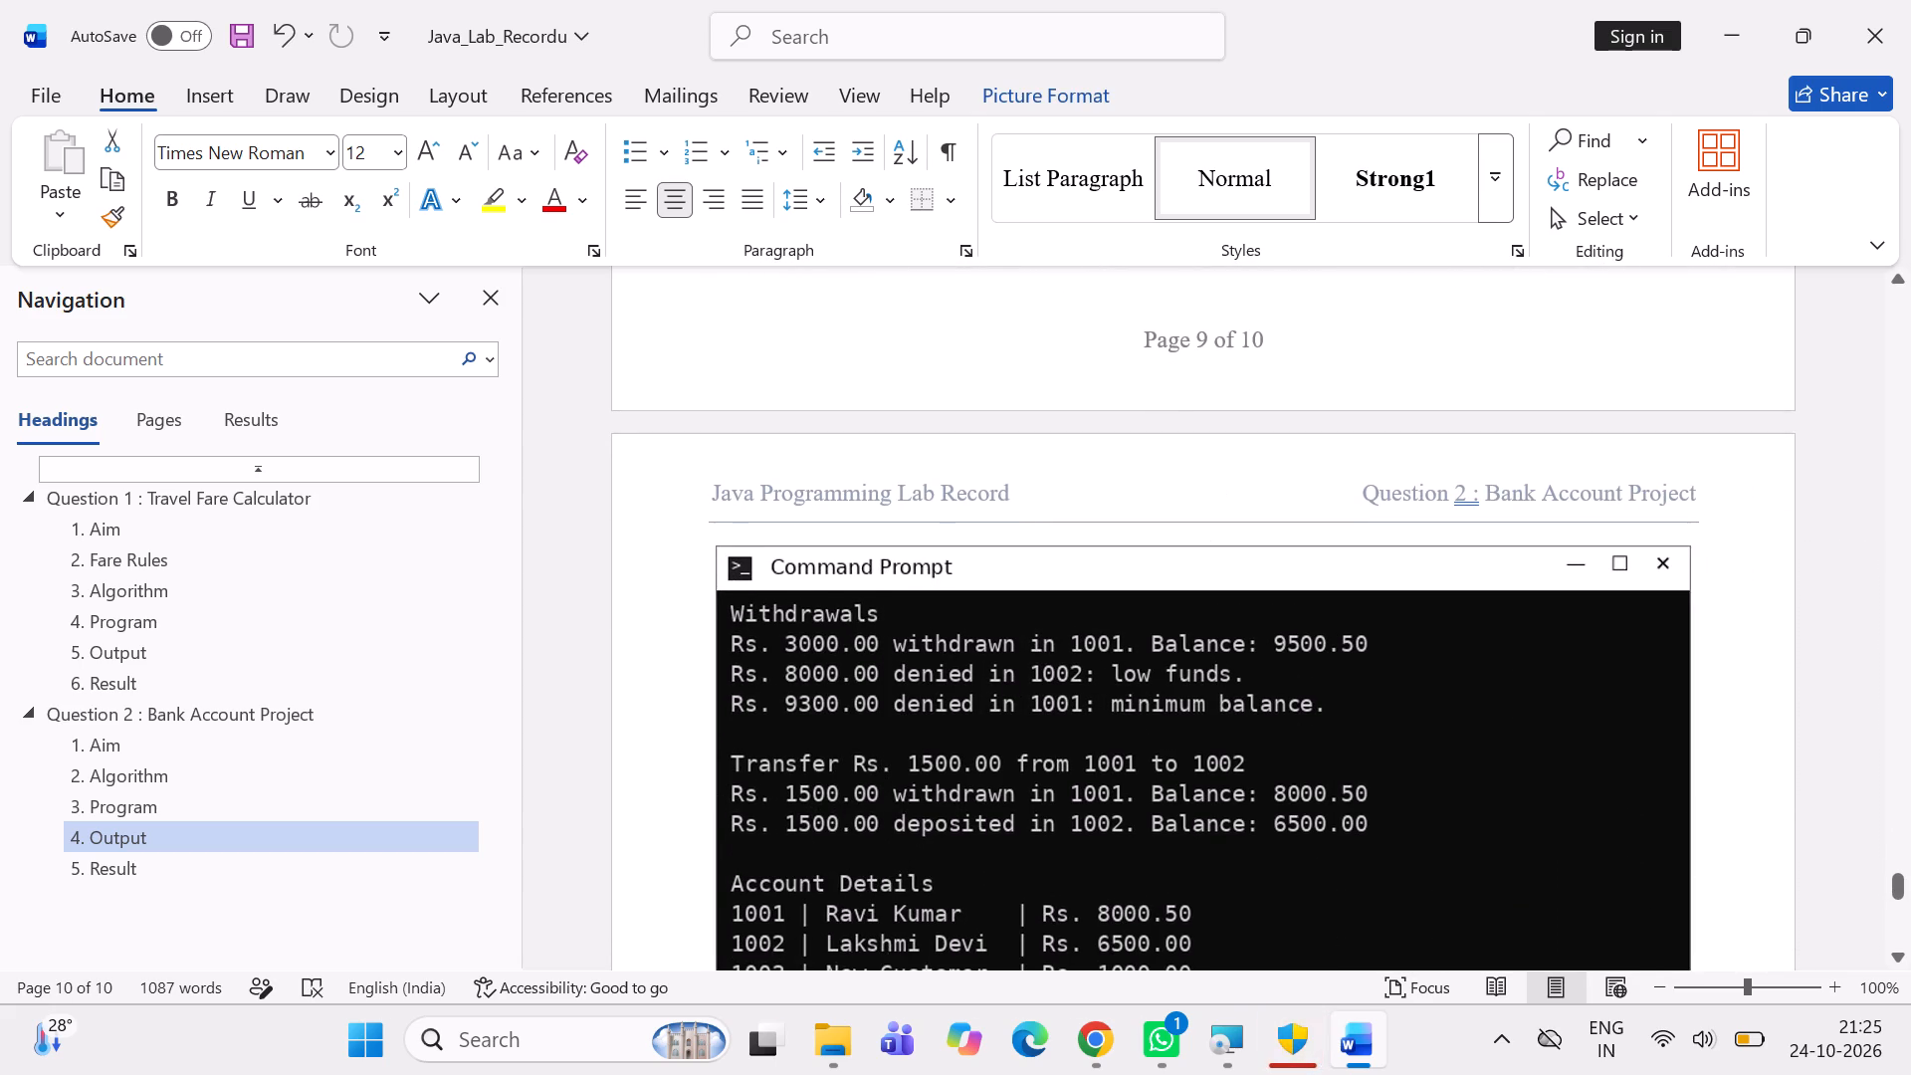
Enlarge the Figure 2.3 screenshot of the final variable error proportionally to the full text width, and deselect it.
scroll(1519, 686, "down", 4)
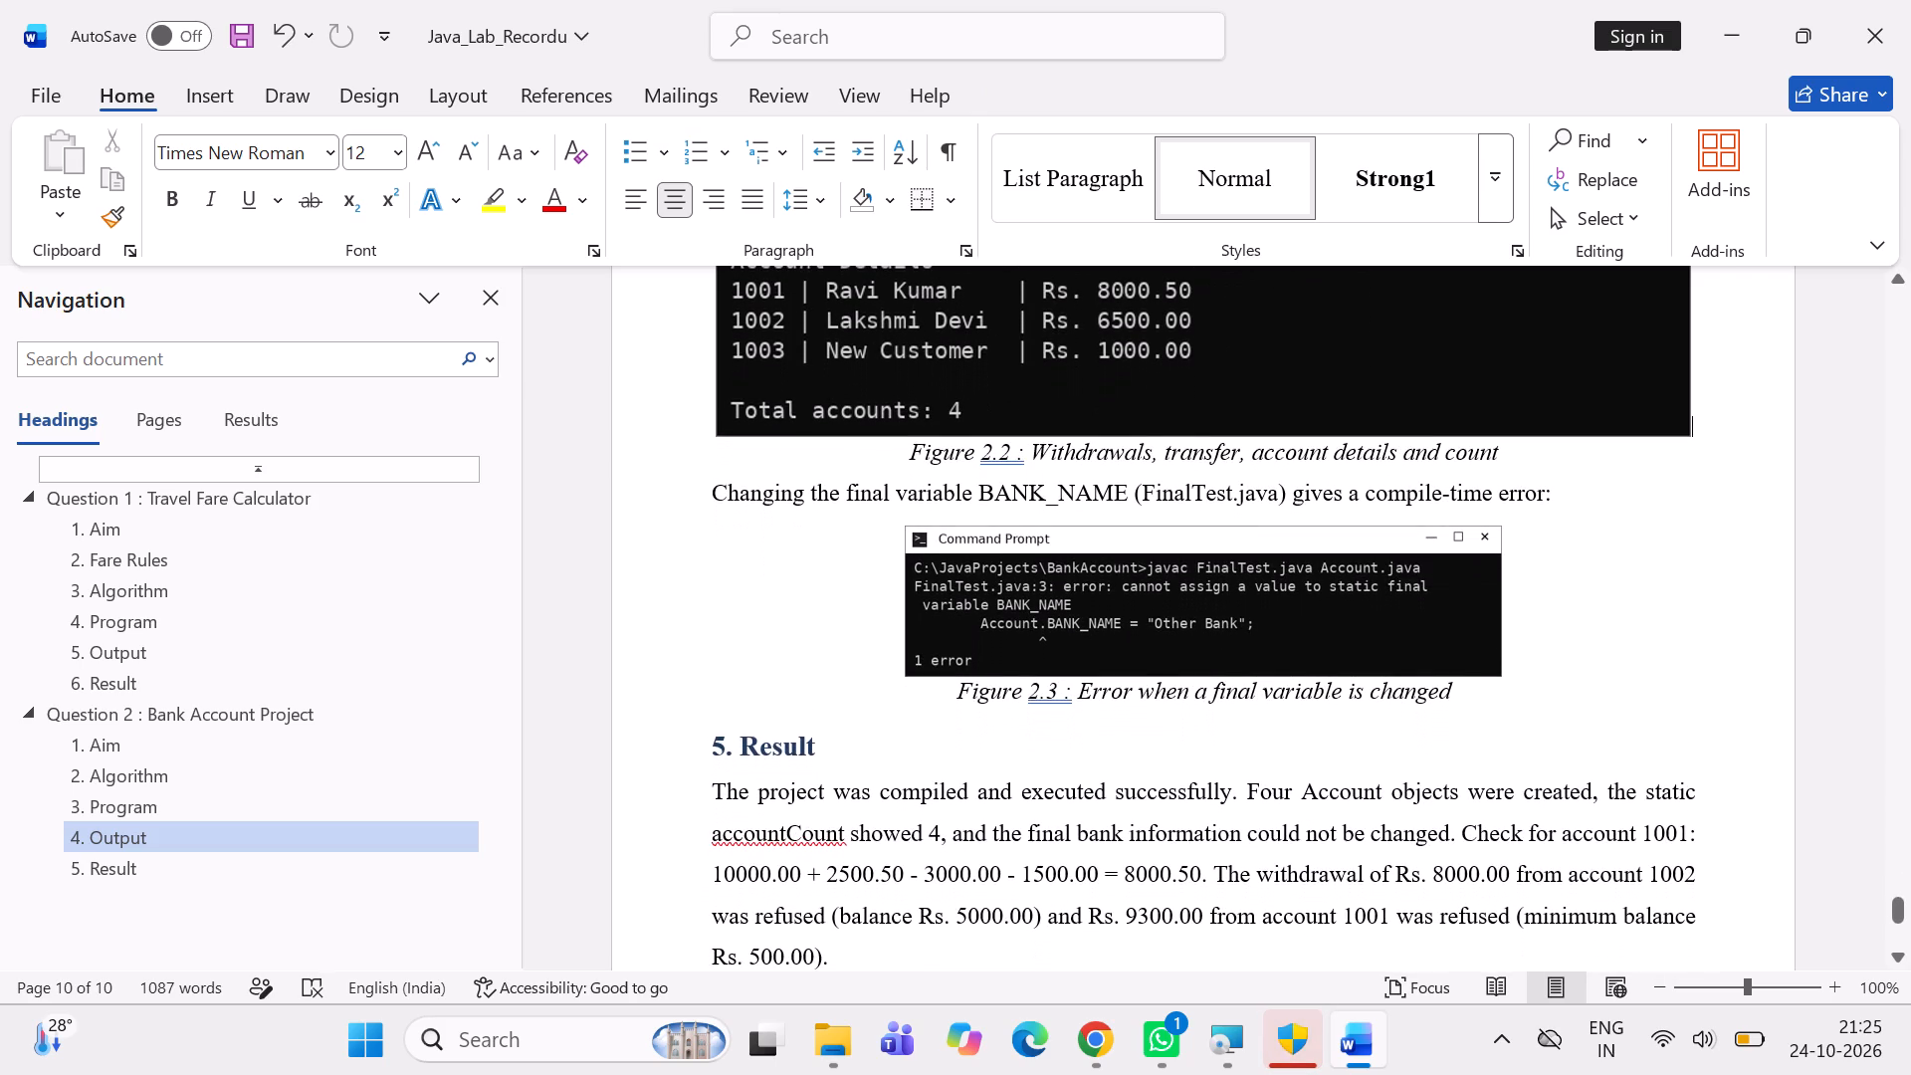
left_click(1282, 654)
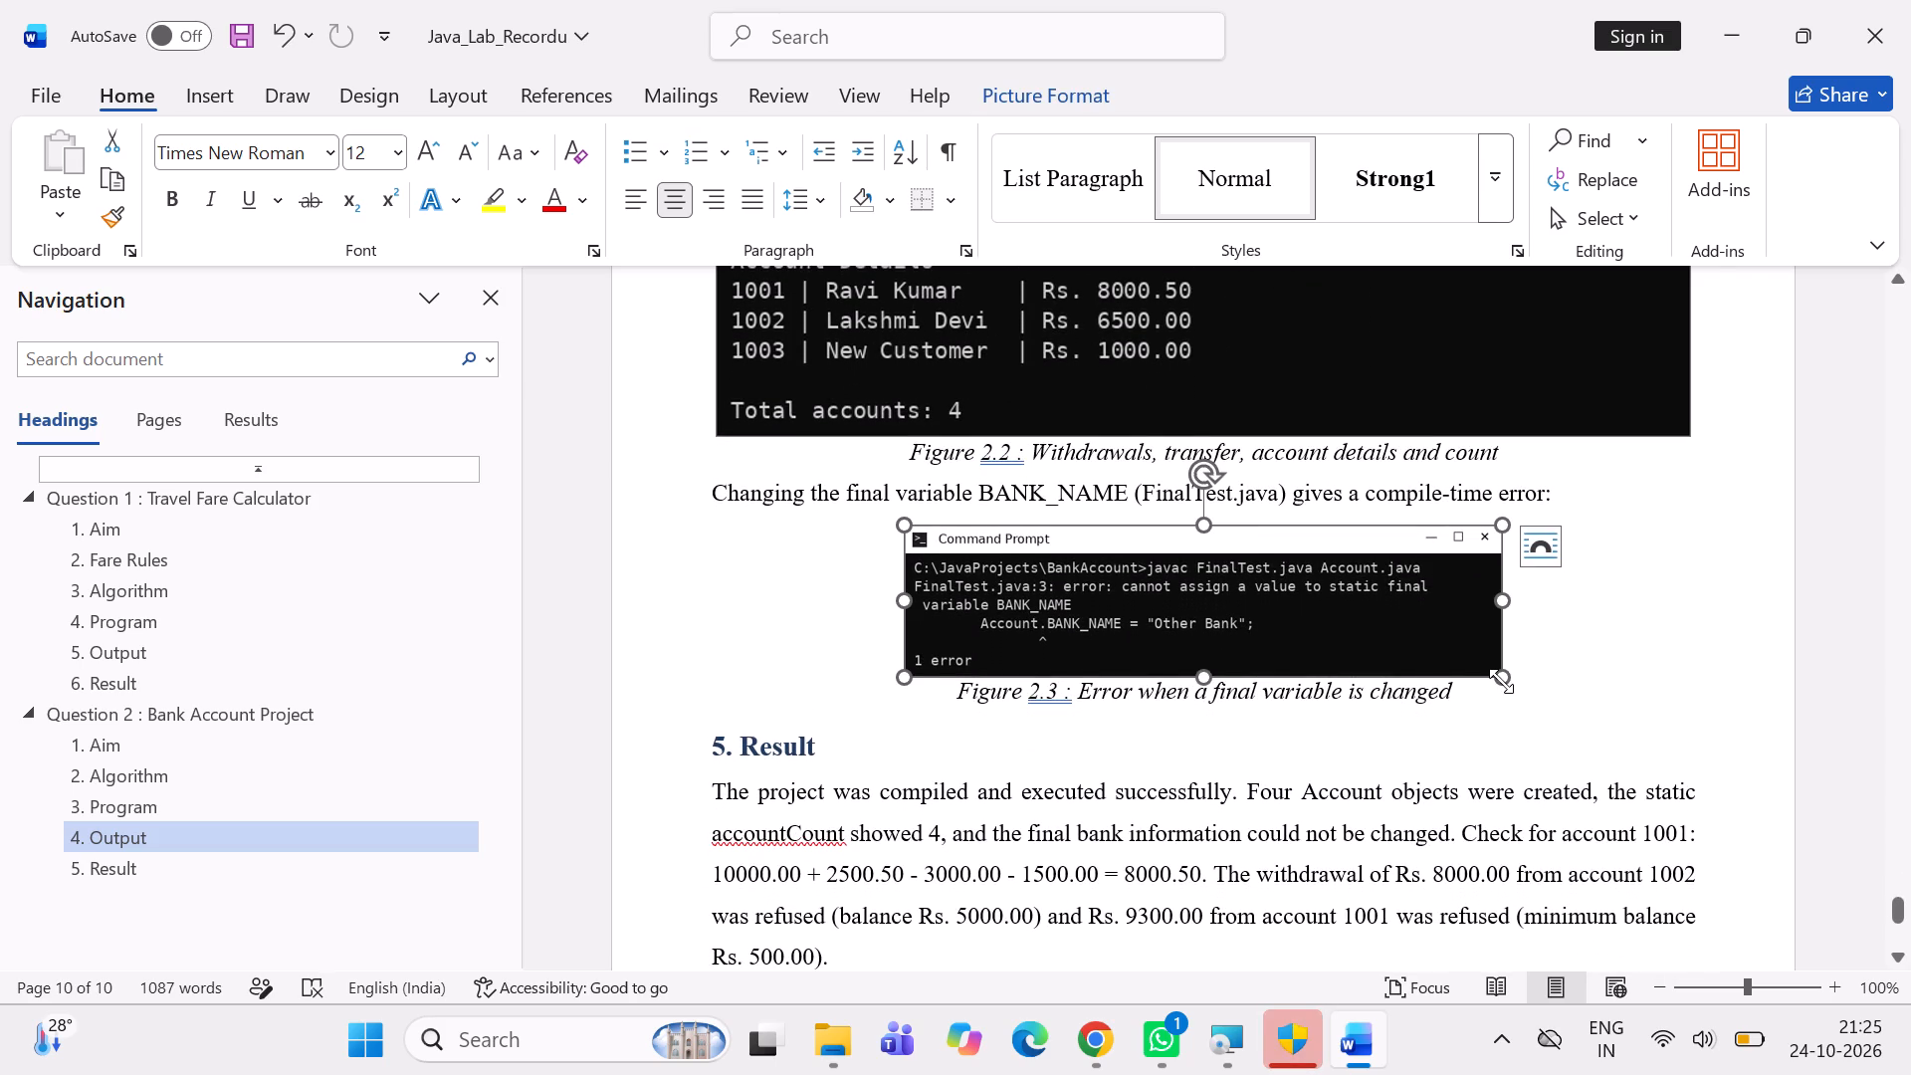
left_click_drag(1501, 681, 1567, 772)
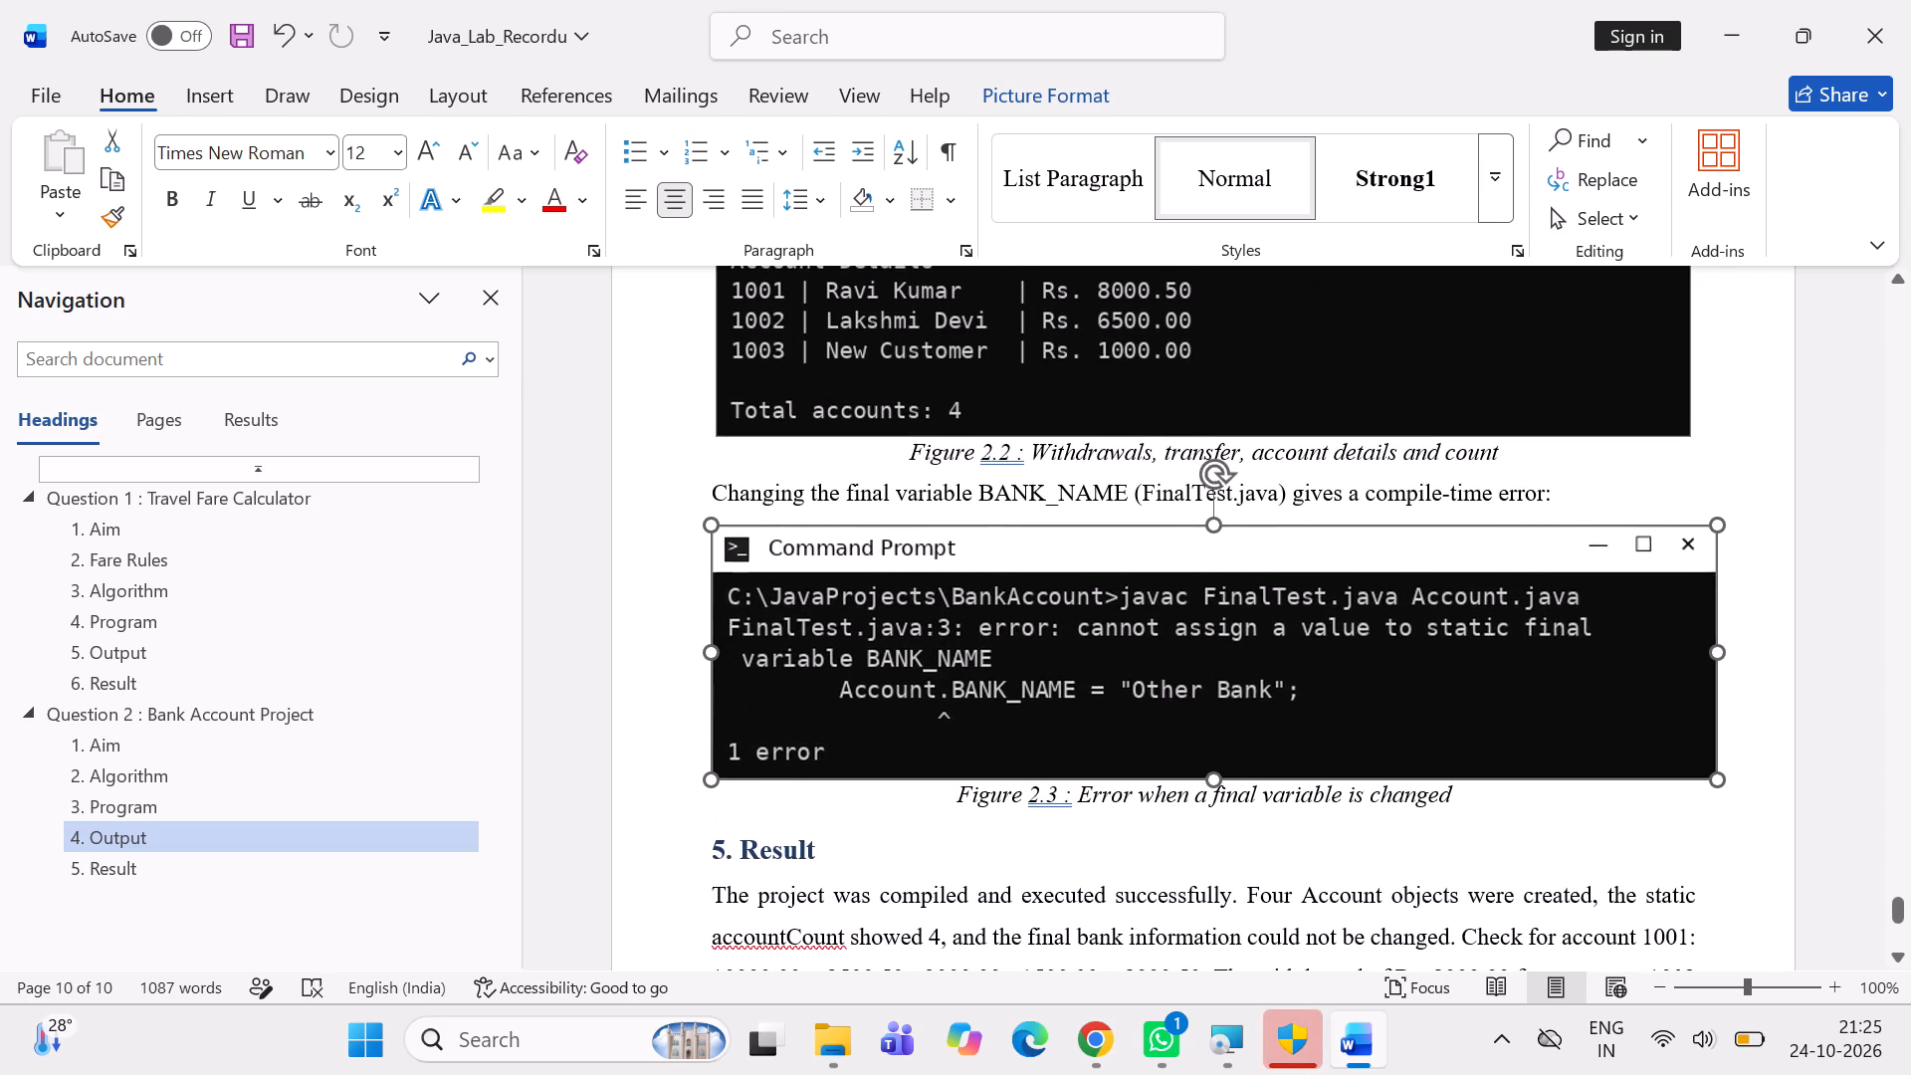
left_click_drag(1567, 772, 1568, 772)
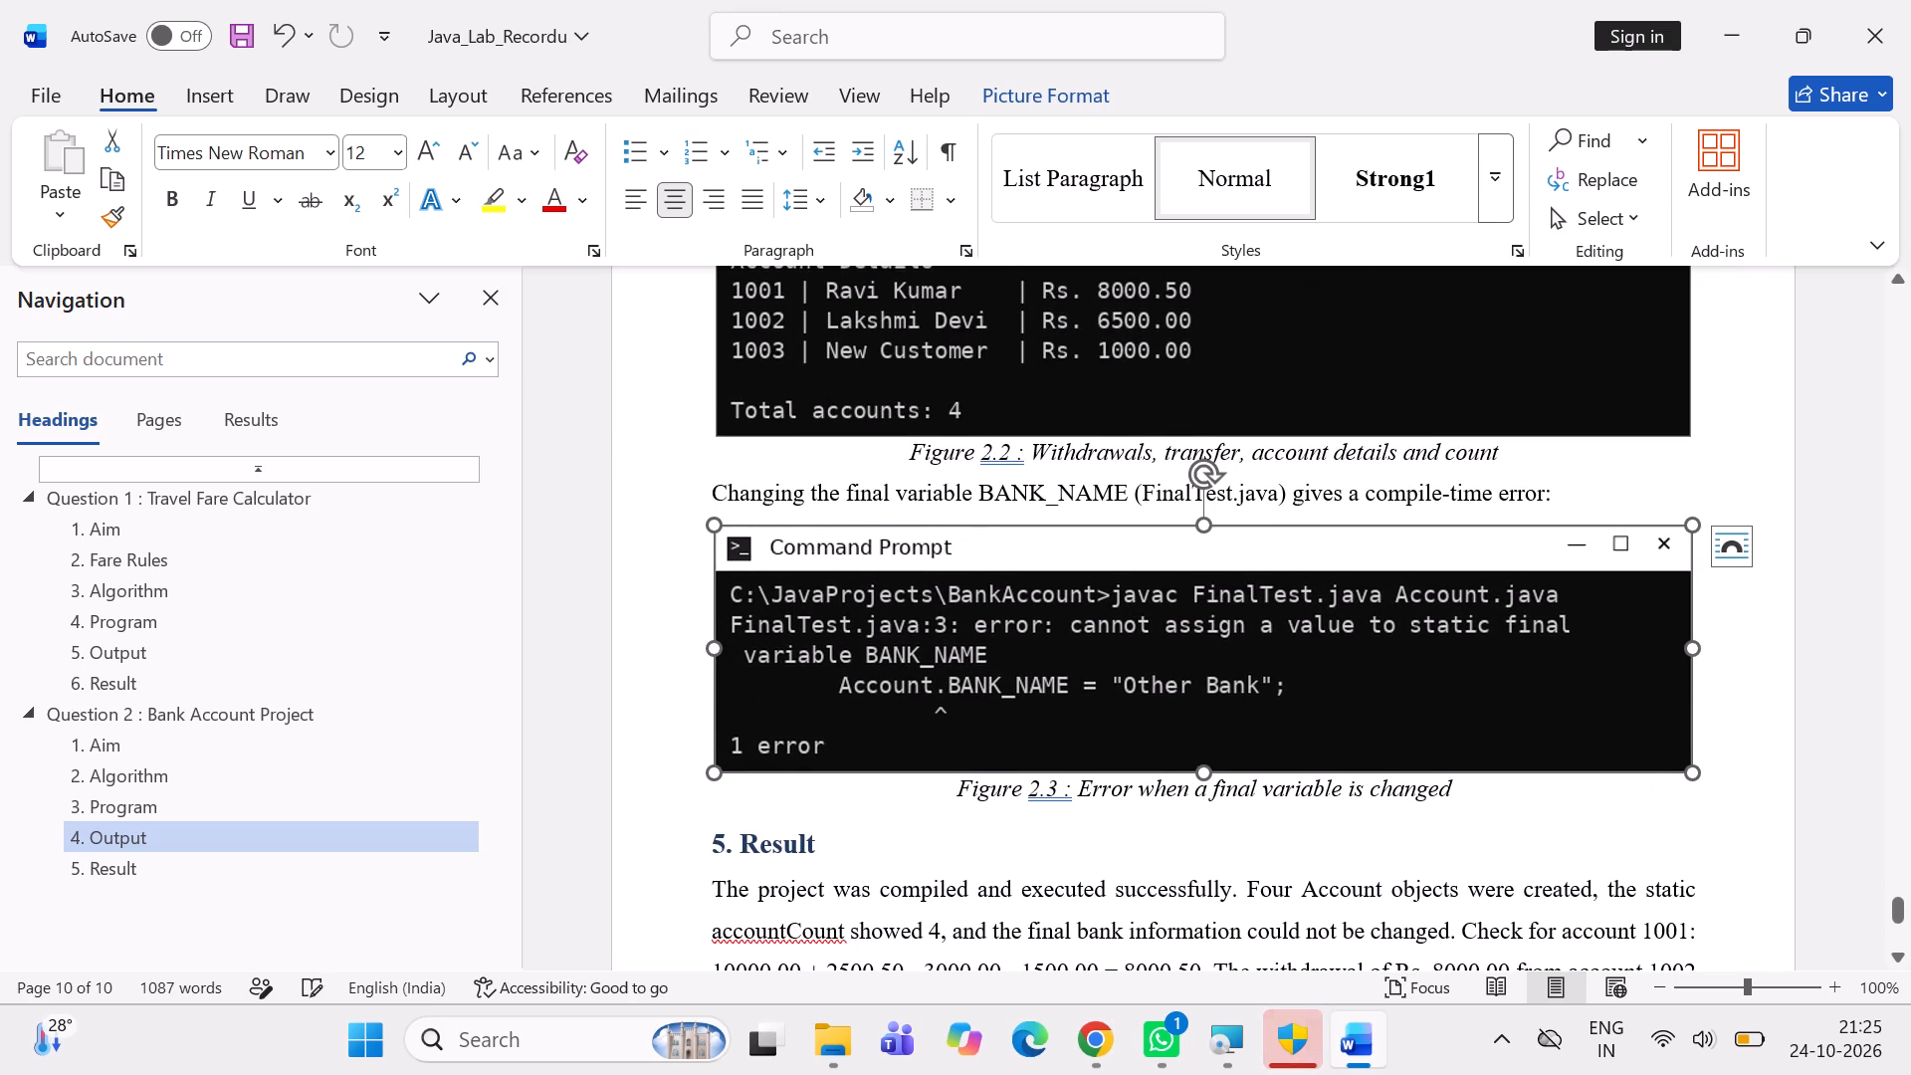
left_click(1835, 632)
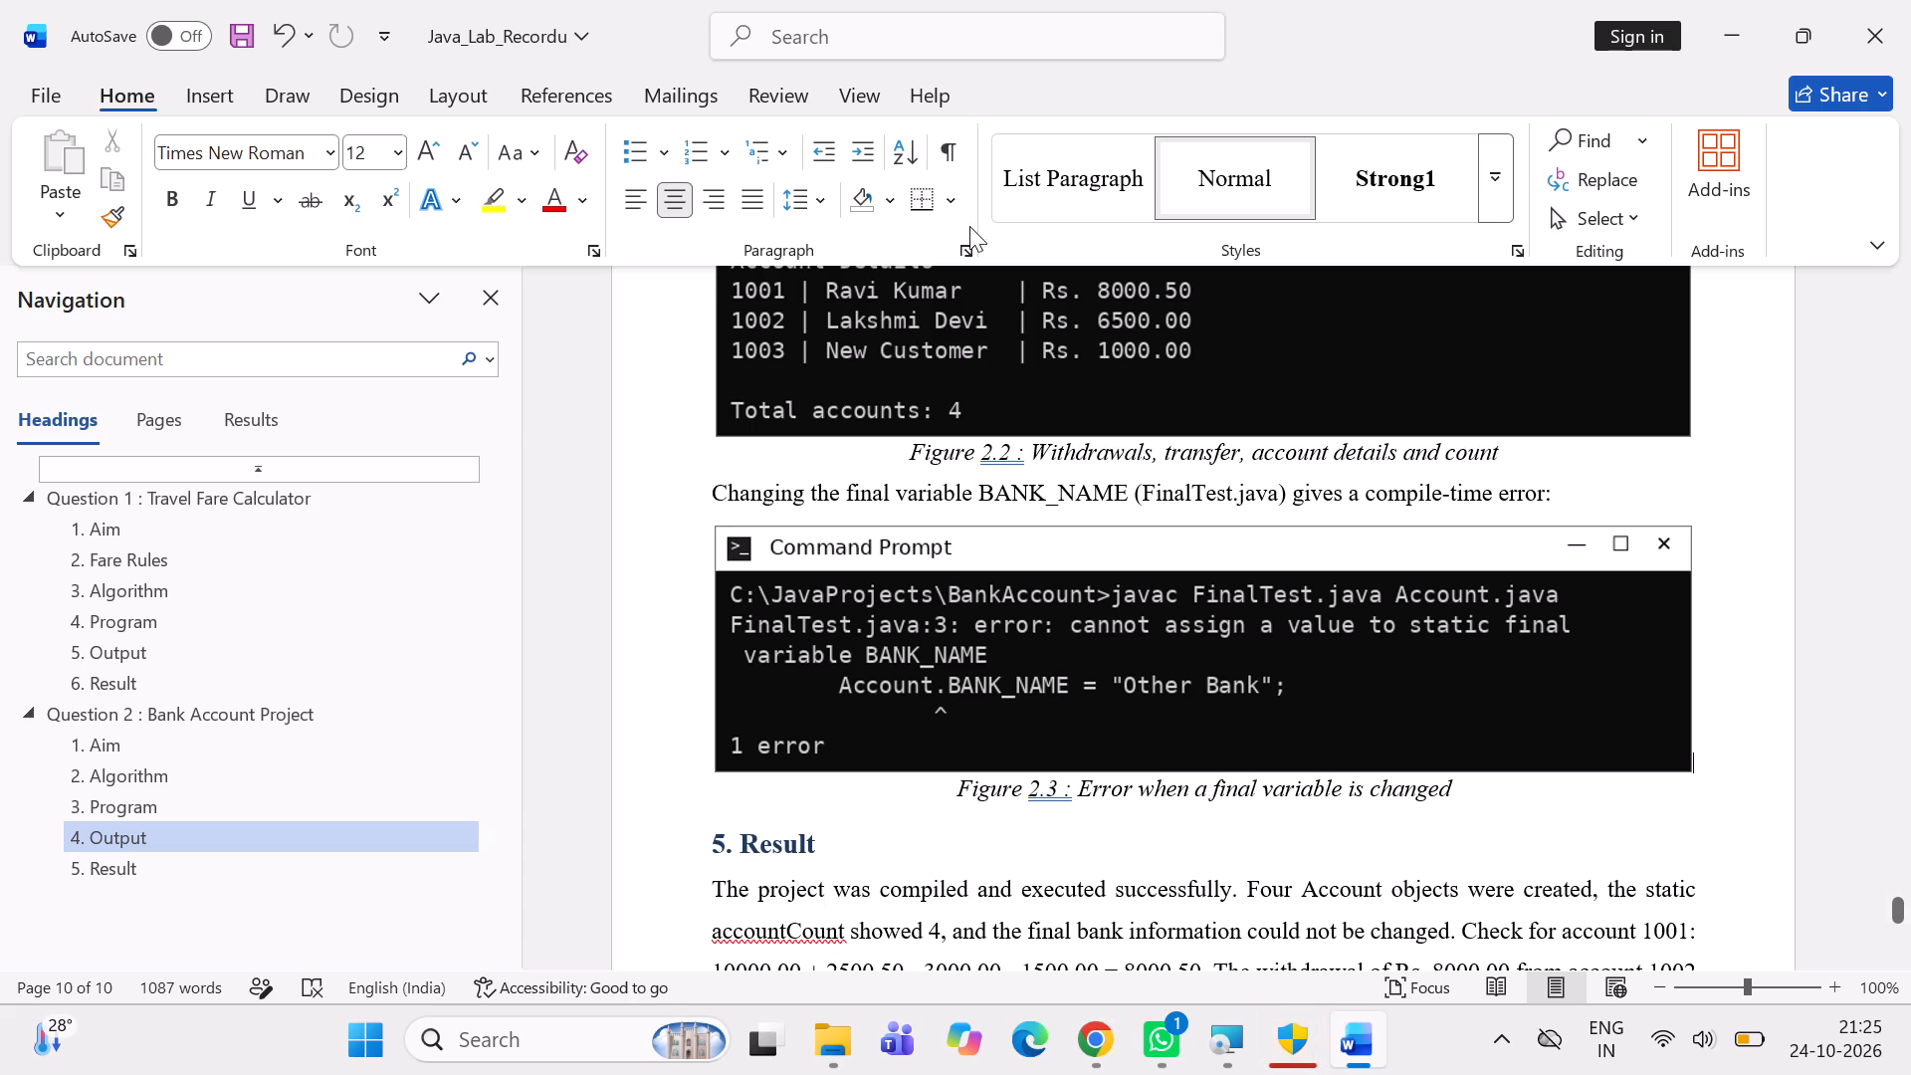
Apply a double-line box page border, ½ pt wide in automatic colour, to the whole document and check it on the pages.
left_click(218, 95)
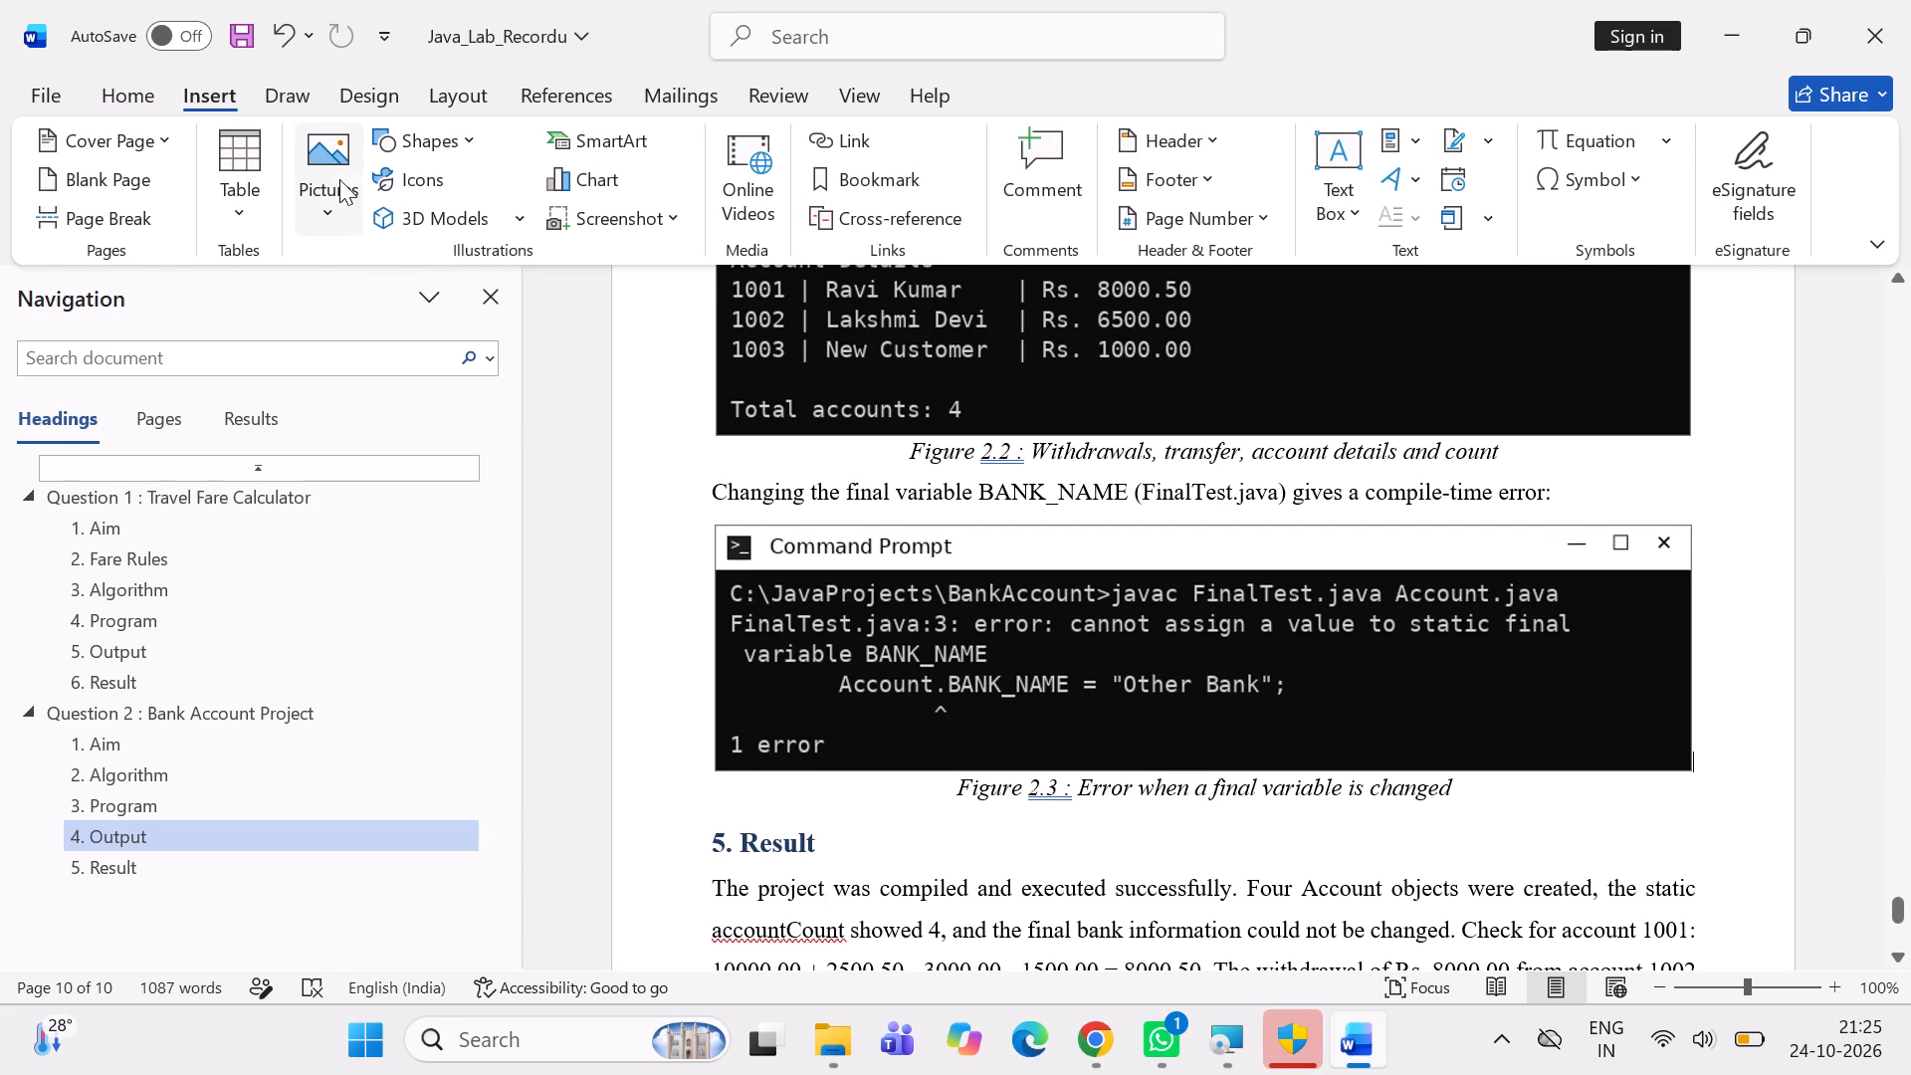
left_click(343, 99)
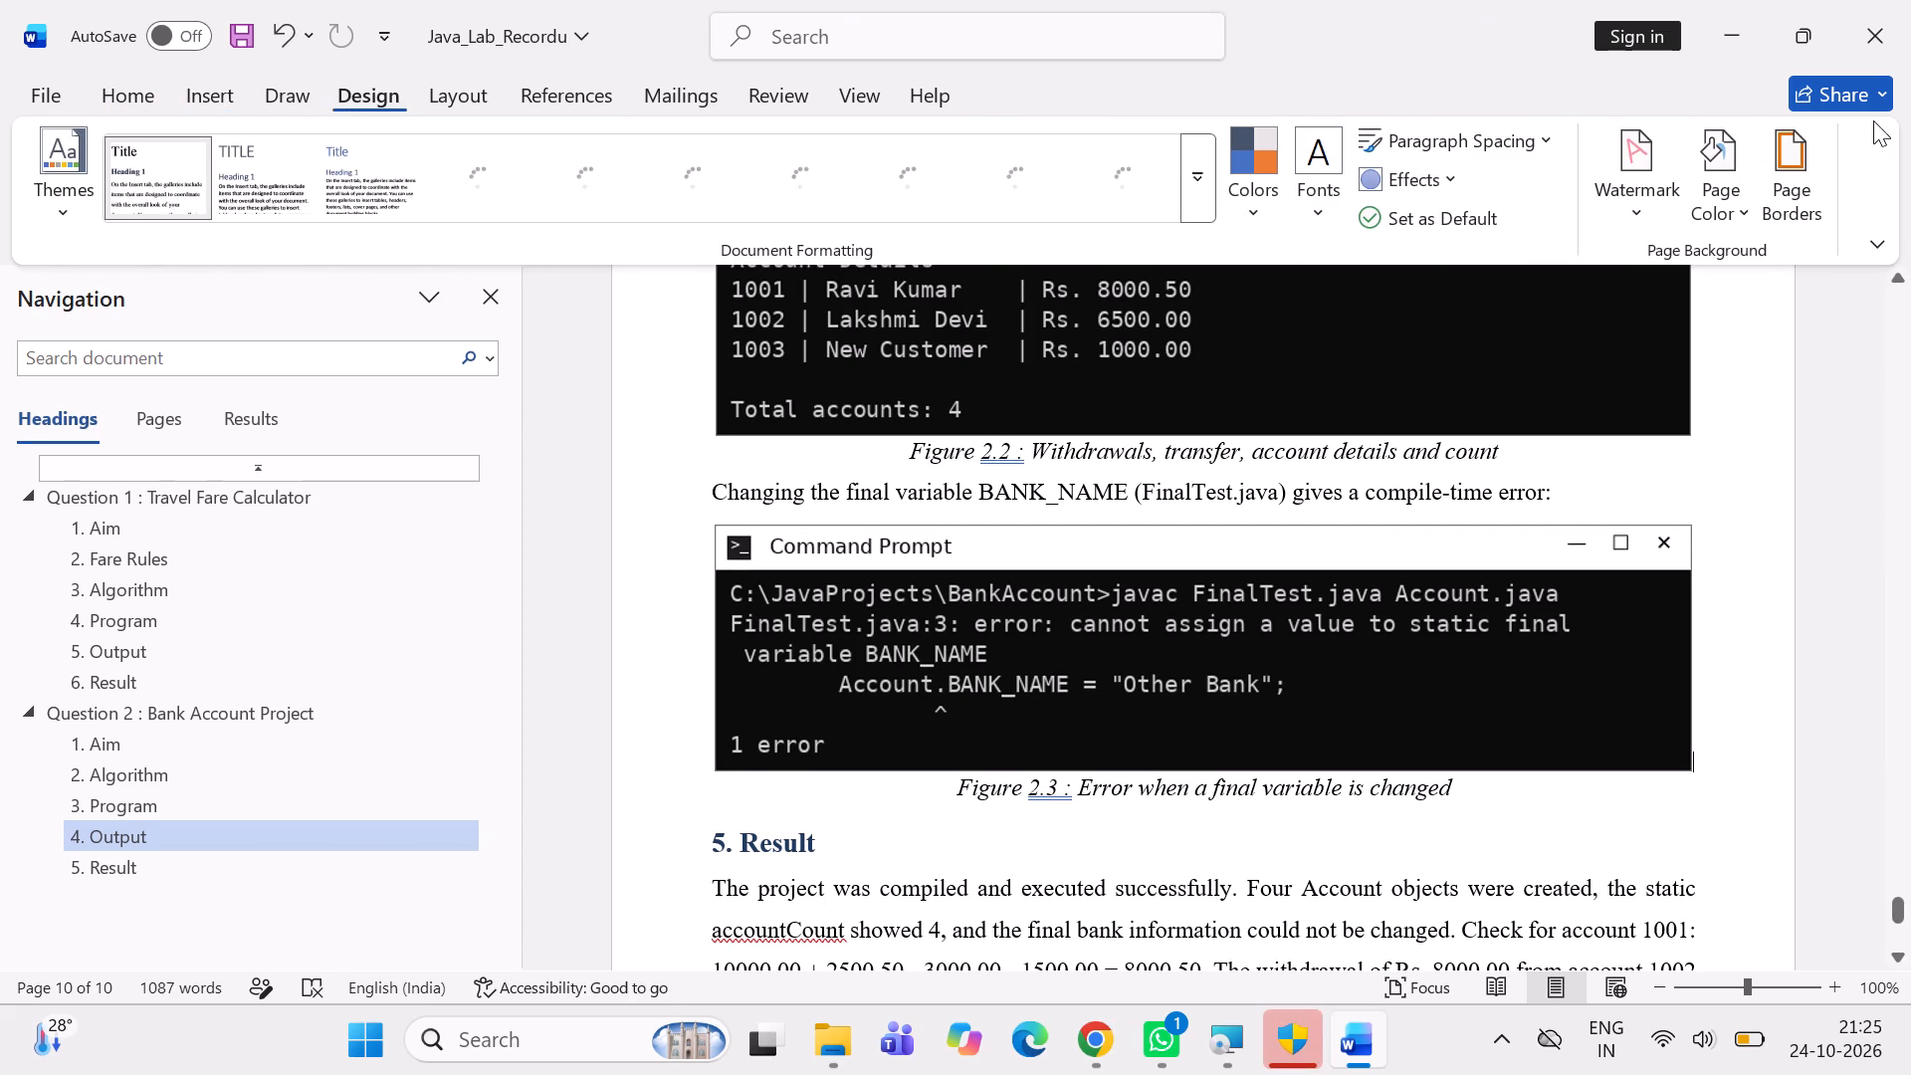
left_click(1798, 176)
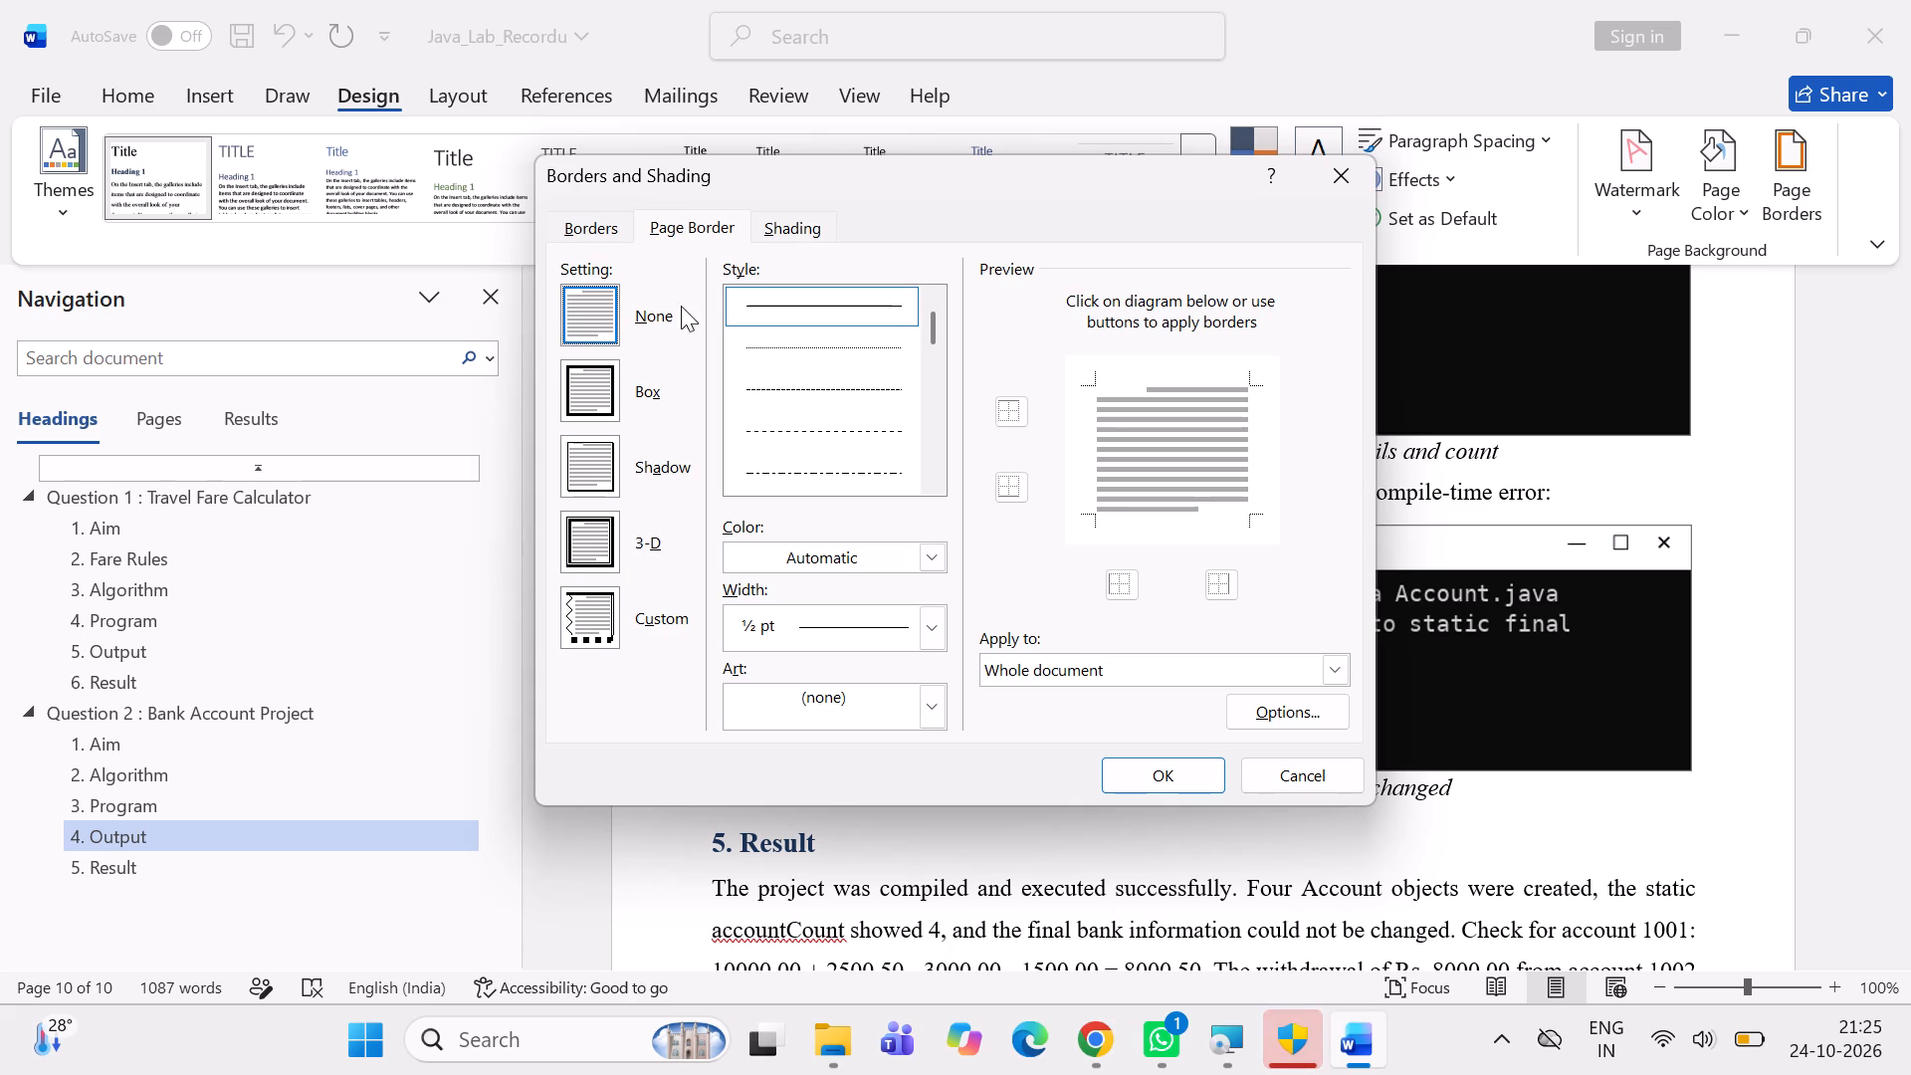
scroll(883, 400, "down", 2)
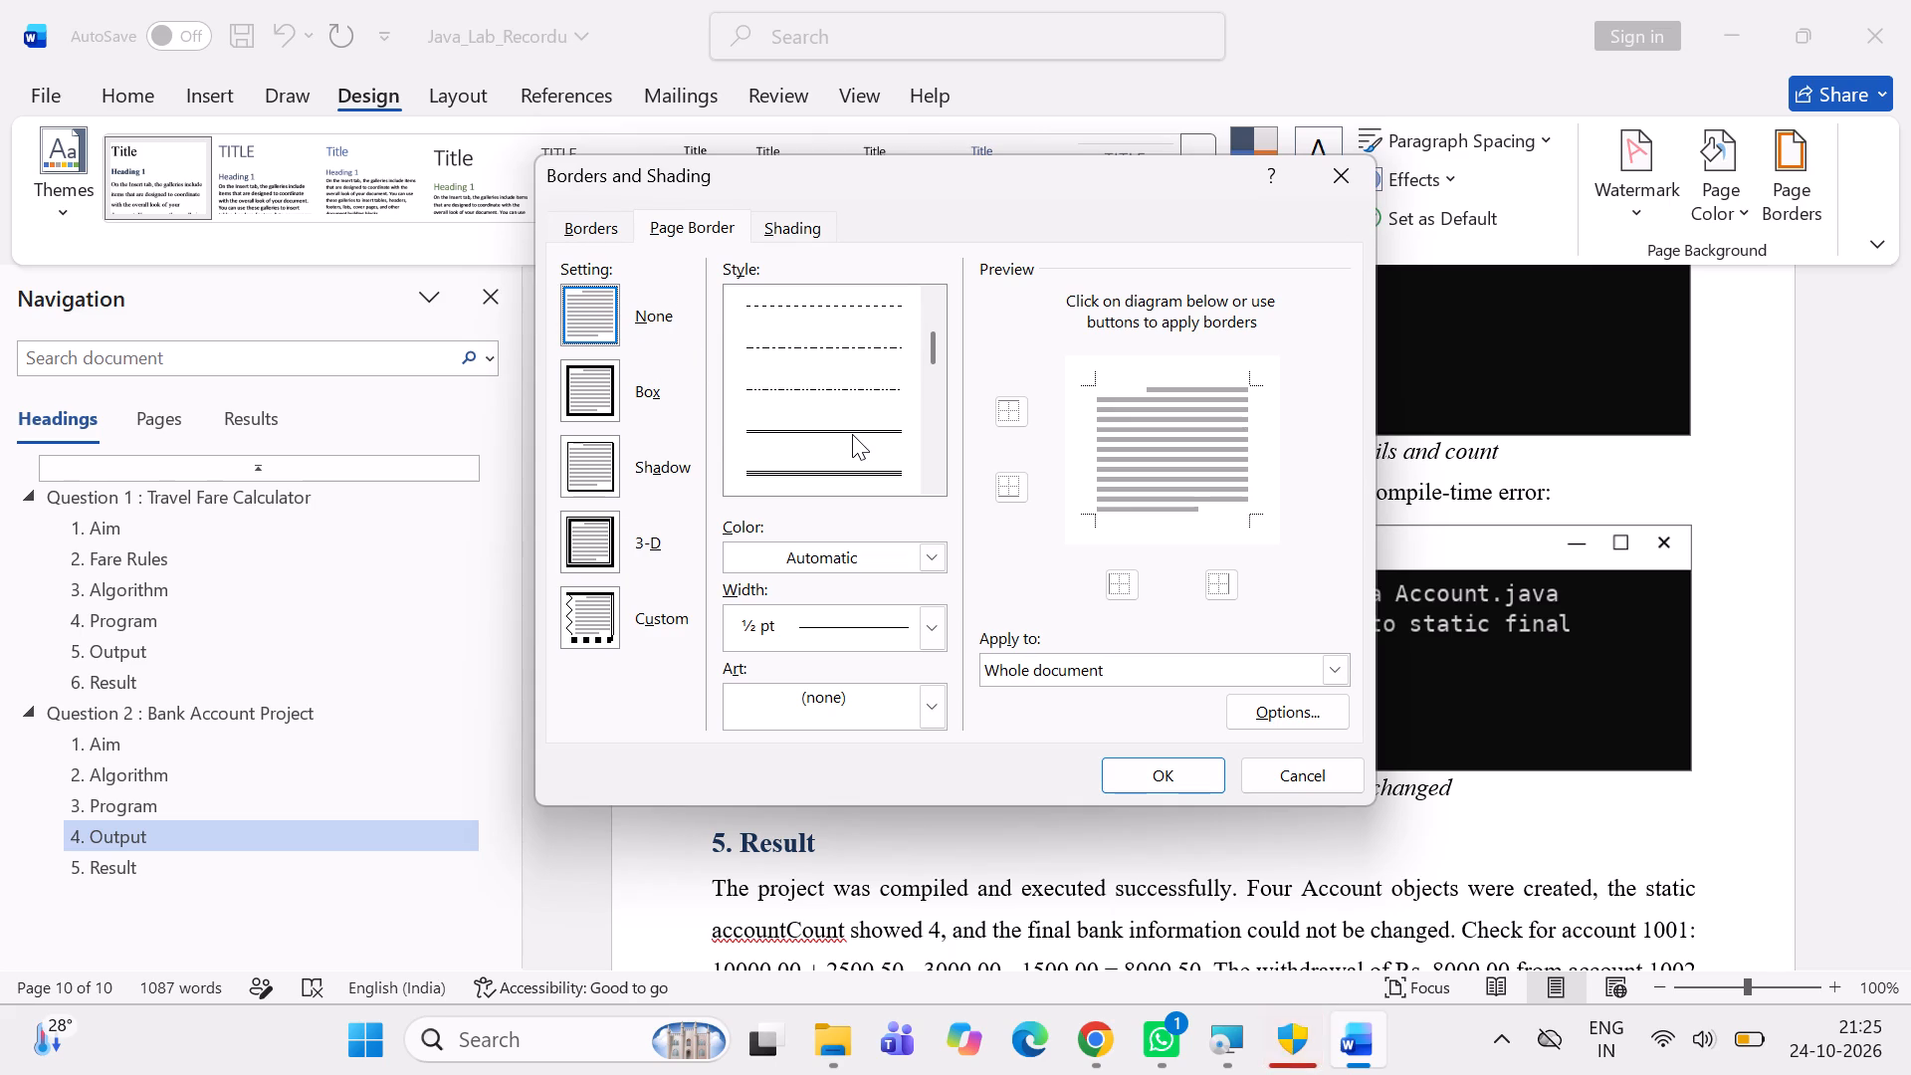
left_click(852, 434)
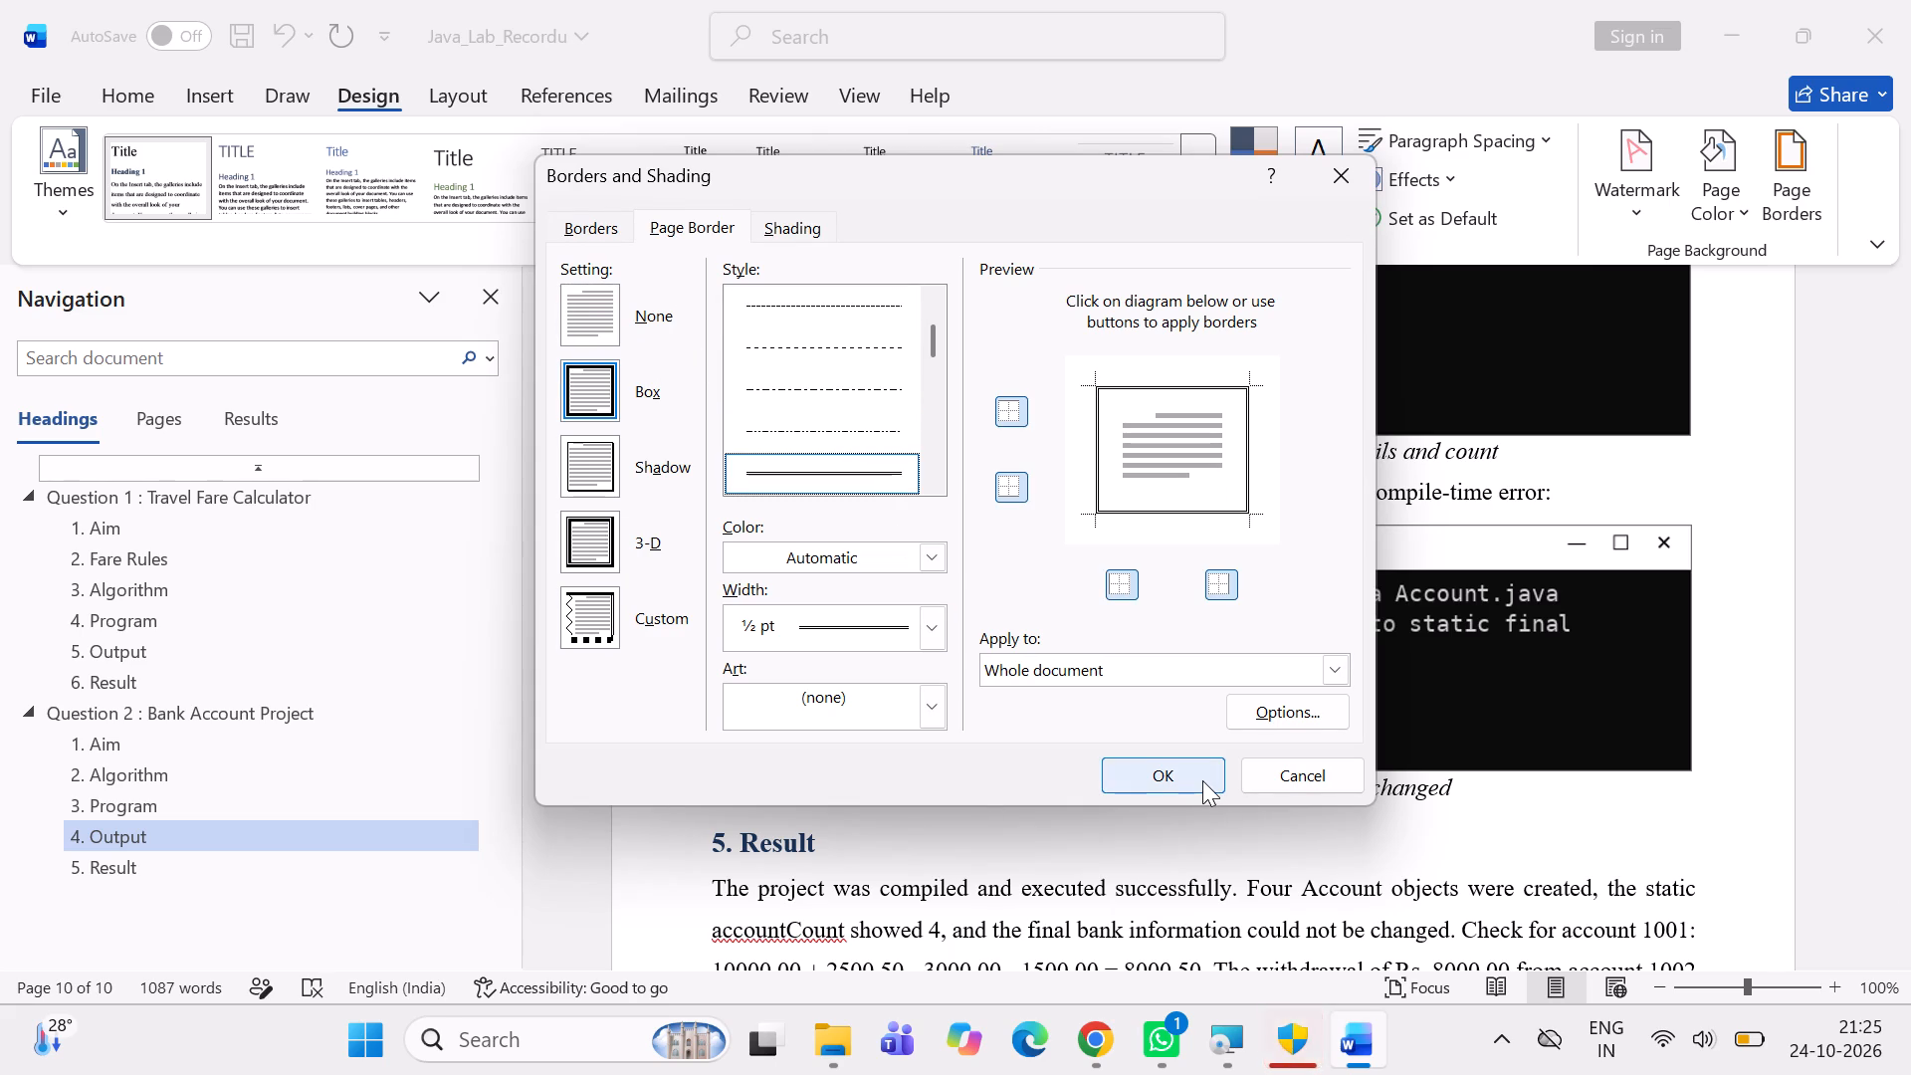
left_click(1202, 780)
scroll(1202, 780, "down", 7)
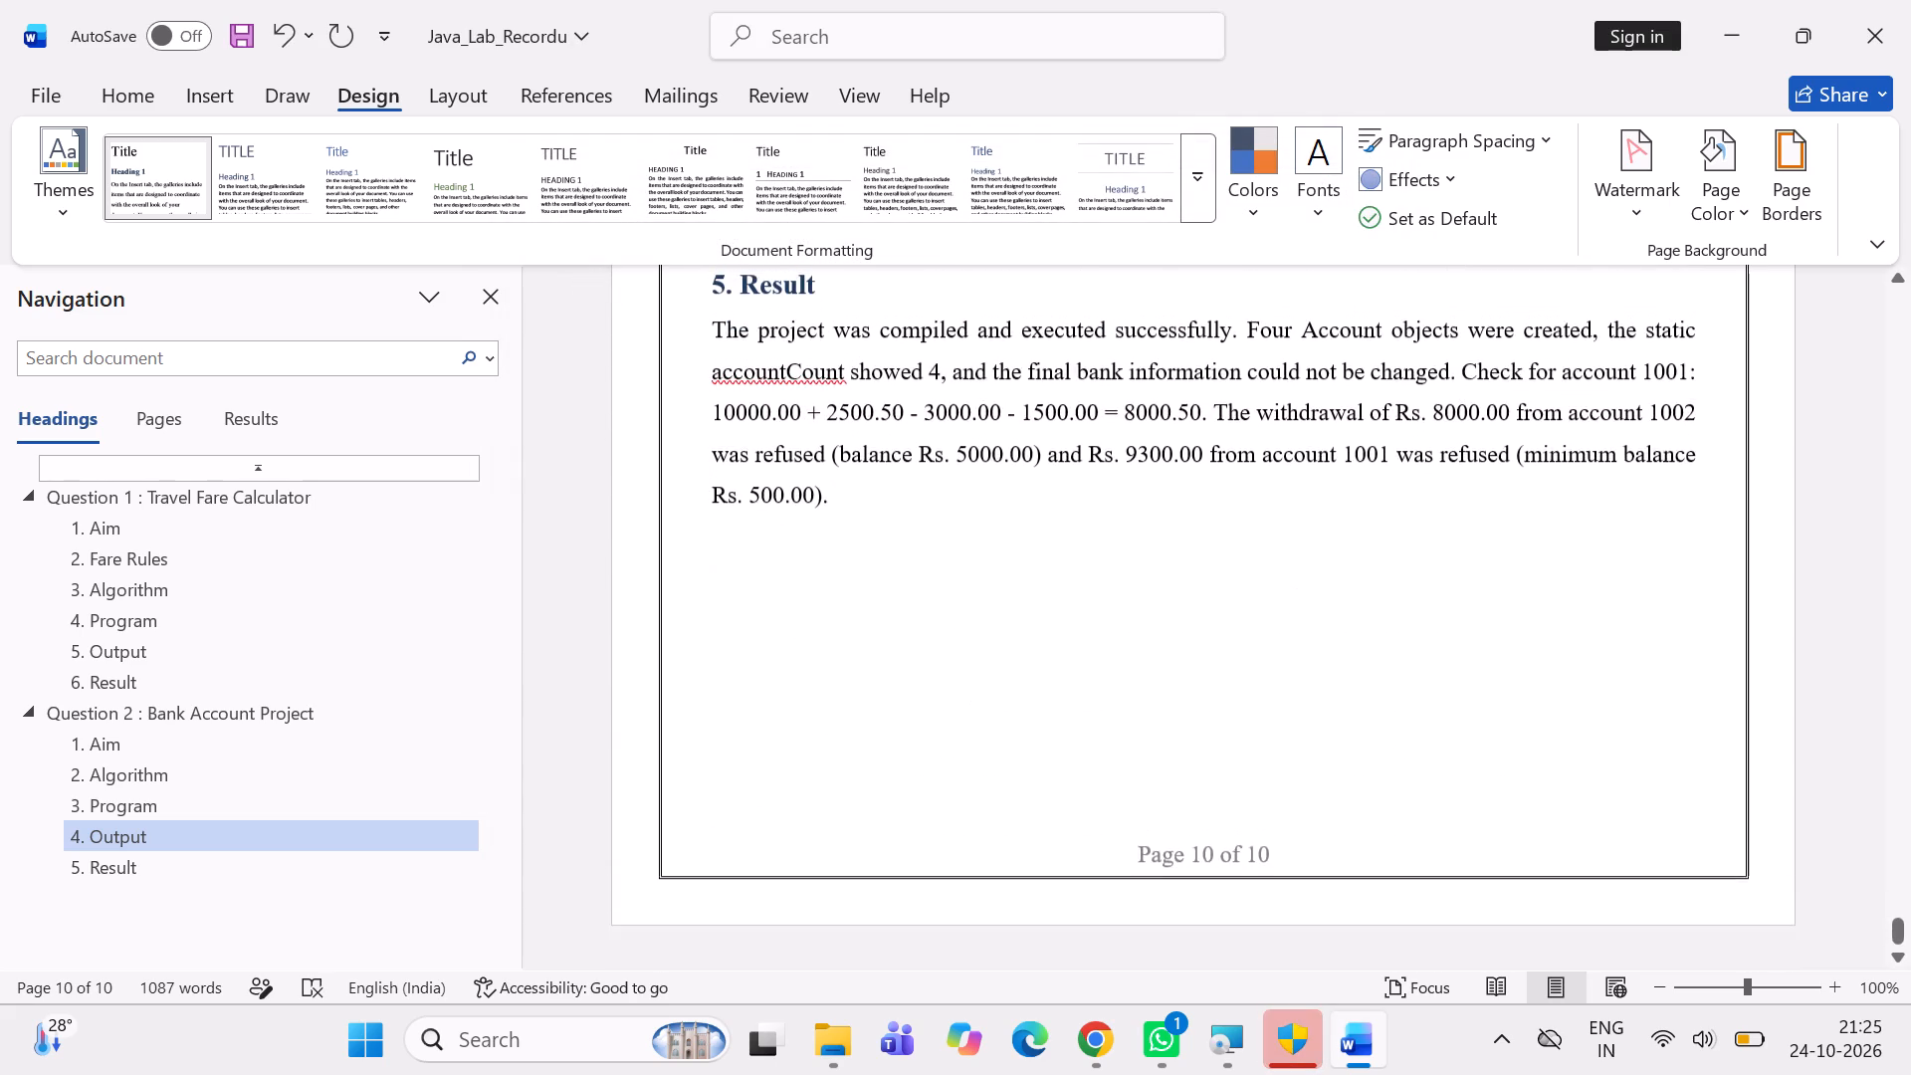
scroll(1202, 780, "up", 9)
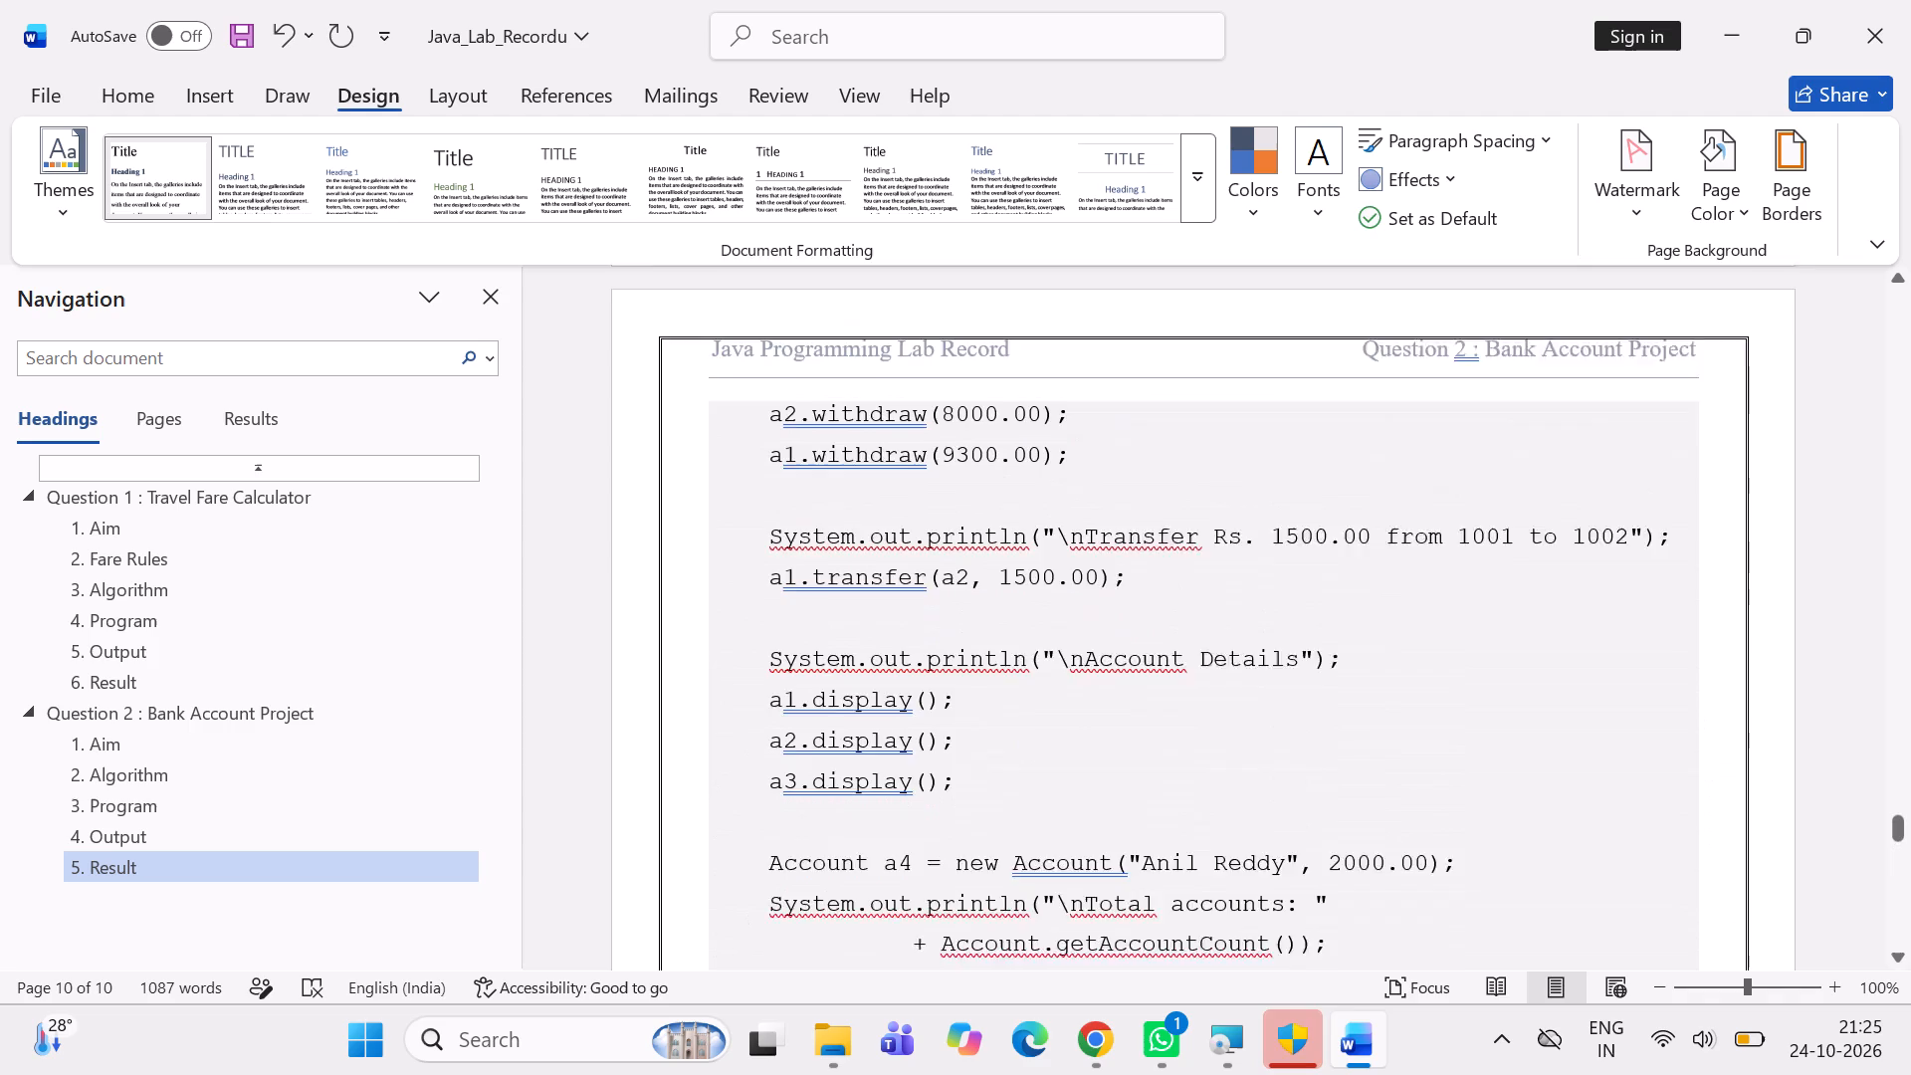
Review the page border and headers from Question 2's program pages back to Question 1's Output heading.
scroll(1202, 780, "up", 5)
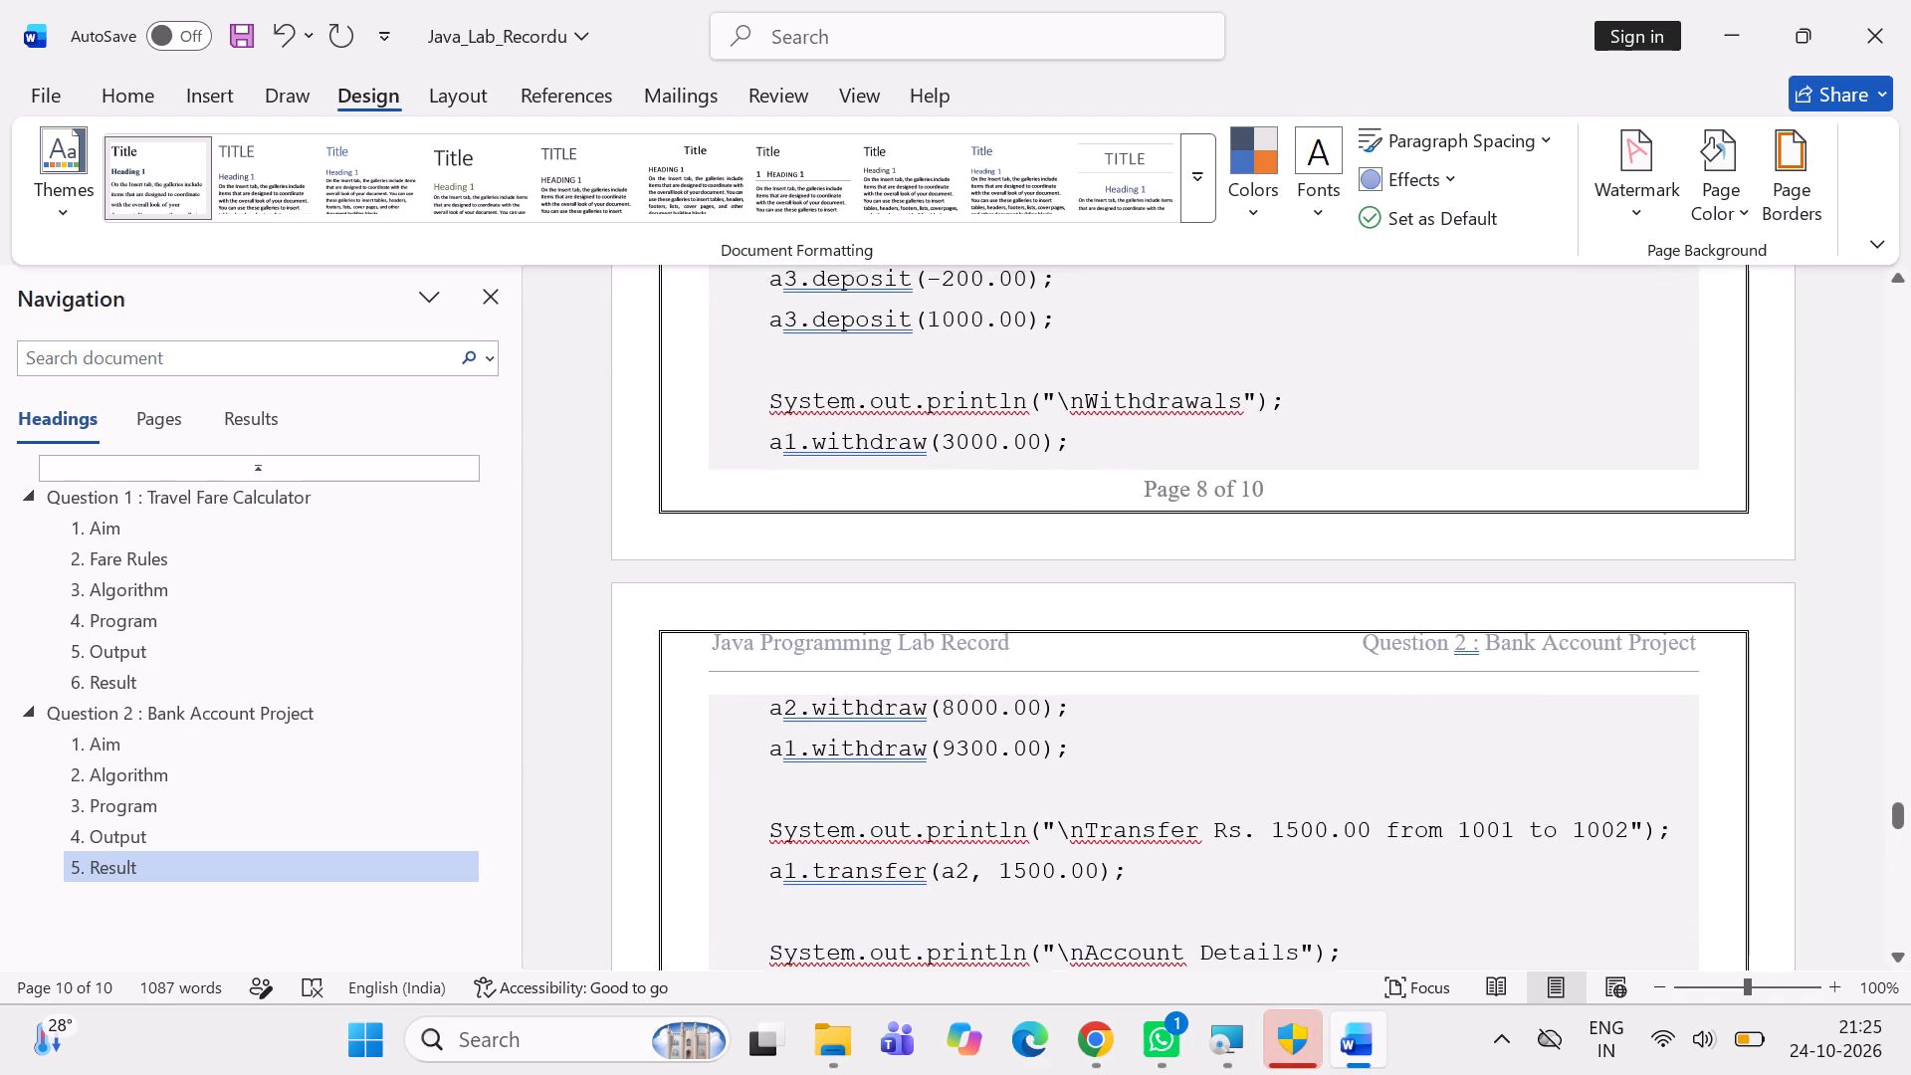
scroll(1202, 780, "up", 3)
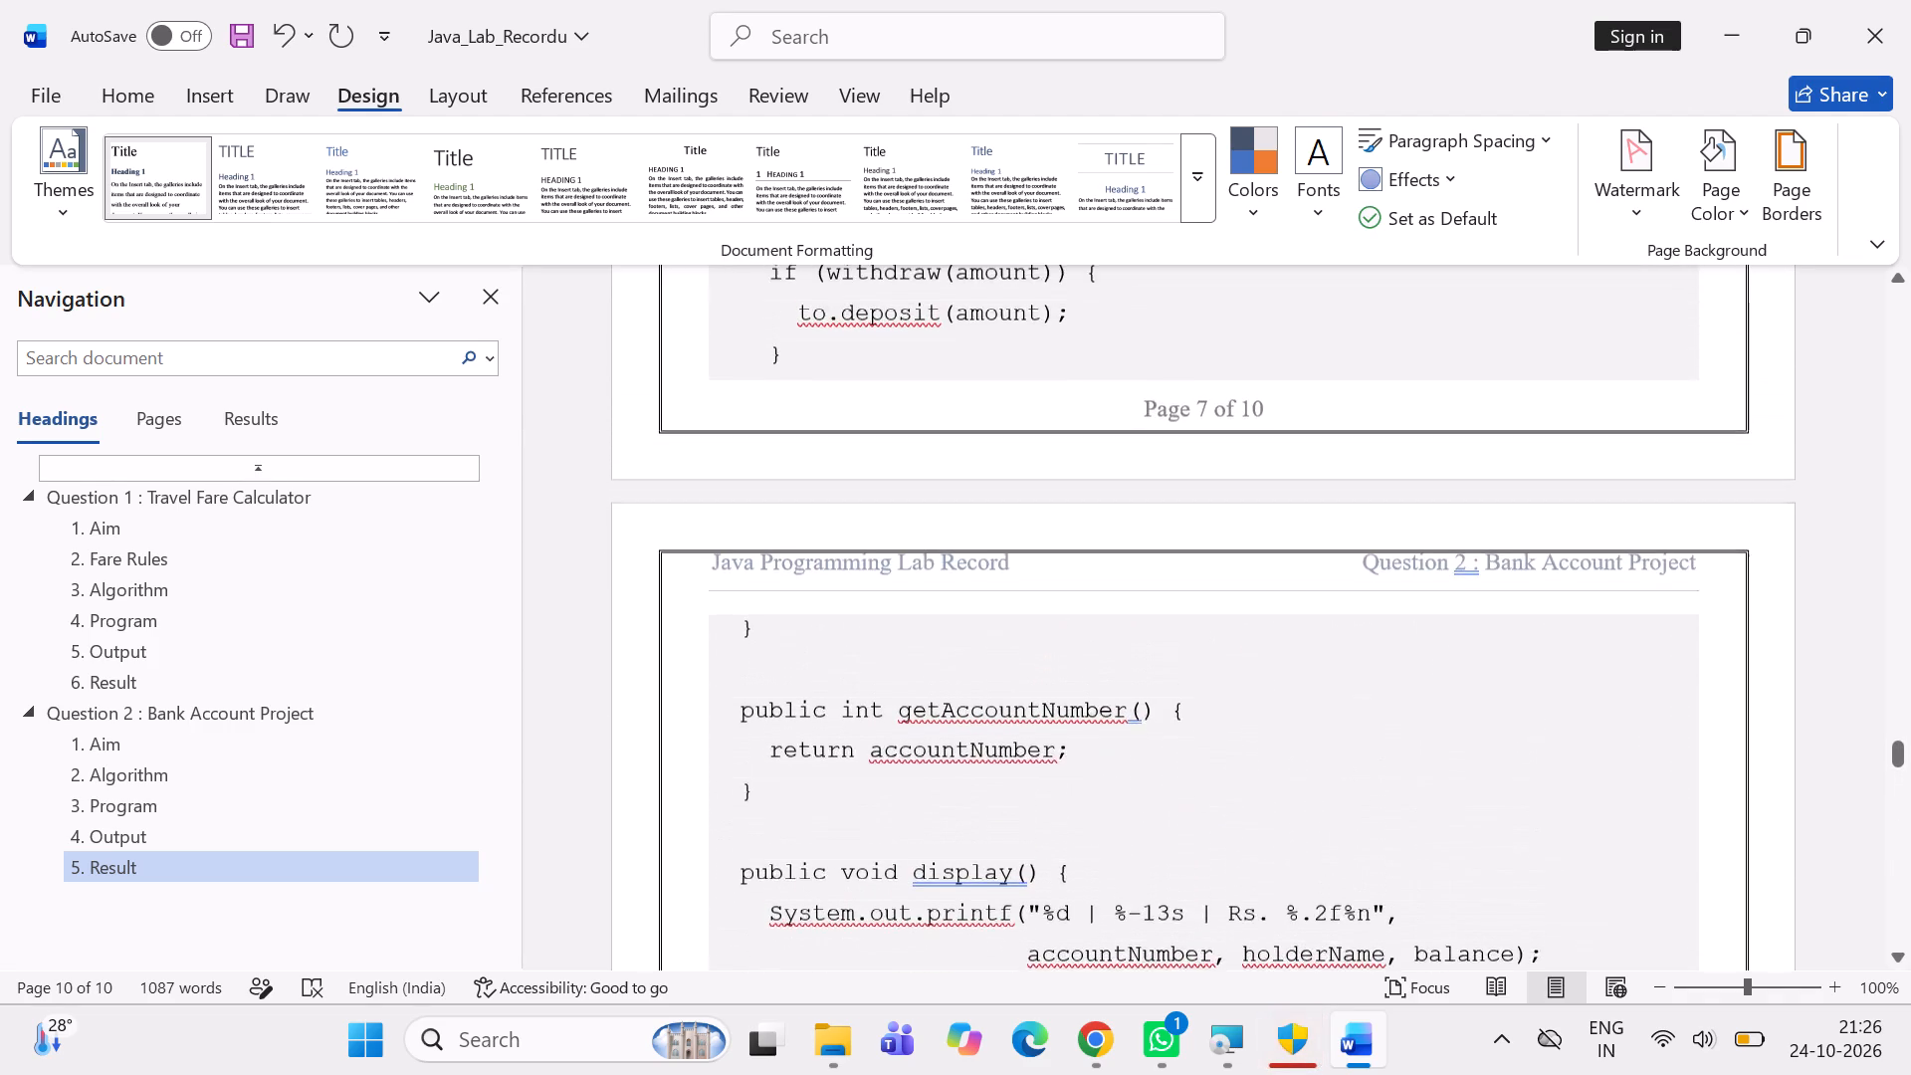
scroll(1202, 780, "up", 5)
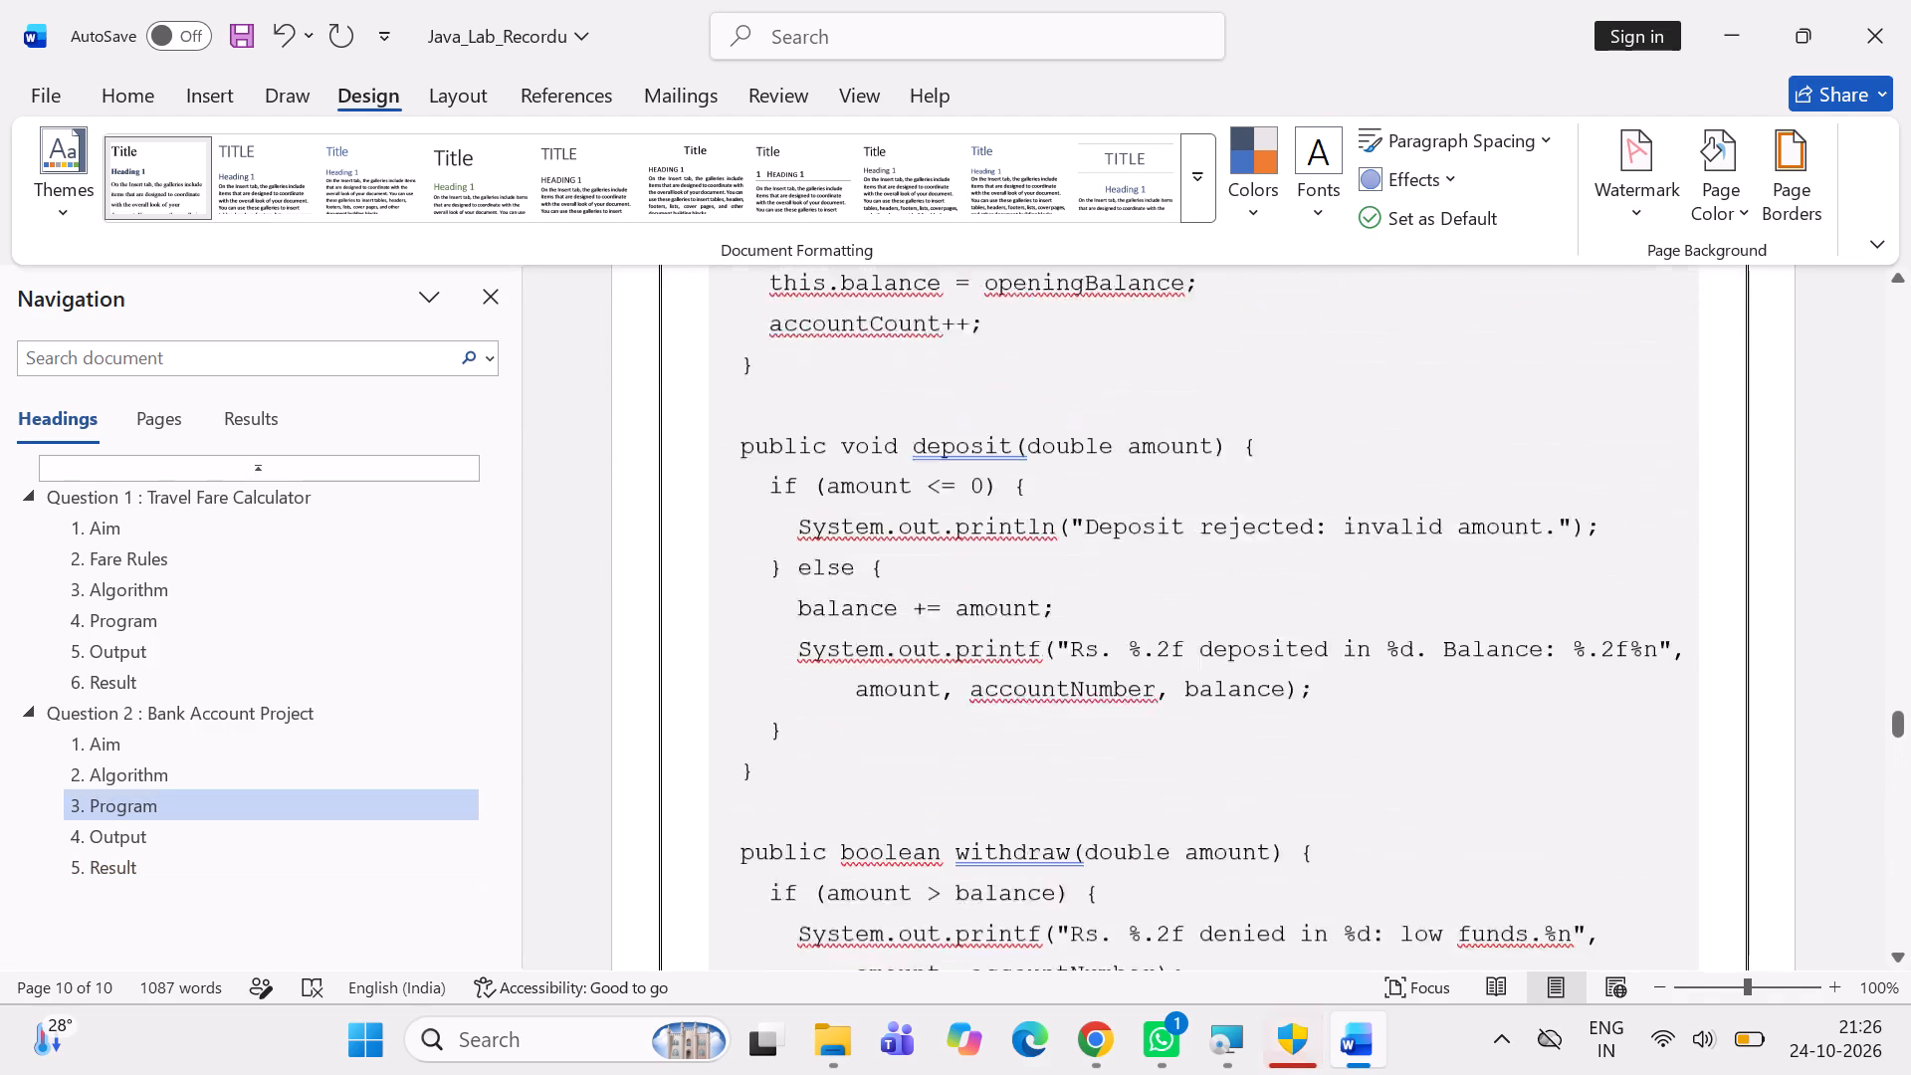
scroll(1202, 780, "up", 6)
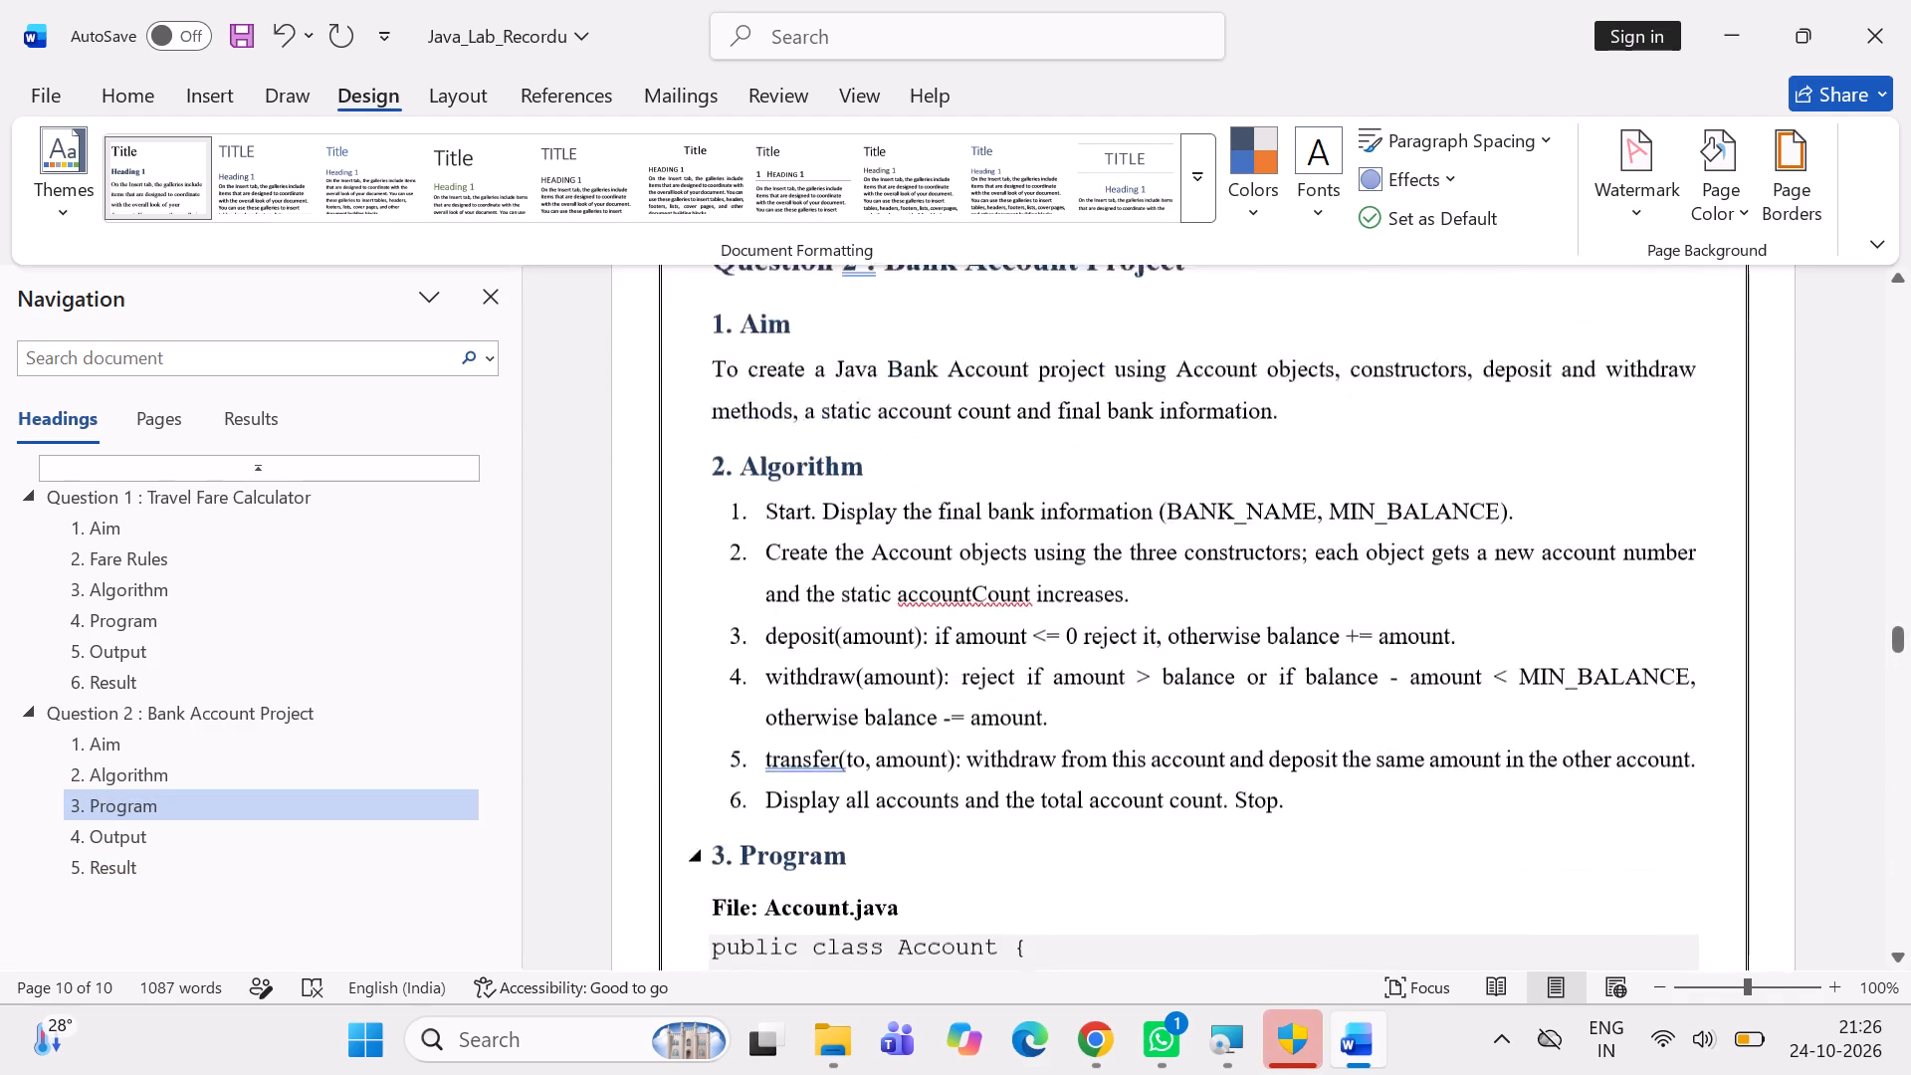
scroll(1202, 780, "up", 3)
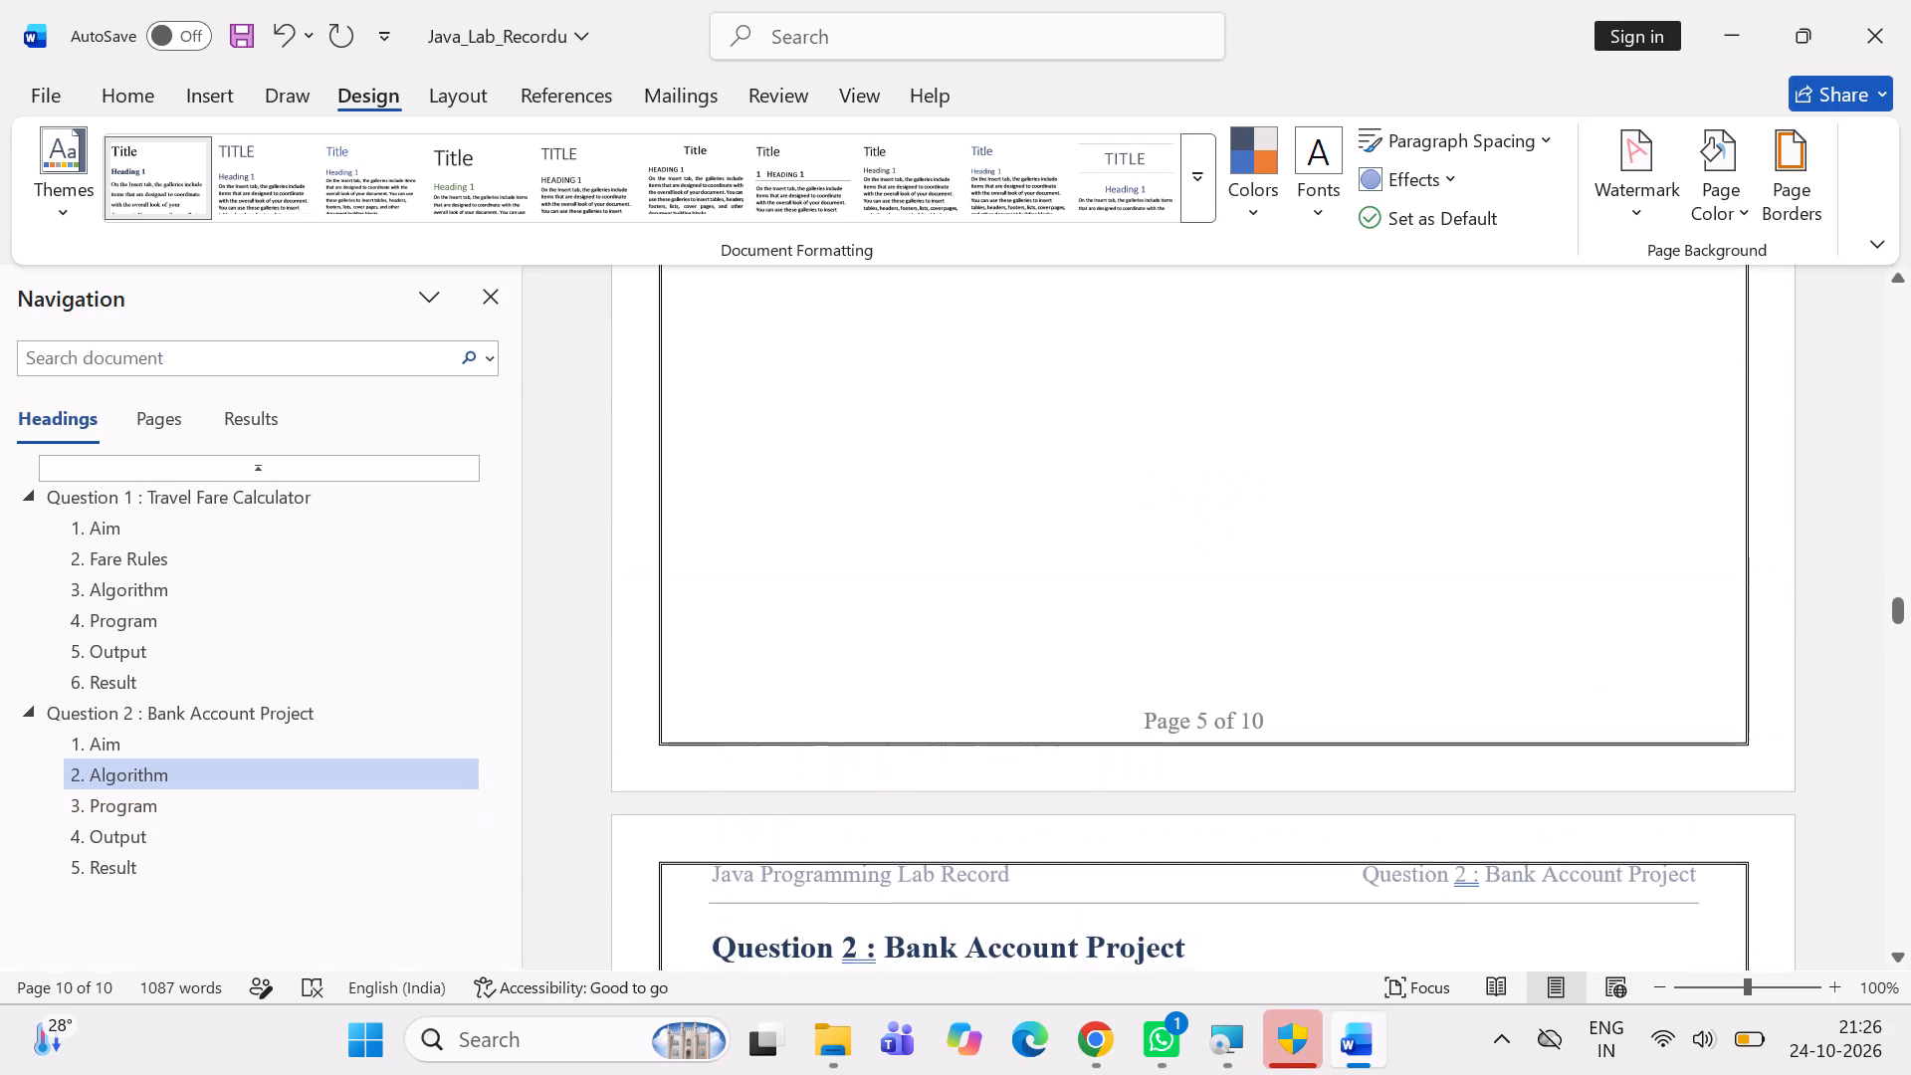
scroll(1202, 780, "up", 7)
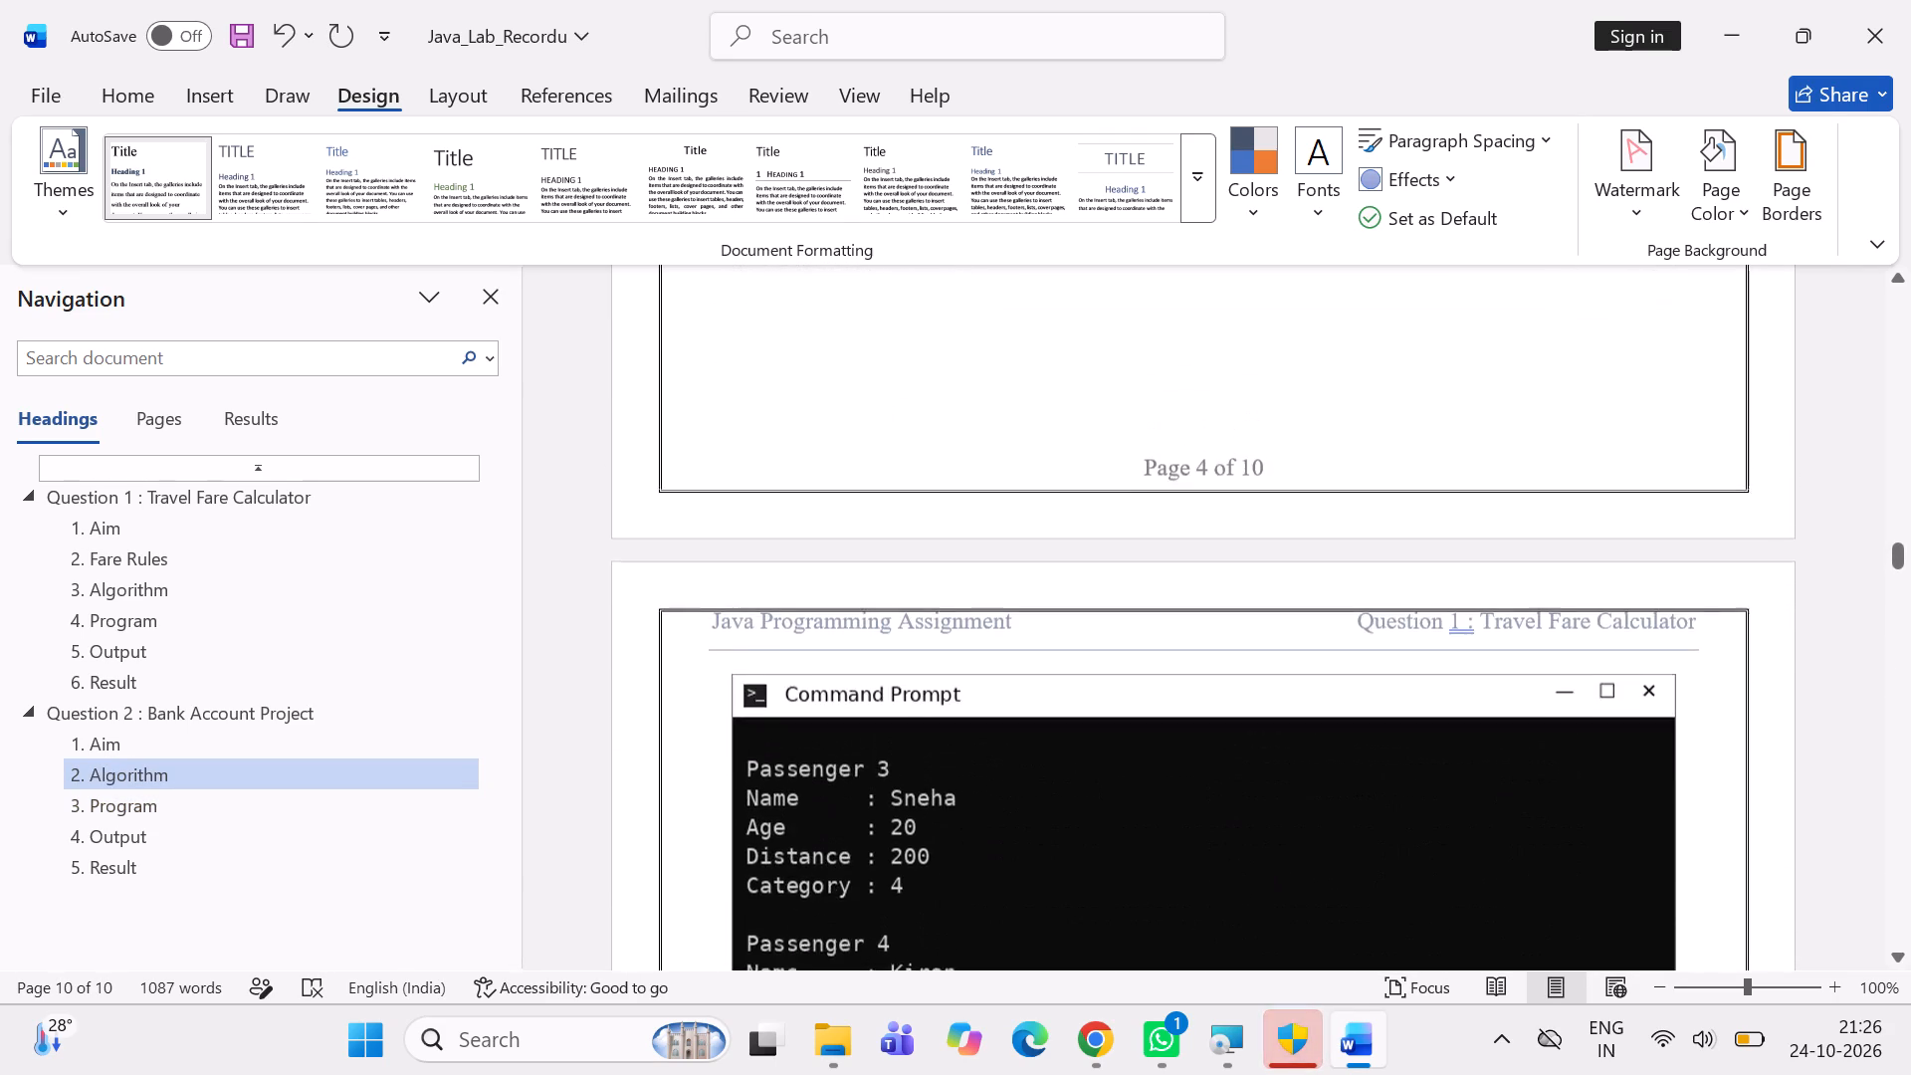
scroll(1202, 780, "up", 3)
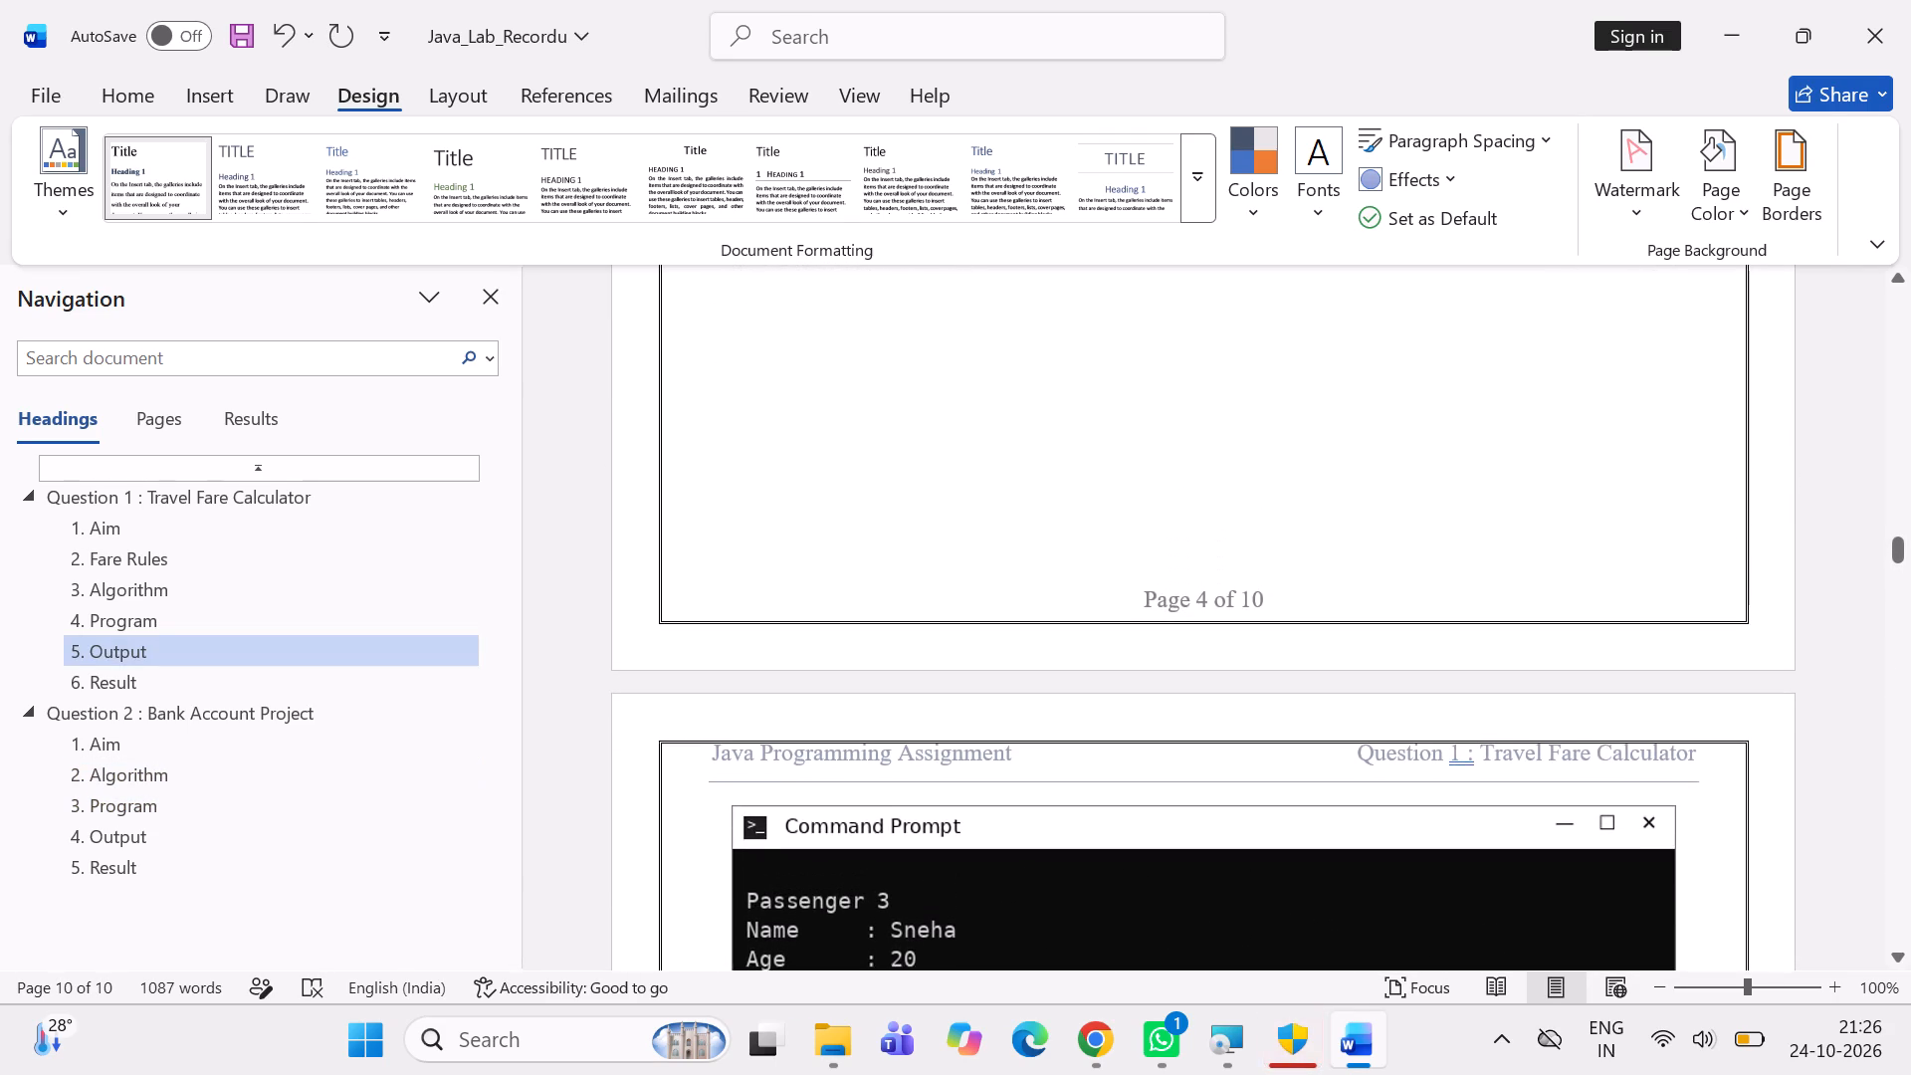
scroll(1202, 780, "up", 5)
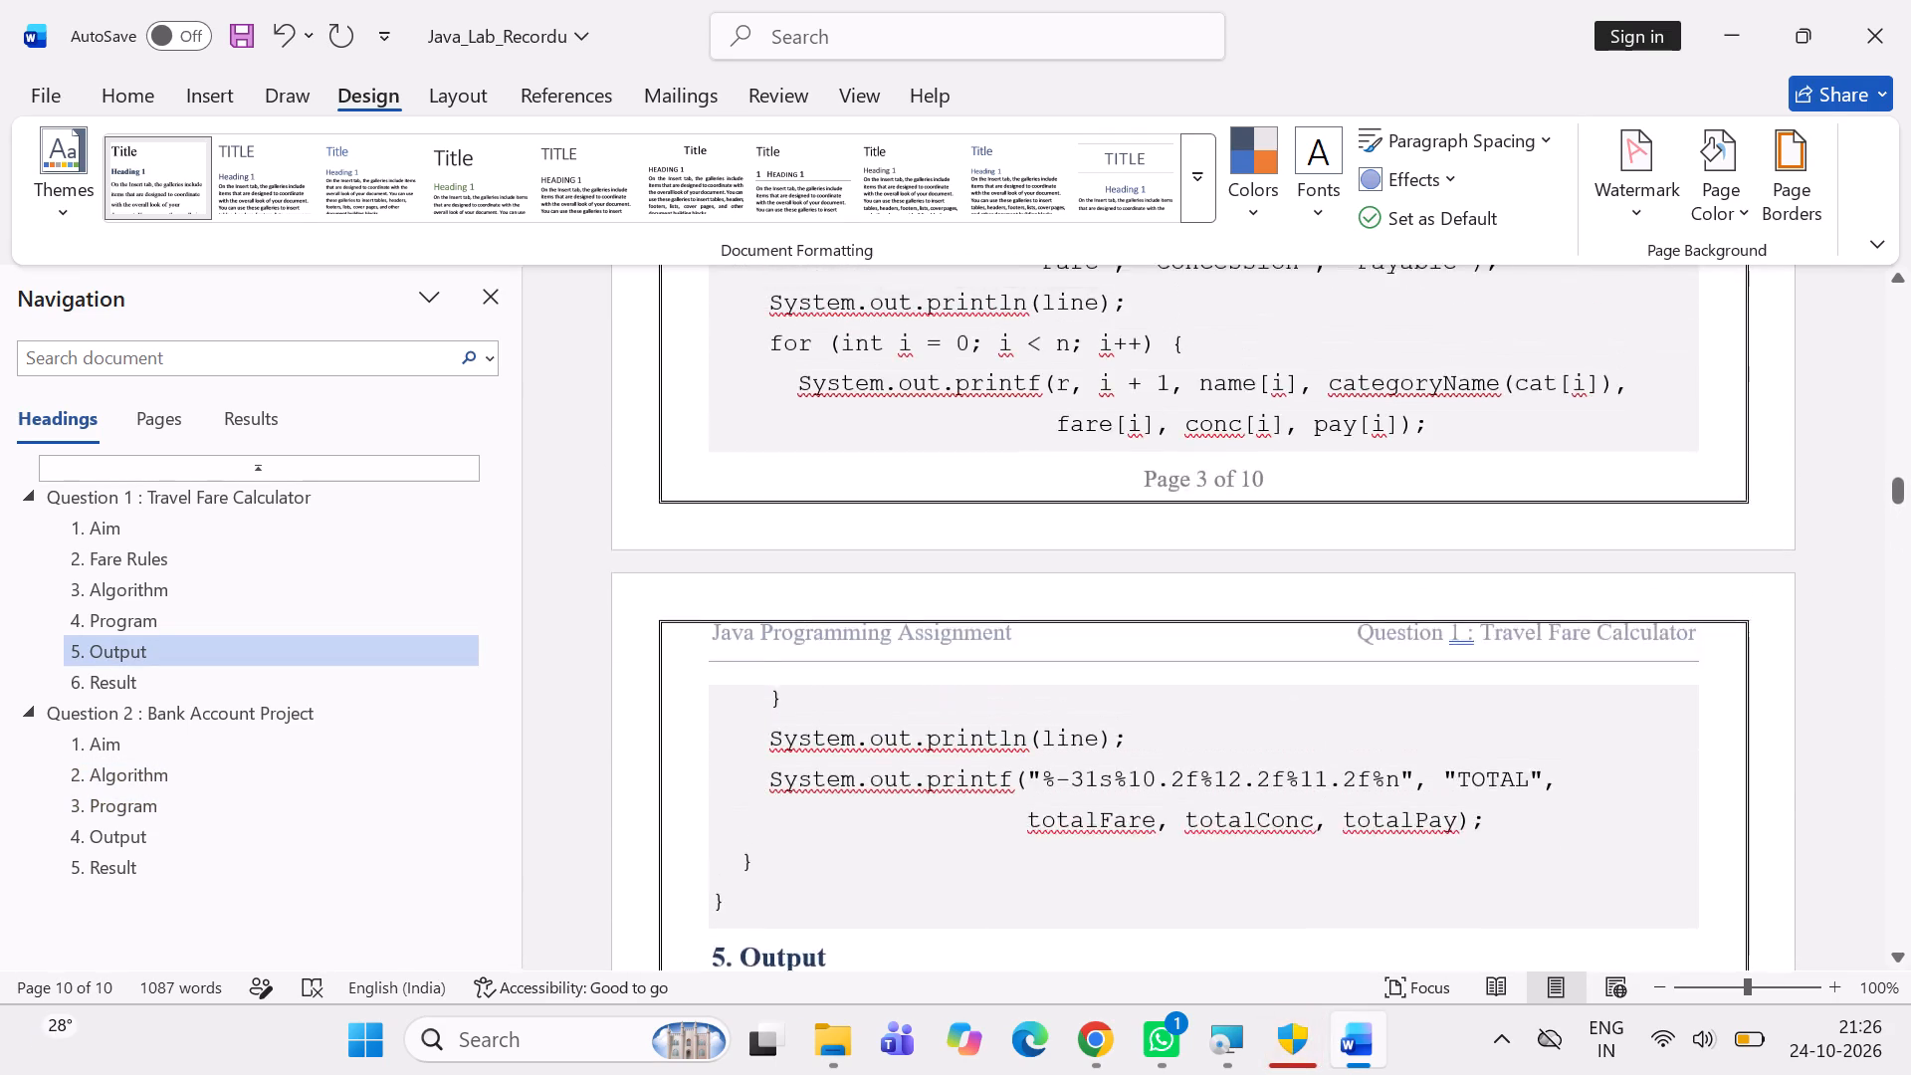
Open the Section 1 page header for editing and delete the text "Java Programming Assignment" from it.
triple_click(1202, 780)
left_click(1202, 780)
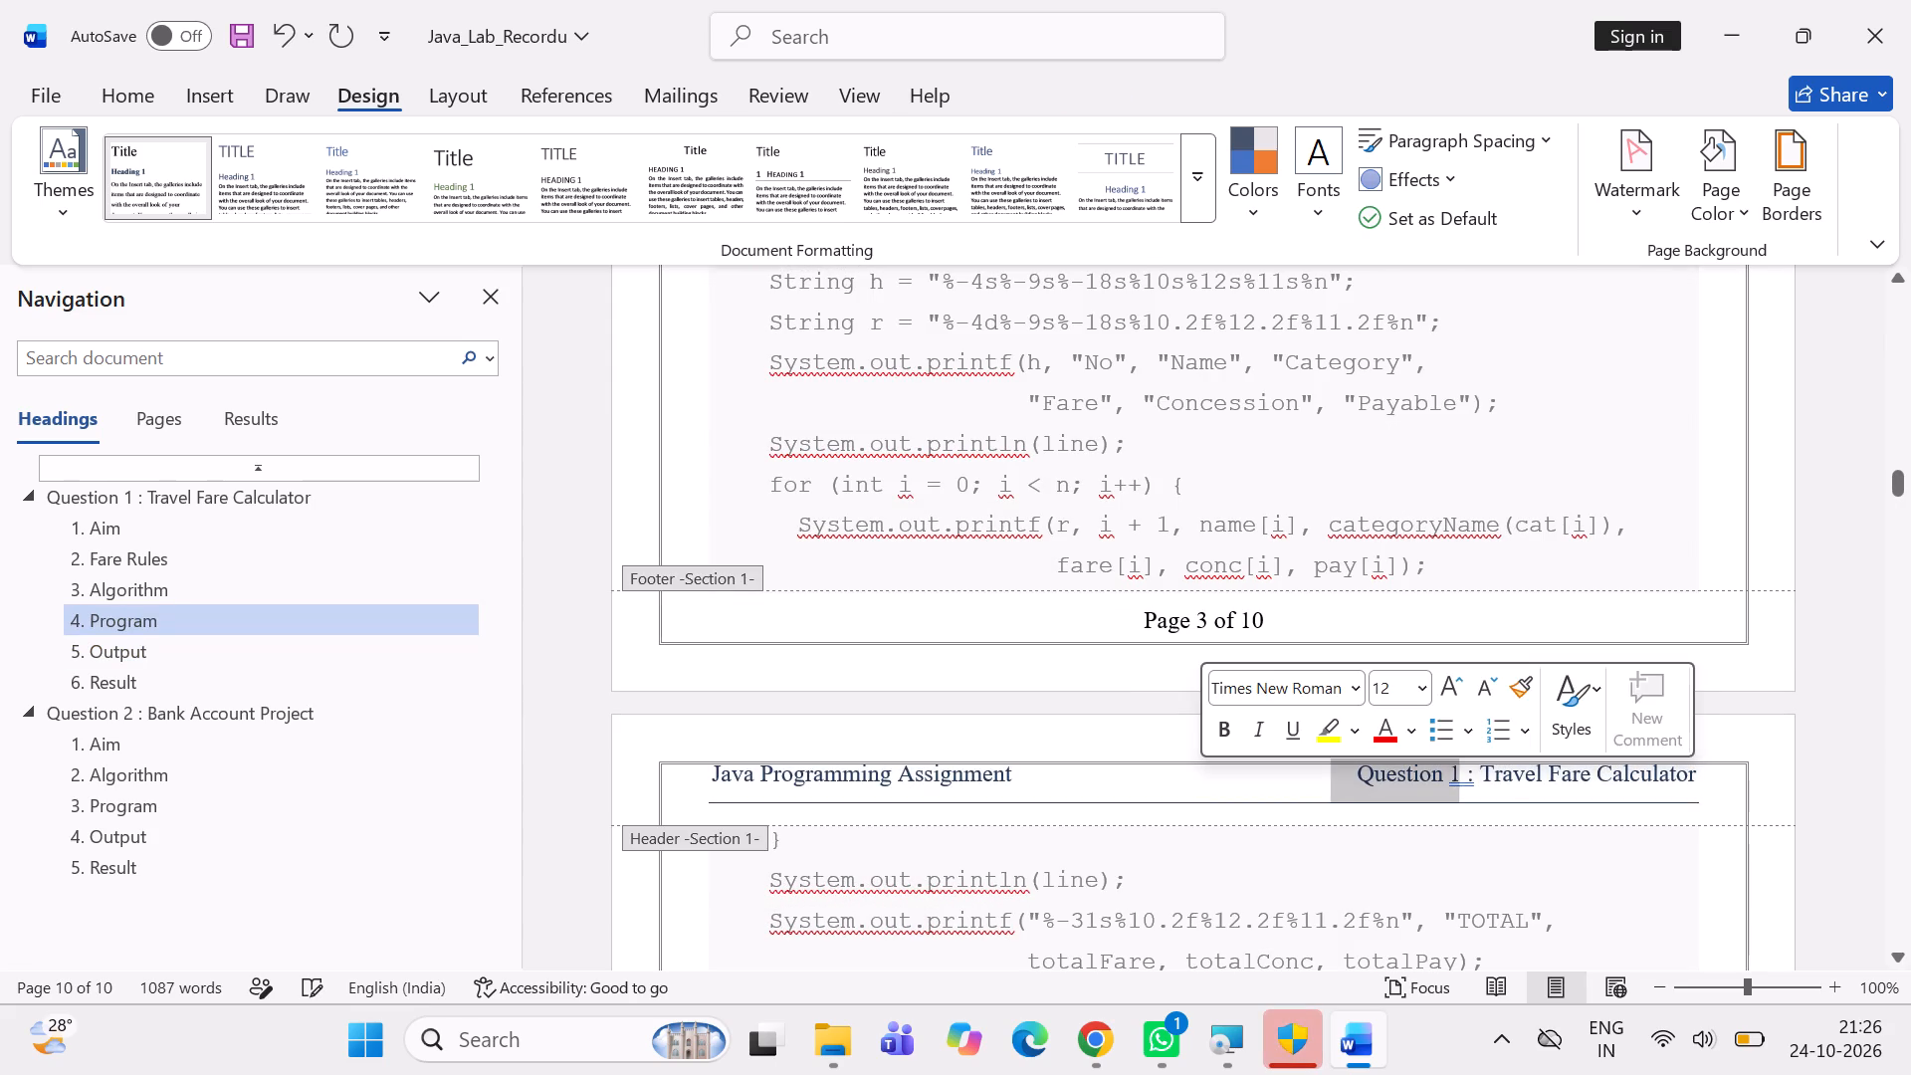
left_click(1072, 763)
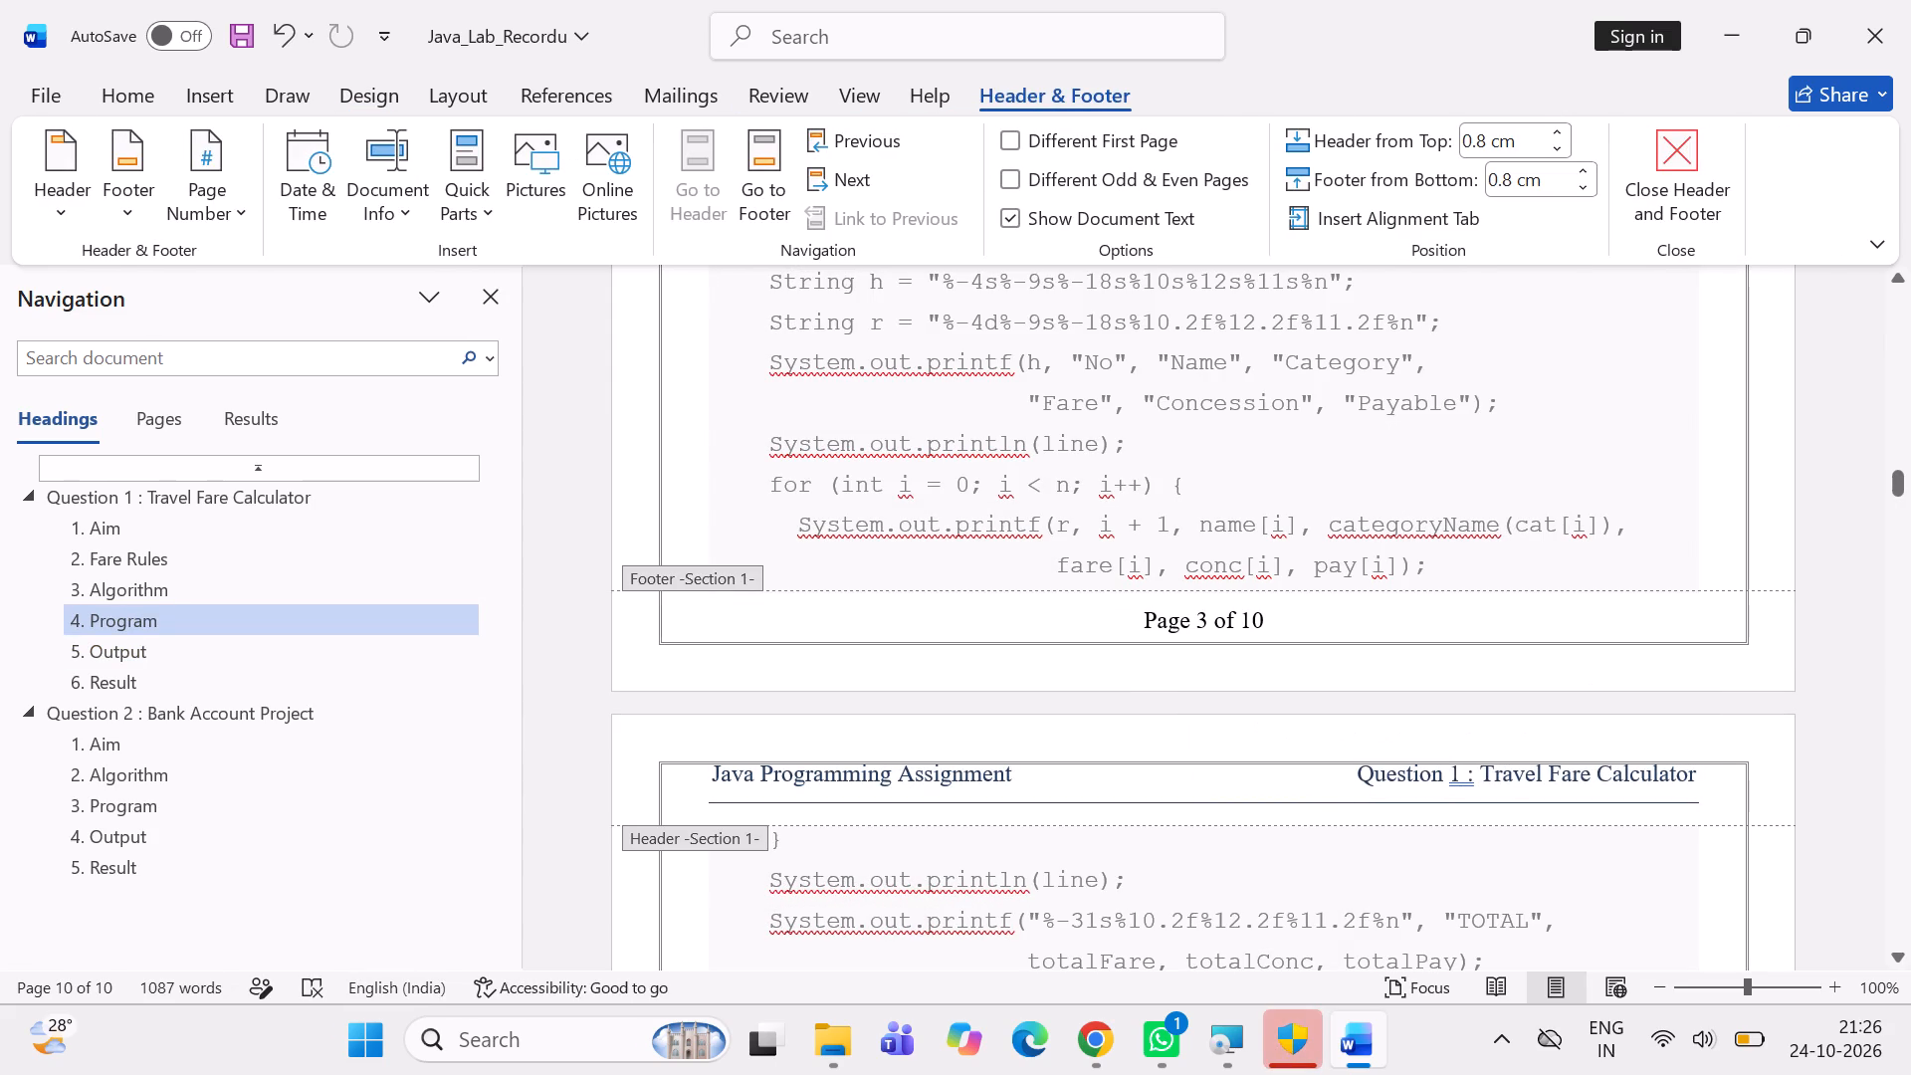
key("BackSpace")
key("BackSpace")
key("BackSpace")
key("BackSpace")
key("BackSpace")
key("BackSpace")
key("BackSpace")
key("BackSpace")
key("BackSpace")
key("BackSpace")
key("BackSpace")
key("BackSpace")
key("BackSpace")
key("BackSpace")
key("BackSpace")
key("BackSpace")
key("BackSpace")
key("BackSpace")
key("BackSpace")
key("BackSpace")
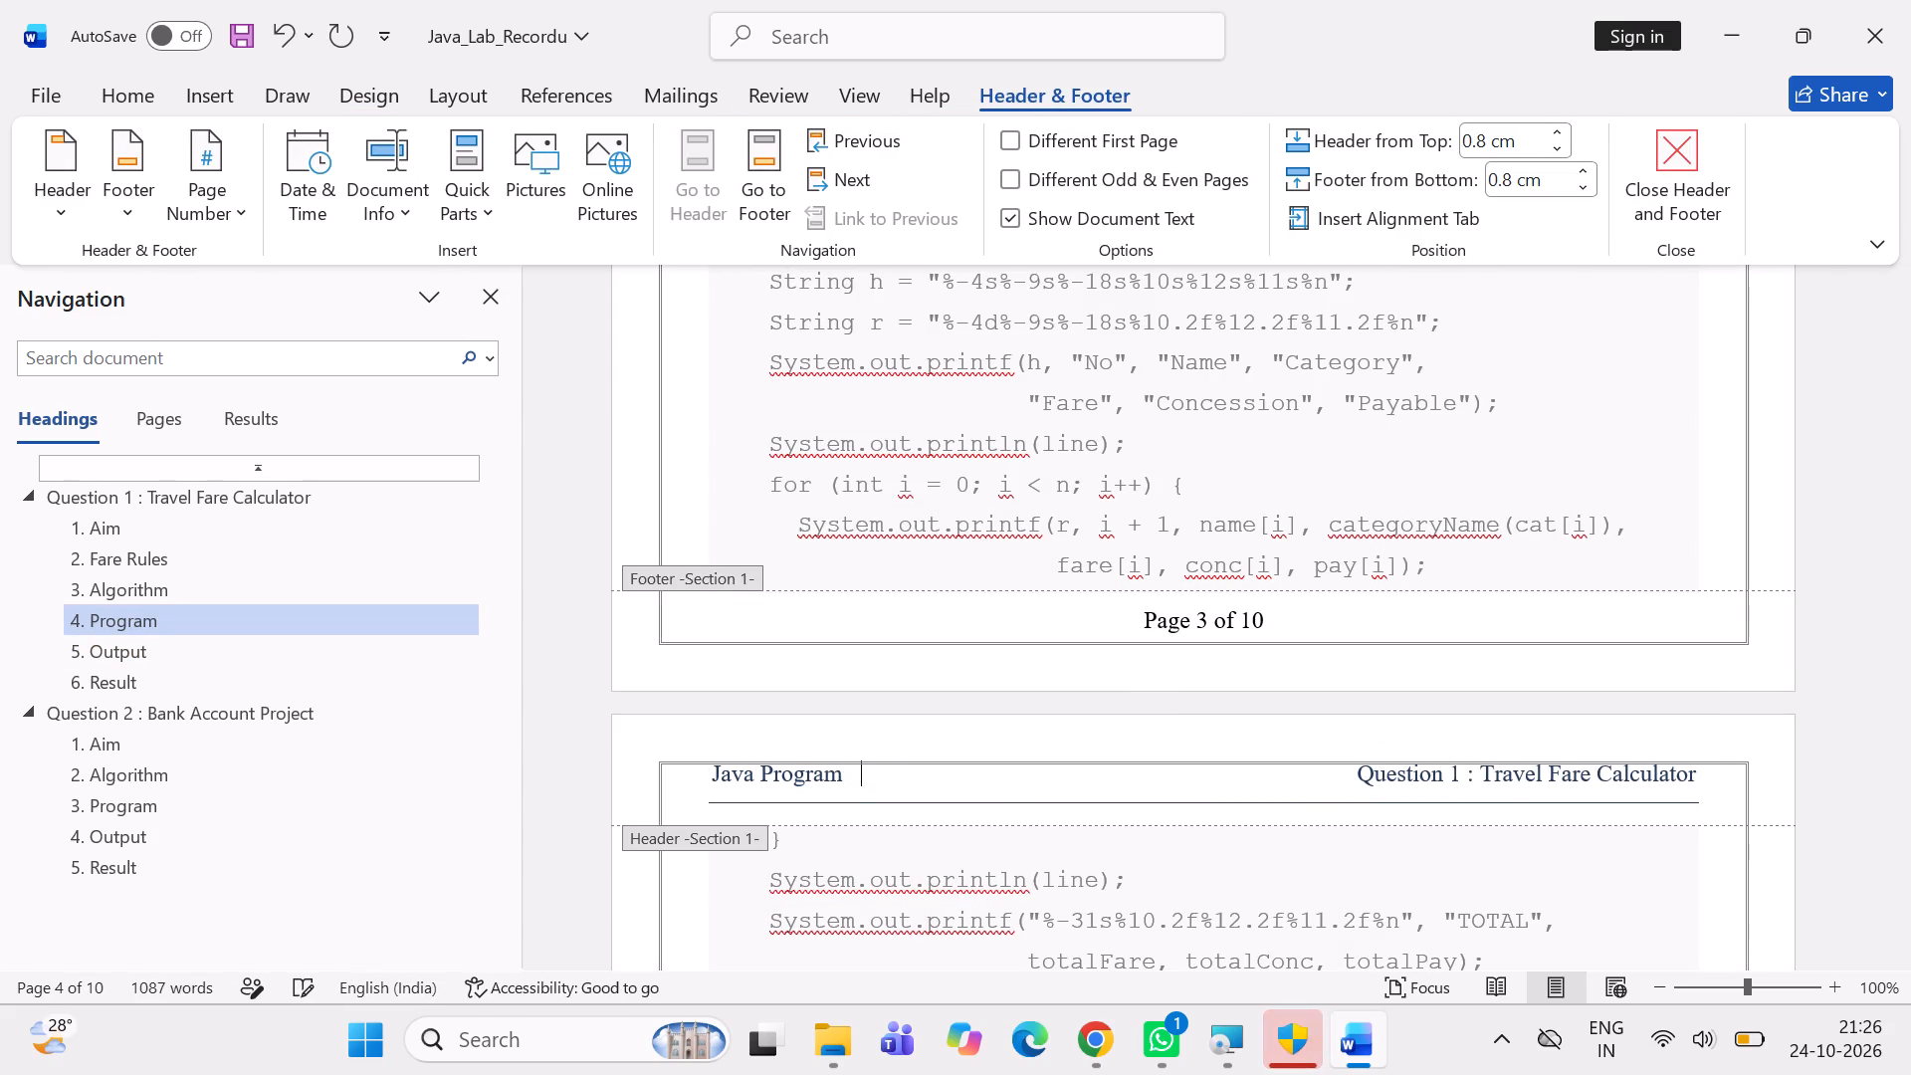
key("BackSpace")
key("BackSpace")
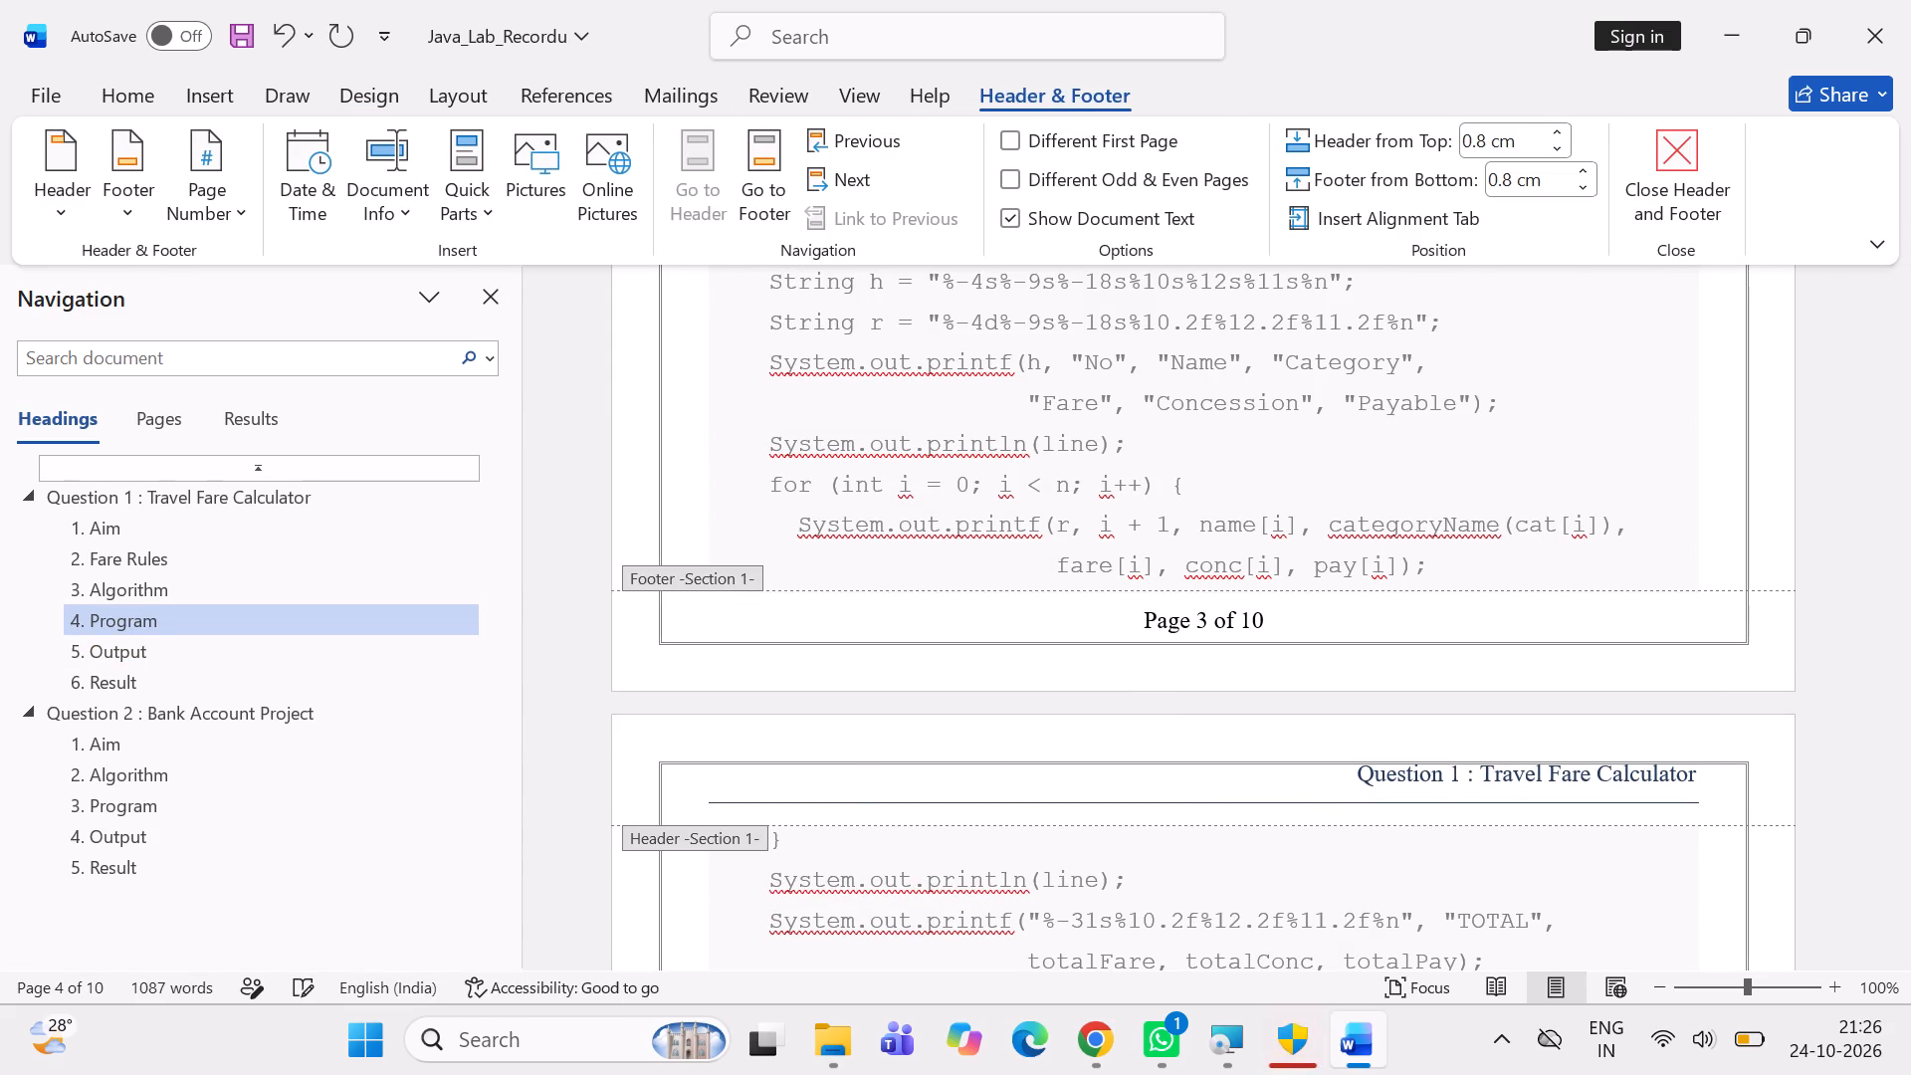
Delete the text "Question 1 : Travel Fare Calculator" from the Section 1 header.
left_click(1719, 780)
key("BackSpace")
key("BackSpace")
key("BackSpace")
key("BackSpace")
key("BackSpace")
key("BackSpace")
key("BackSpace")
key("BackSpace")
key("BackSpace")
key("BackSpace")
key("BackSpace")
key("BackSpace")
key("BackSpace")
key("BackSpace")
key("BackSpace")
key("BackSpace")
key("BackSpace")
key("BackSpace")
key("BackSpace")
key("BackSpace")
key("BackSpace")
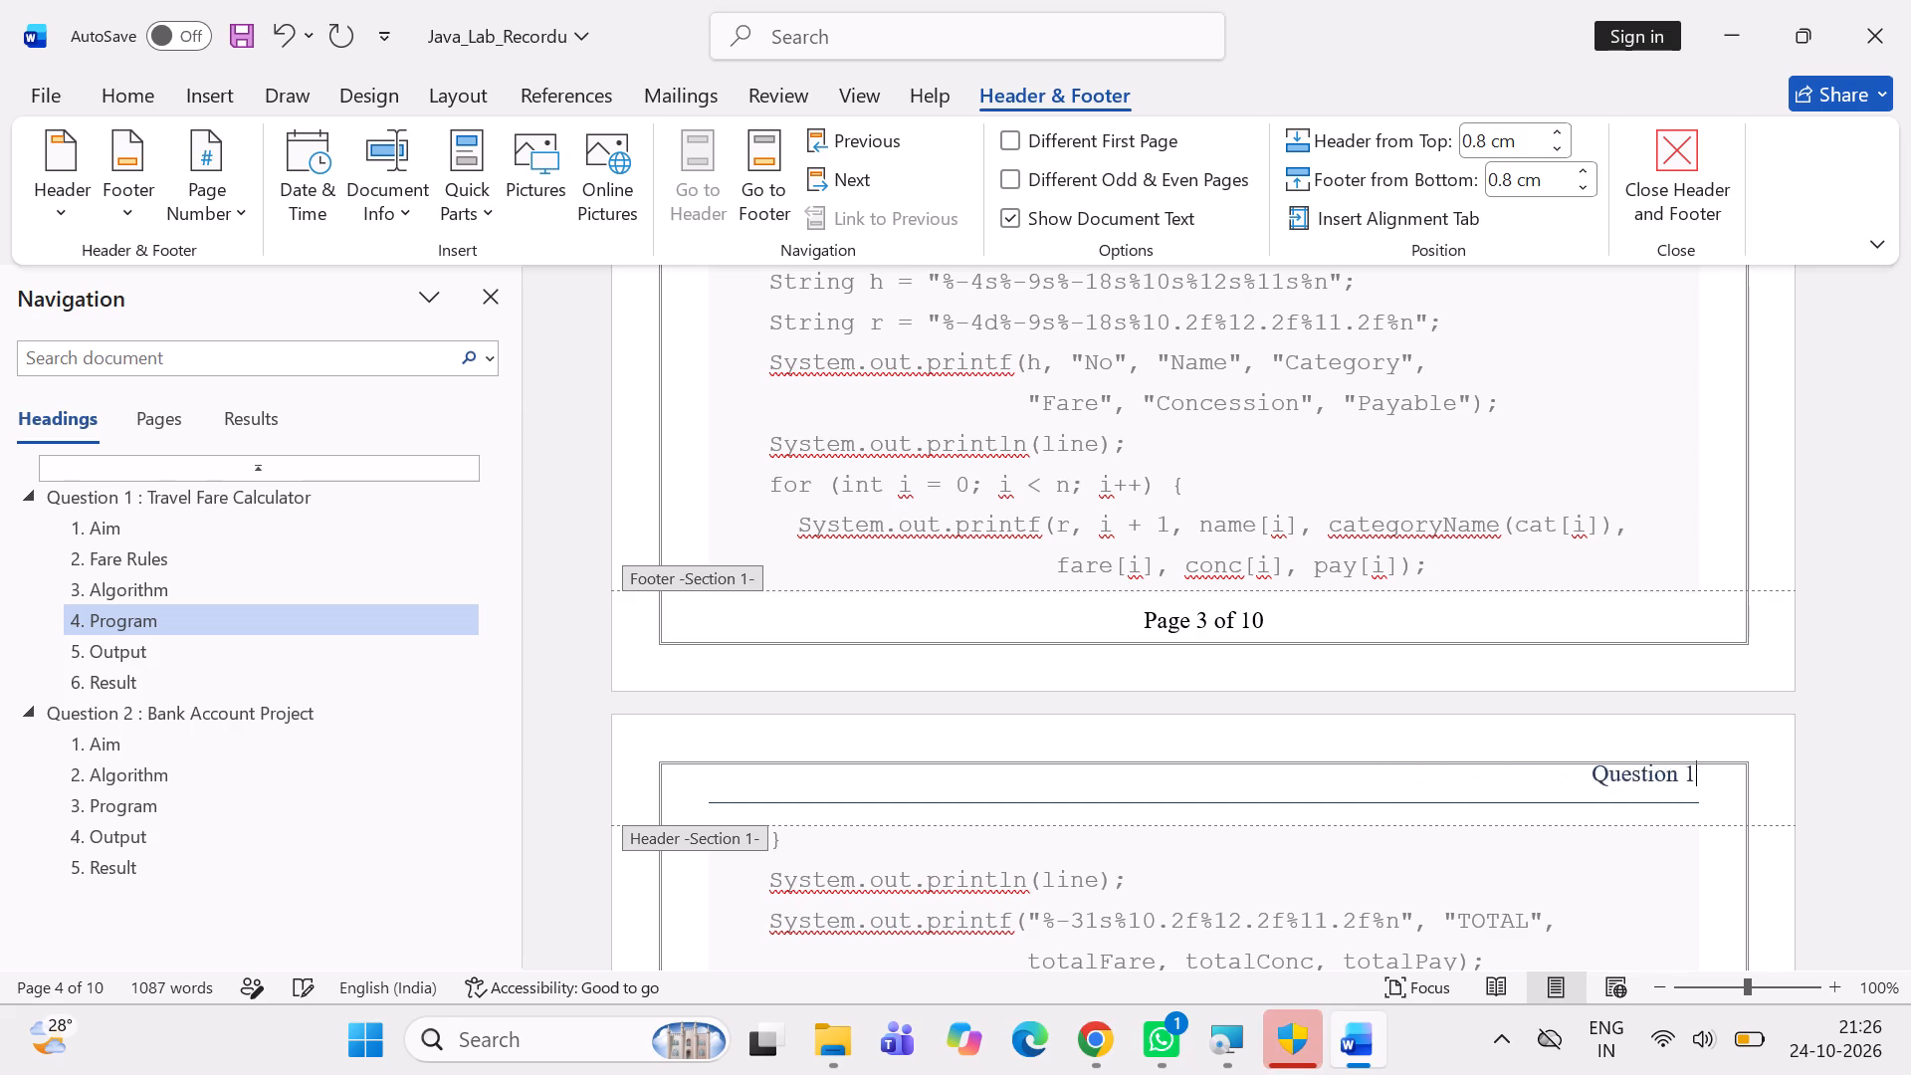
key("BackSpace")
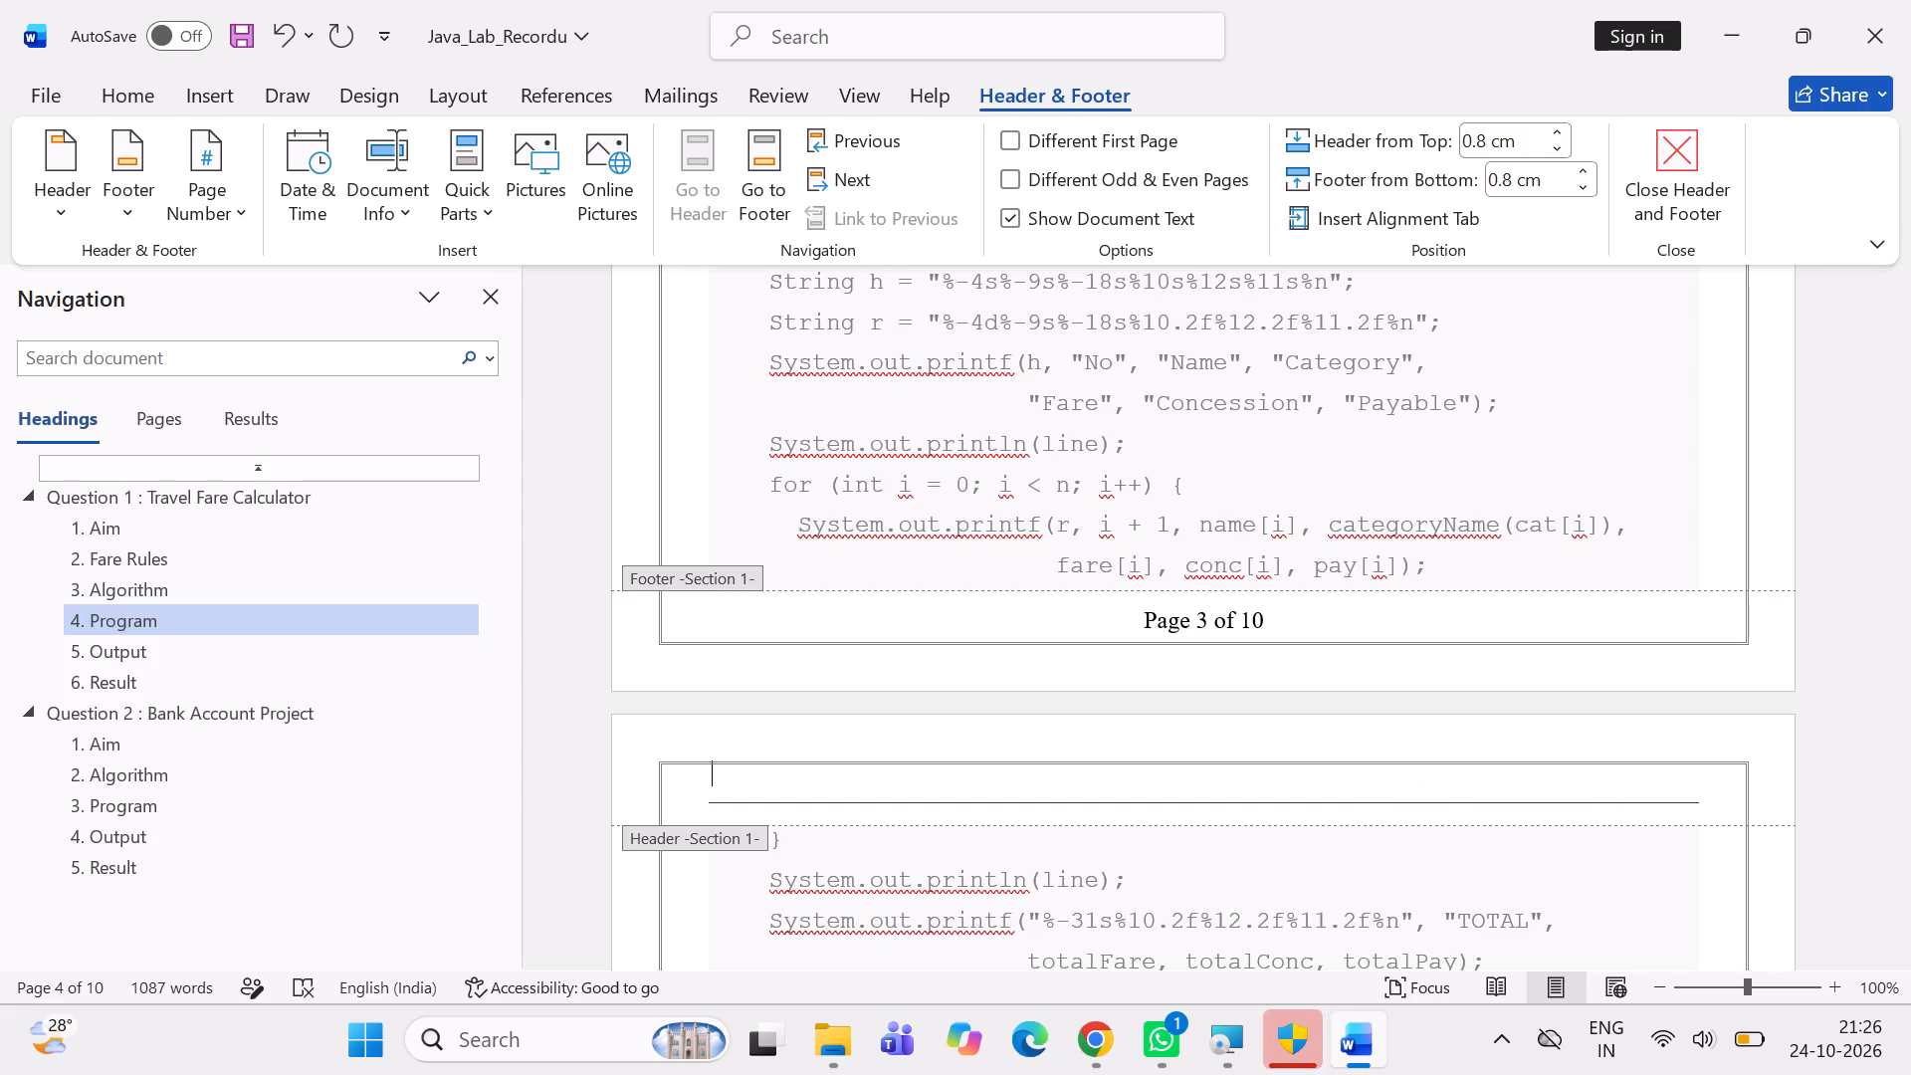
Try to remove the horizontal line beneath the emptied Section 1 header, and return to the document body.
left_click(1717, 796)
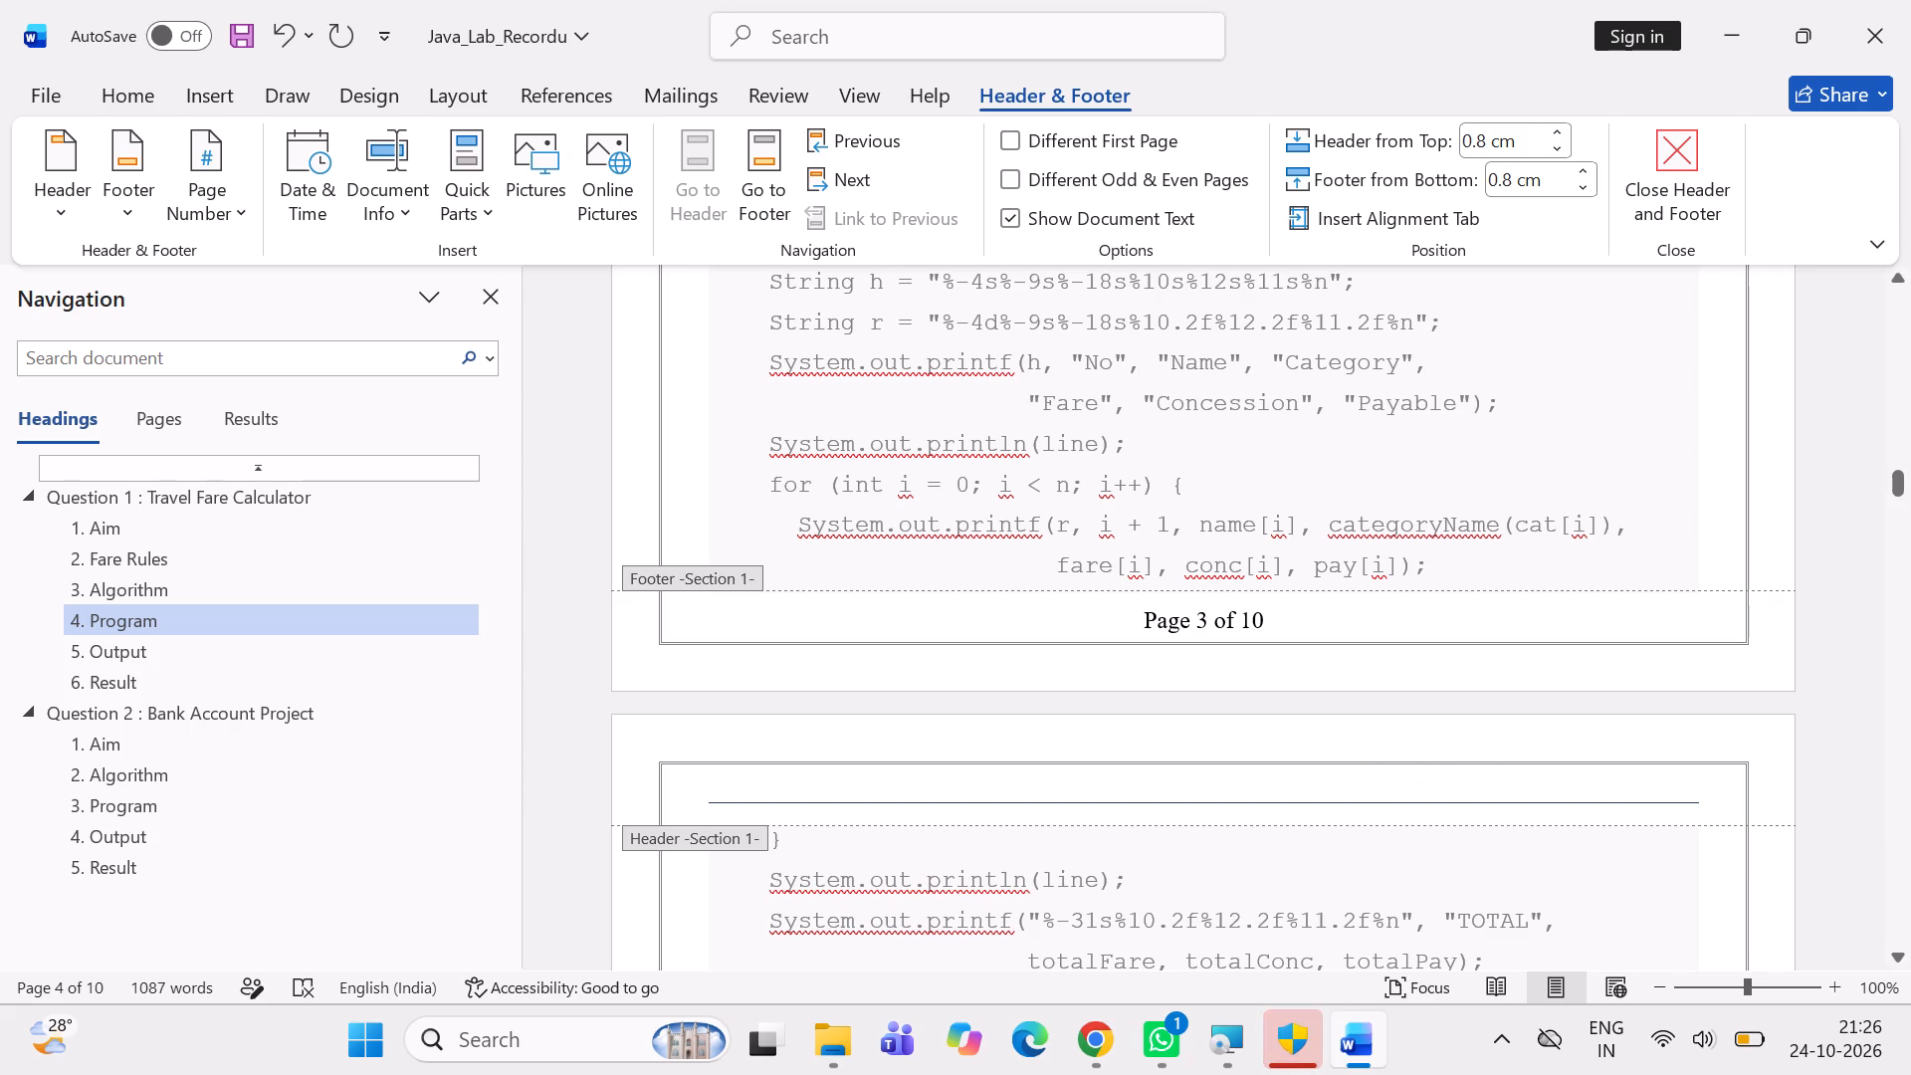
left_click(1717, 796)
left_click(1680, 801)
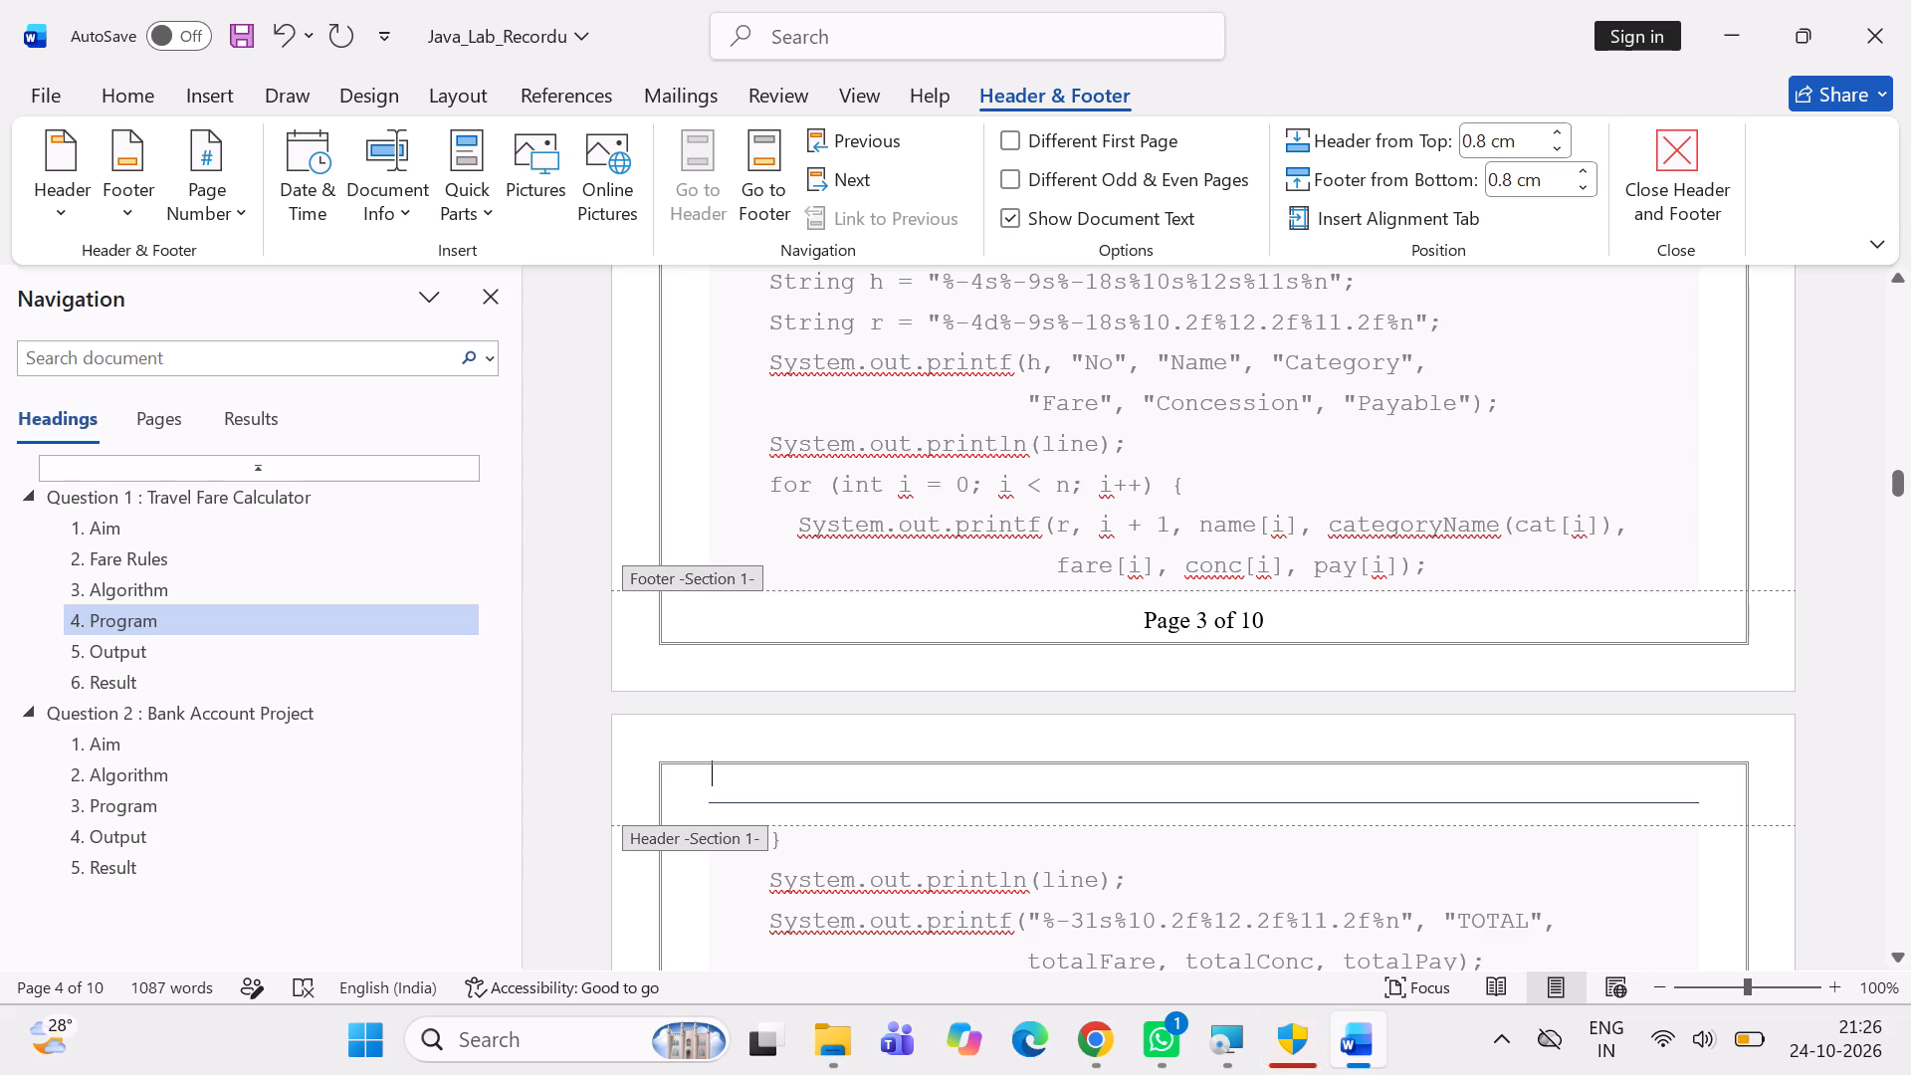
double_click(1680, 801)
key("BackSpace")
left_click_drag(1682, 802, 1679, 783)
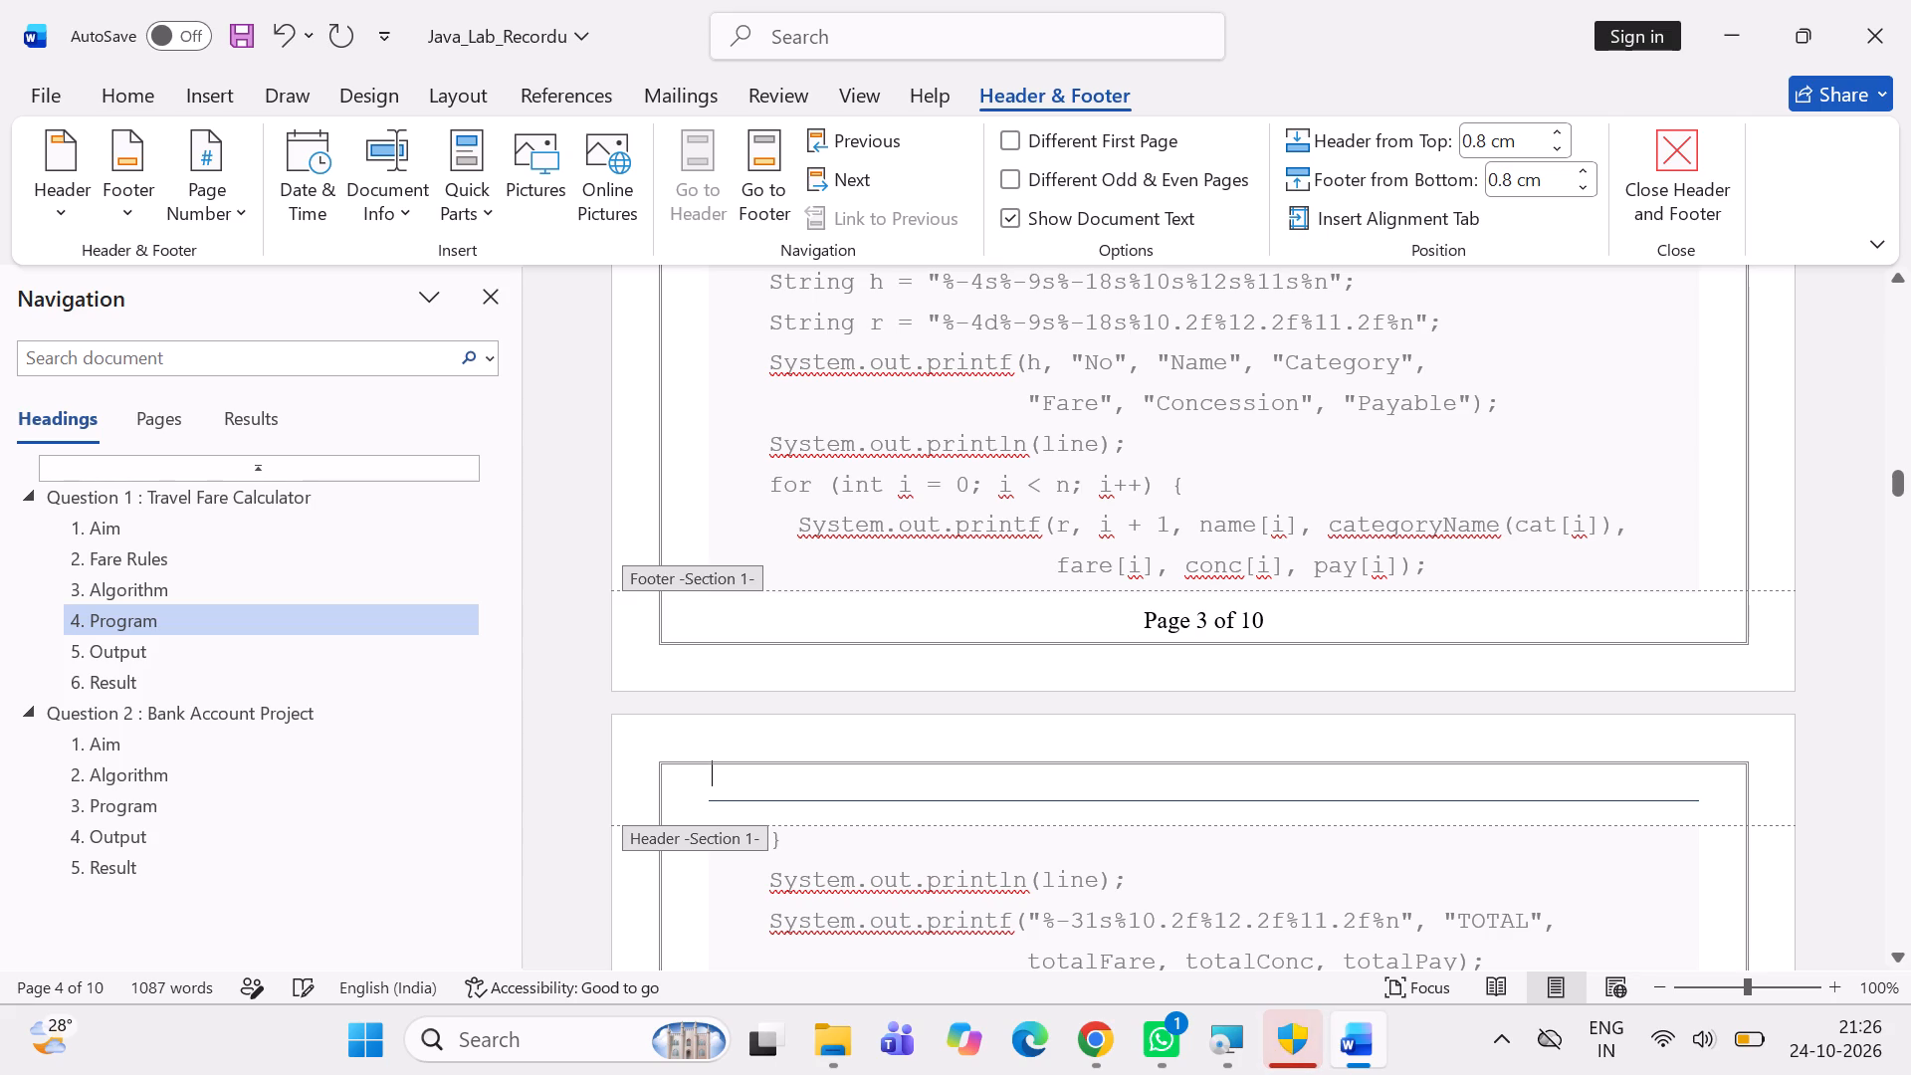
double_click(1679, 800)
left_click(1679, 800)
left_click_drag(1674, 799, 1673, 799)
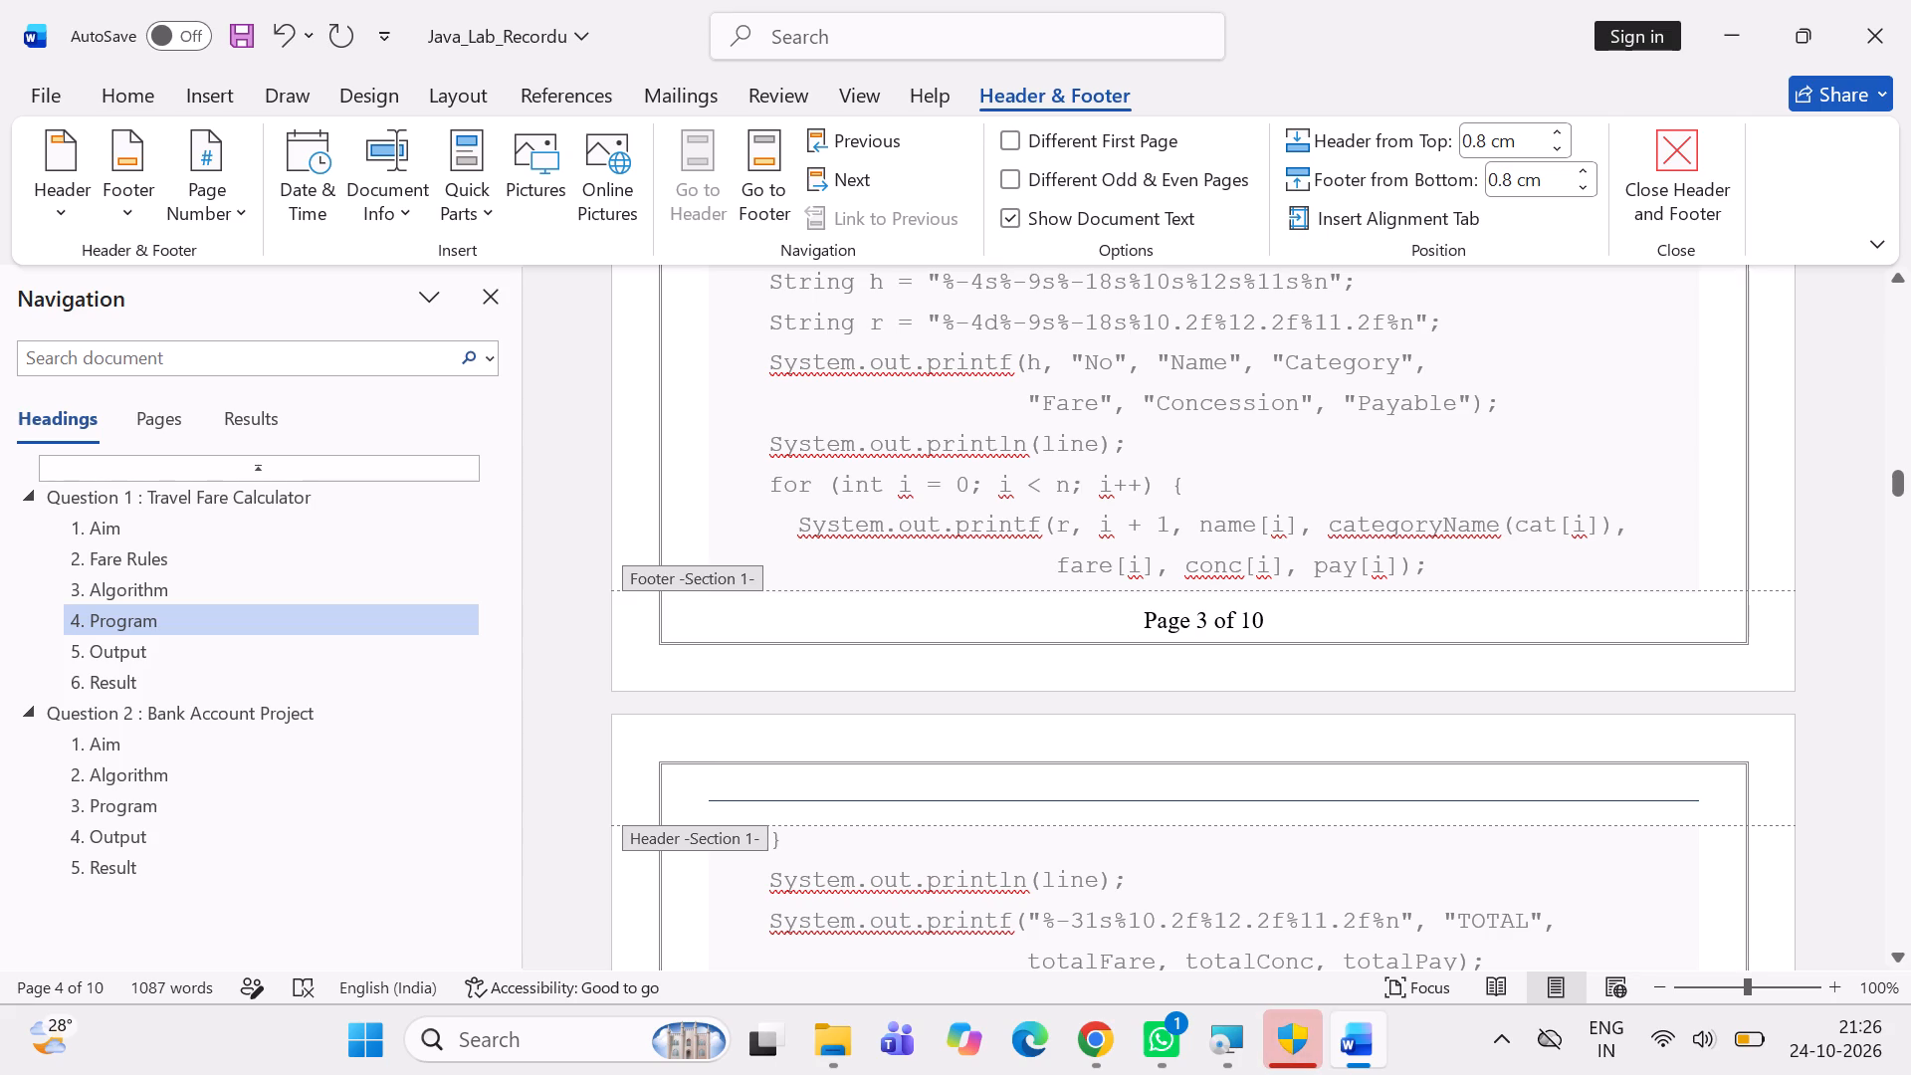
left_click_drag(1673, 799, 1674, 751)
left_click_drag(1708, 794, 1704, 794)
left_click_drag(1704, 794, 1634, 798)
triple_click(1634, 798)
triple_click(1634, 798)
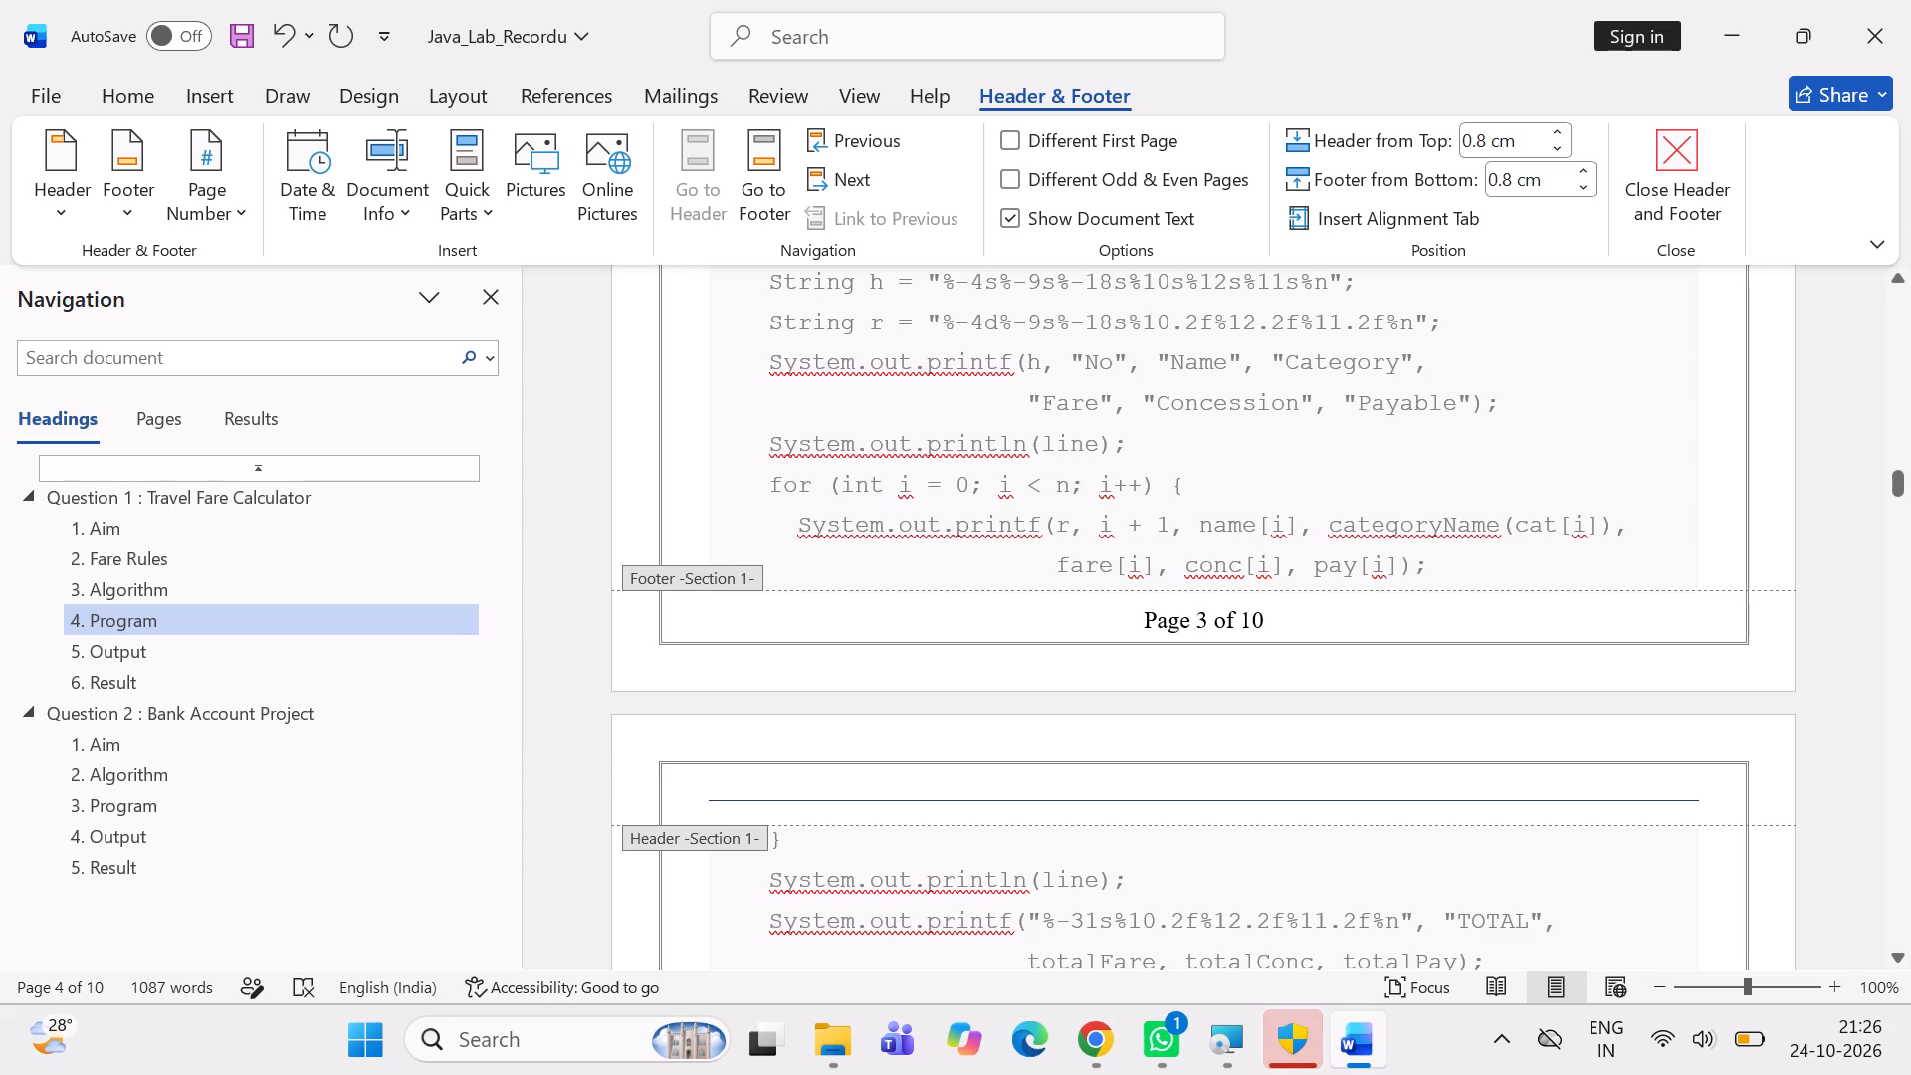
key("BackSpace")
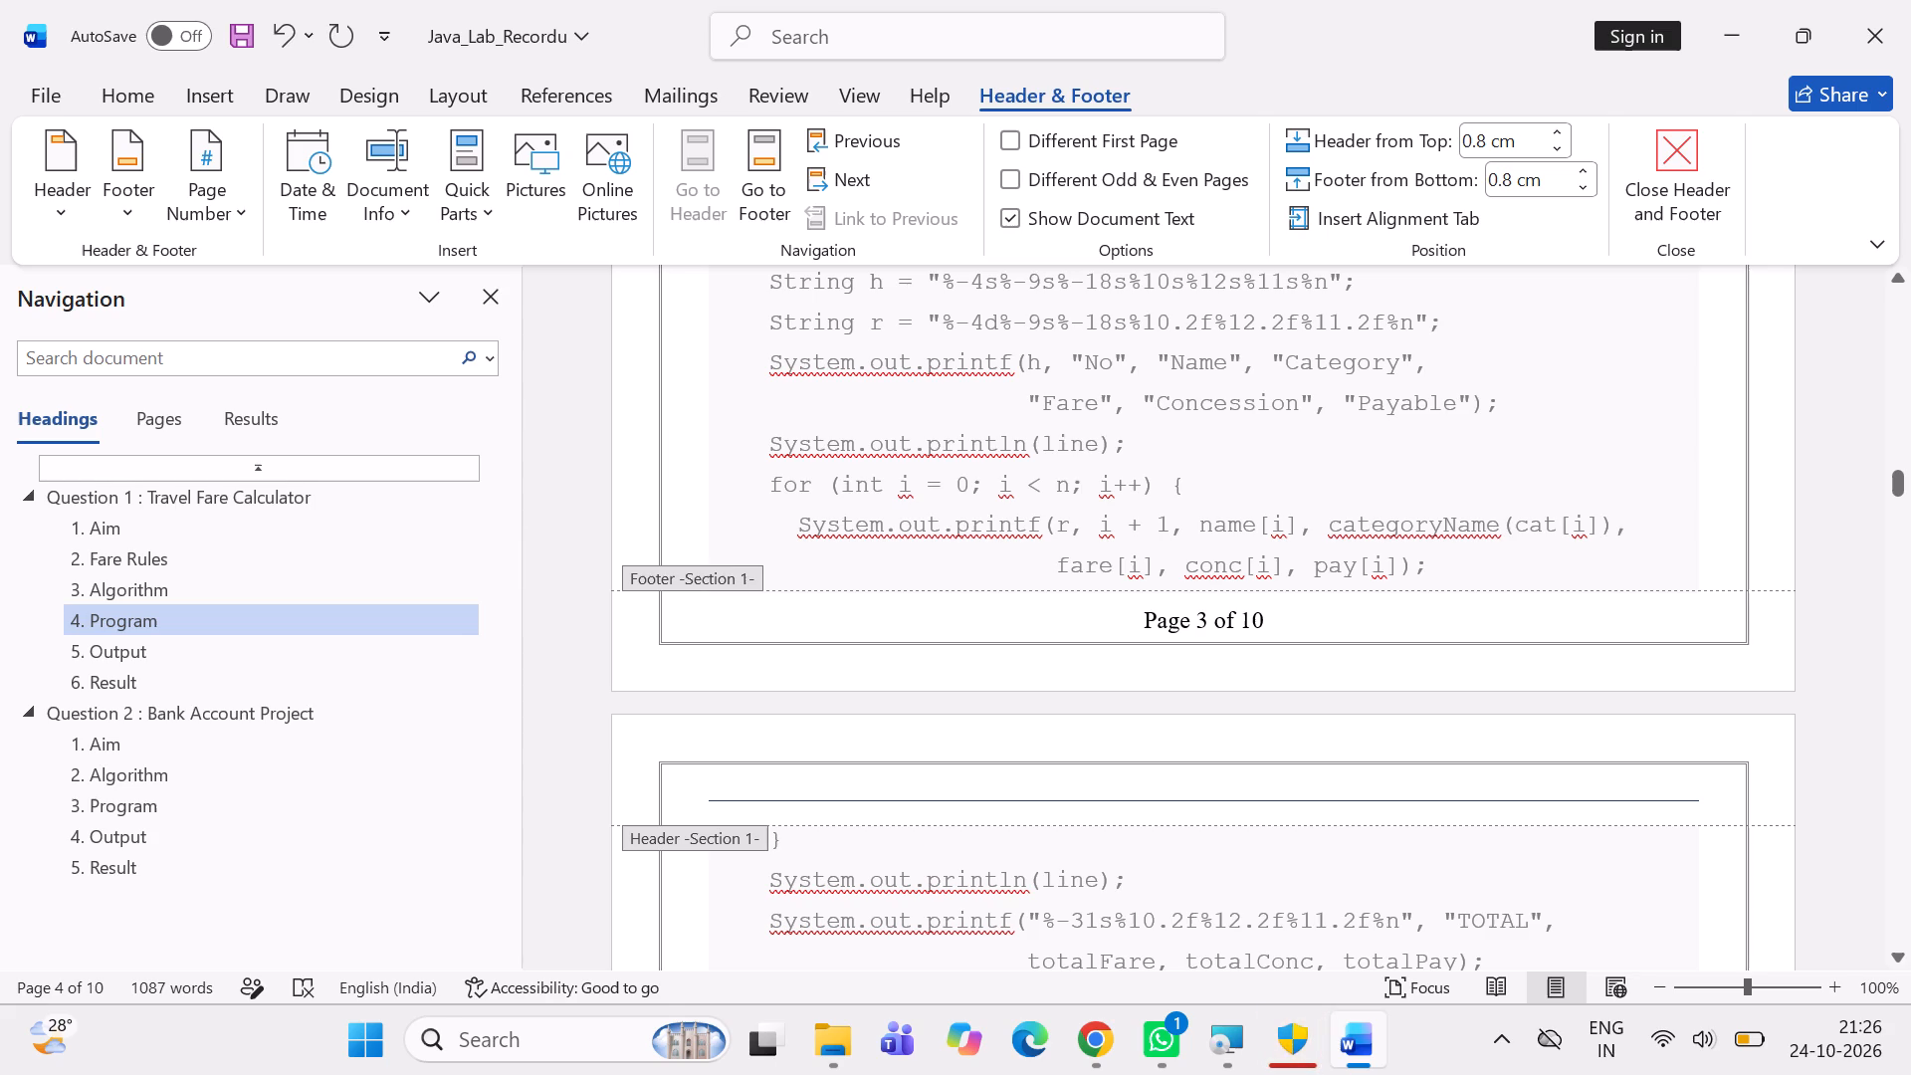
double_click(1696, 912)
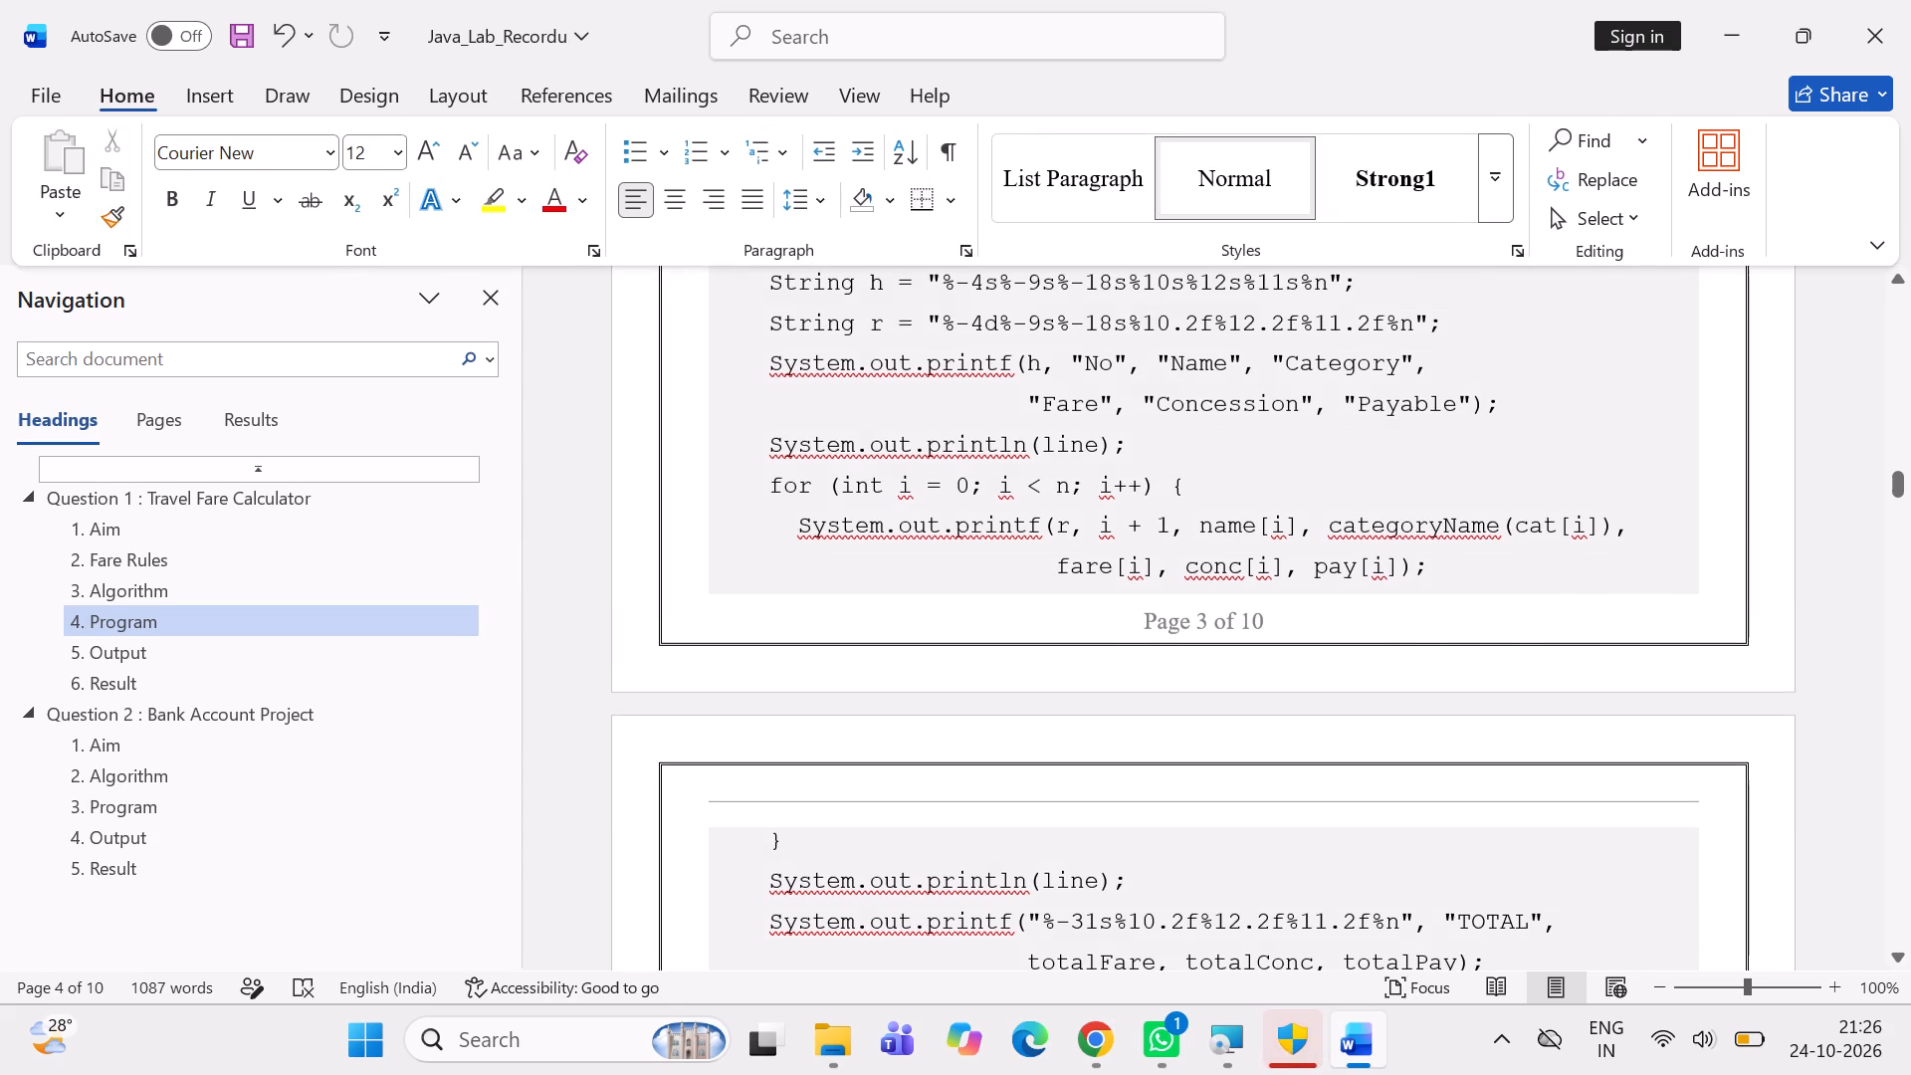
Delete the whole Section 2 header line, "Java Programming Lab Record" and "Question 2 : Bank Account Project".
scroll(1642, 850, "down", 7)
scroll(1642, 850, "up", 3)
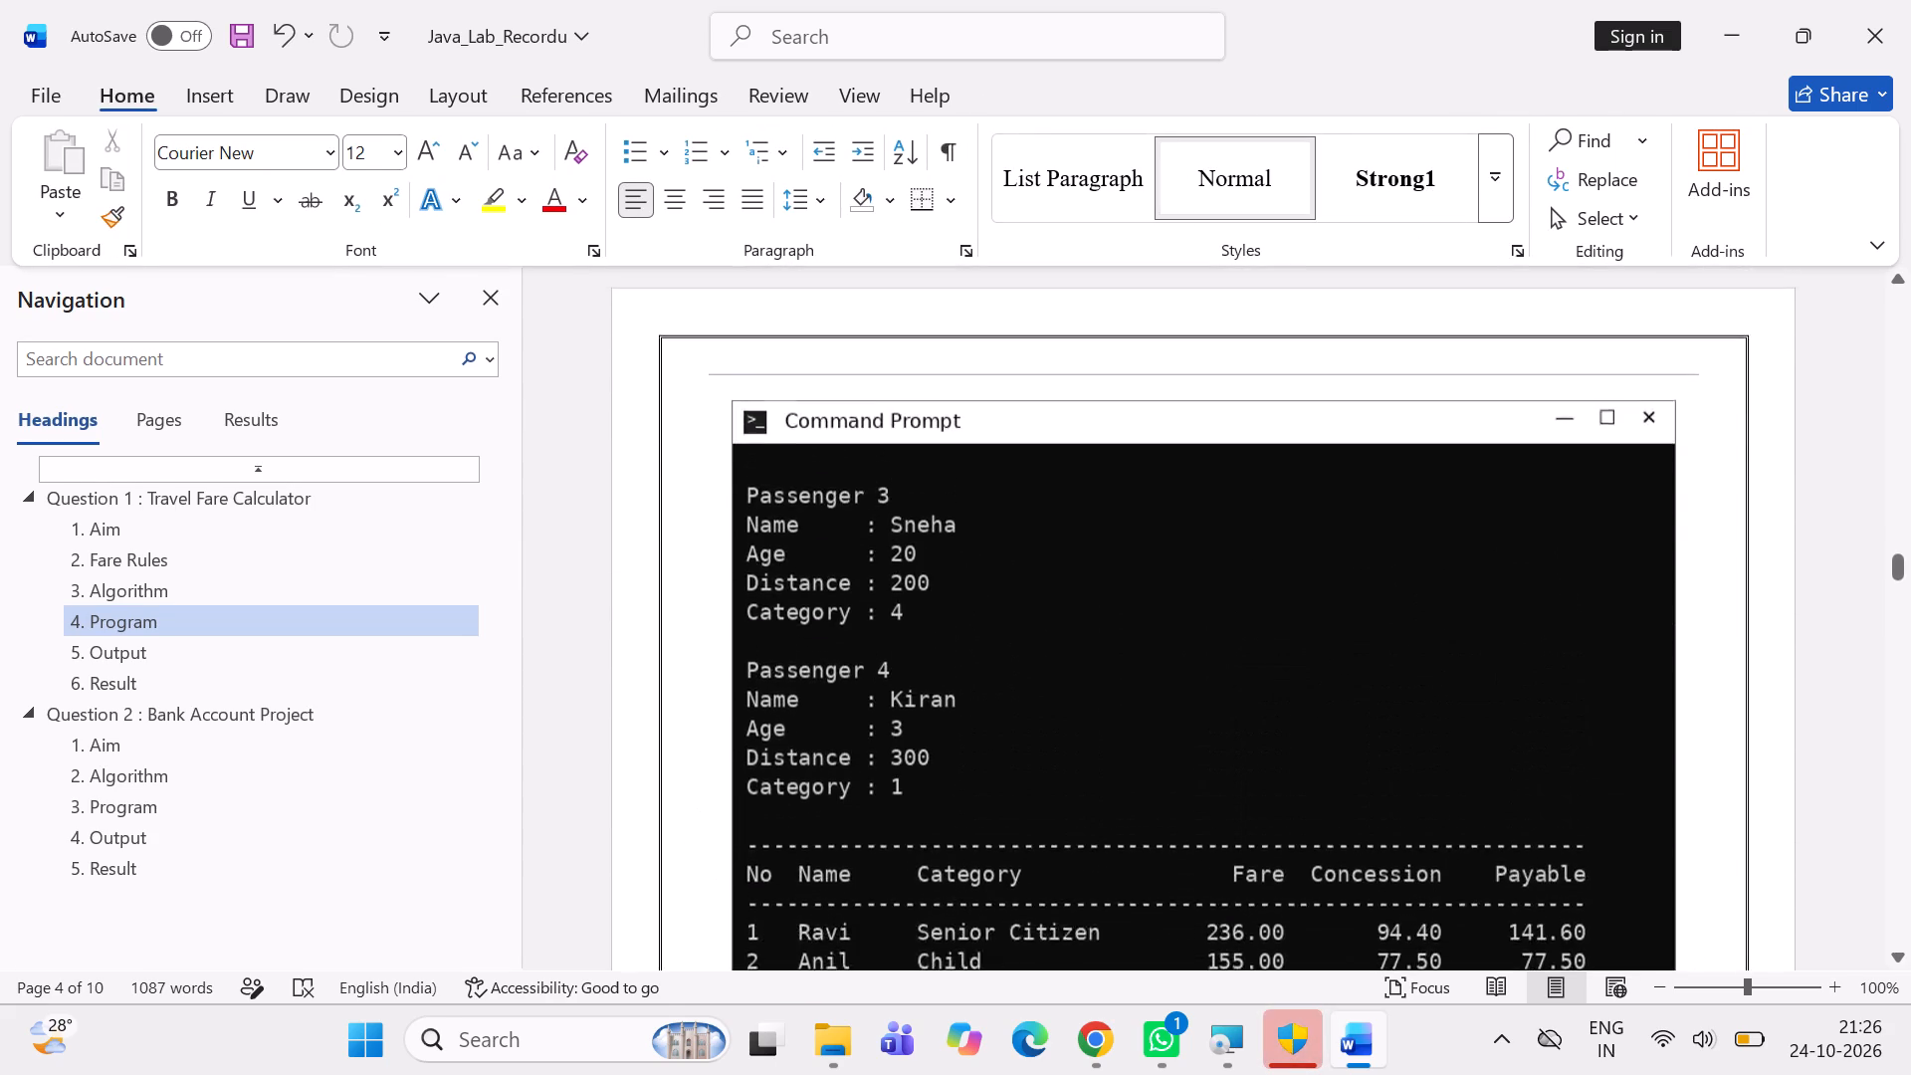
scroll(1642, 850, "up", 1)
scroll(1642, 850, "down", 10)
scroll(1642, 850, "up", 1)
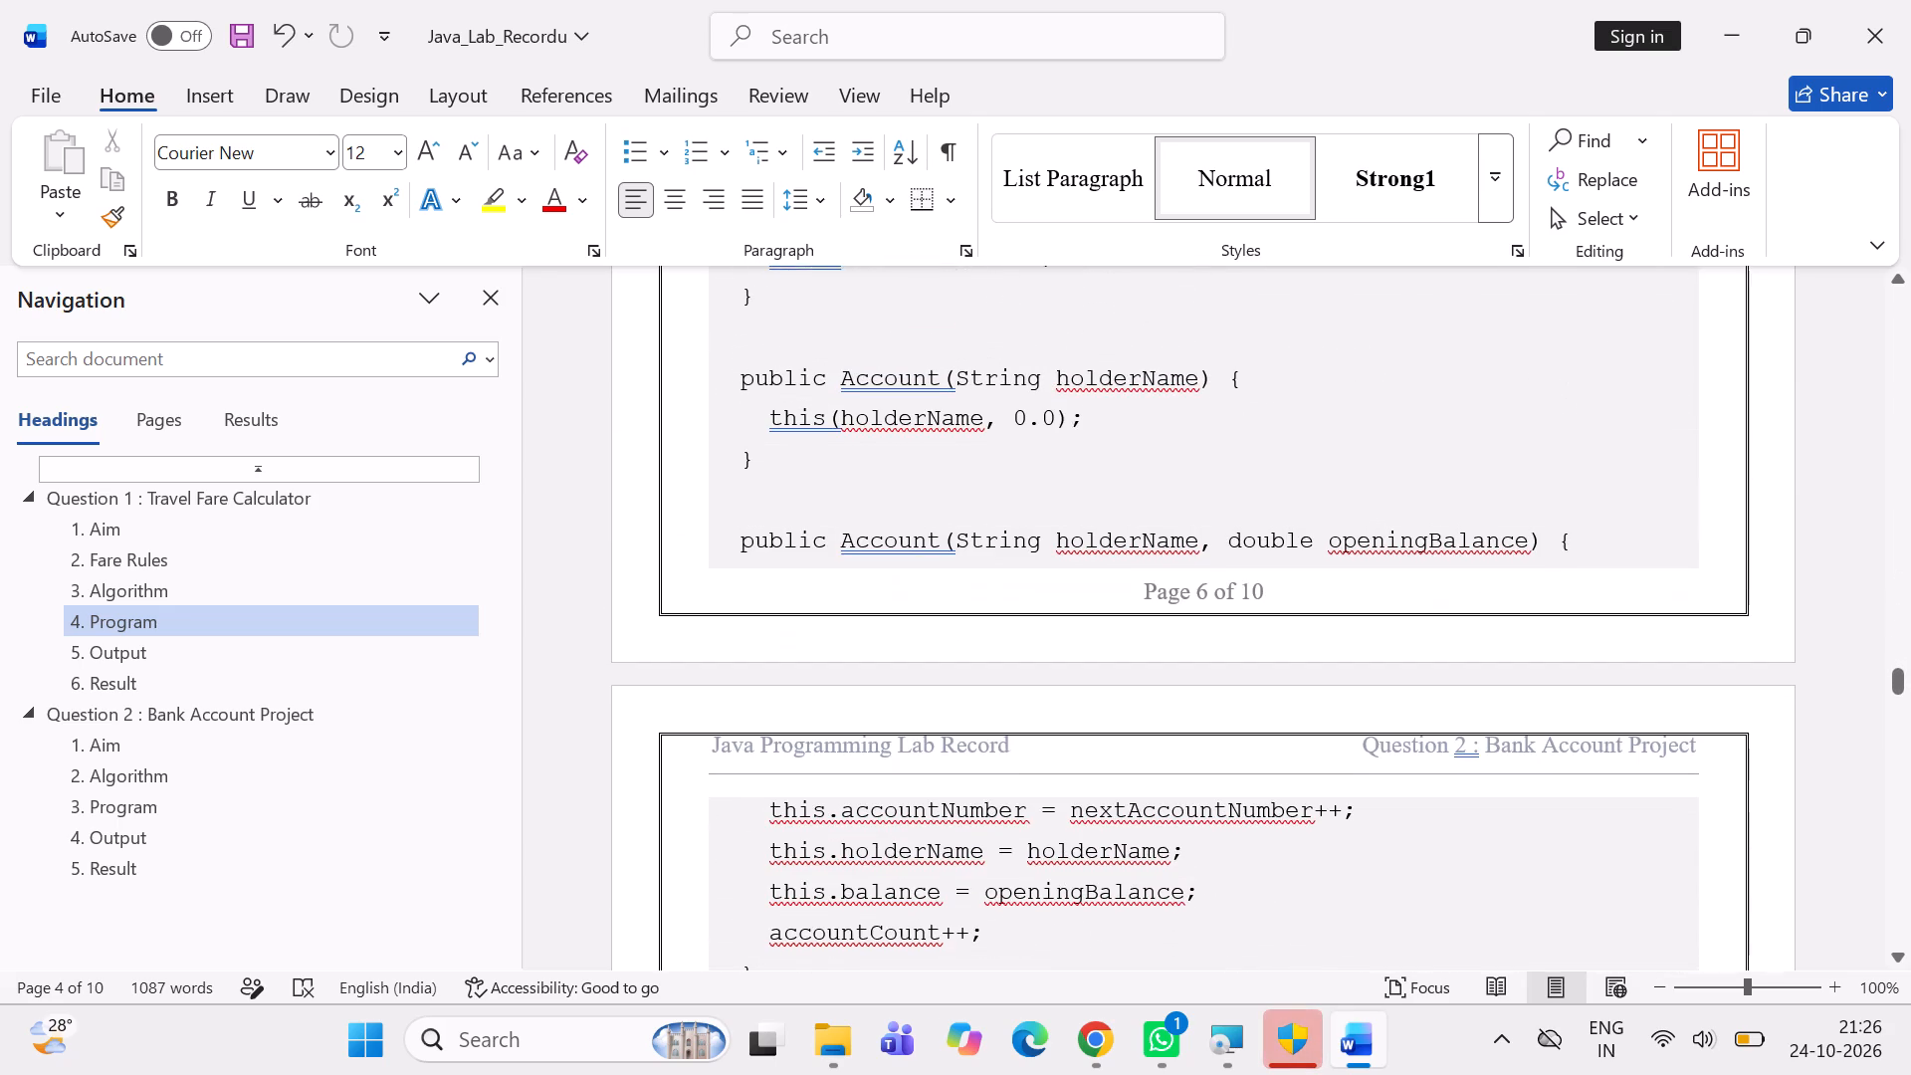
scroll(1642, 850, "up", 1)
triple_click(1661, 766)
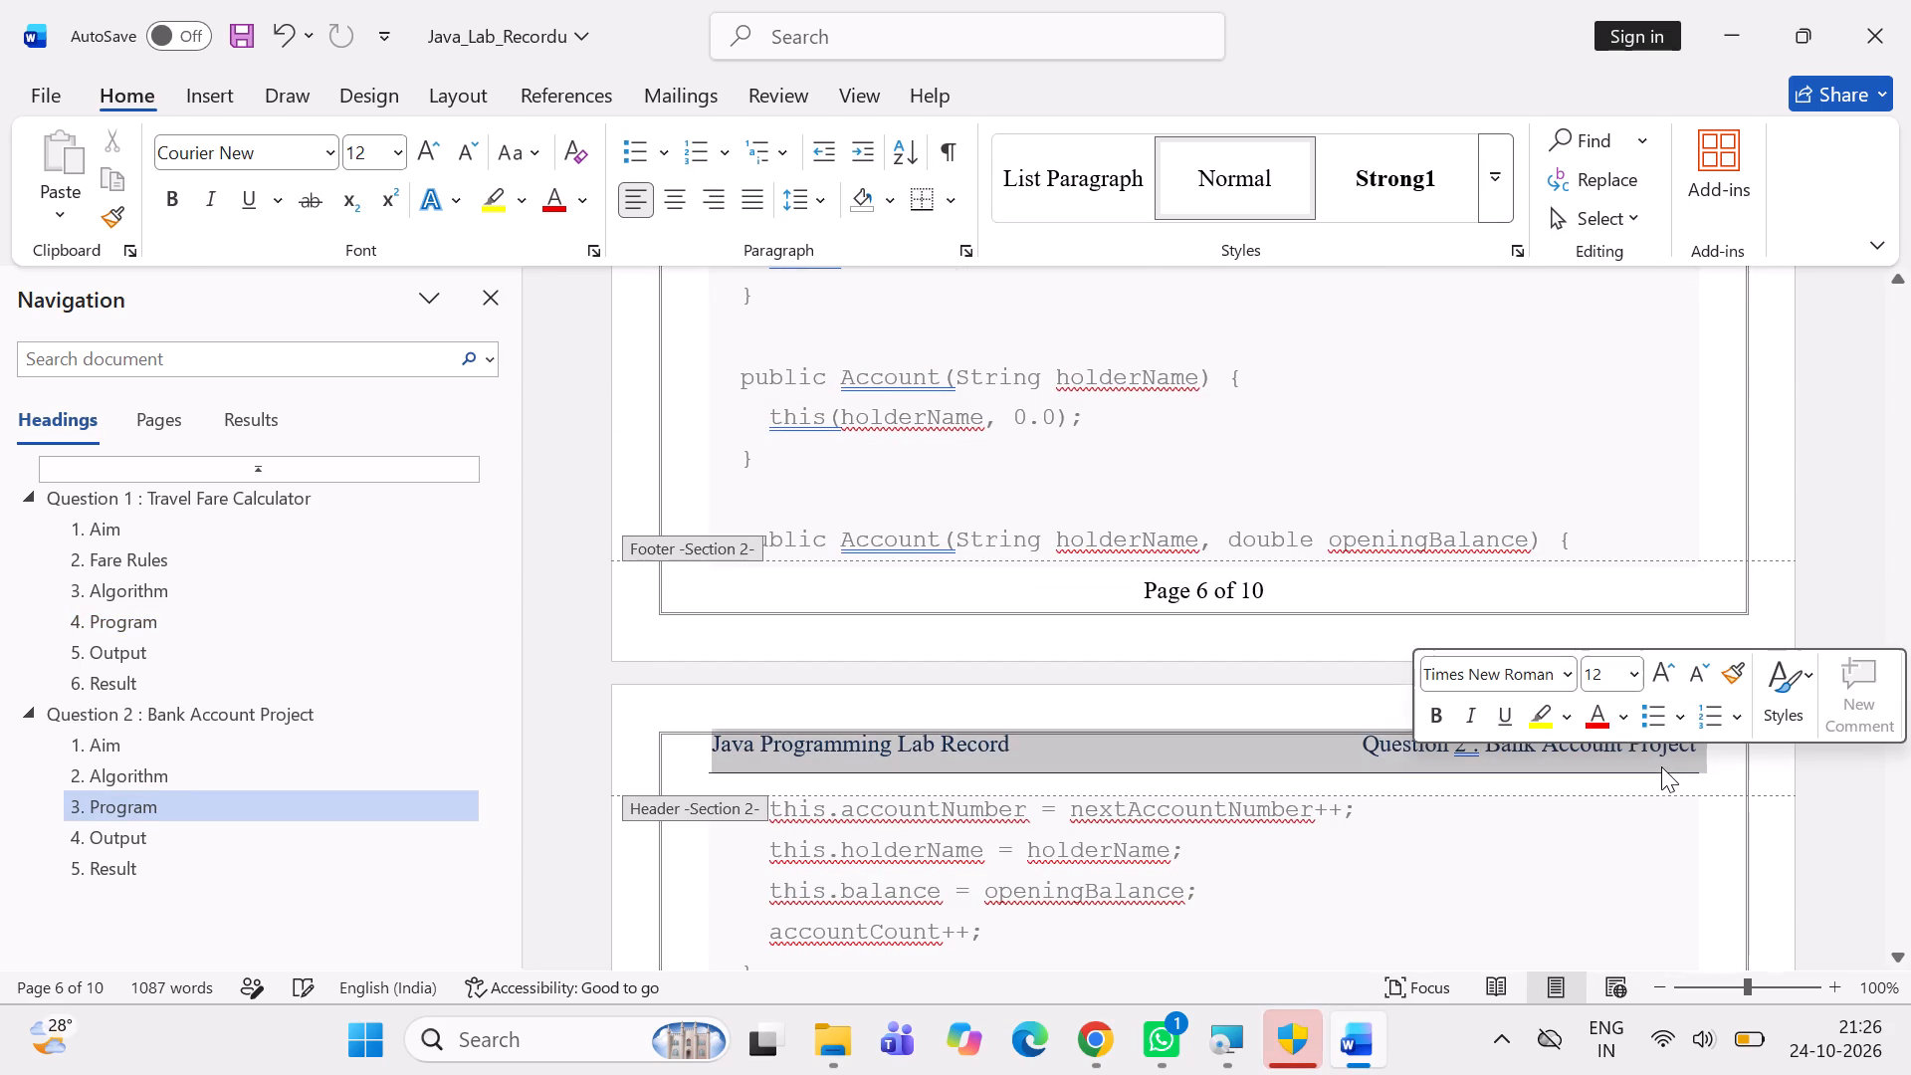
key("BackSpace")
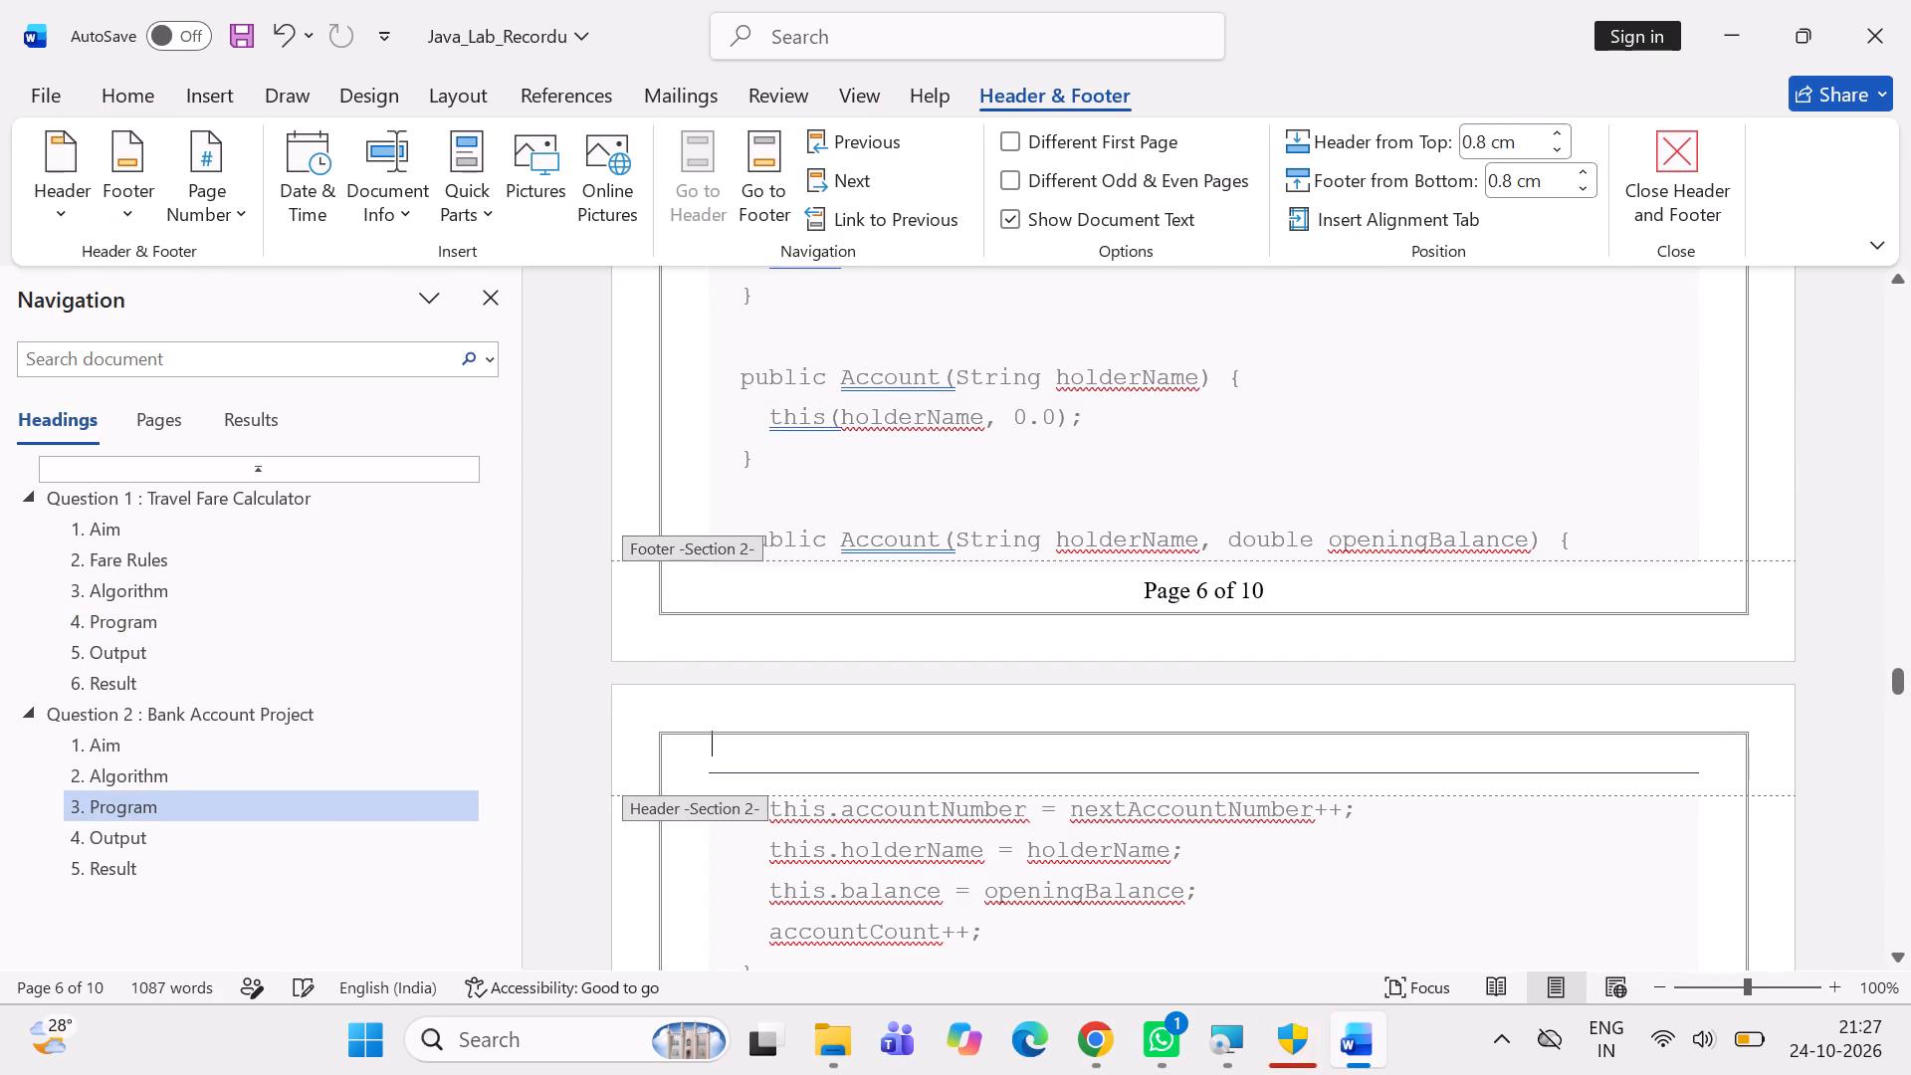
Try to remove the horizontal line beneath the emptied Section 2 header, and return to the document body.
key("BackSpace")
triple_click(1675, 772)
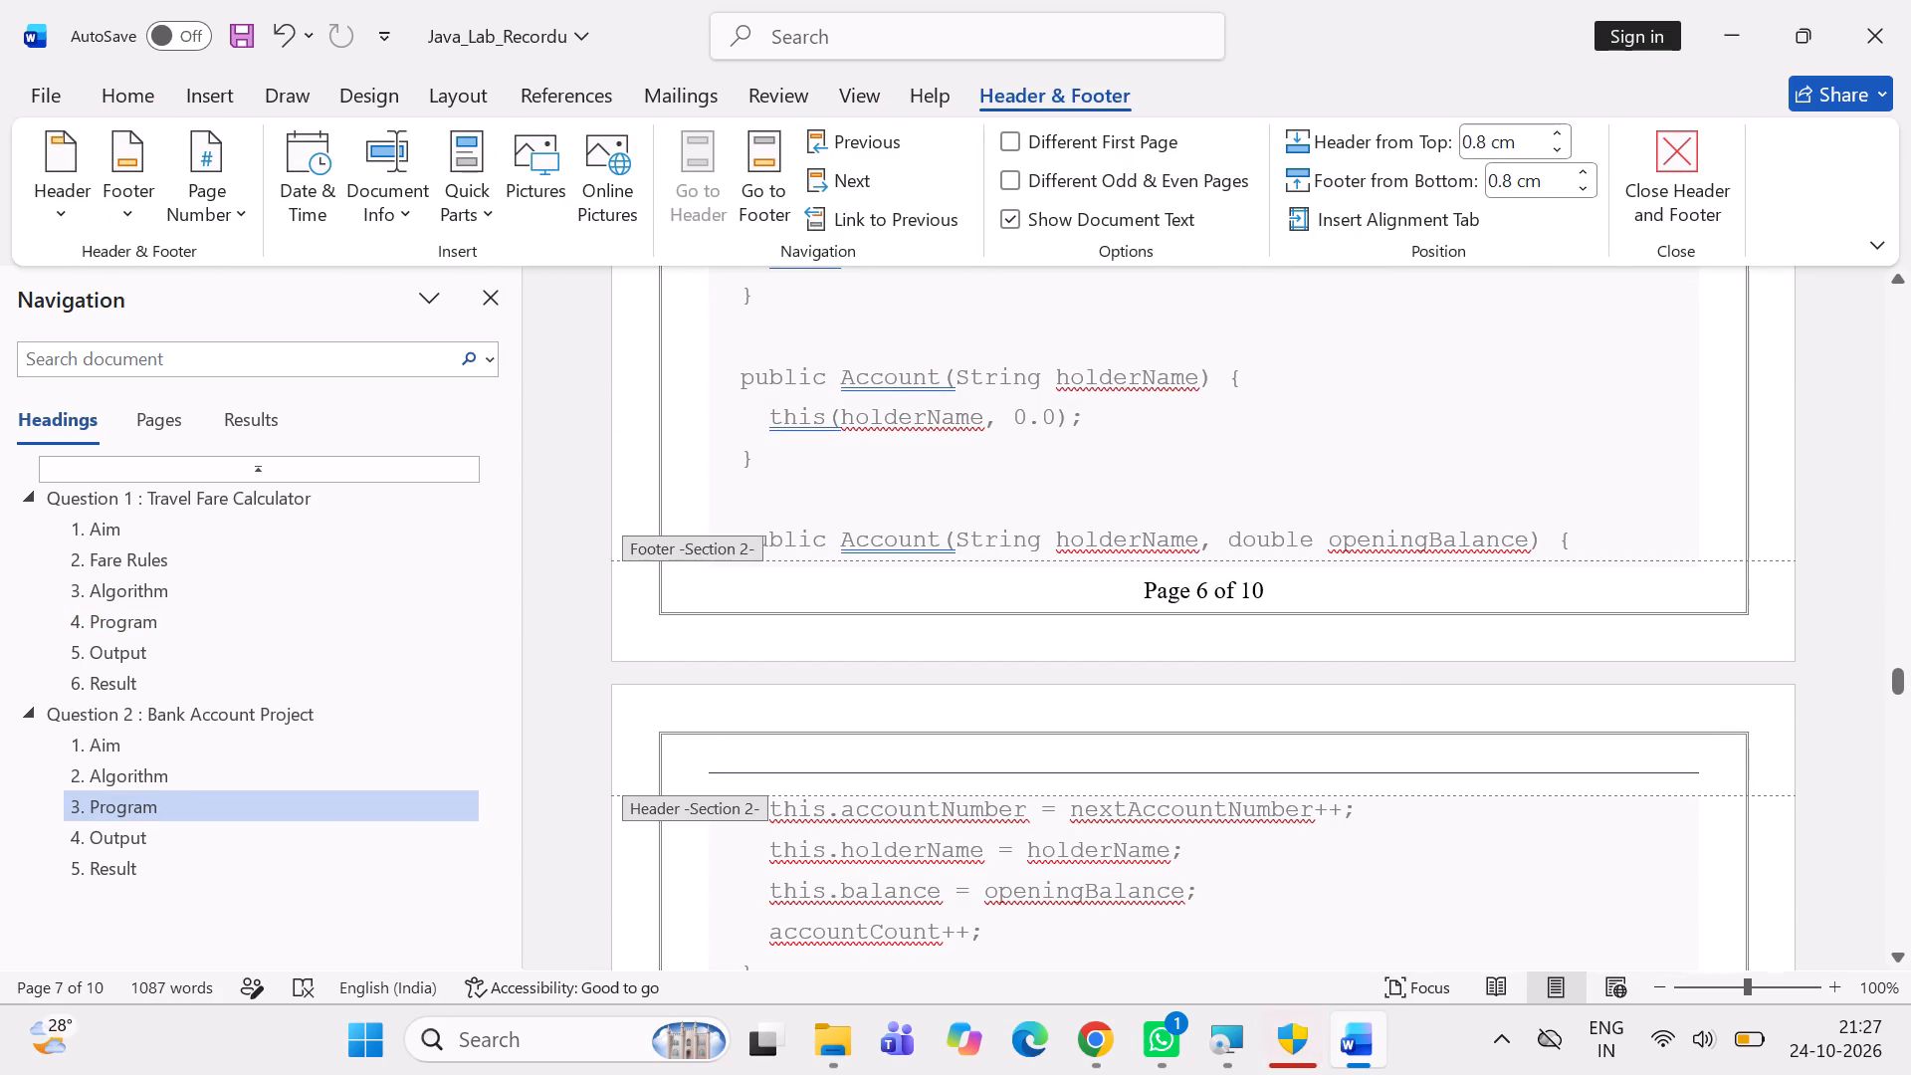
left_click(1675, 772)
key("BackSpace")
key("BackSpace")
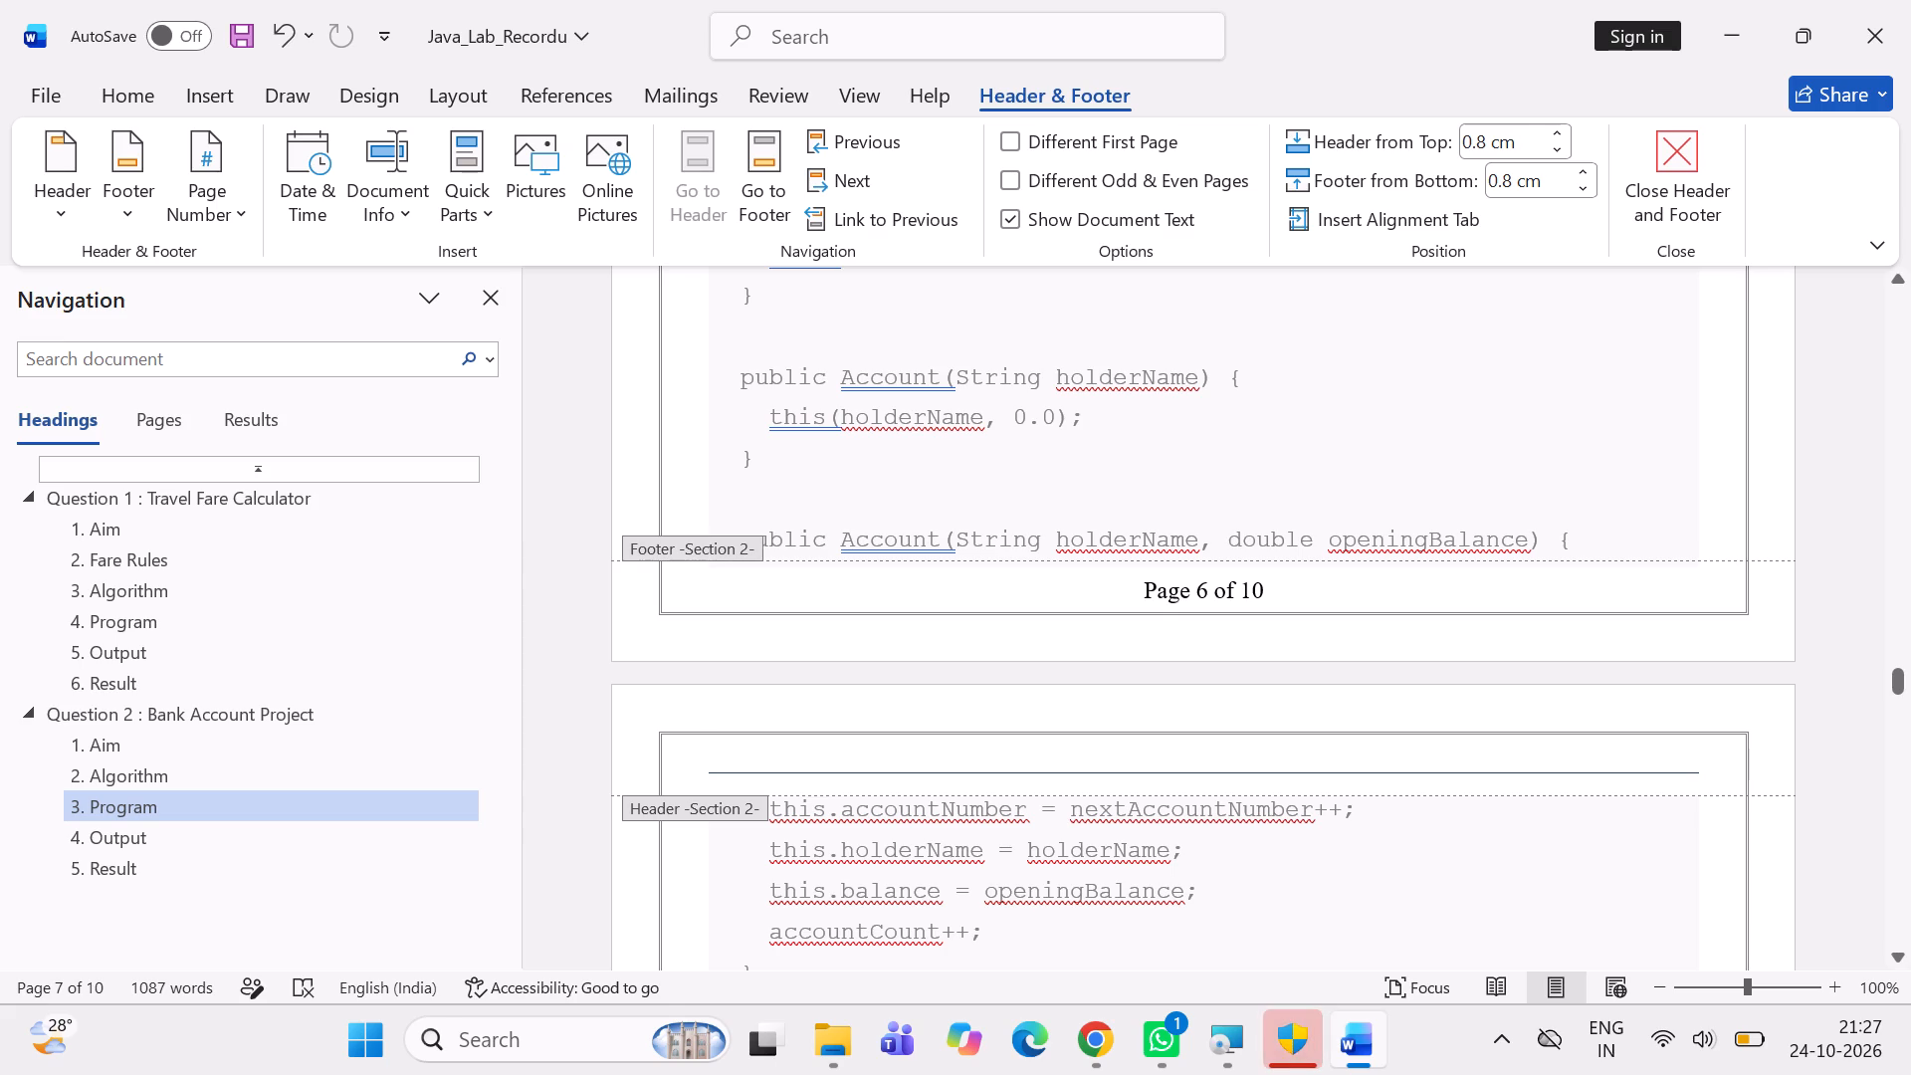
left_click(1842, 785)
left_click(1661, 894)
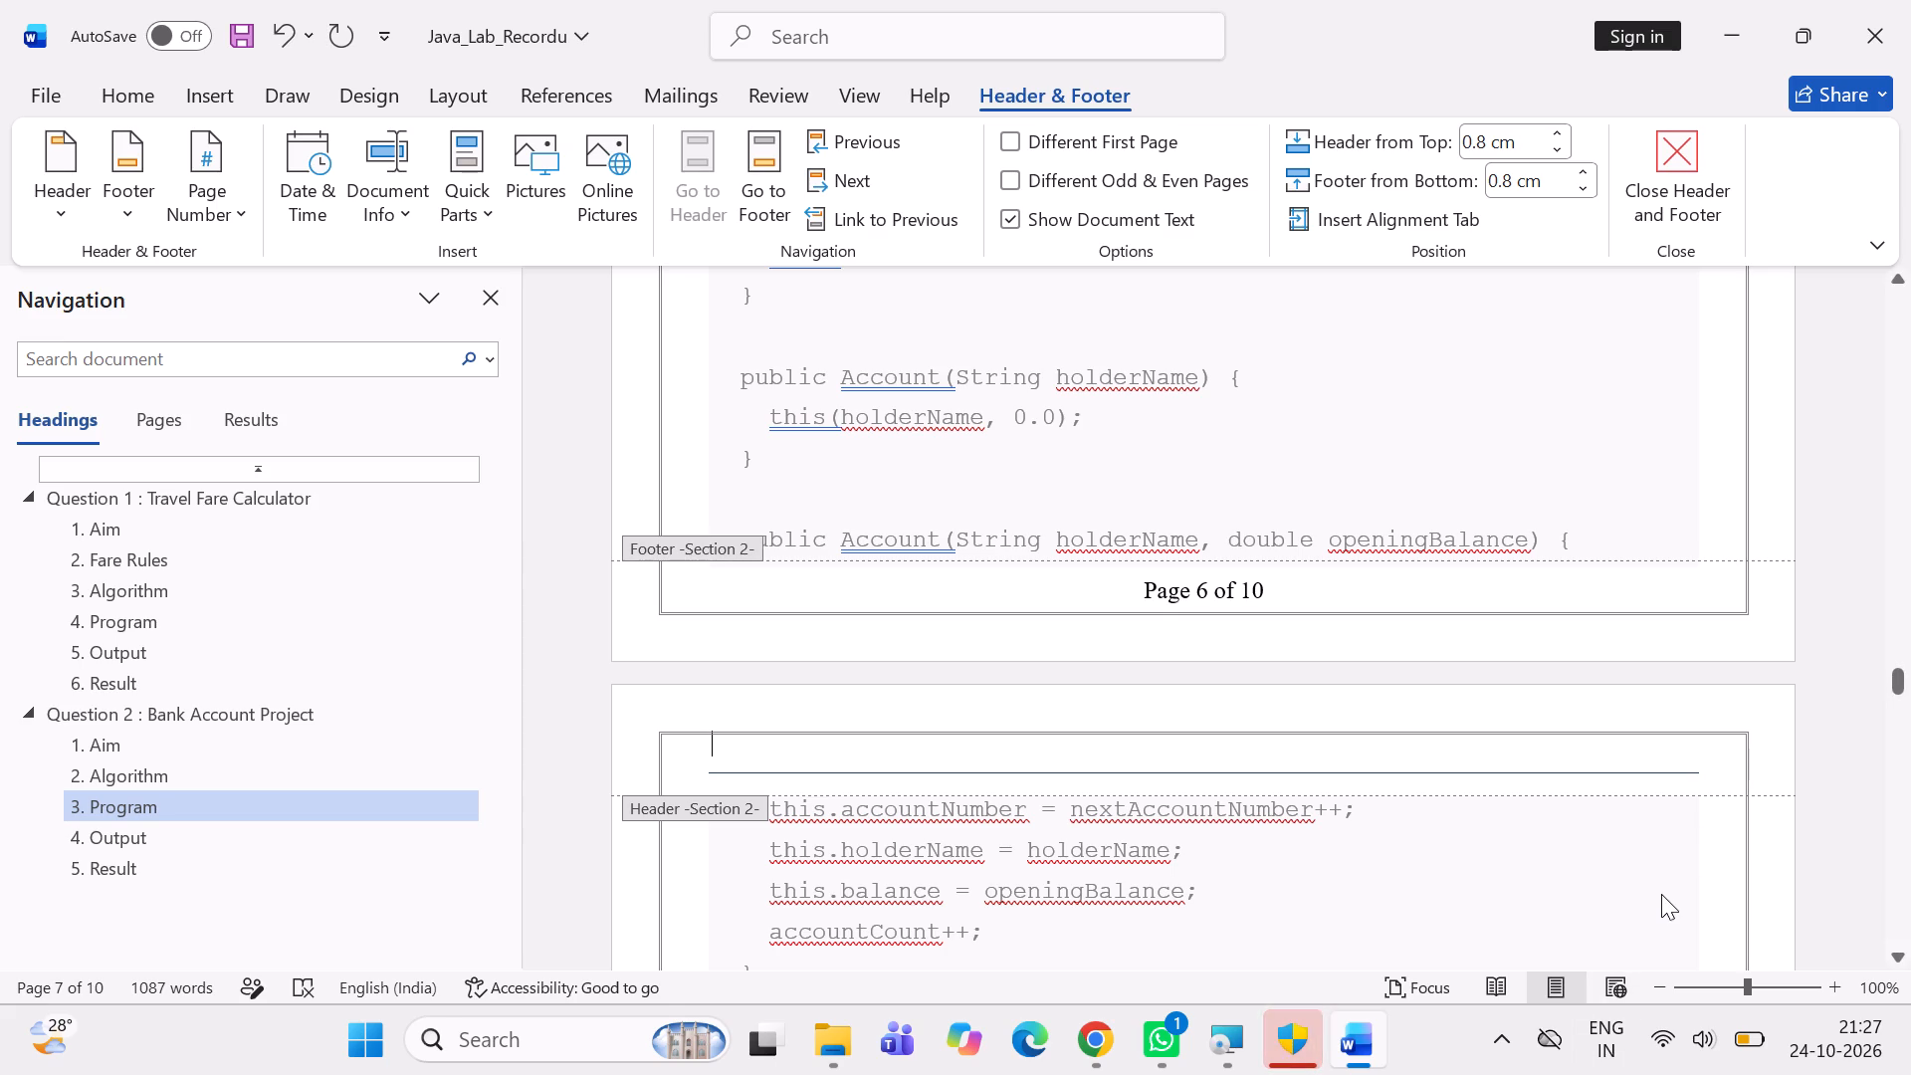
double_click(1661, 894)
Check the headers and page border on Question 2's remaining program and output pages.
scroll(1661, 894, "down", 6)
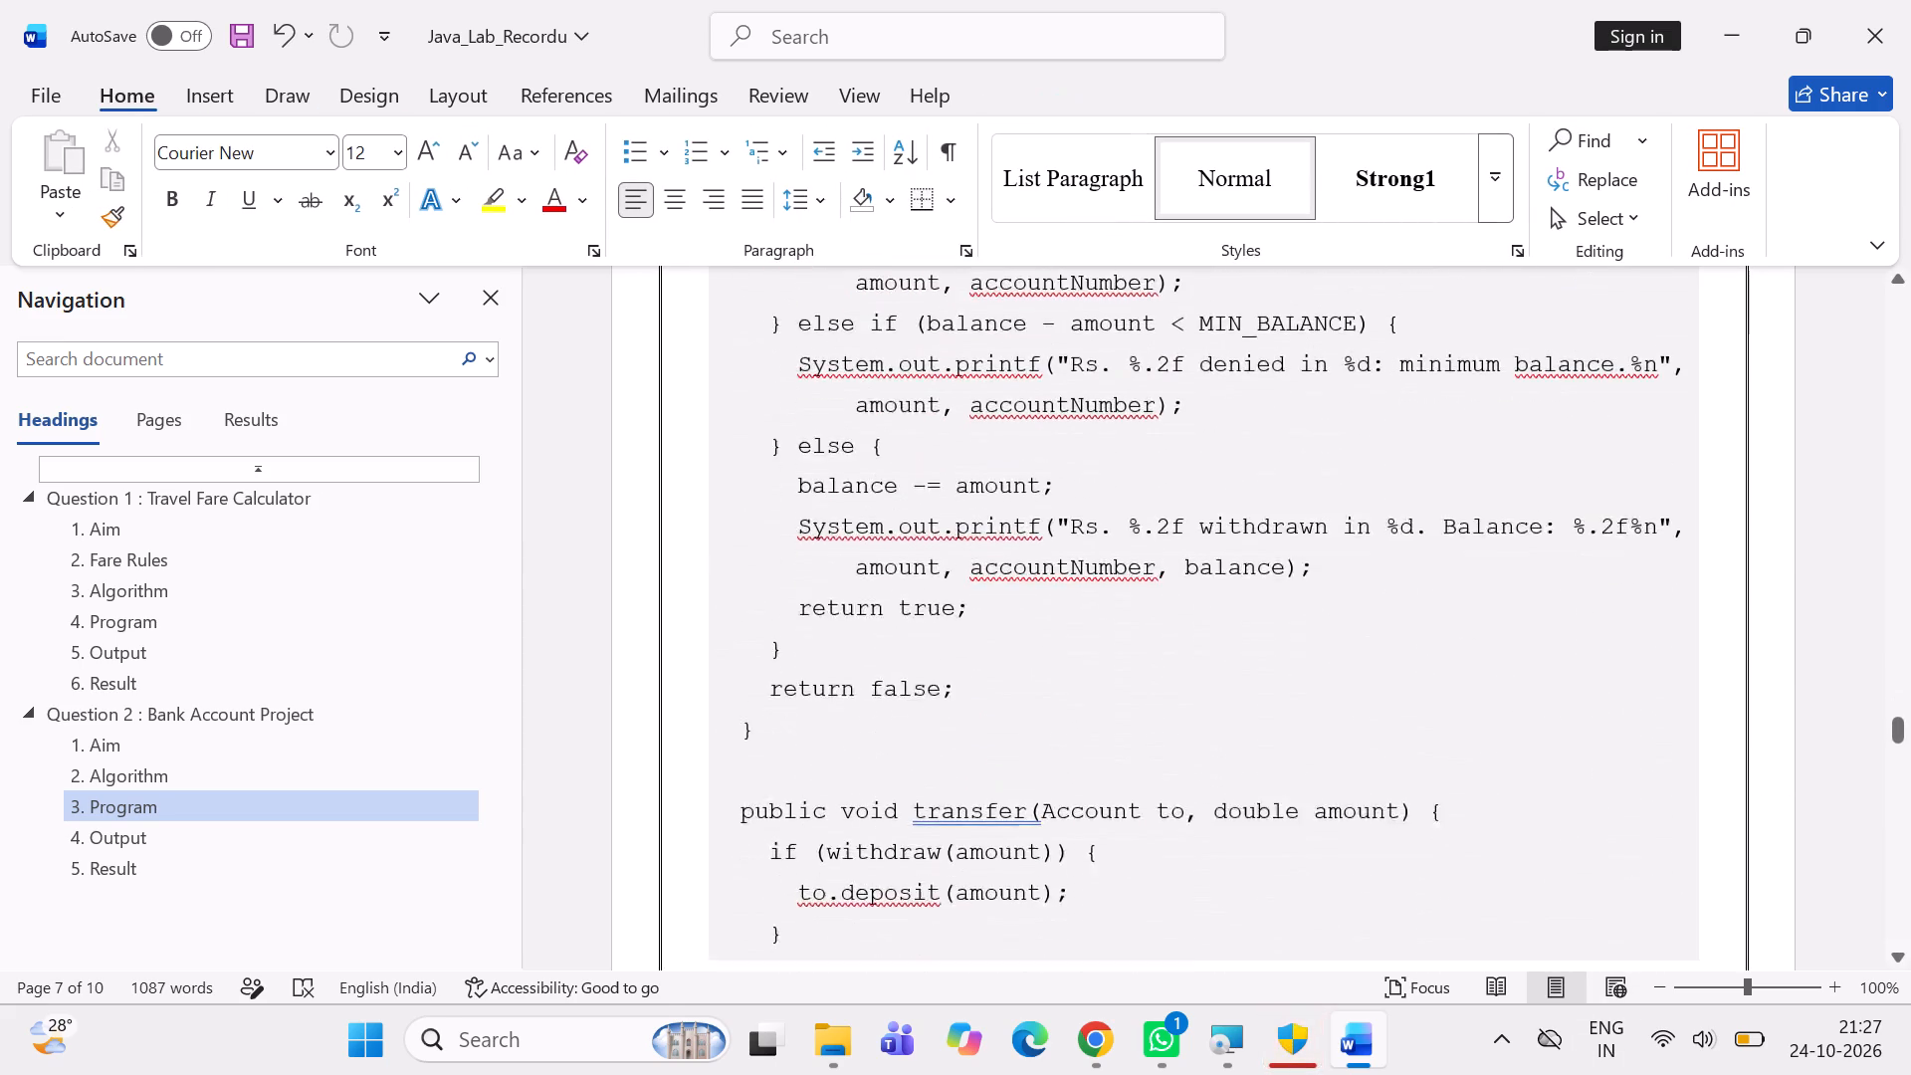
scroll(1661, 894, "down", 11)
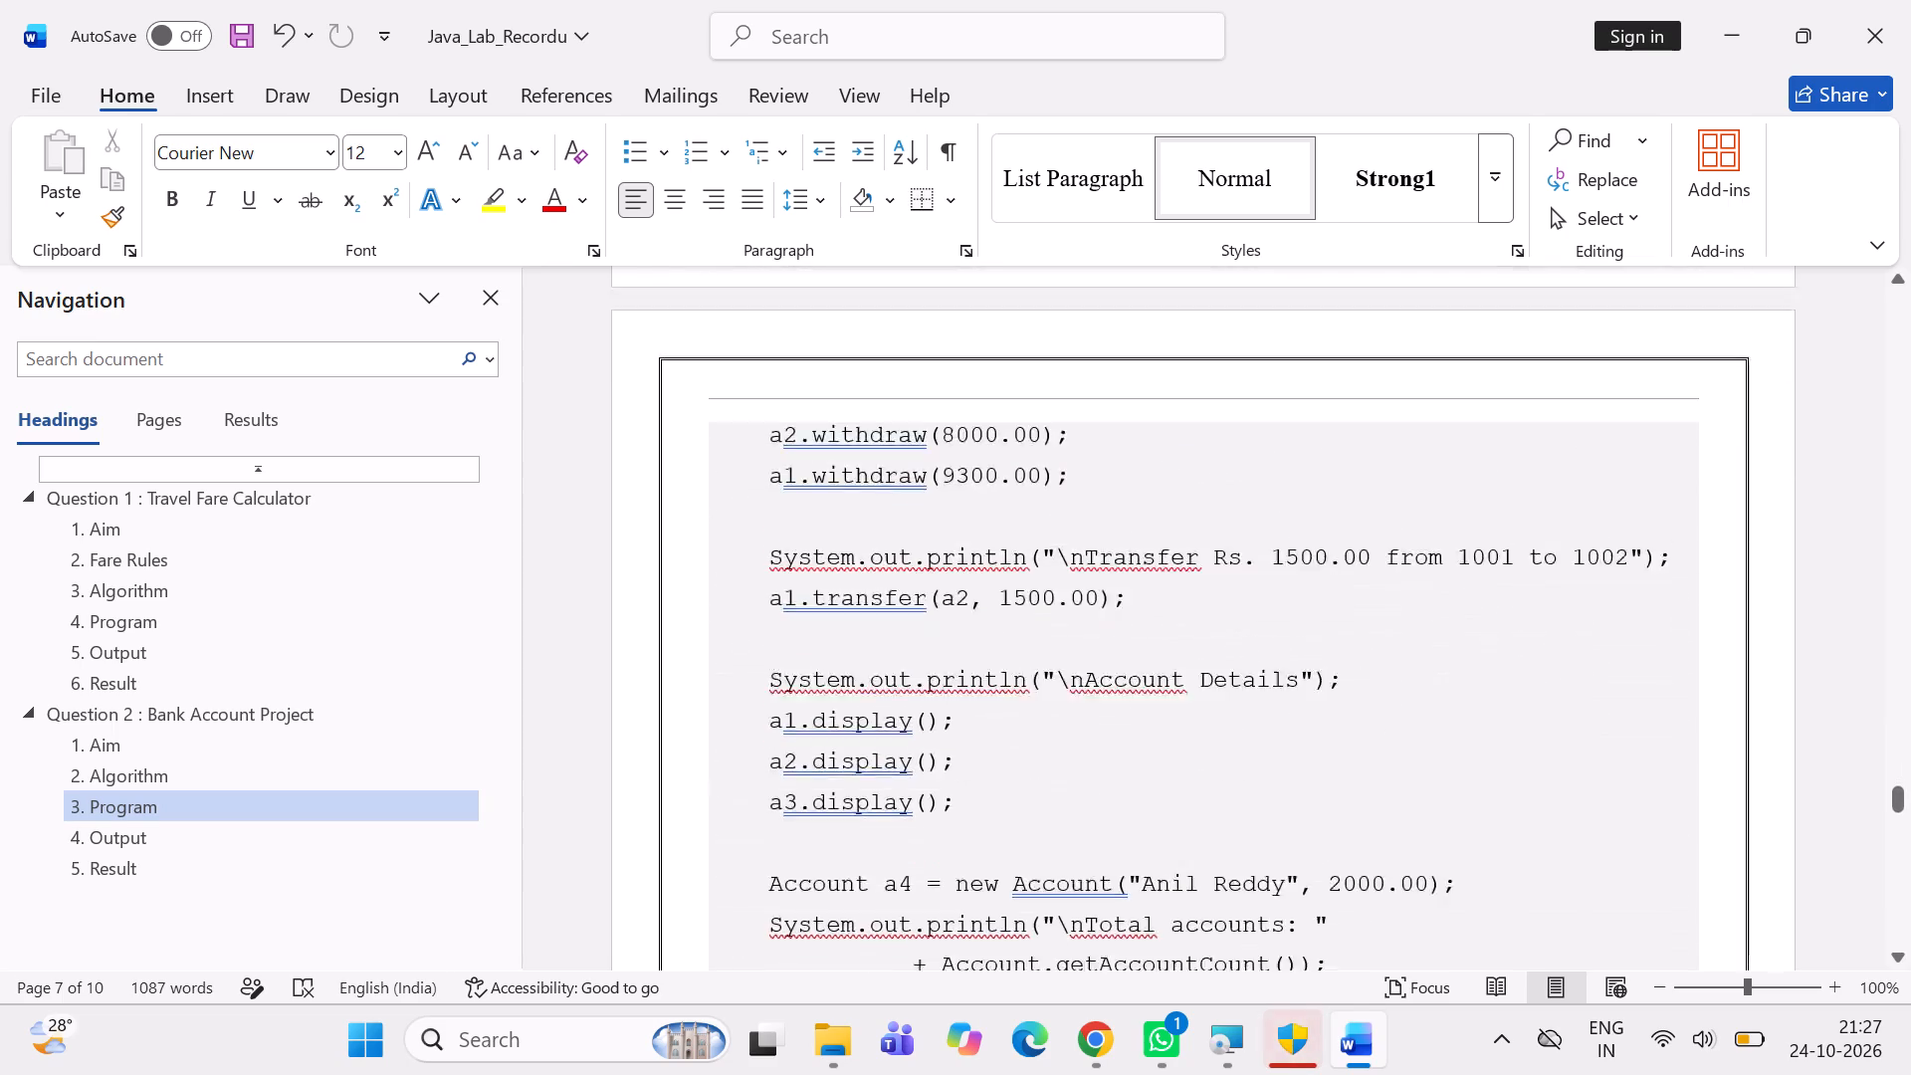
scroll(1661, 894, "down", 7)
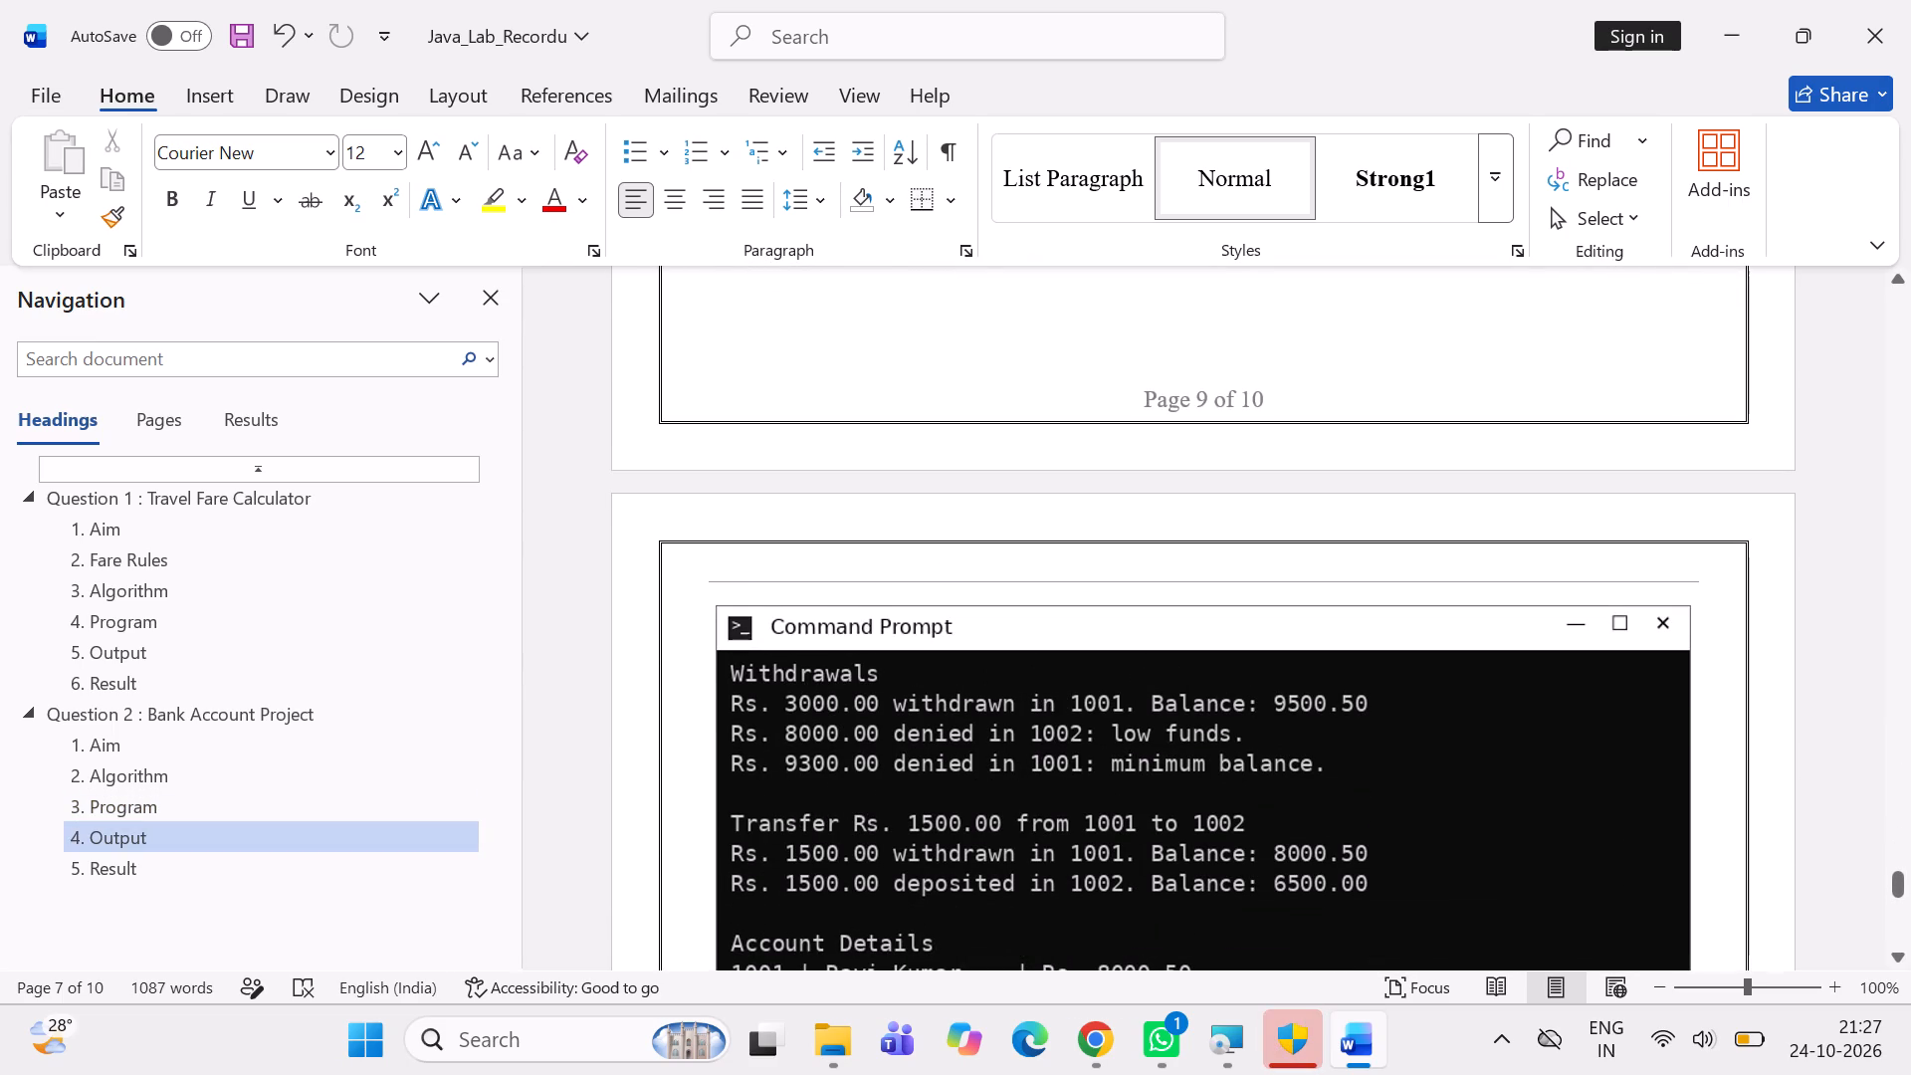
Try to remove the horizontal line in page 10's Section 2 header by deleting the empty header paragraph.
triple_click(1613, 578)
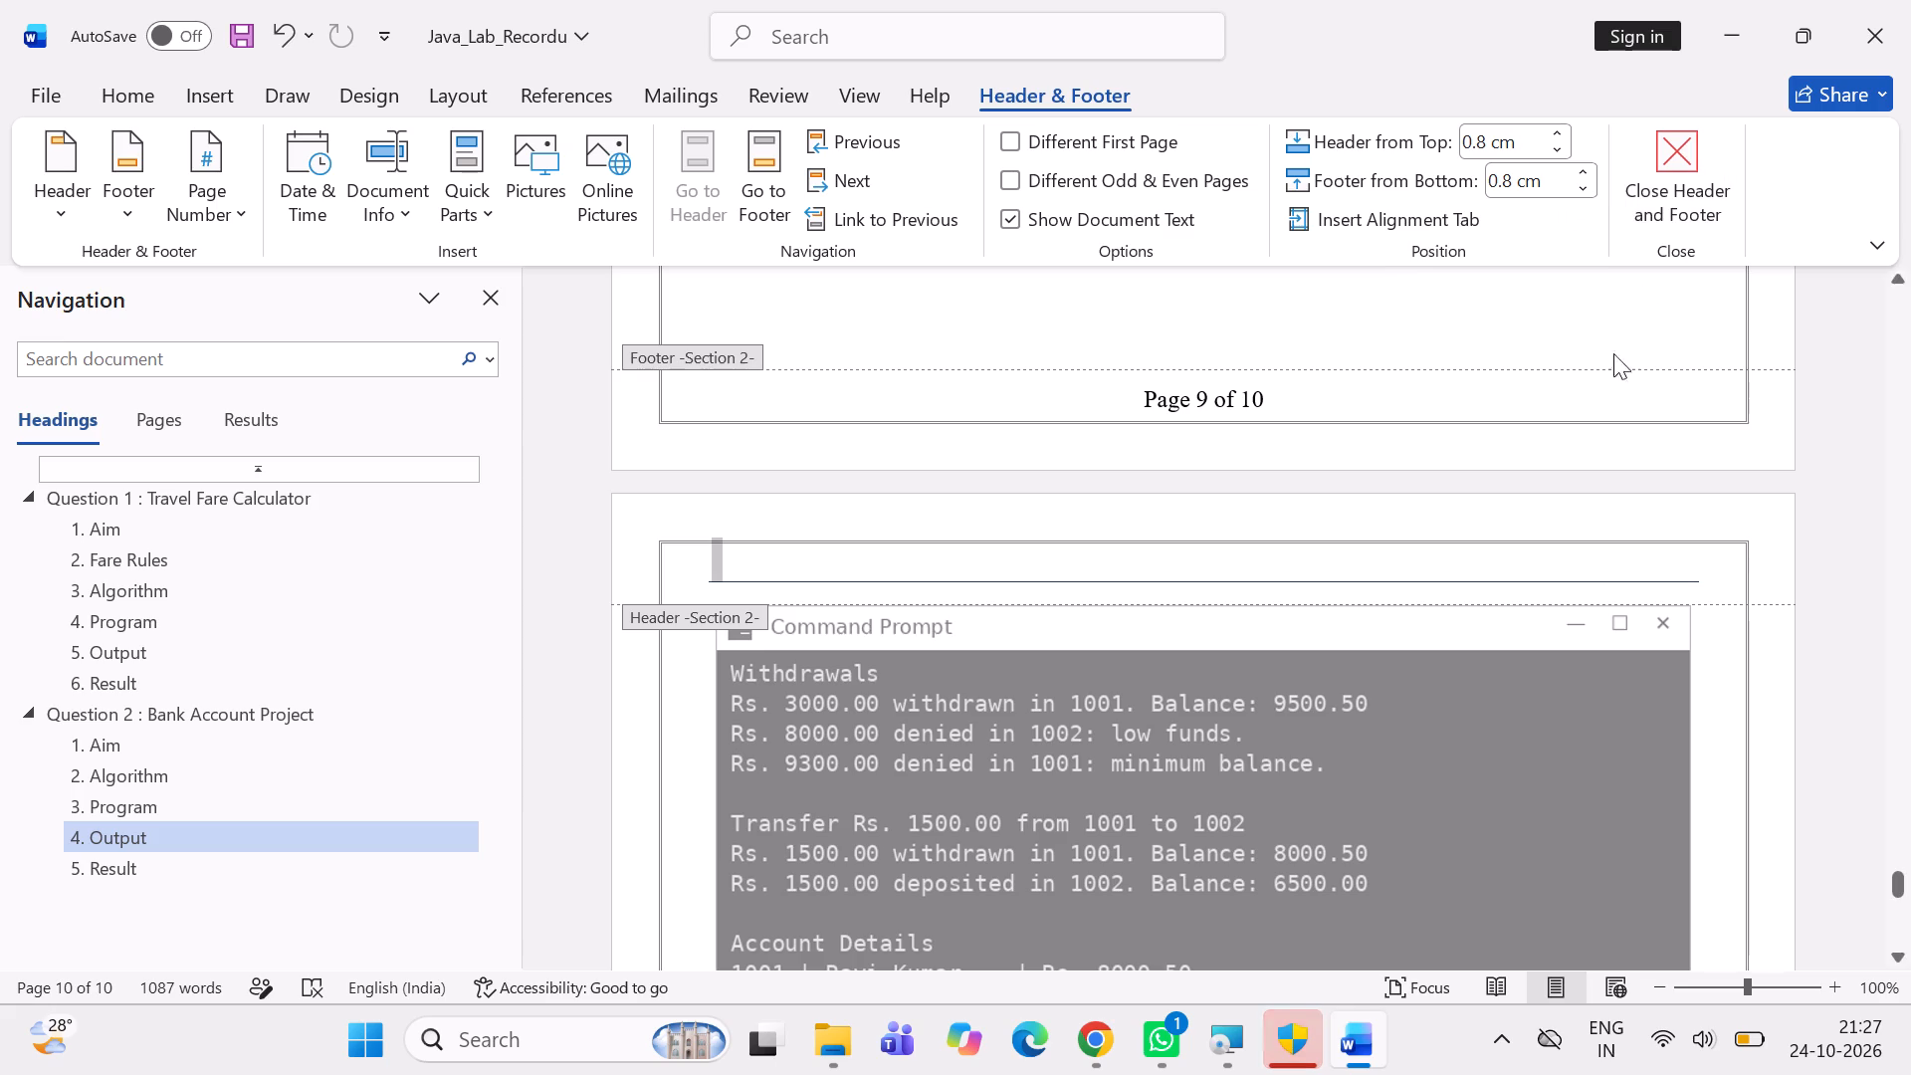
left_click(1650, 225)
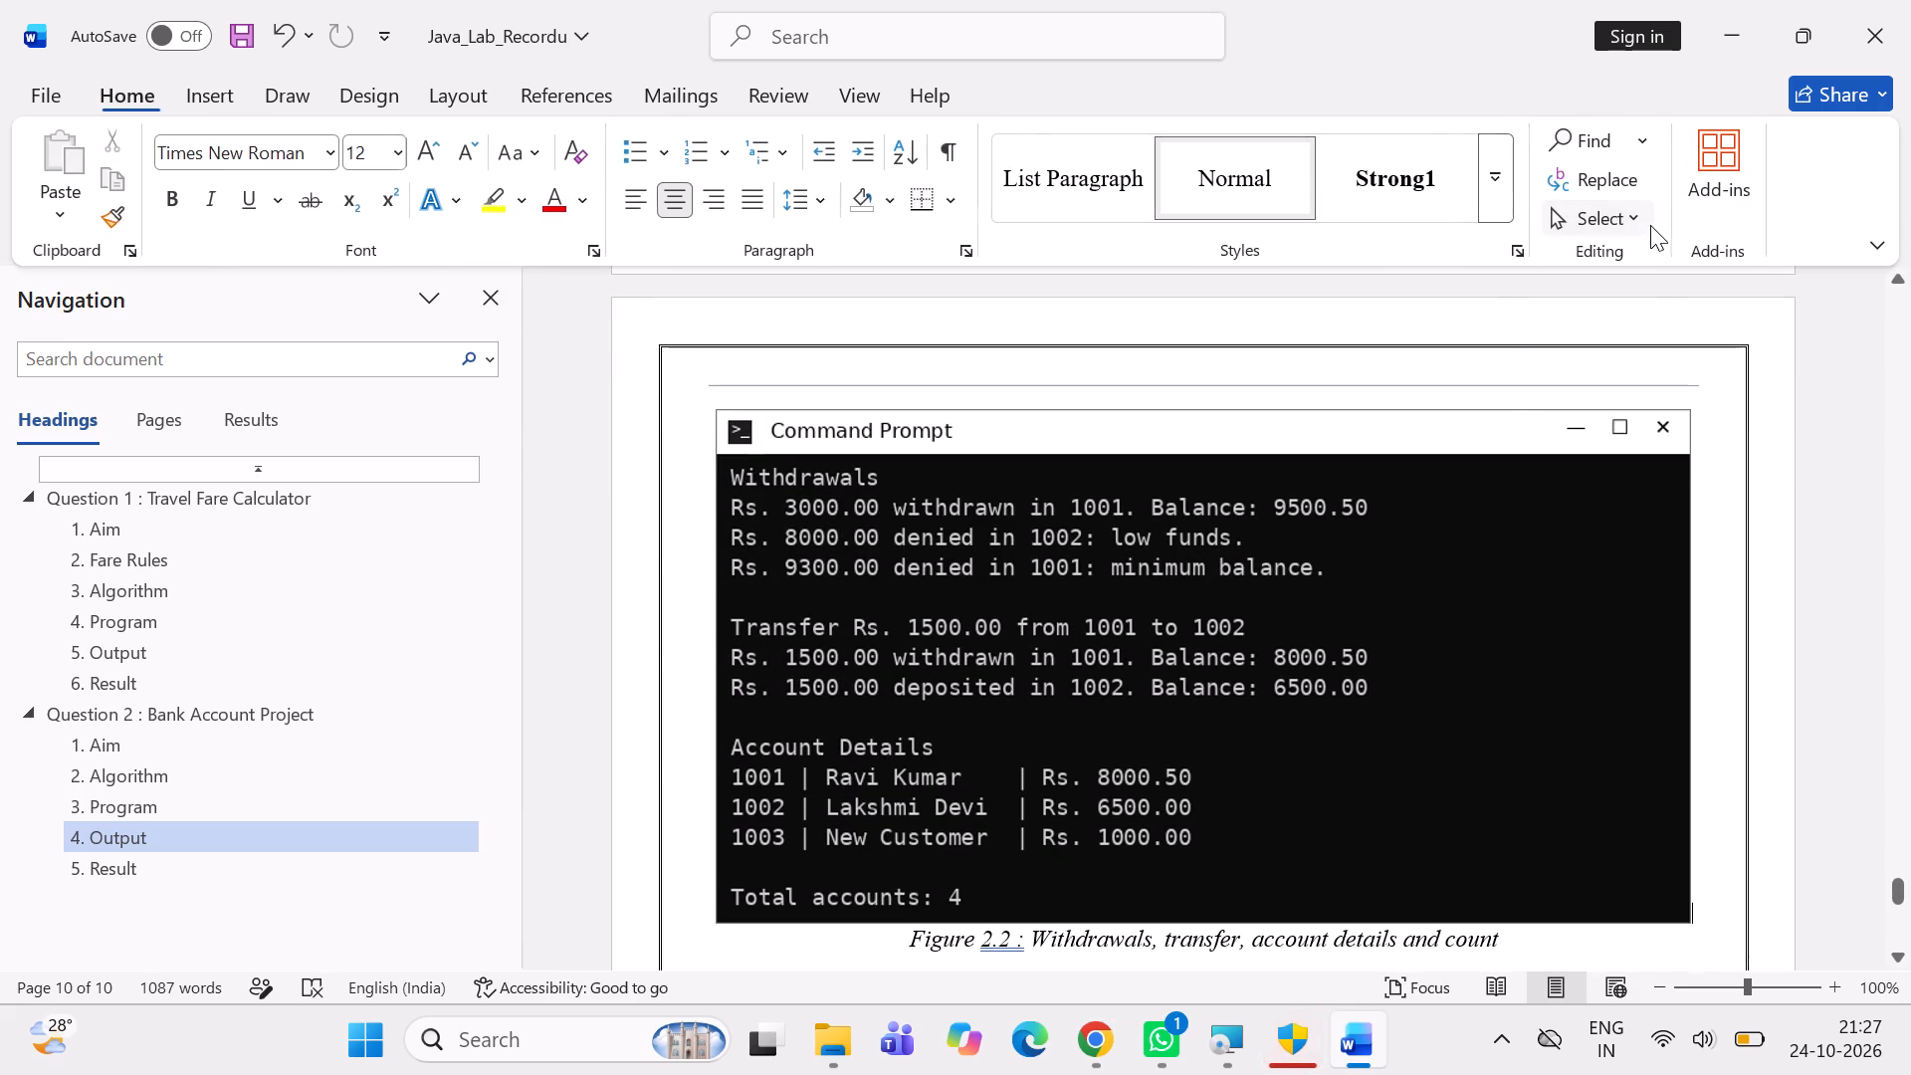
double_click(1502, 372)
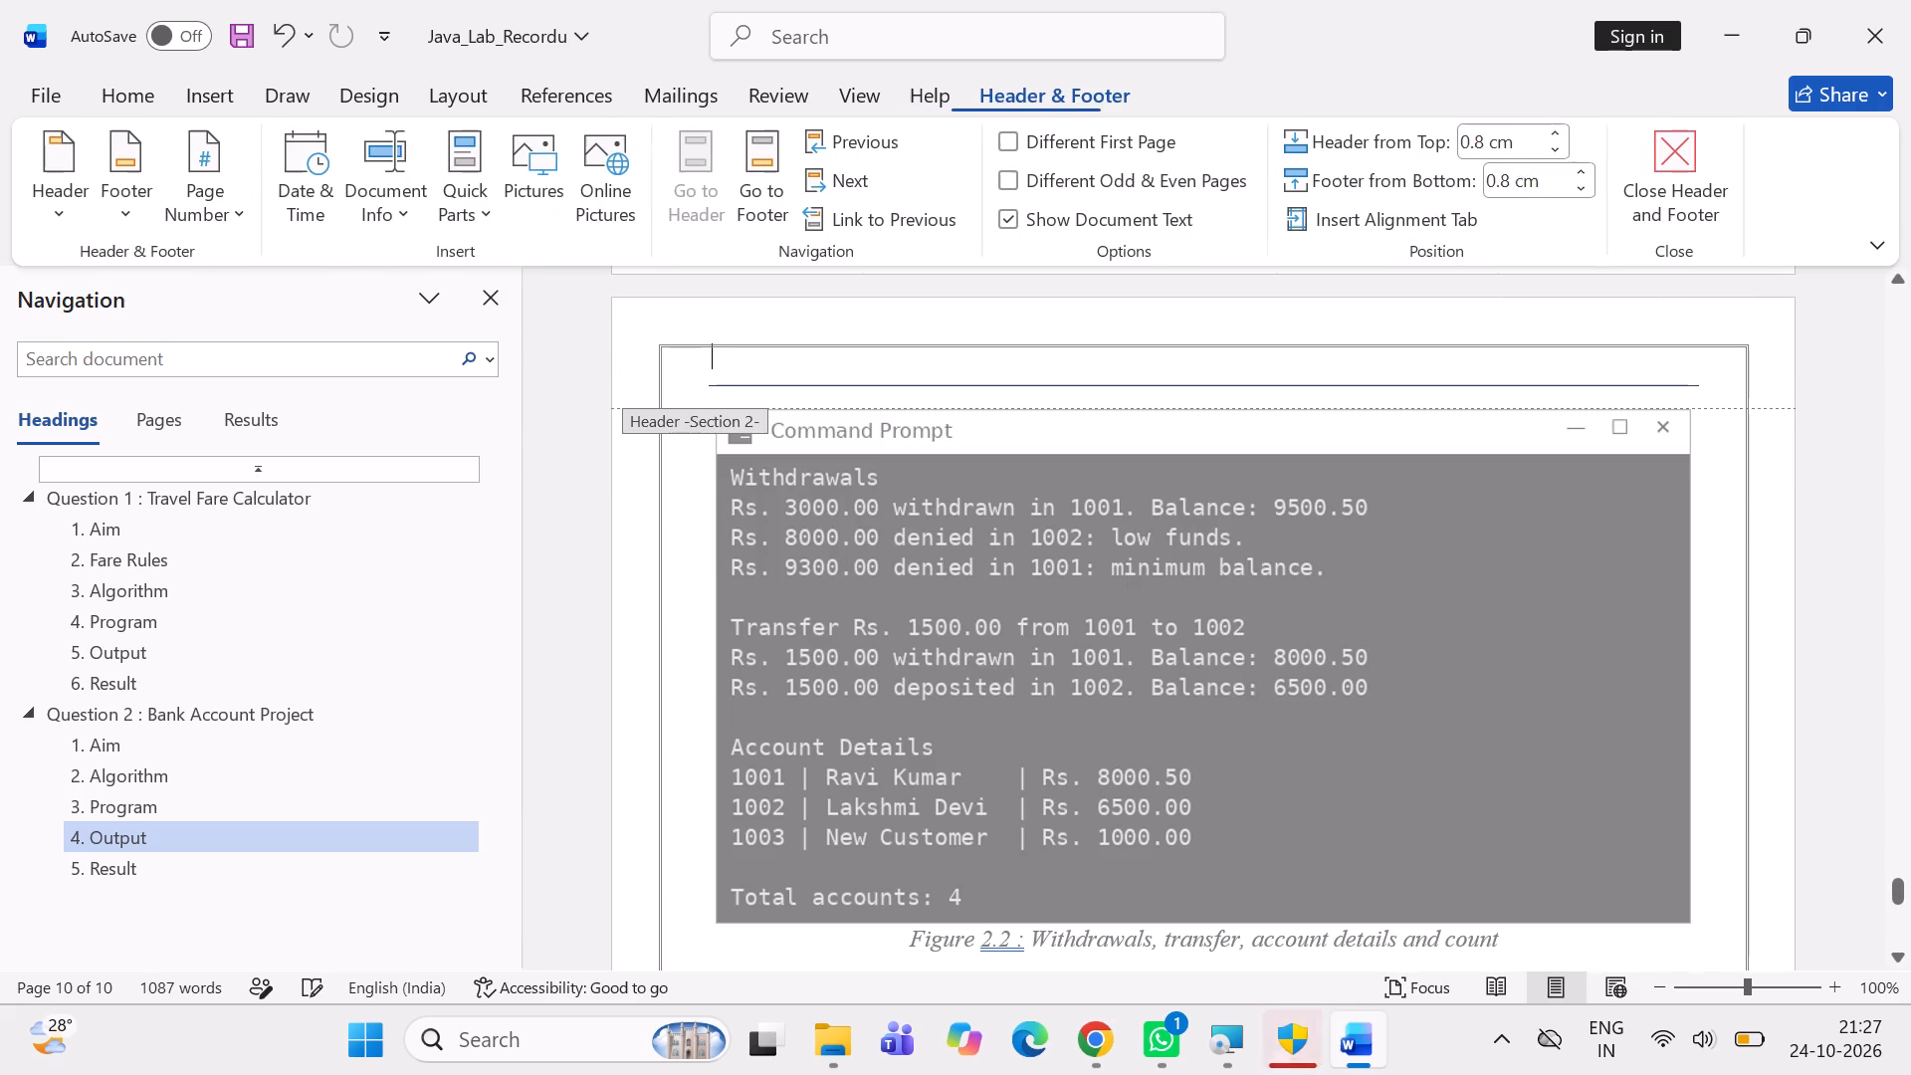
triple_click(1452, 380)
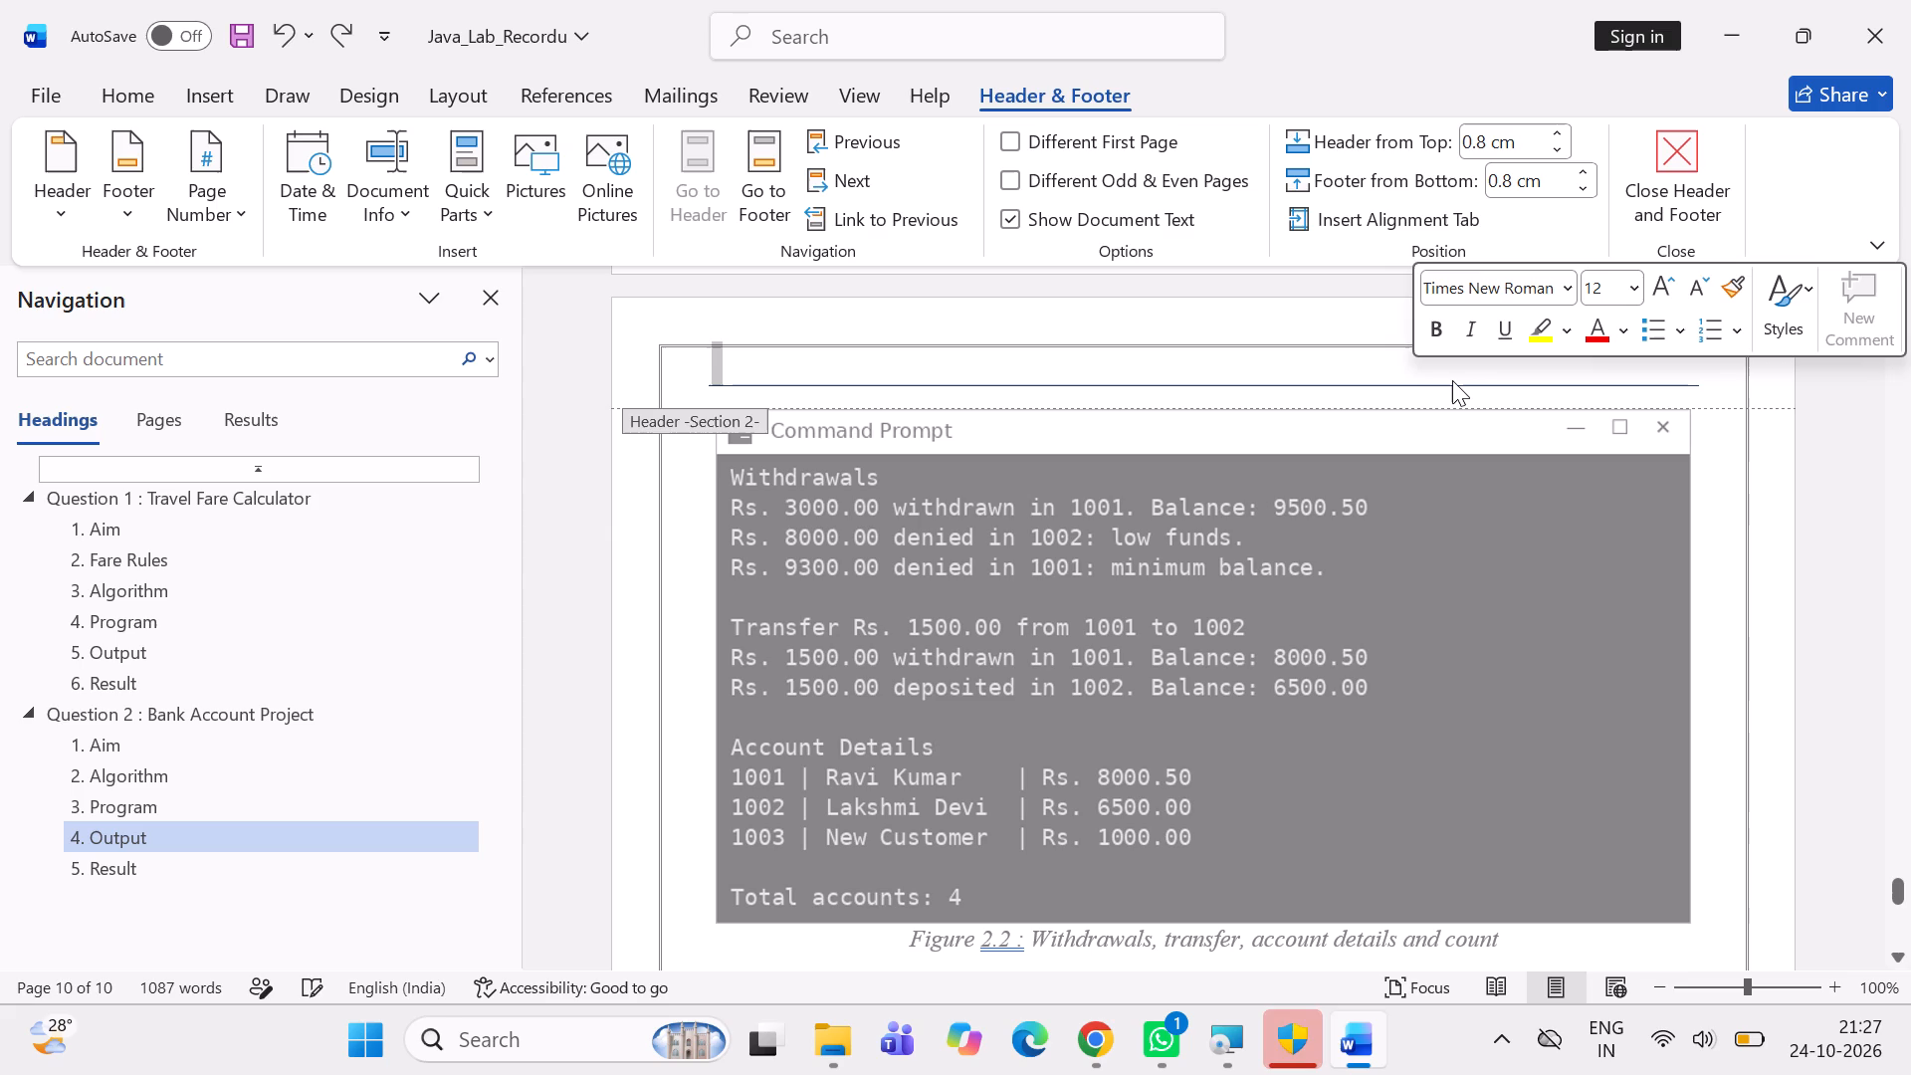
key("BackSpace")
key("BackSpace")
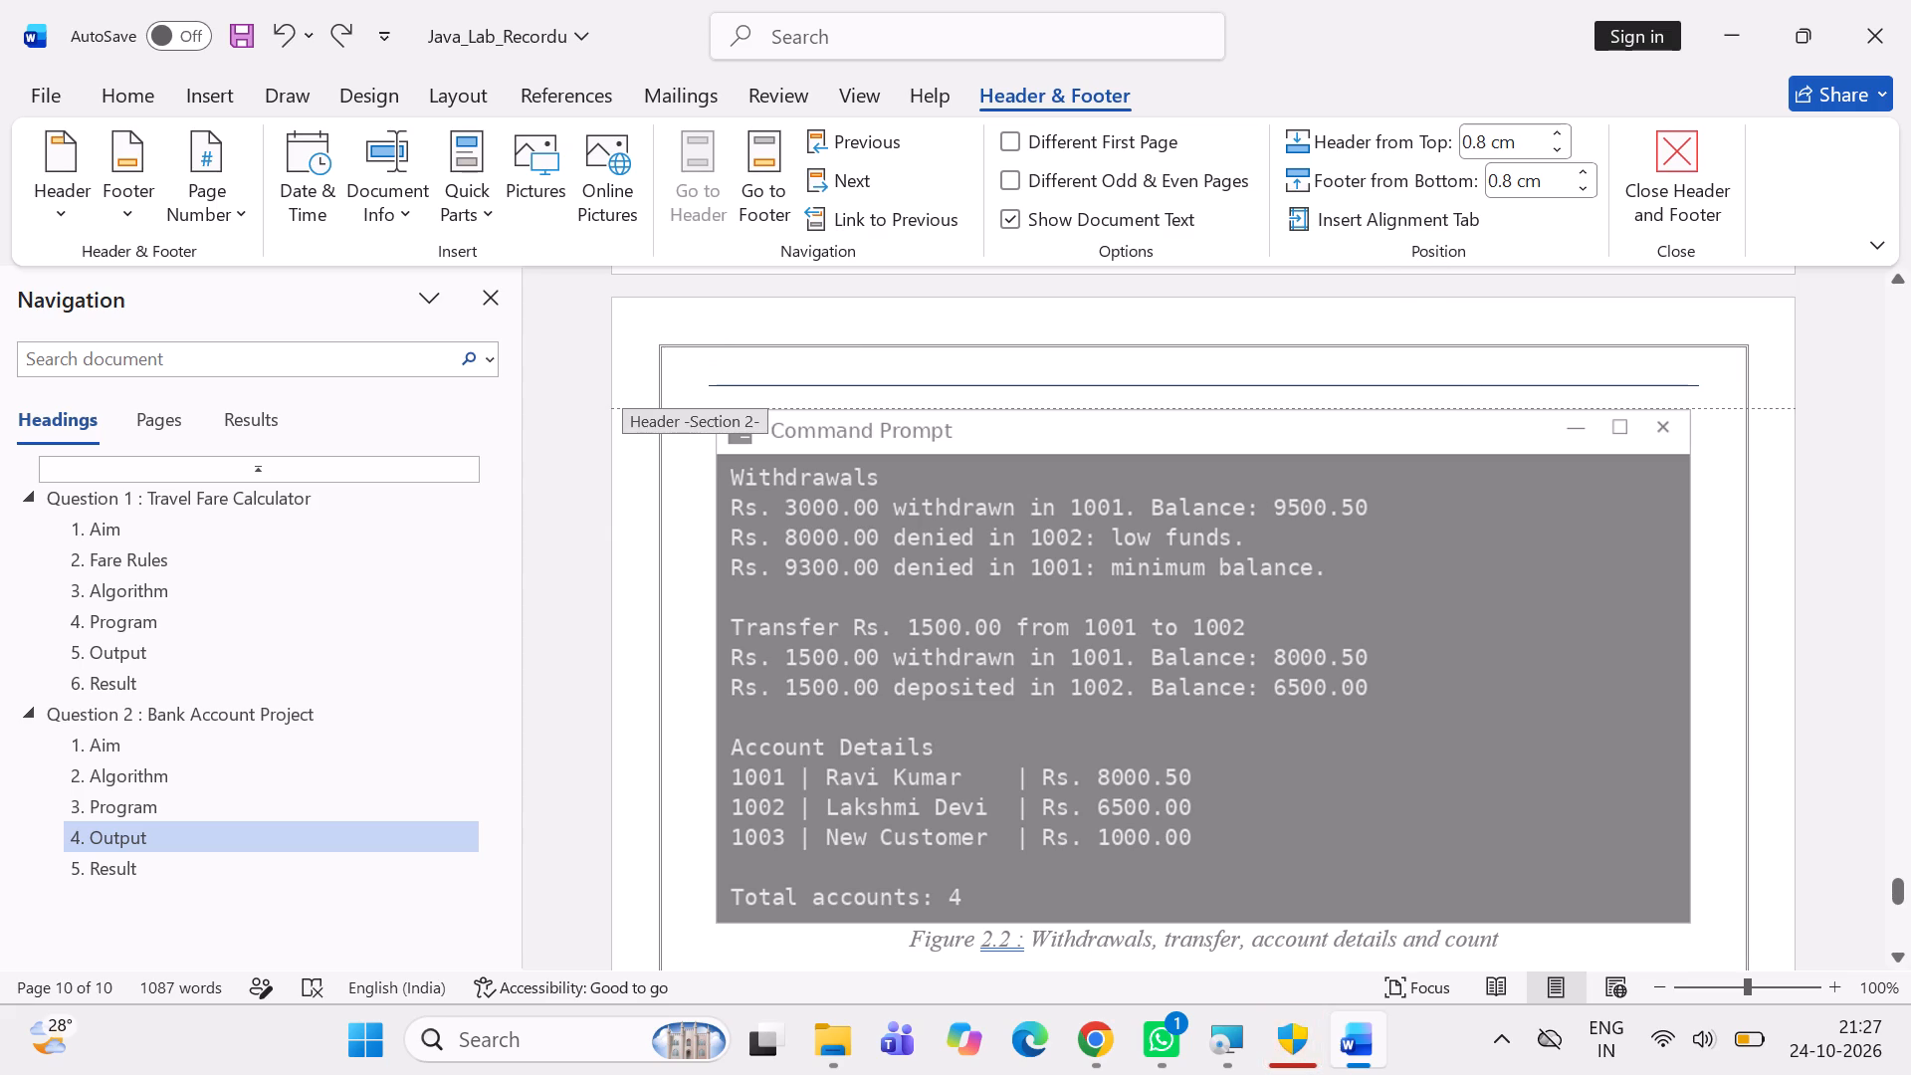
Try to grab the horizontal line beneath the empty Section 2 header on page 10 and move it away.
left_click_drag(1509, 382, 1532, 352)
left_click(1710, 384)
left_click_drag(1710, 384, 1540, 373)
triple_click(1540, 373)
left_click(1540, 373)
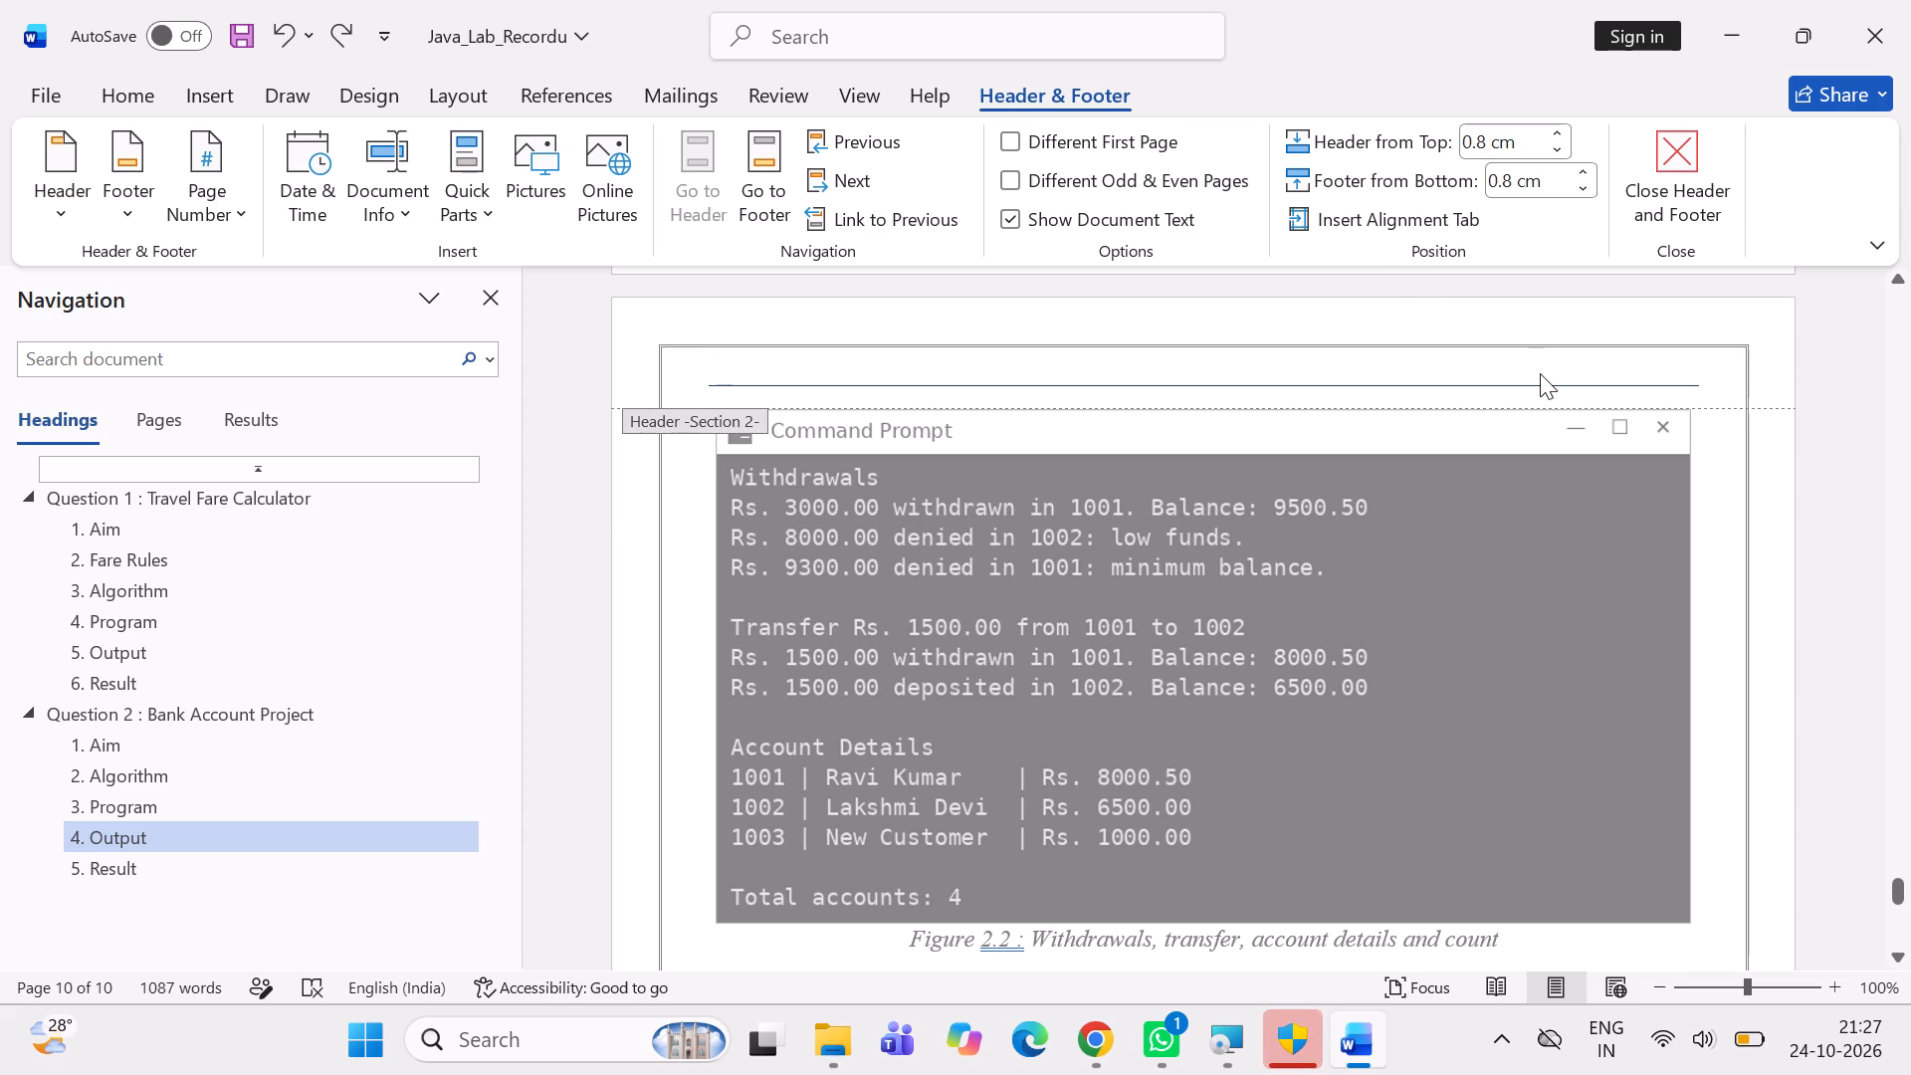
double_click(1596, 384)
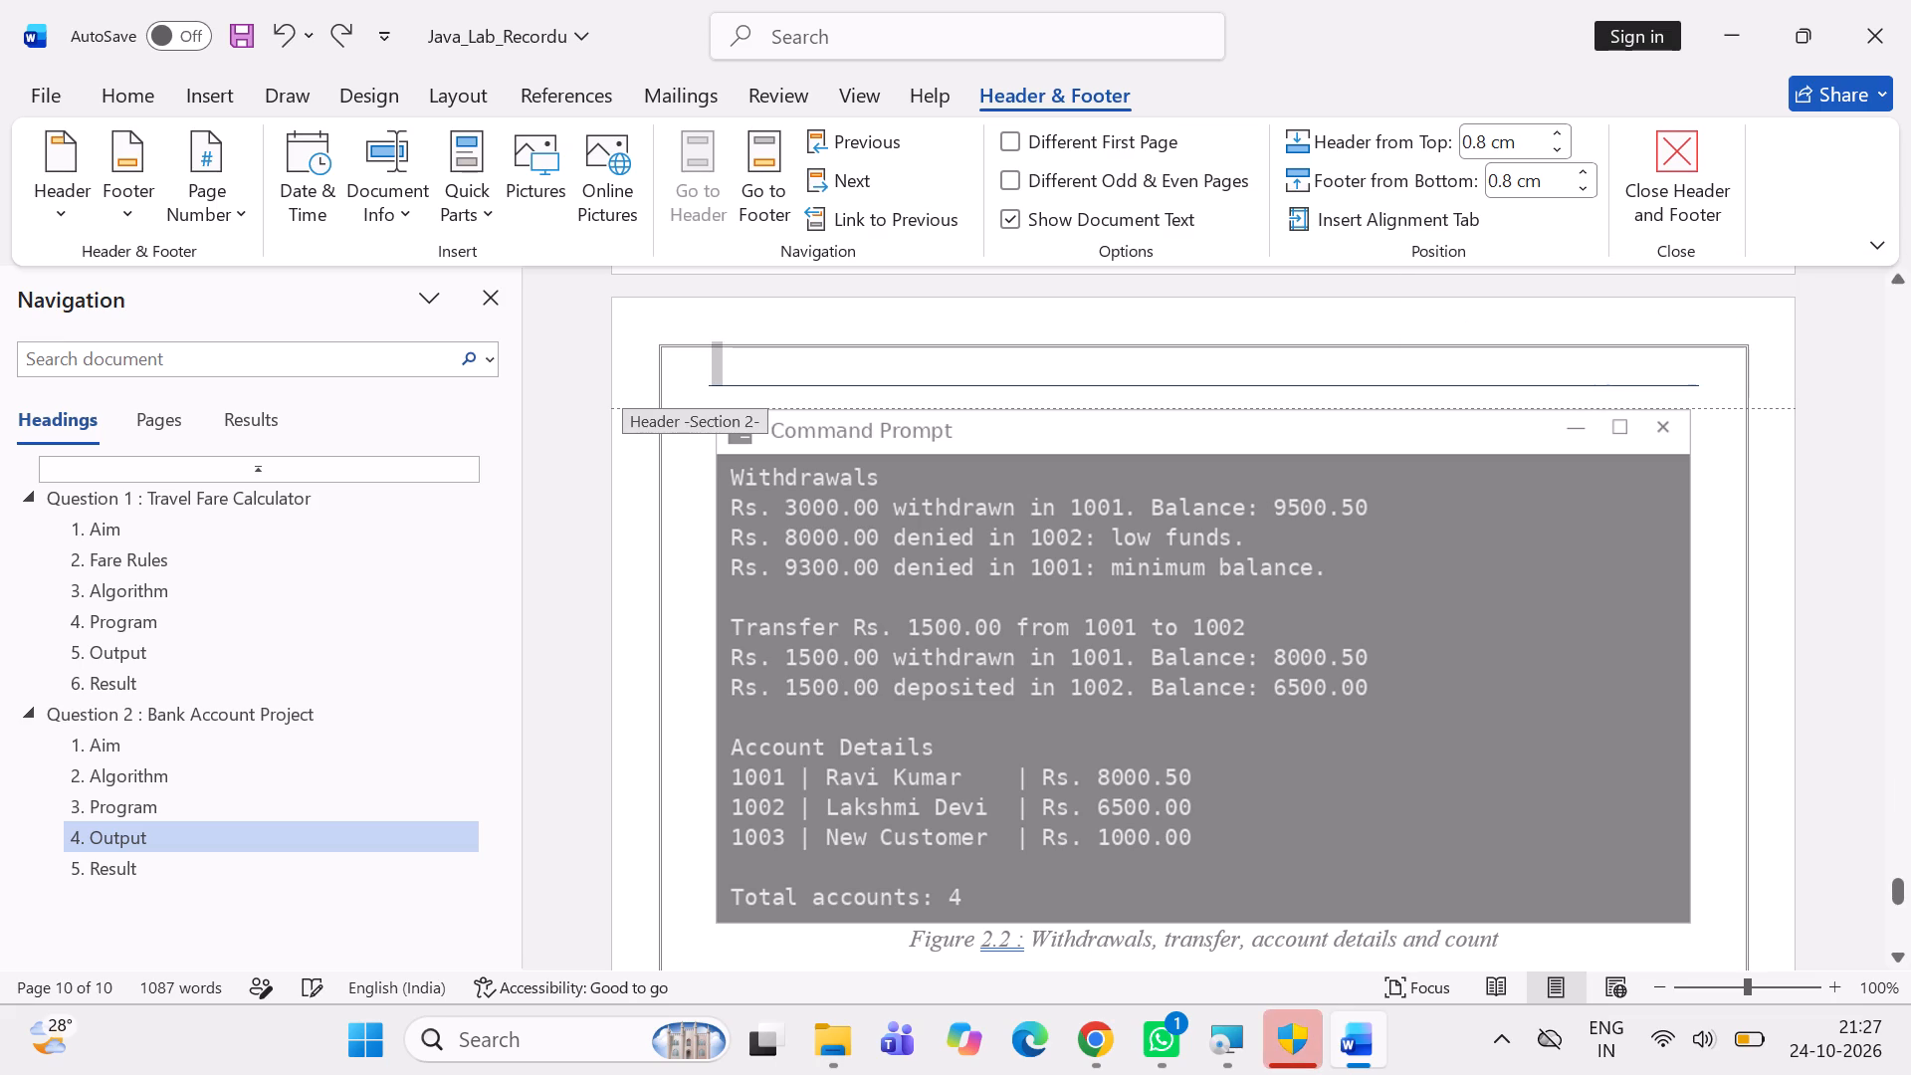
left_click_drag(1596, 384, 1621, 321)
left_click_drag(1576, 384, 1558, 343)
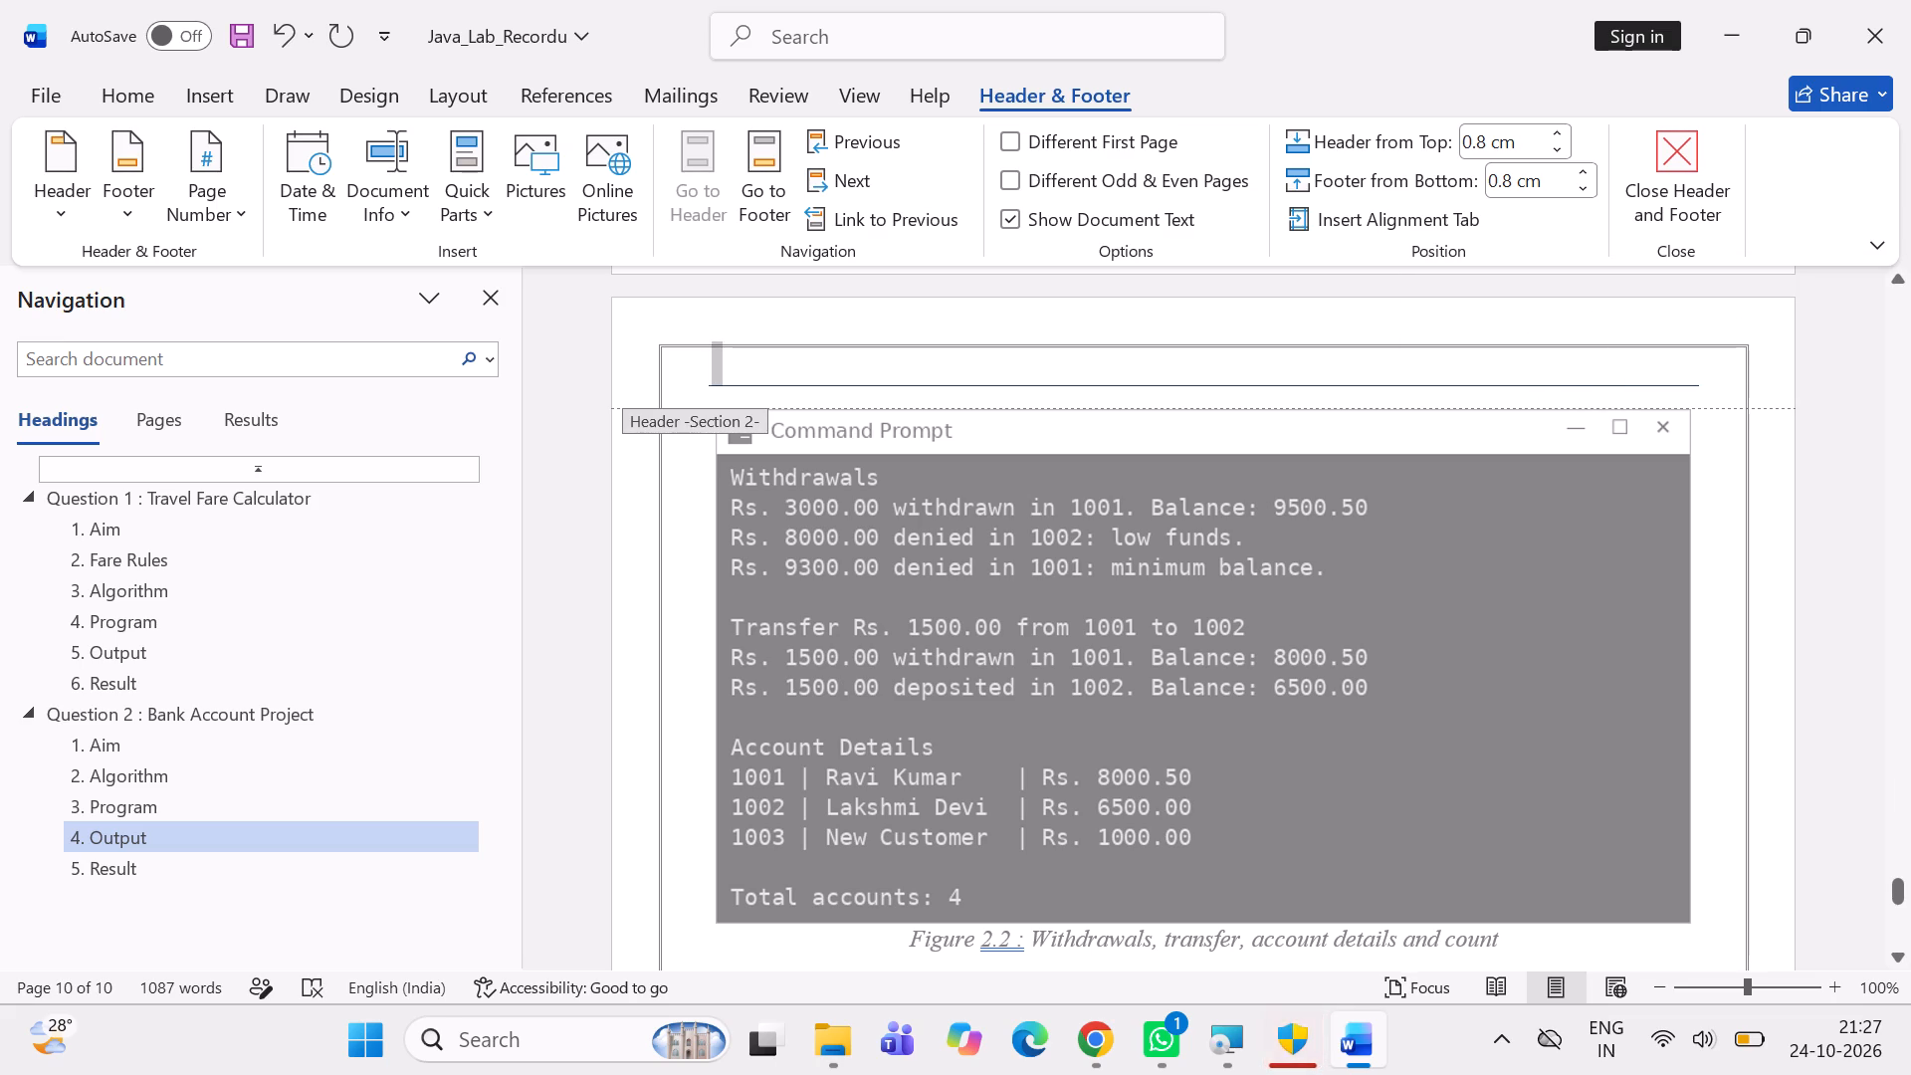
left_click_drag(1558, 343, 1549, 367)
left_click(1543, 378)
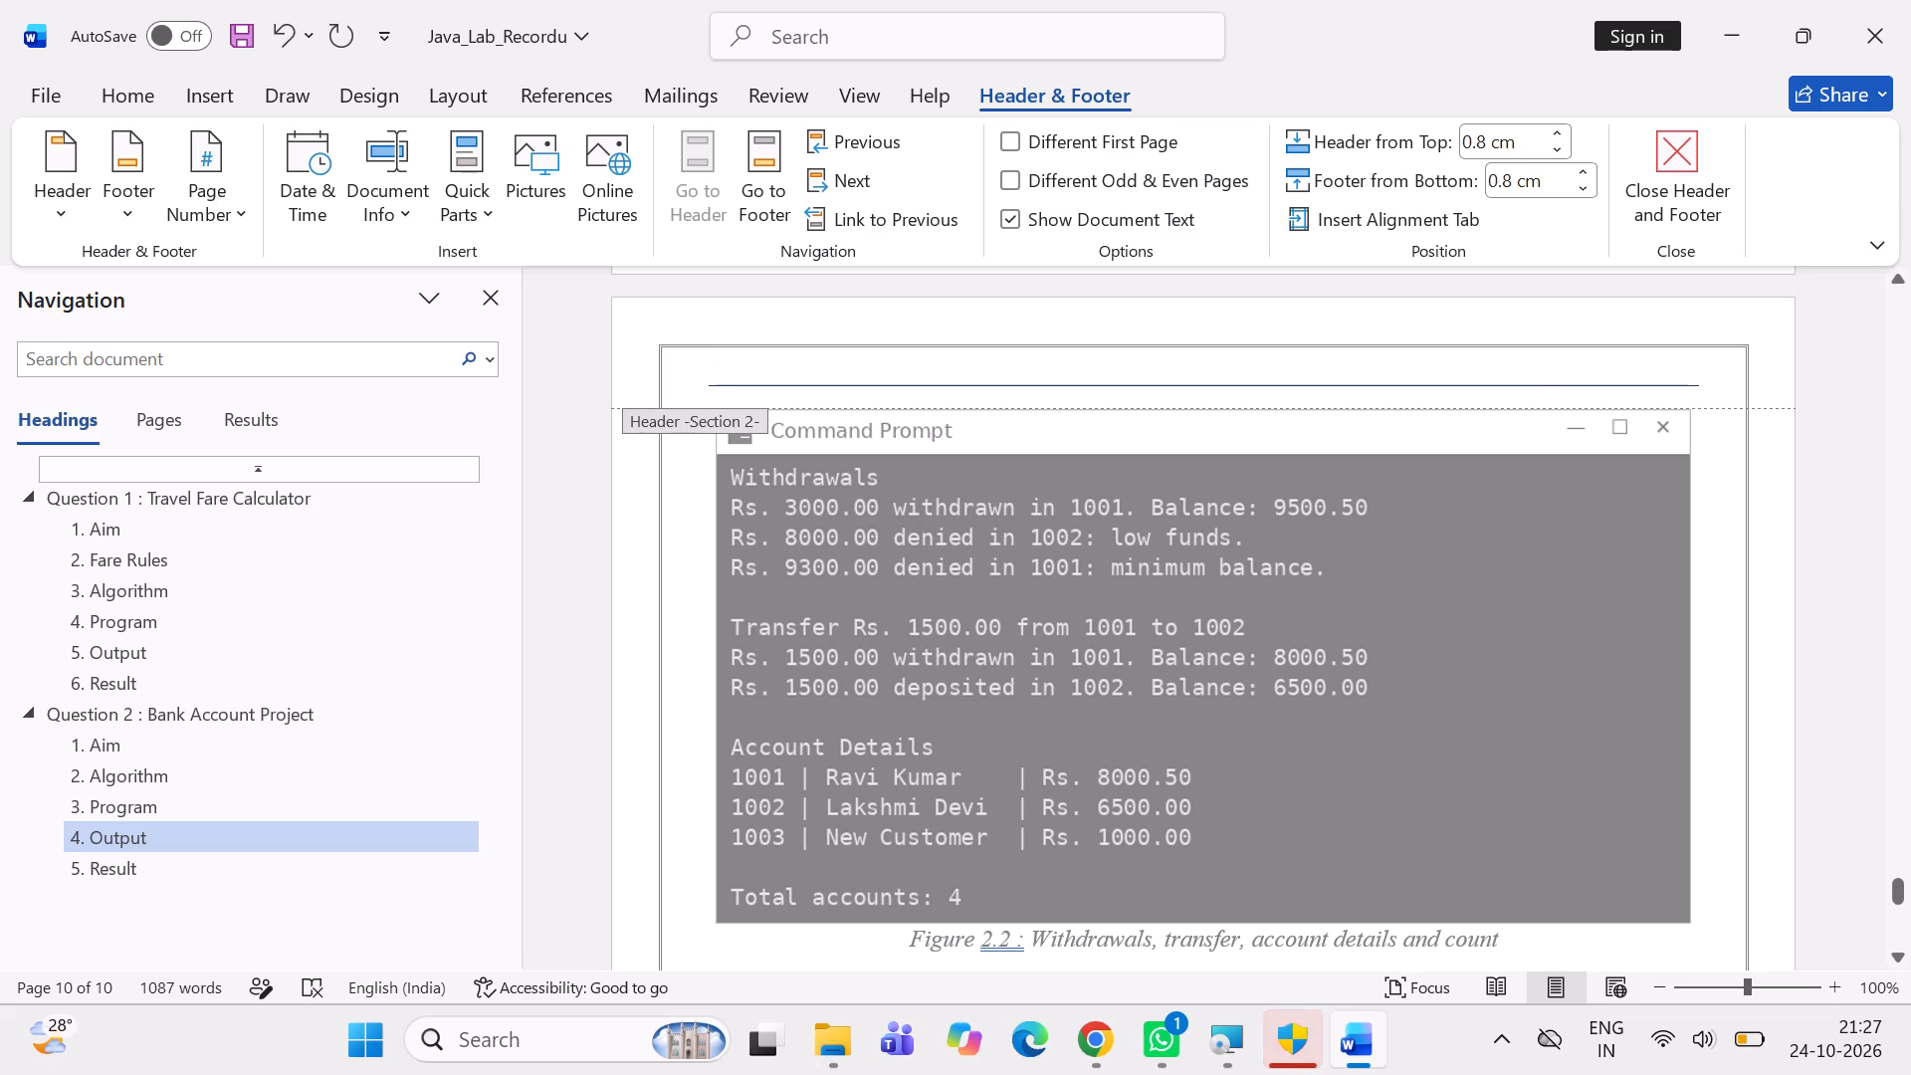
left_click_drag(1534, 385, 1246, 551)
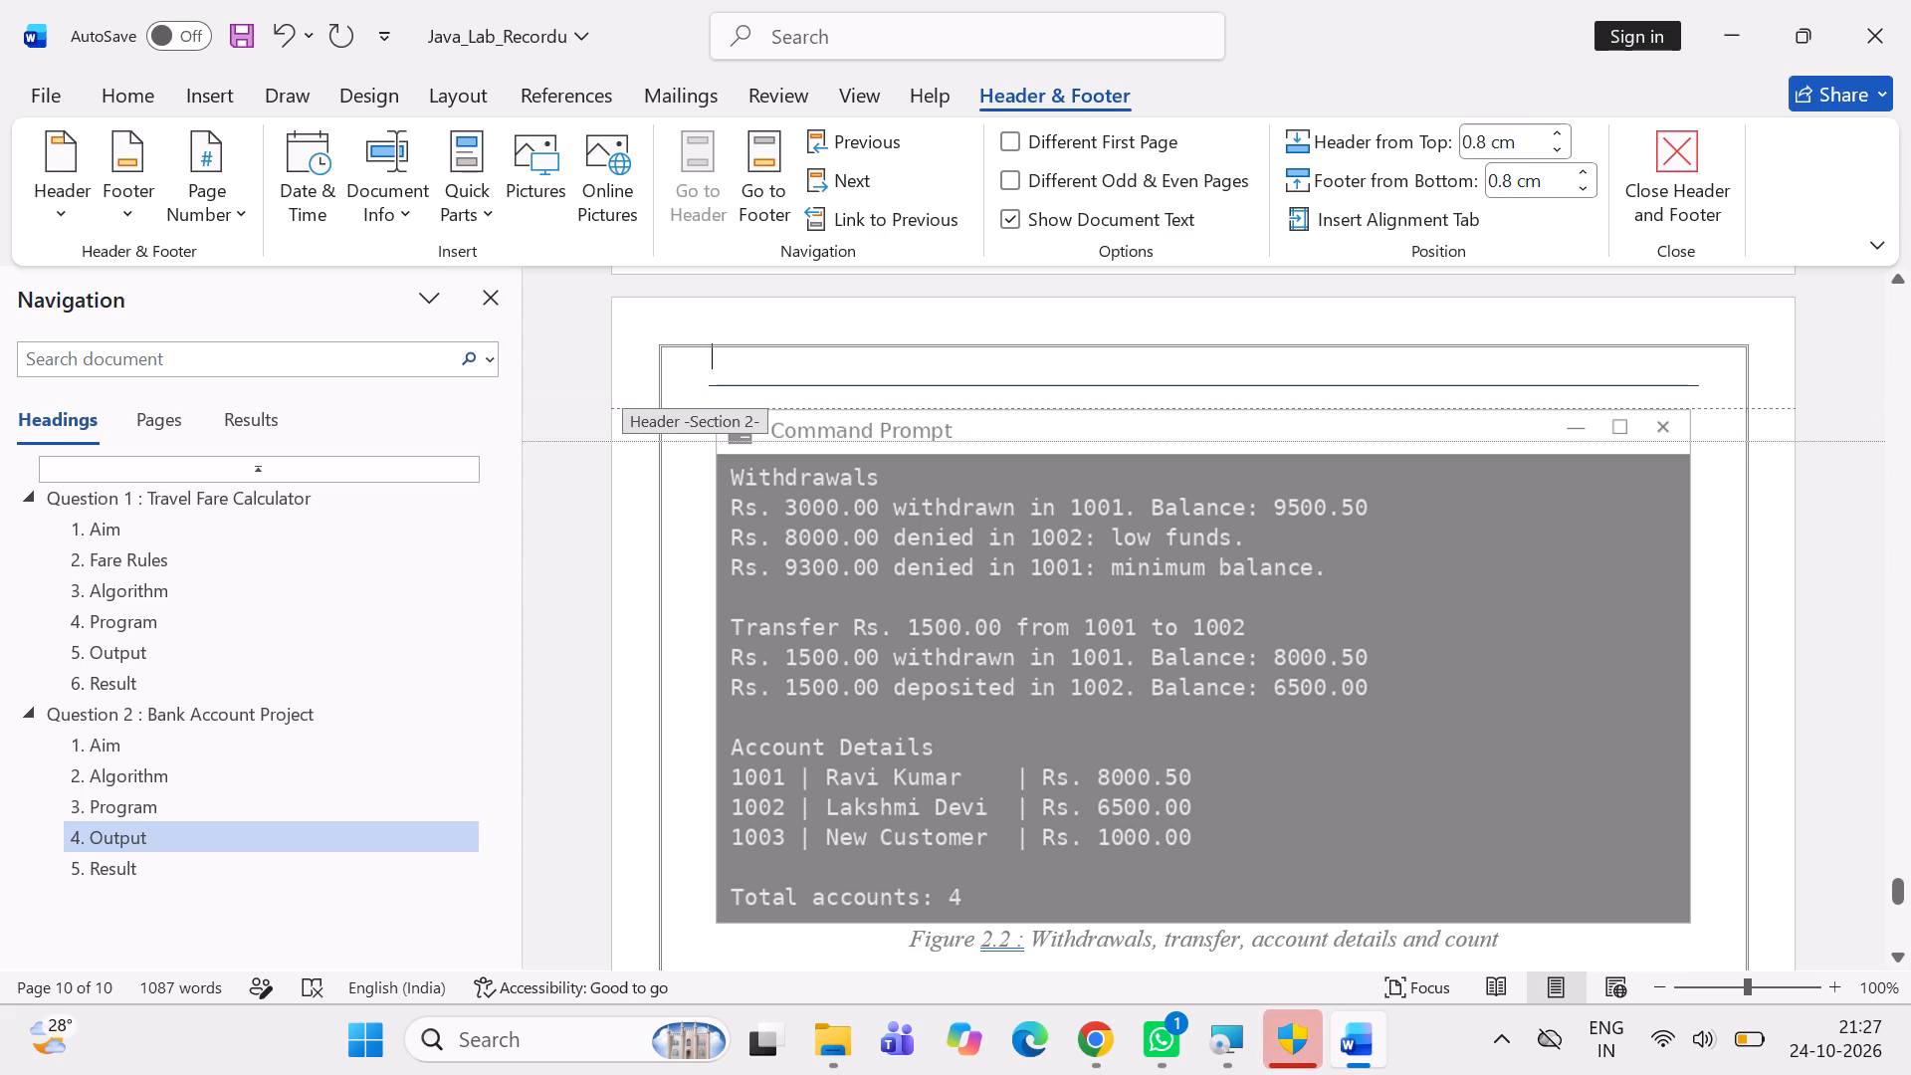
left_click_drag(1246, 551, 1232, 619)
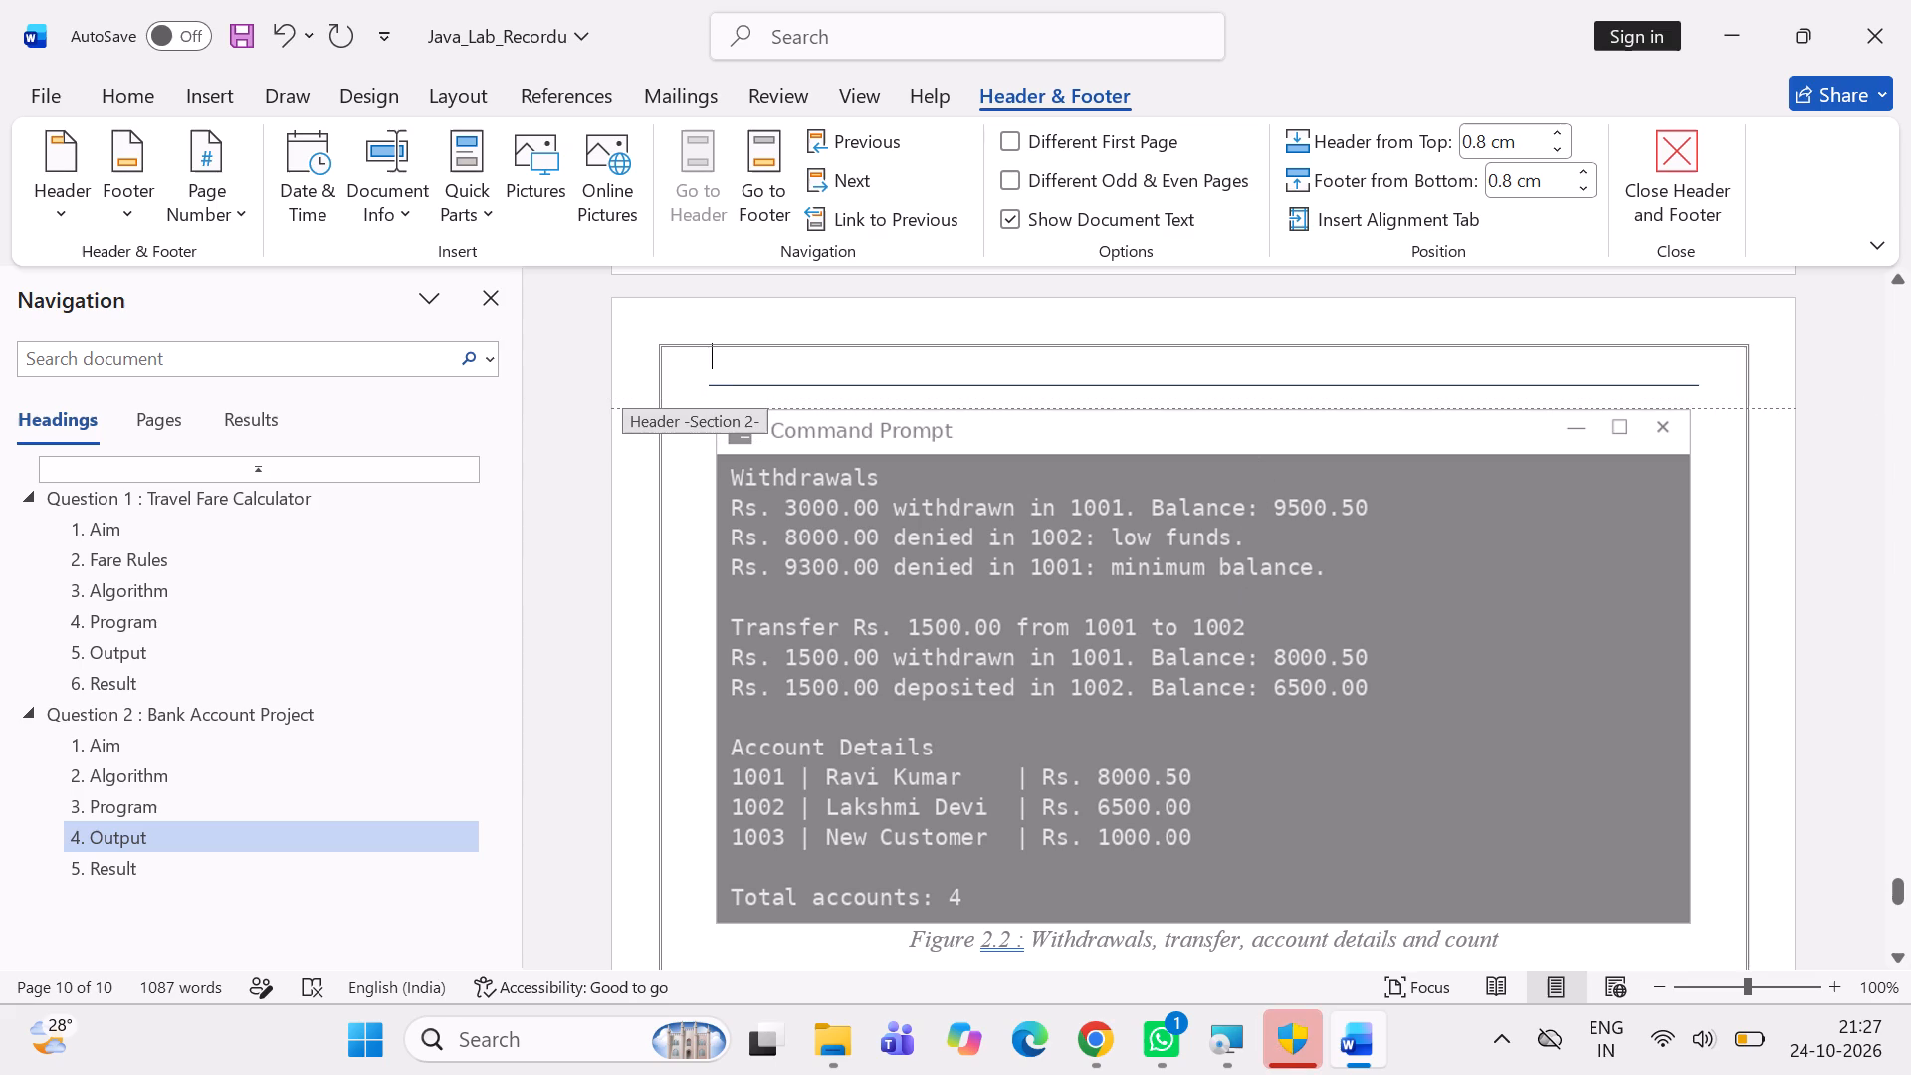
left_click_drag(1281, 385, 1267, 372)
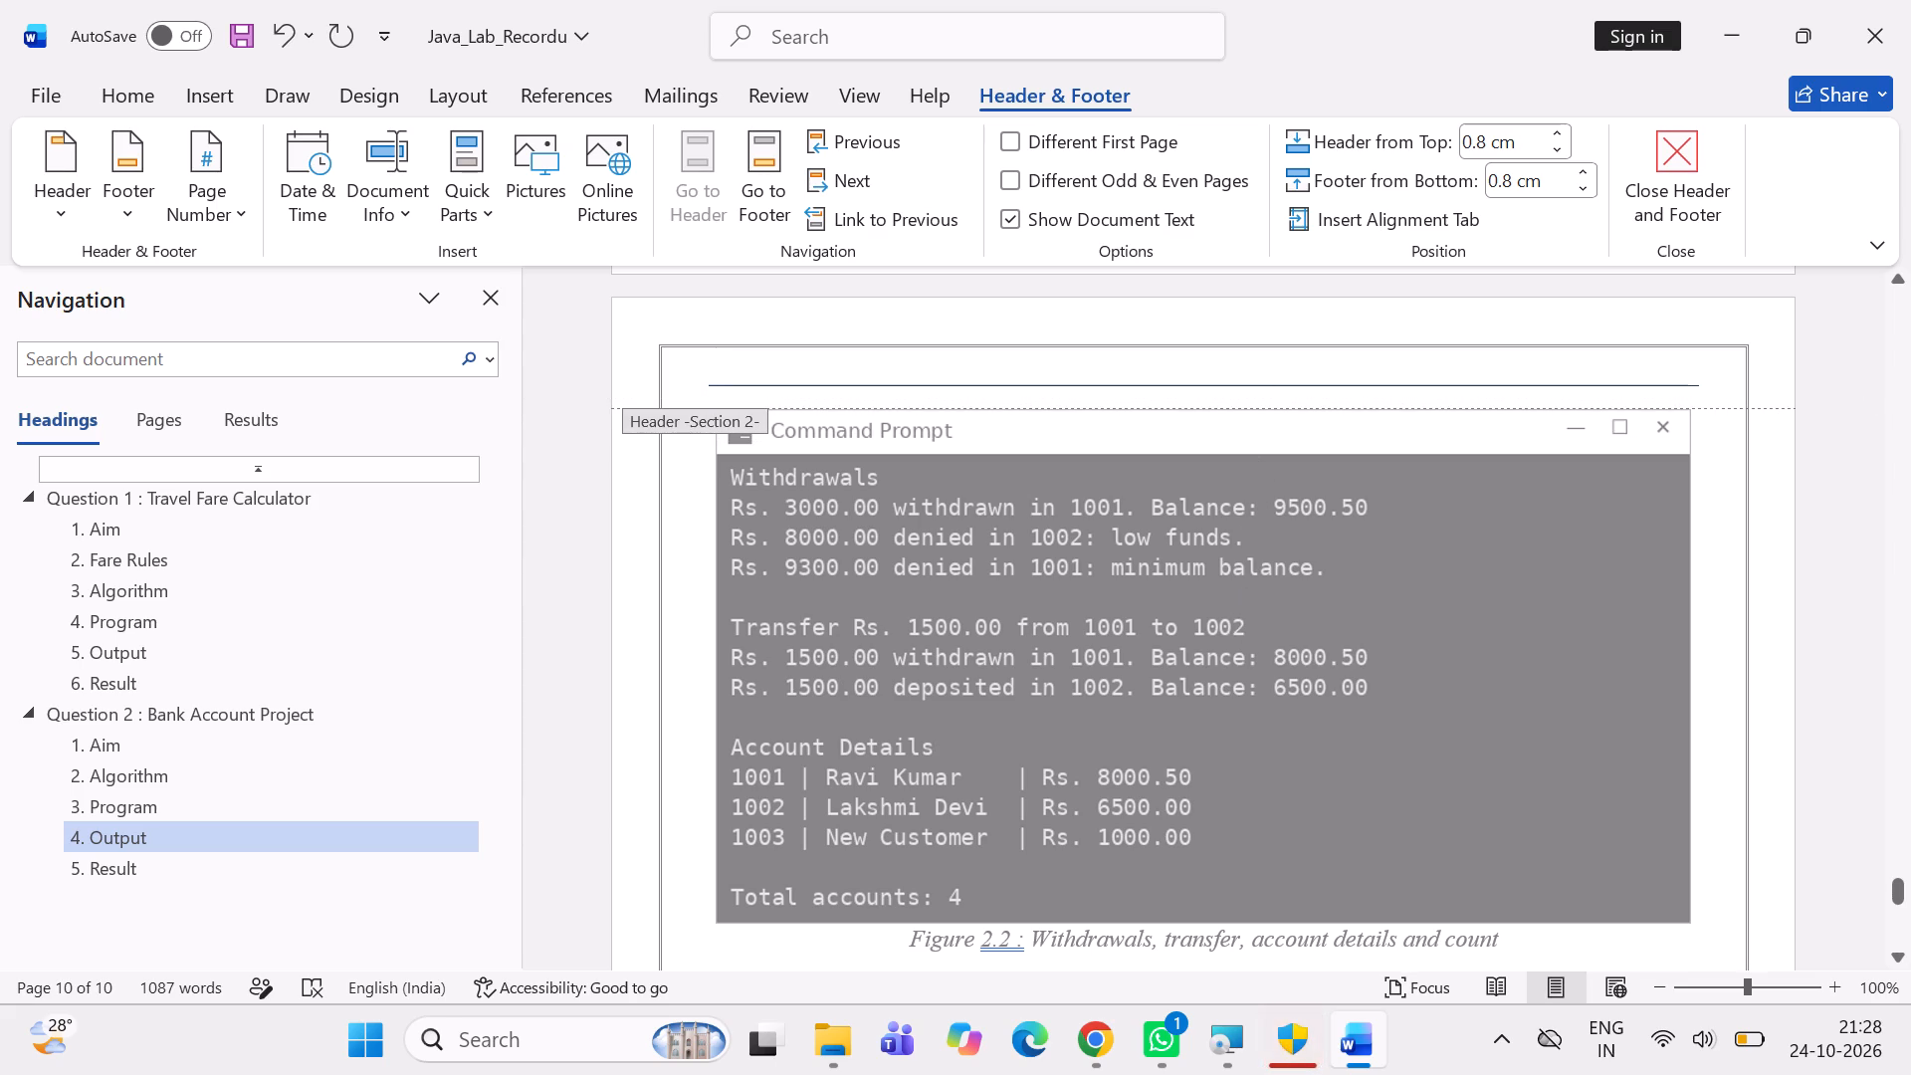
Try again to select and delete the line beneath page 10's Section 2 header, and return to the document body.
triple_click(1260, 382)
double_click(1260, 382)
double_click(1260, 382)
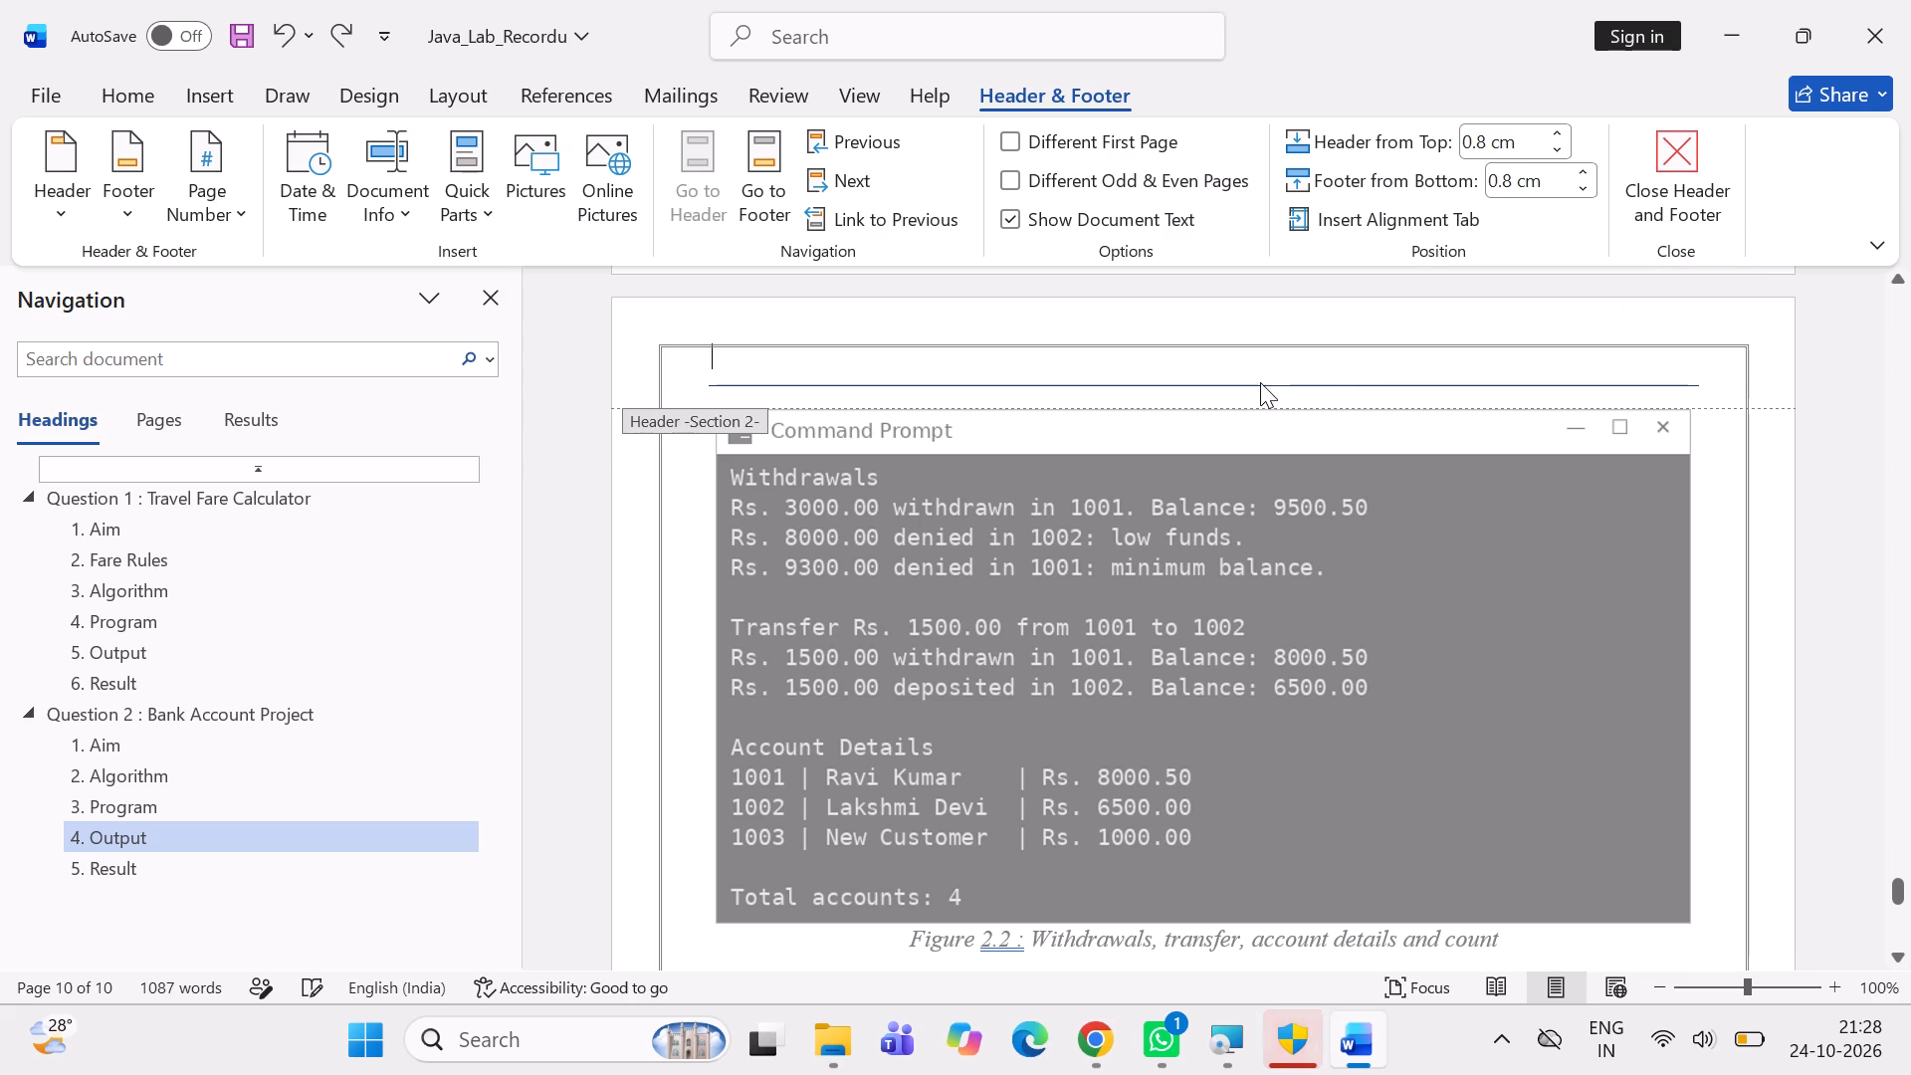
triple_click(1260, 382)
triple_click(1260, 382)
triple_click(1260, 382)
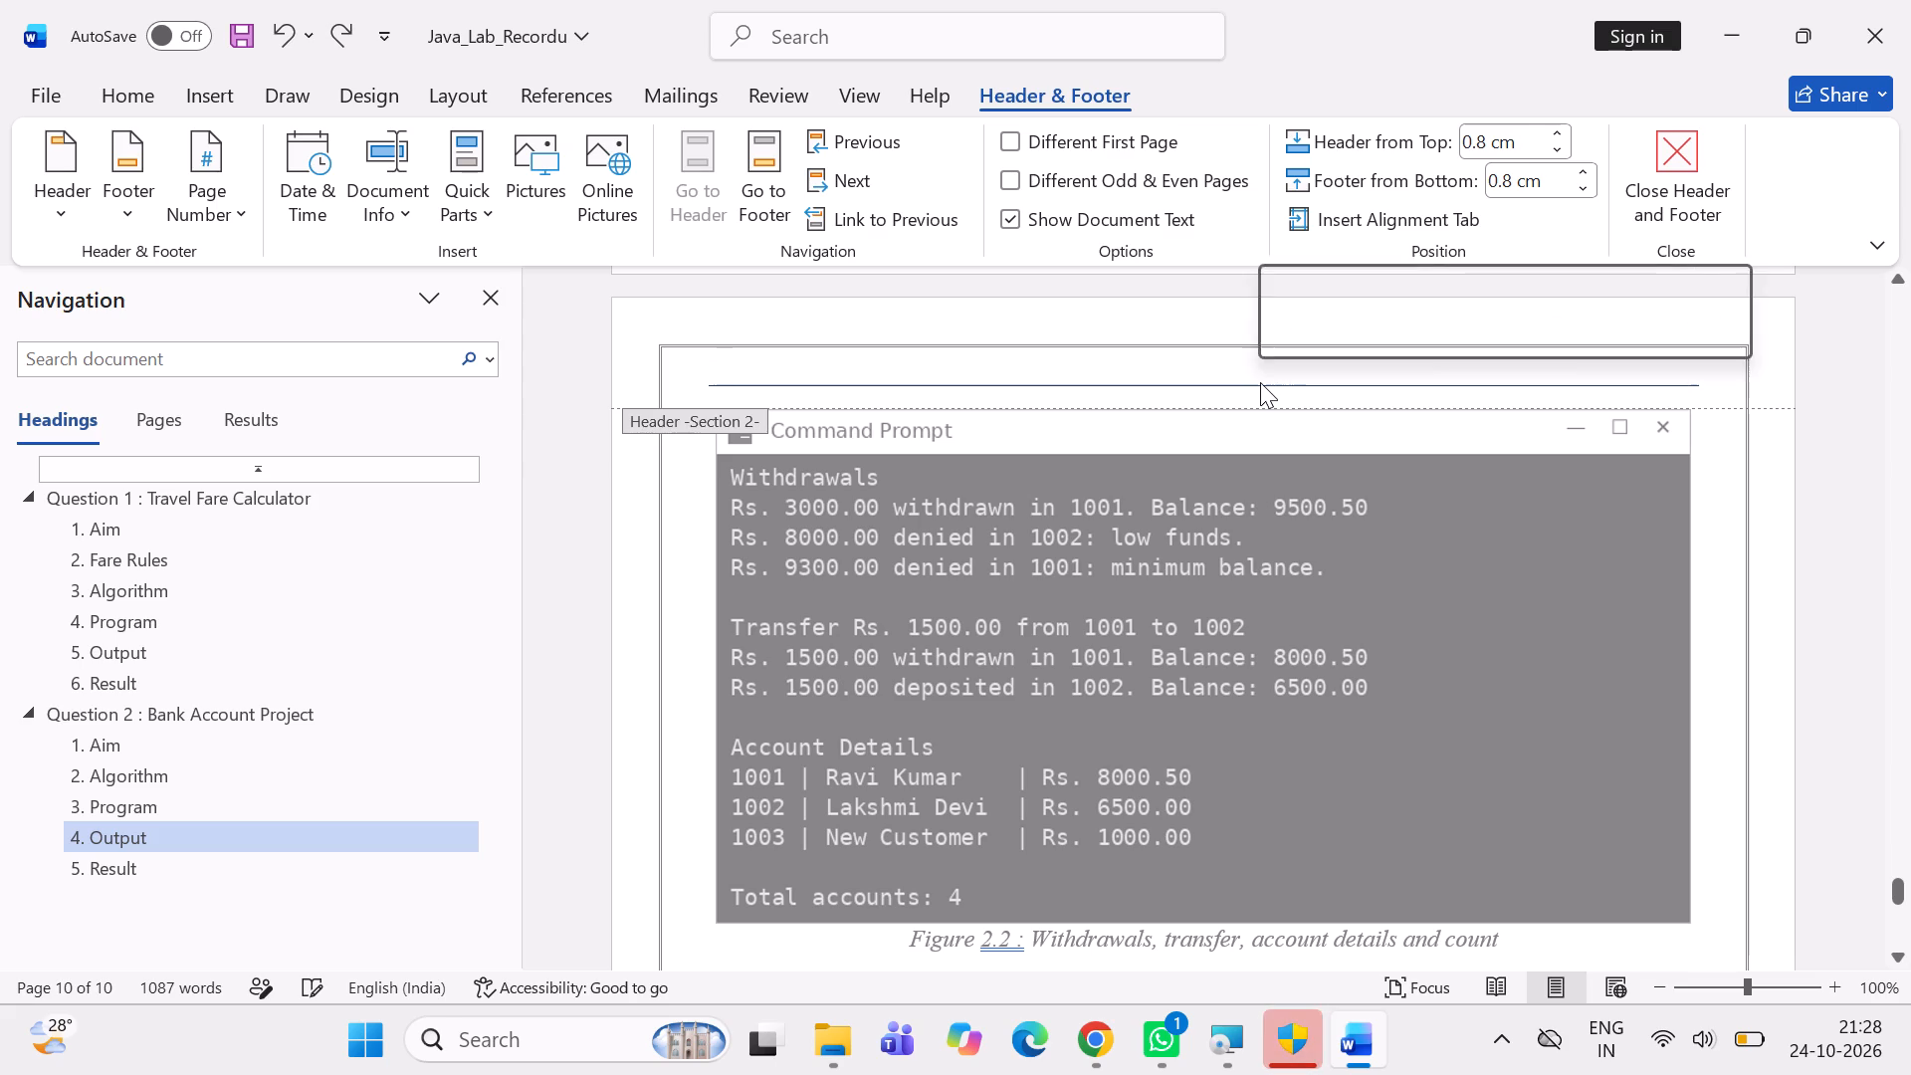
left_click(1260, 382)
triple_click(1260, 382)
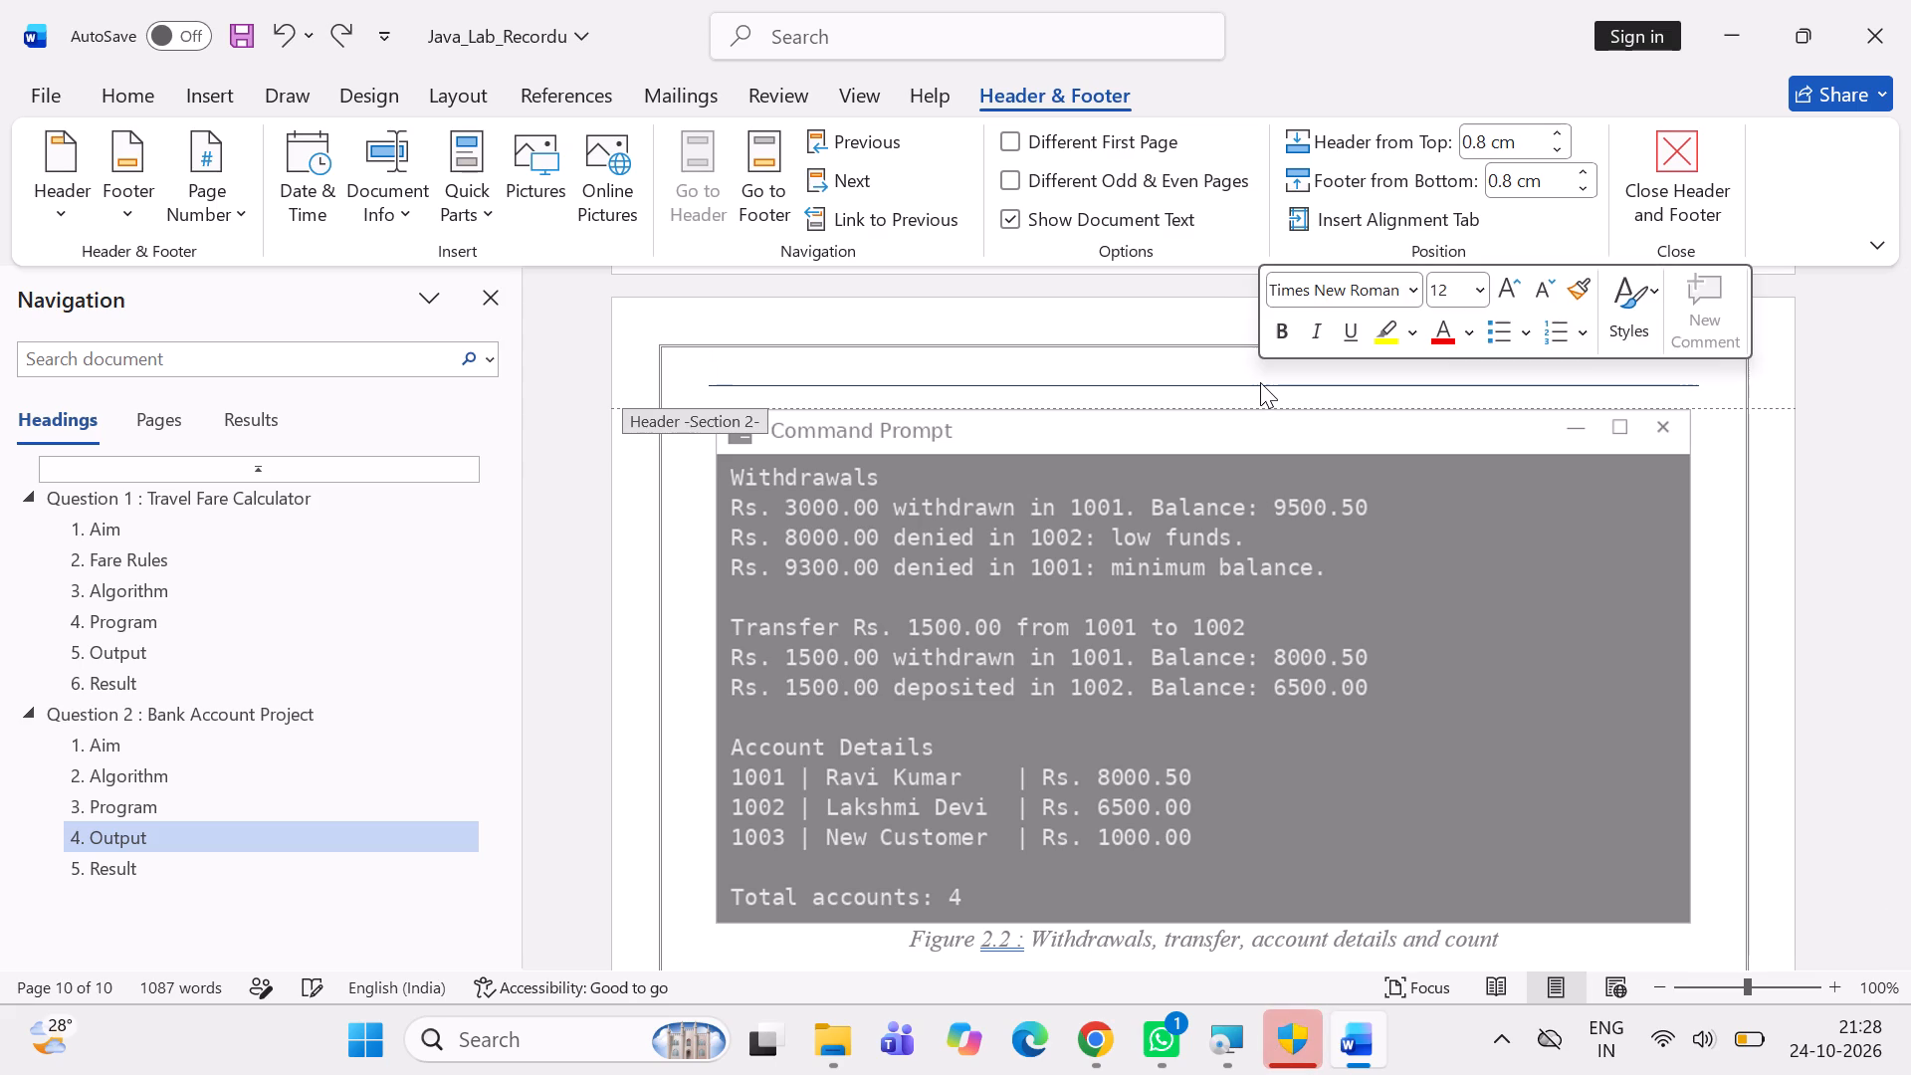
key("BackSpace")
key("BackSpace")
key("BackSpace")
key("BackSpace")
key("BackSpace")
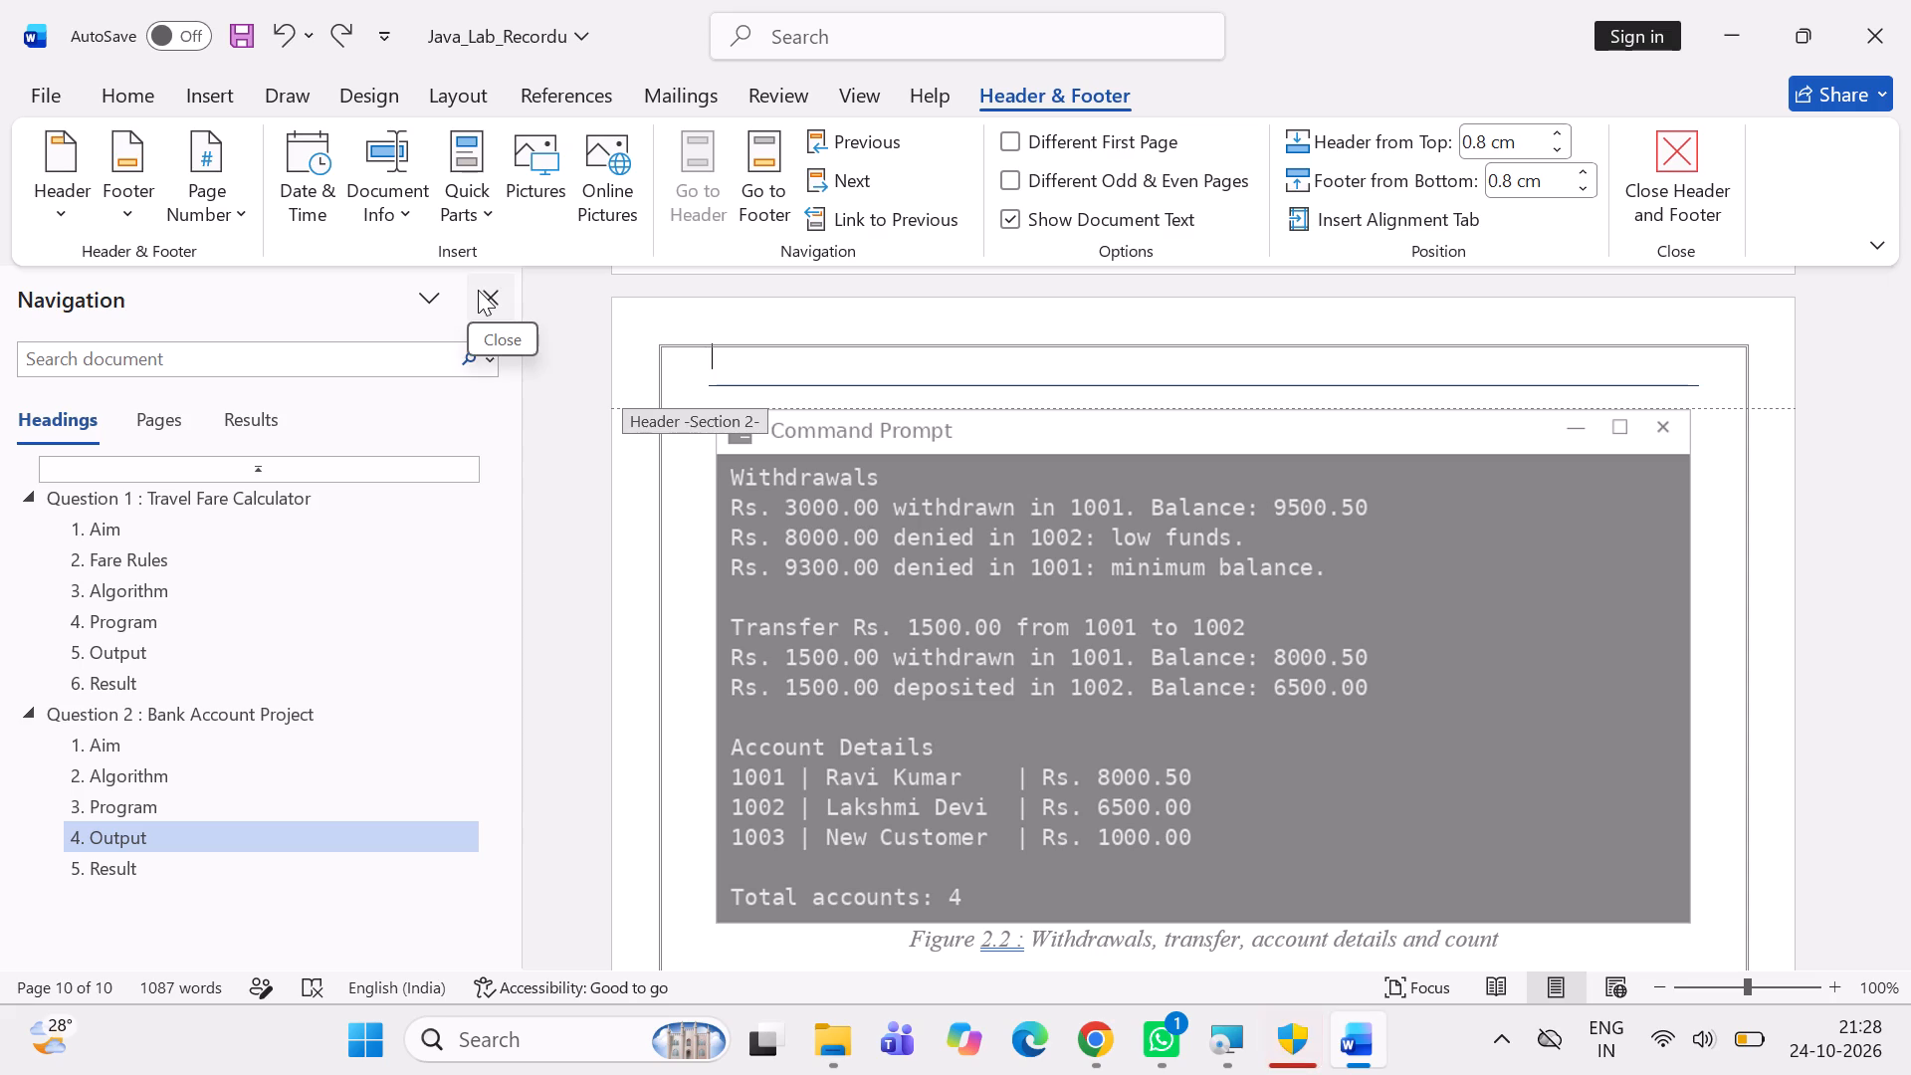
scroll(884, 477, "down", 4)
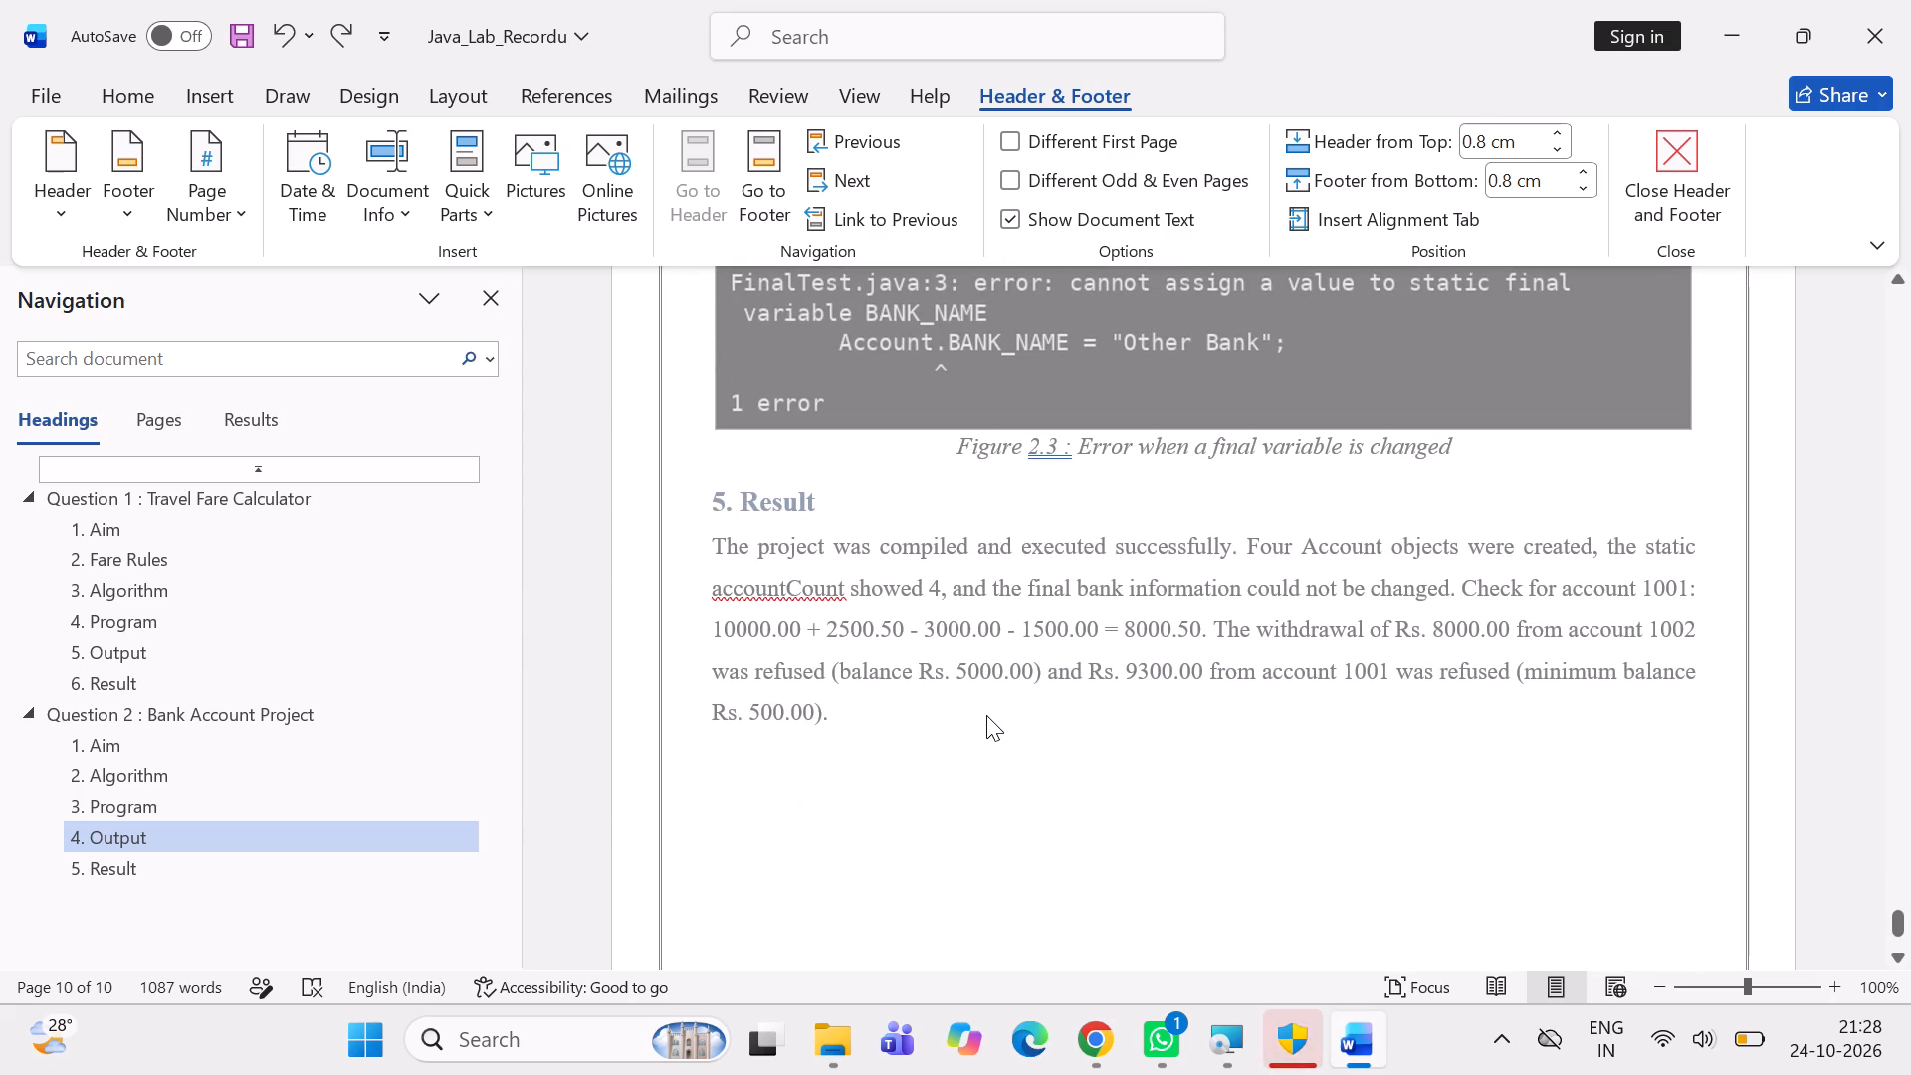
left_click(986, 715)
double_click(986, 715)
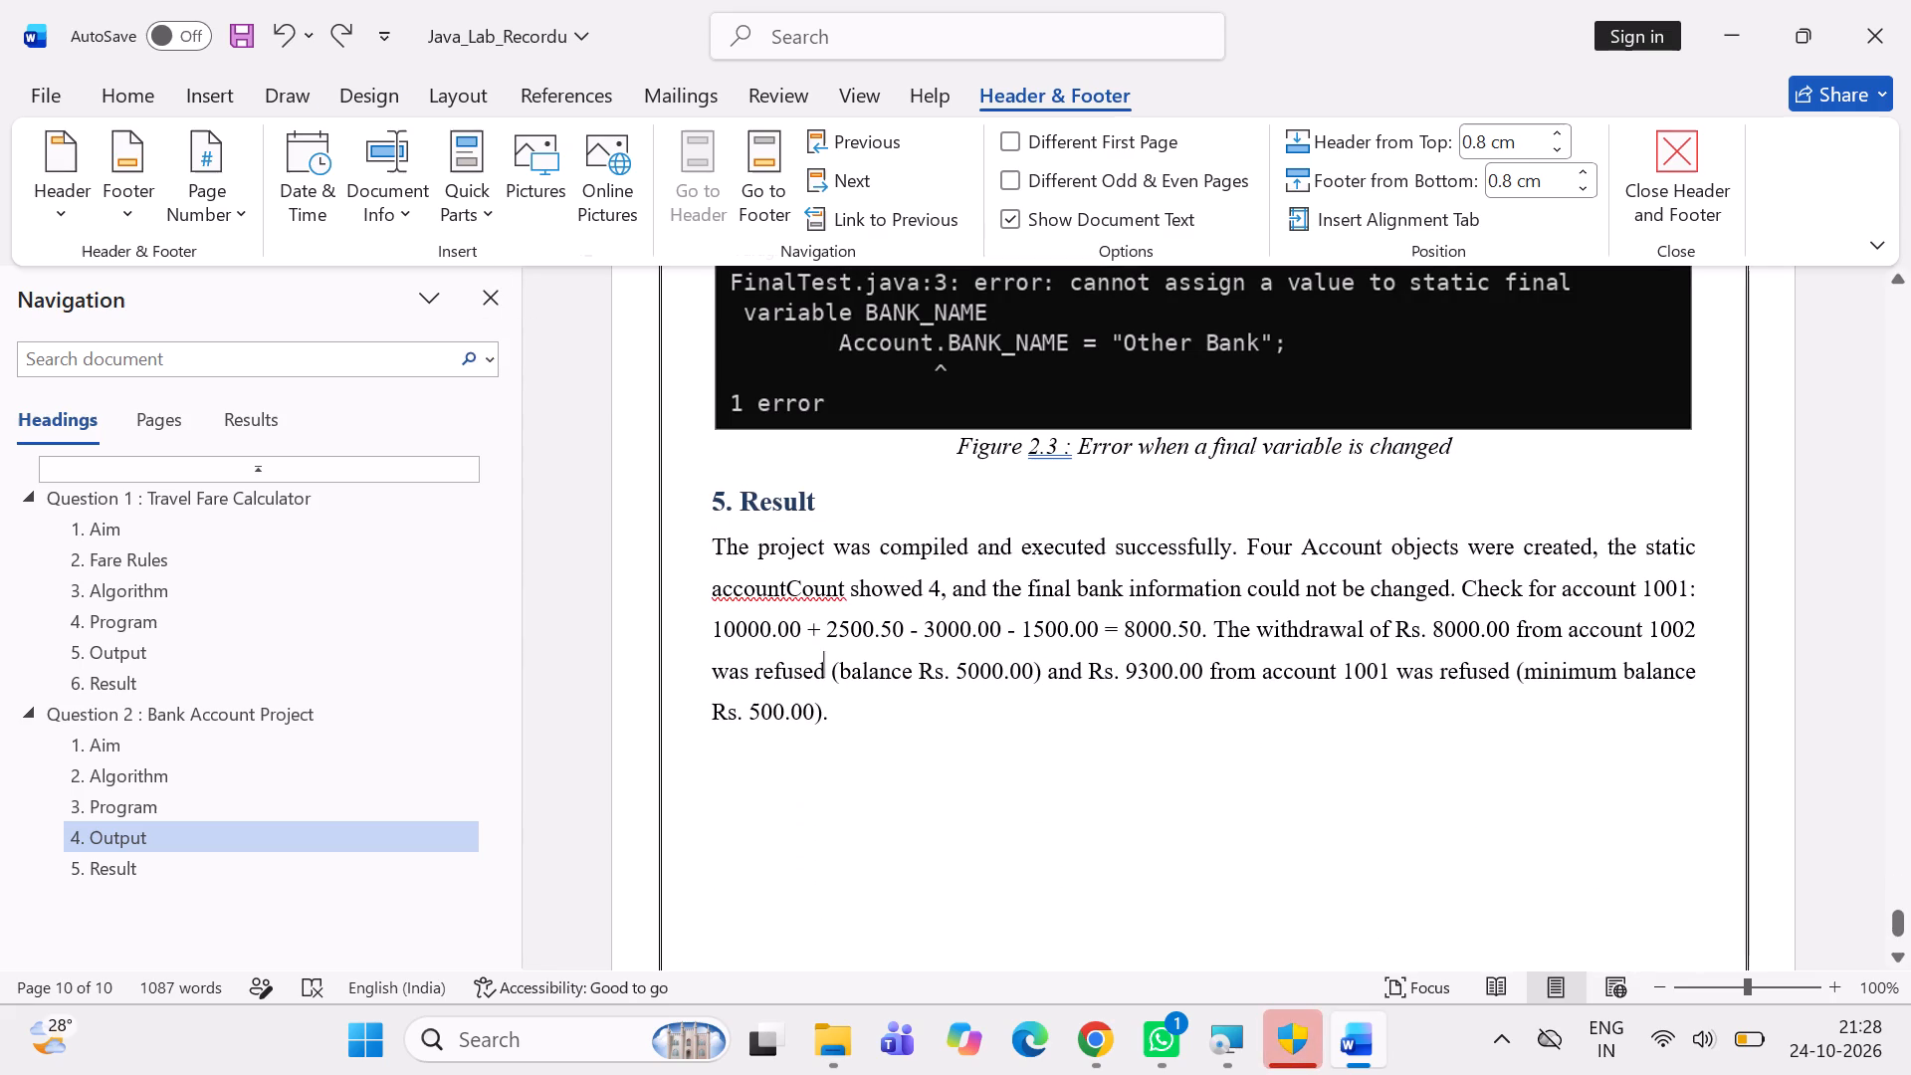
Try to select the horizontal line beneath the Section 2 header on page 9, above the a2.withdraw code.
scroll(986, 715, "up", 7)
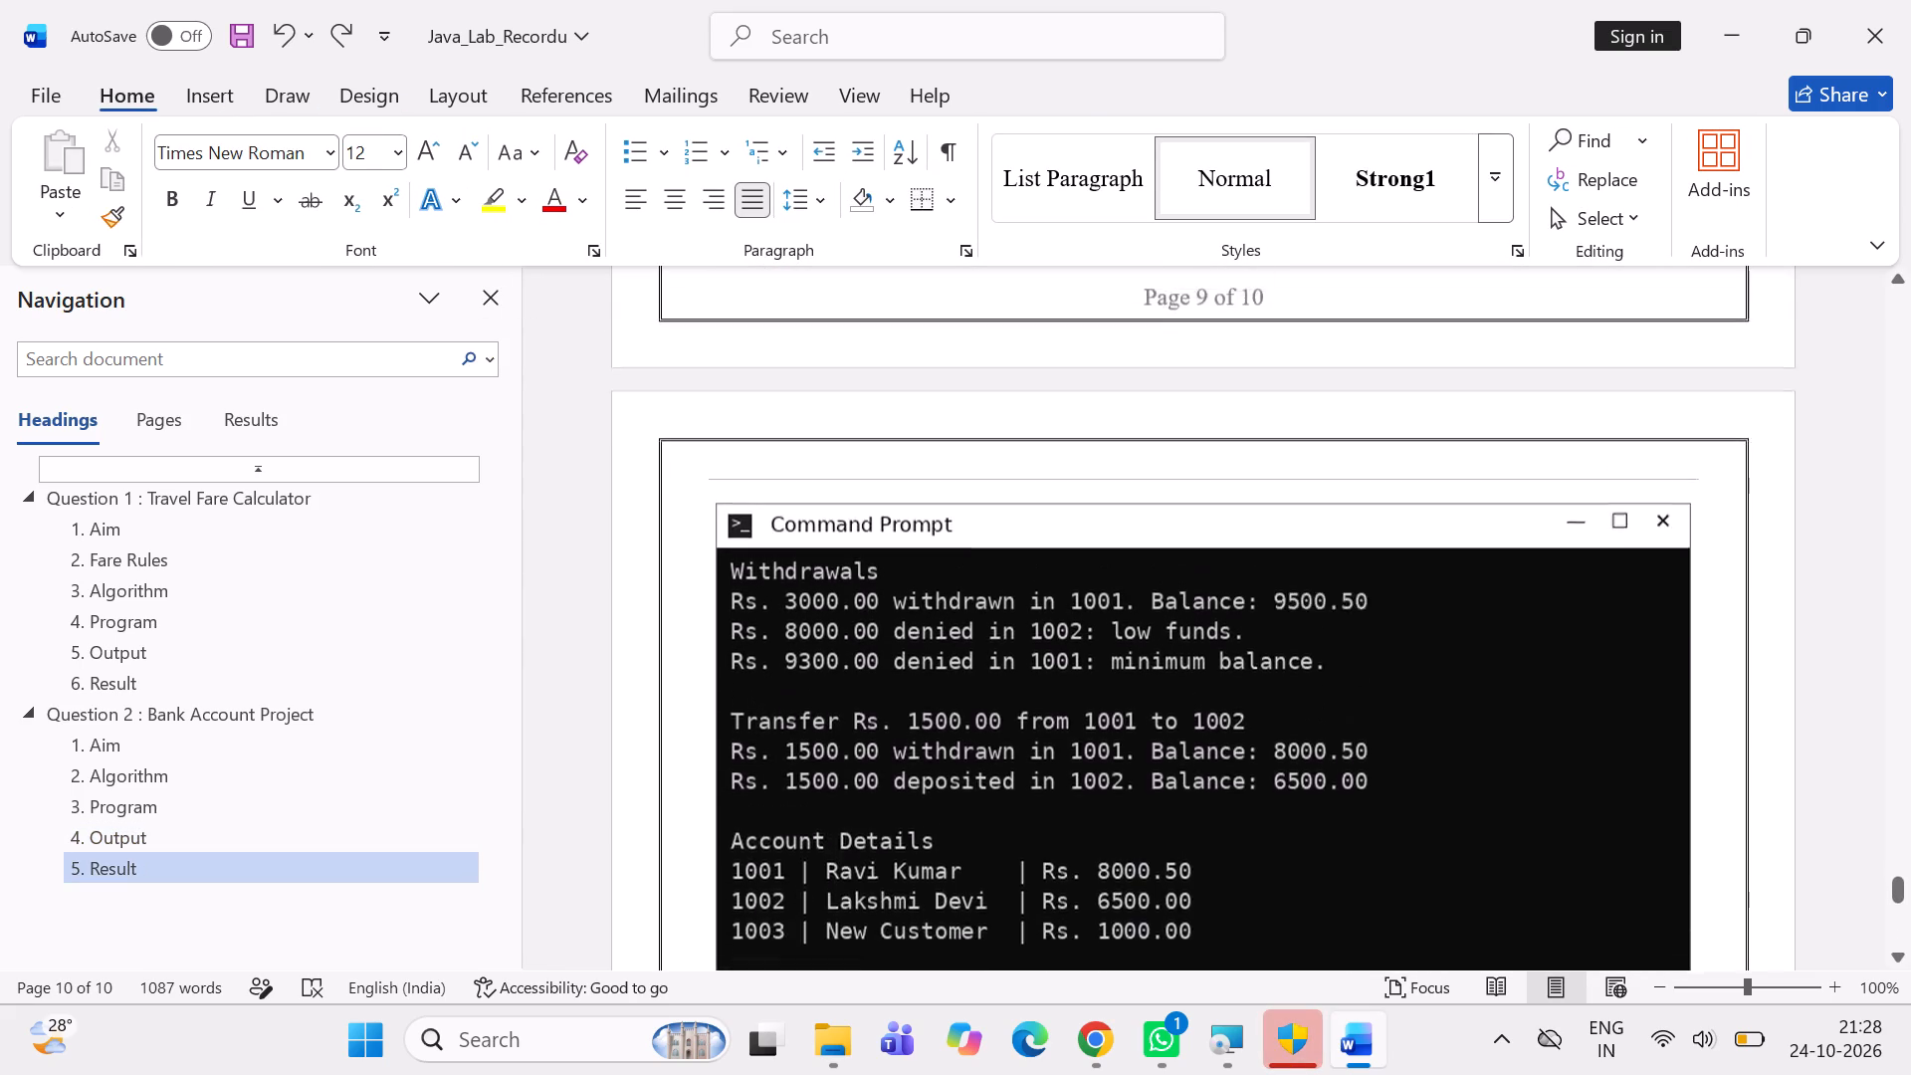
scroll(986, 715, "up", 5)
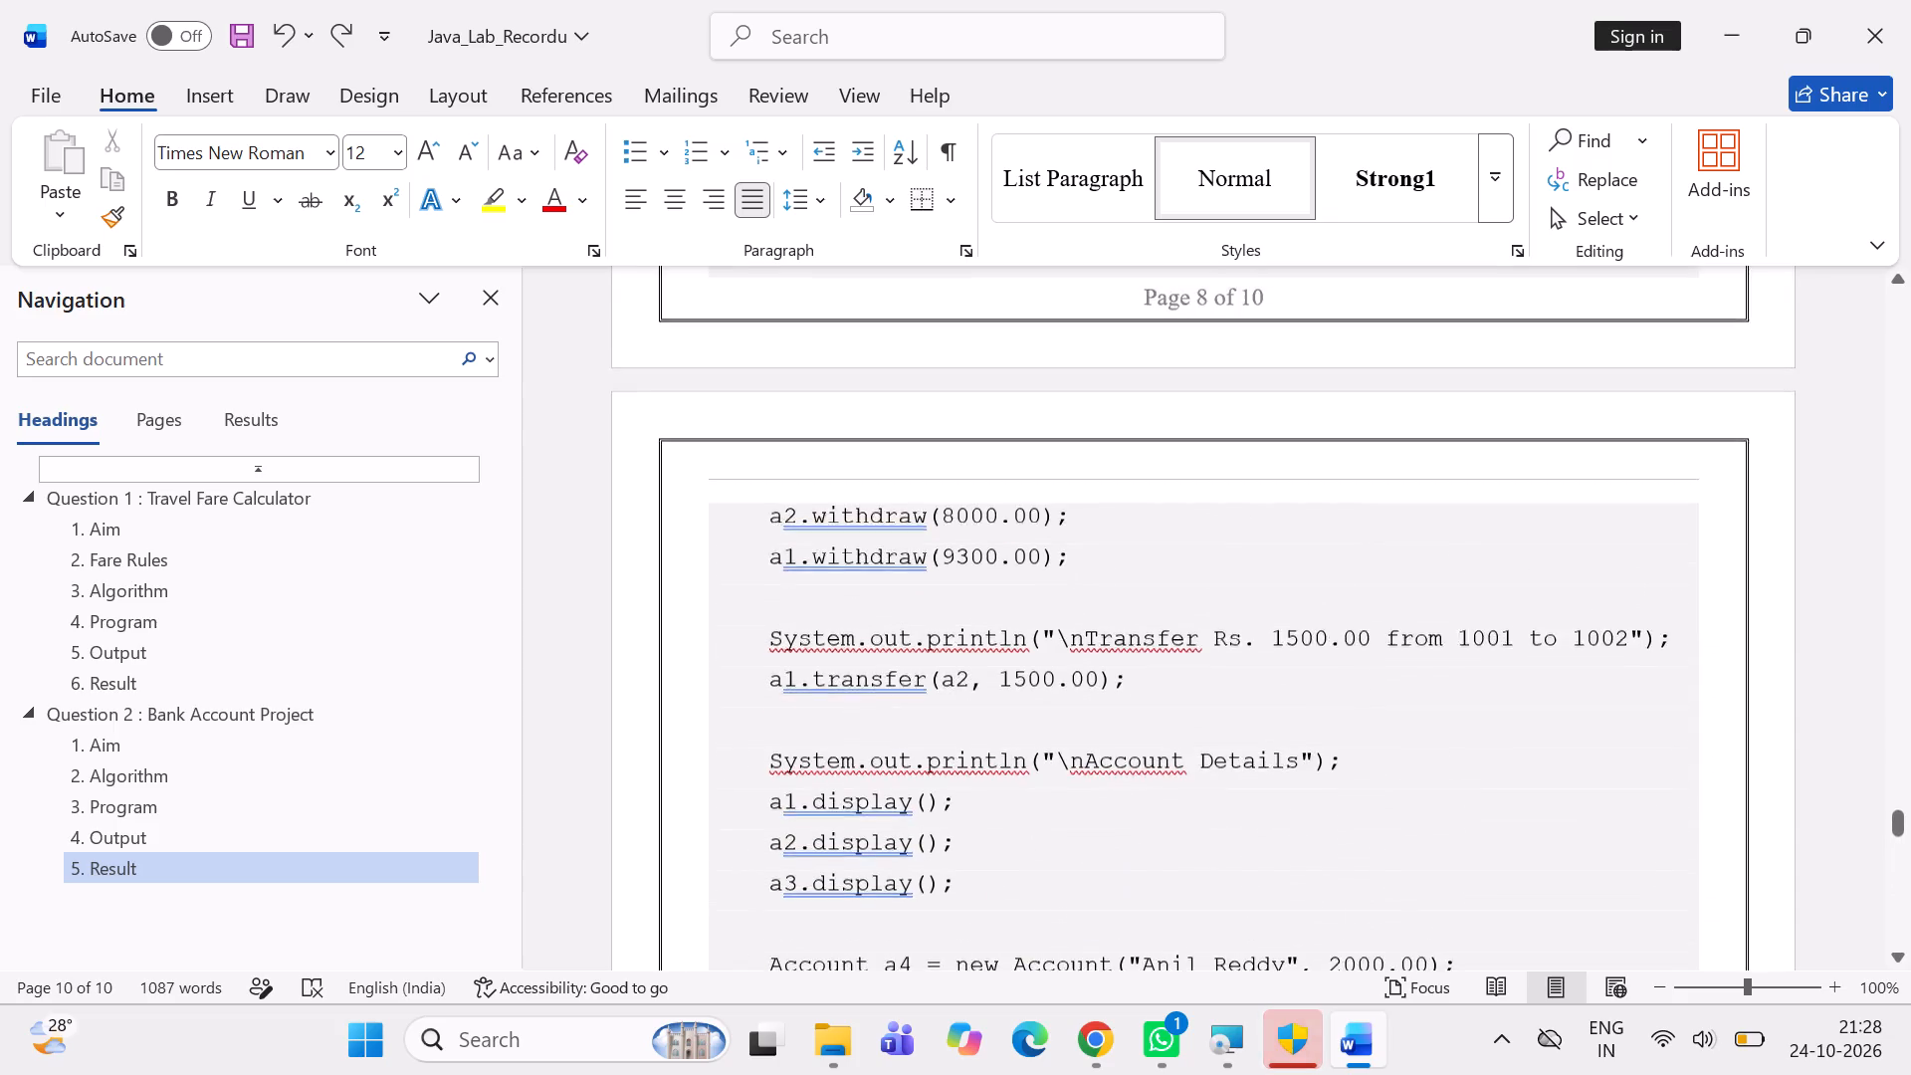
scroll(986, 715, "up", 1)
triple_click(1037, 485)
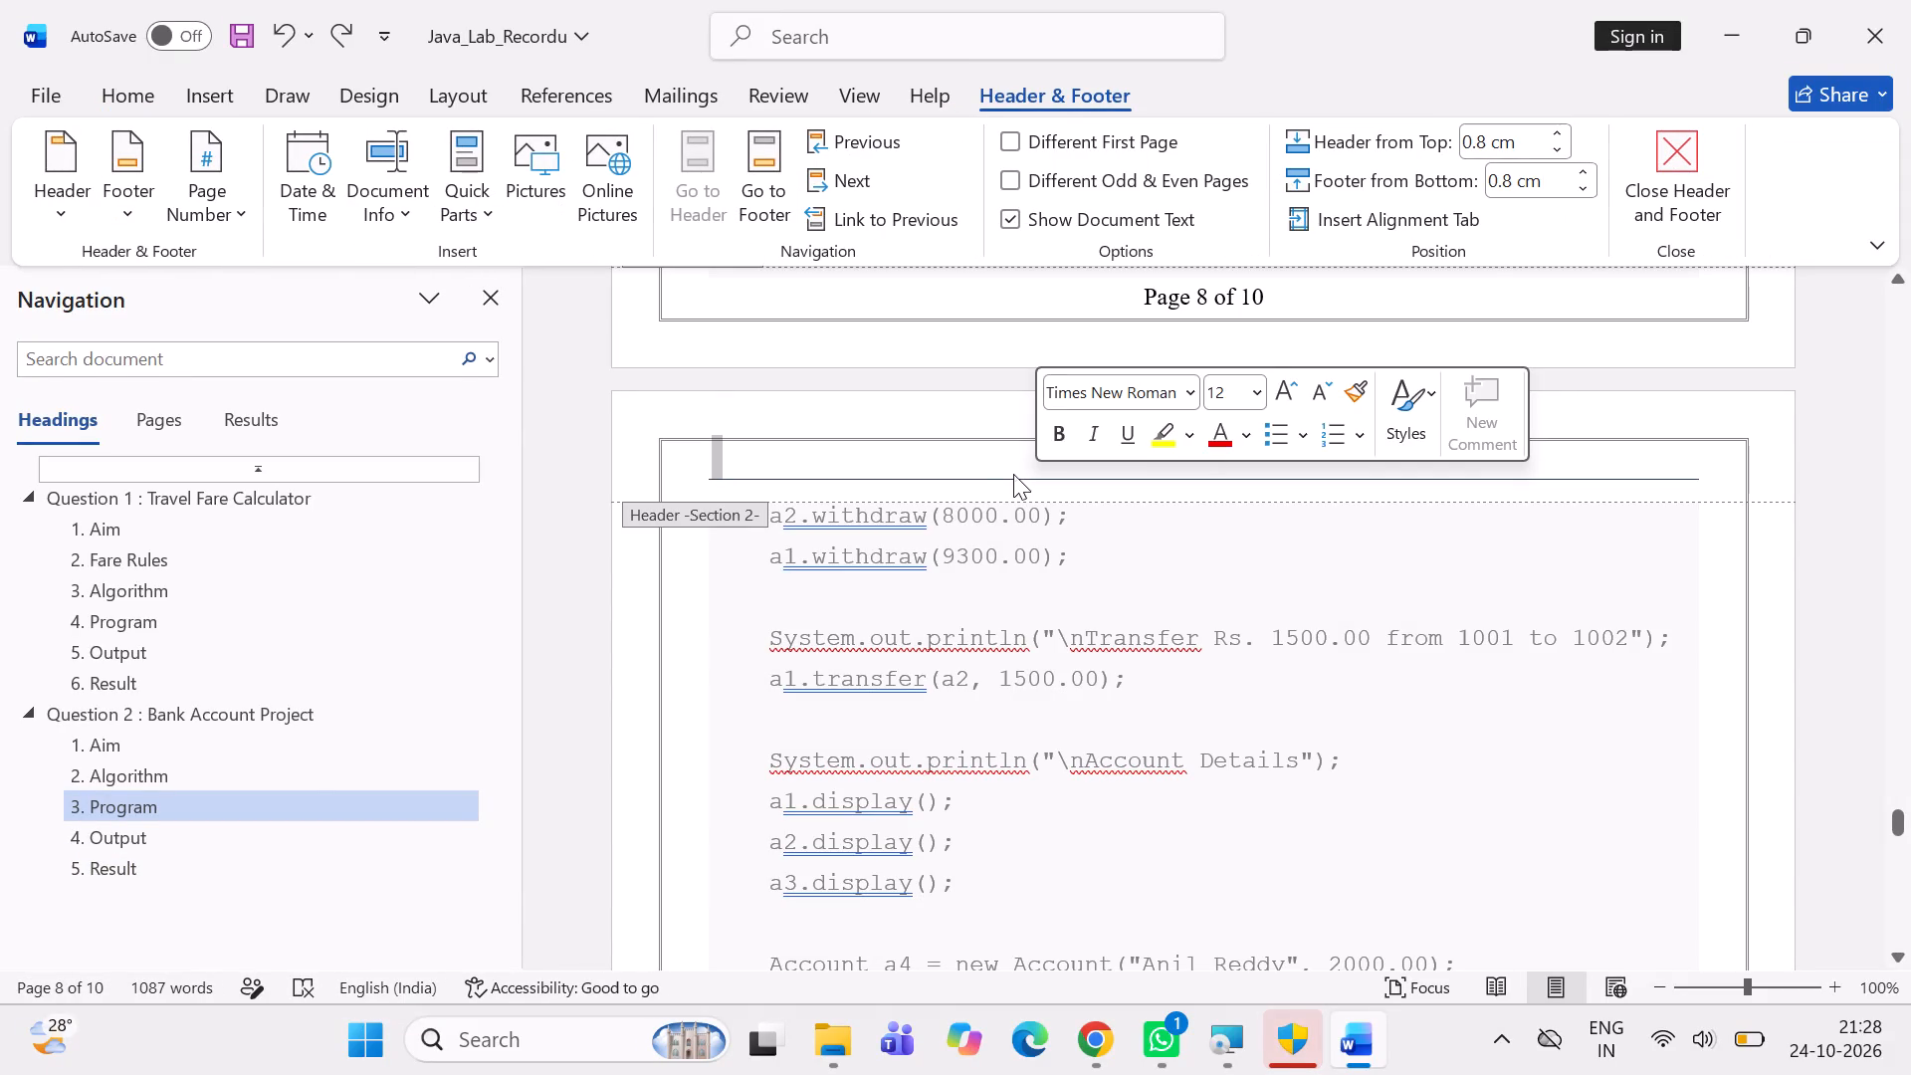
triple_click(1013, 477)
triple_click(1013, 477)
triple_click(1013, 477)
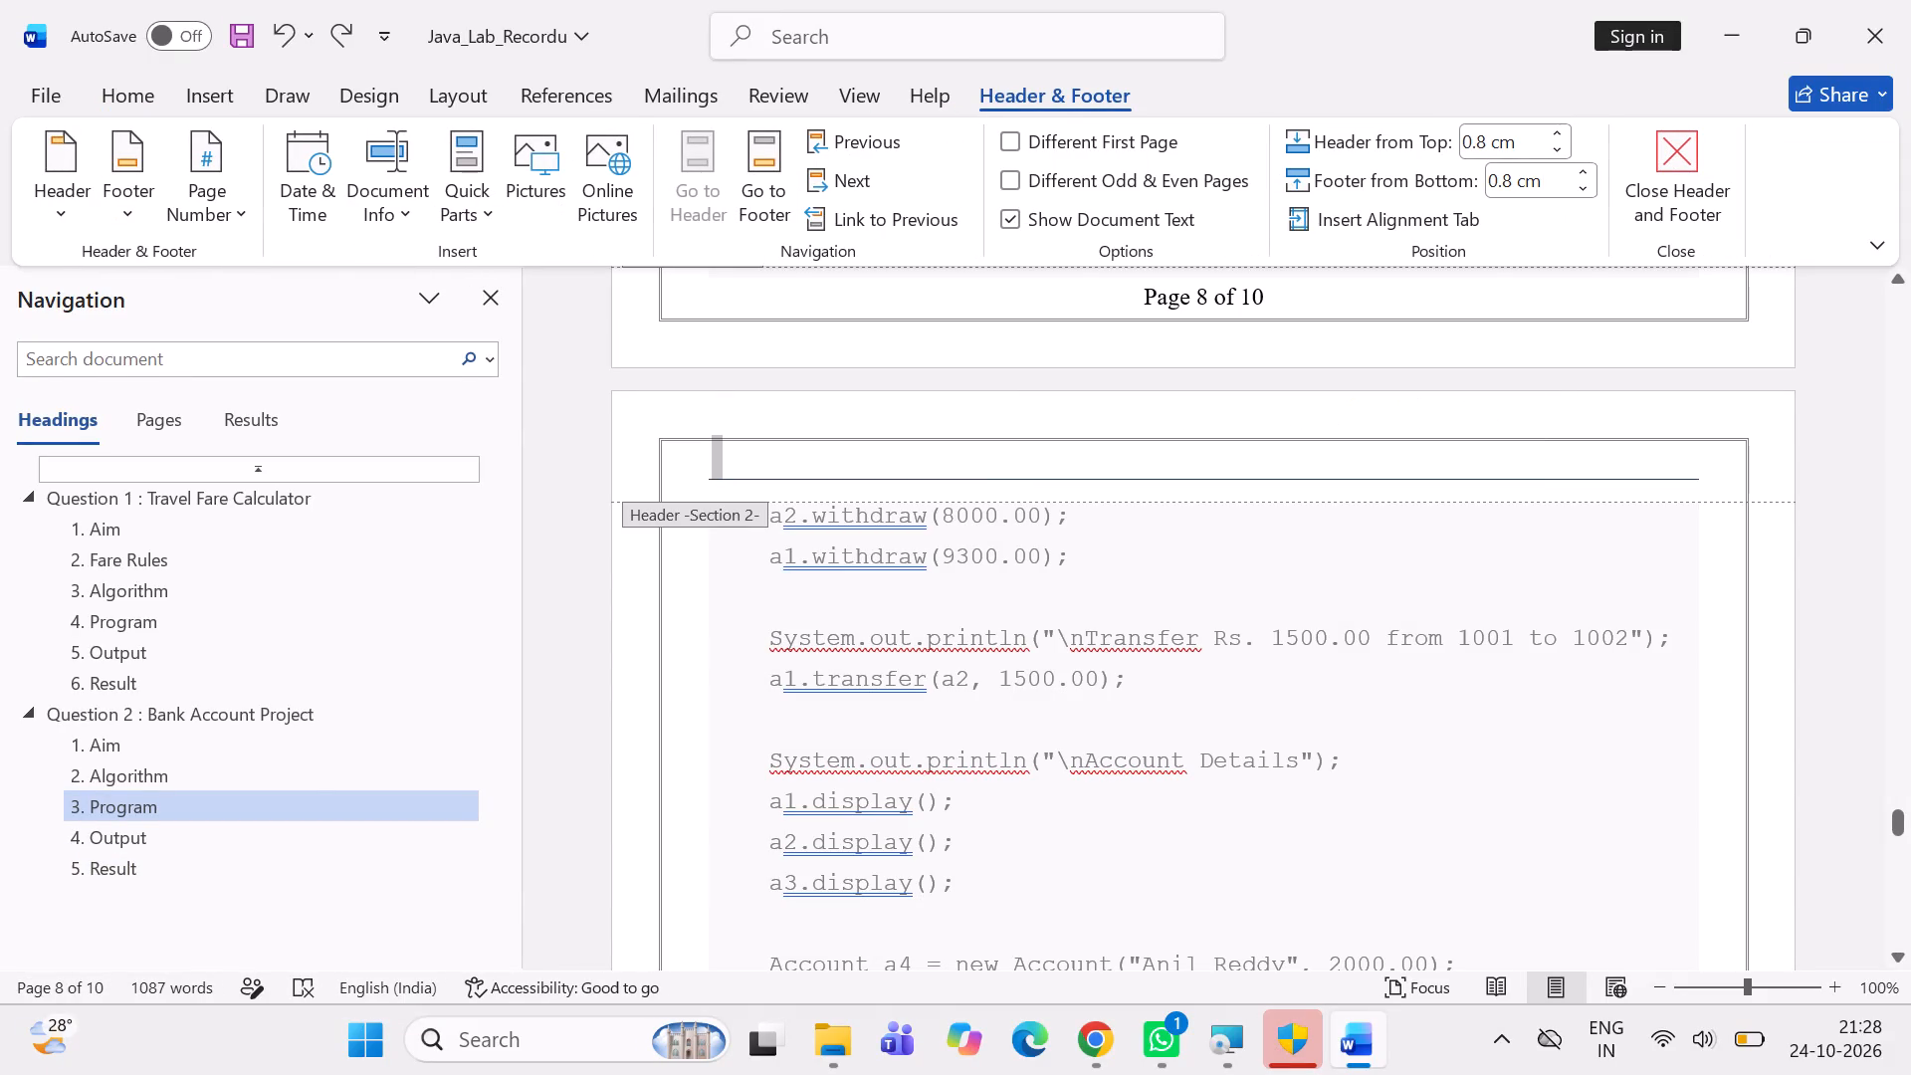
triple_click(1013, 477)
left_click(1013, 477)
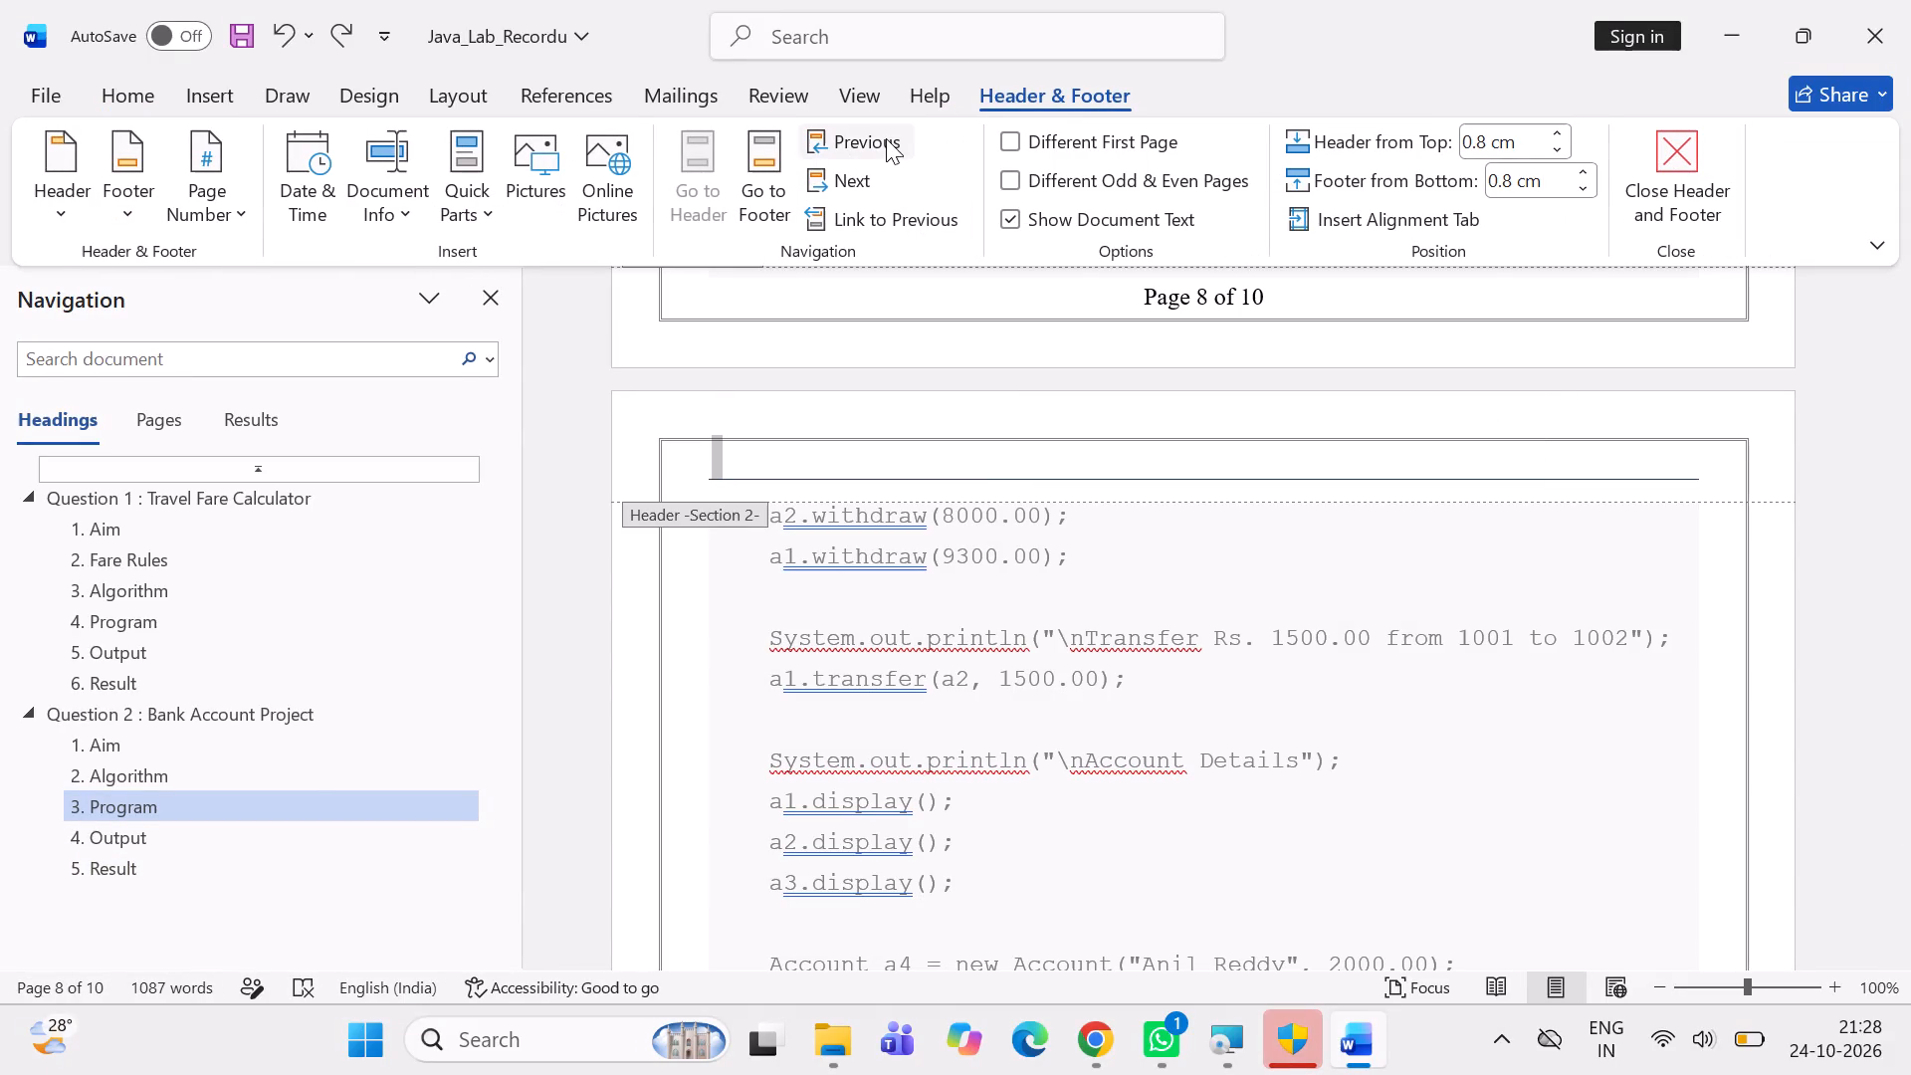
Apply the built-in Blank header to Section 1, delete its "[Type here]" placeholder, and return to the document body.
left_click(885, 138)
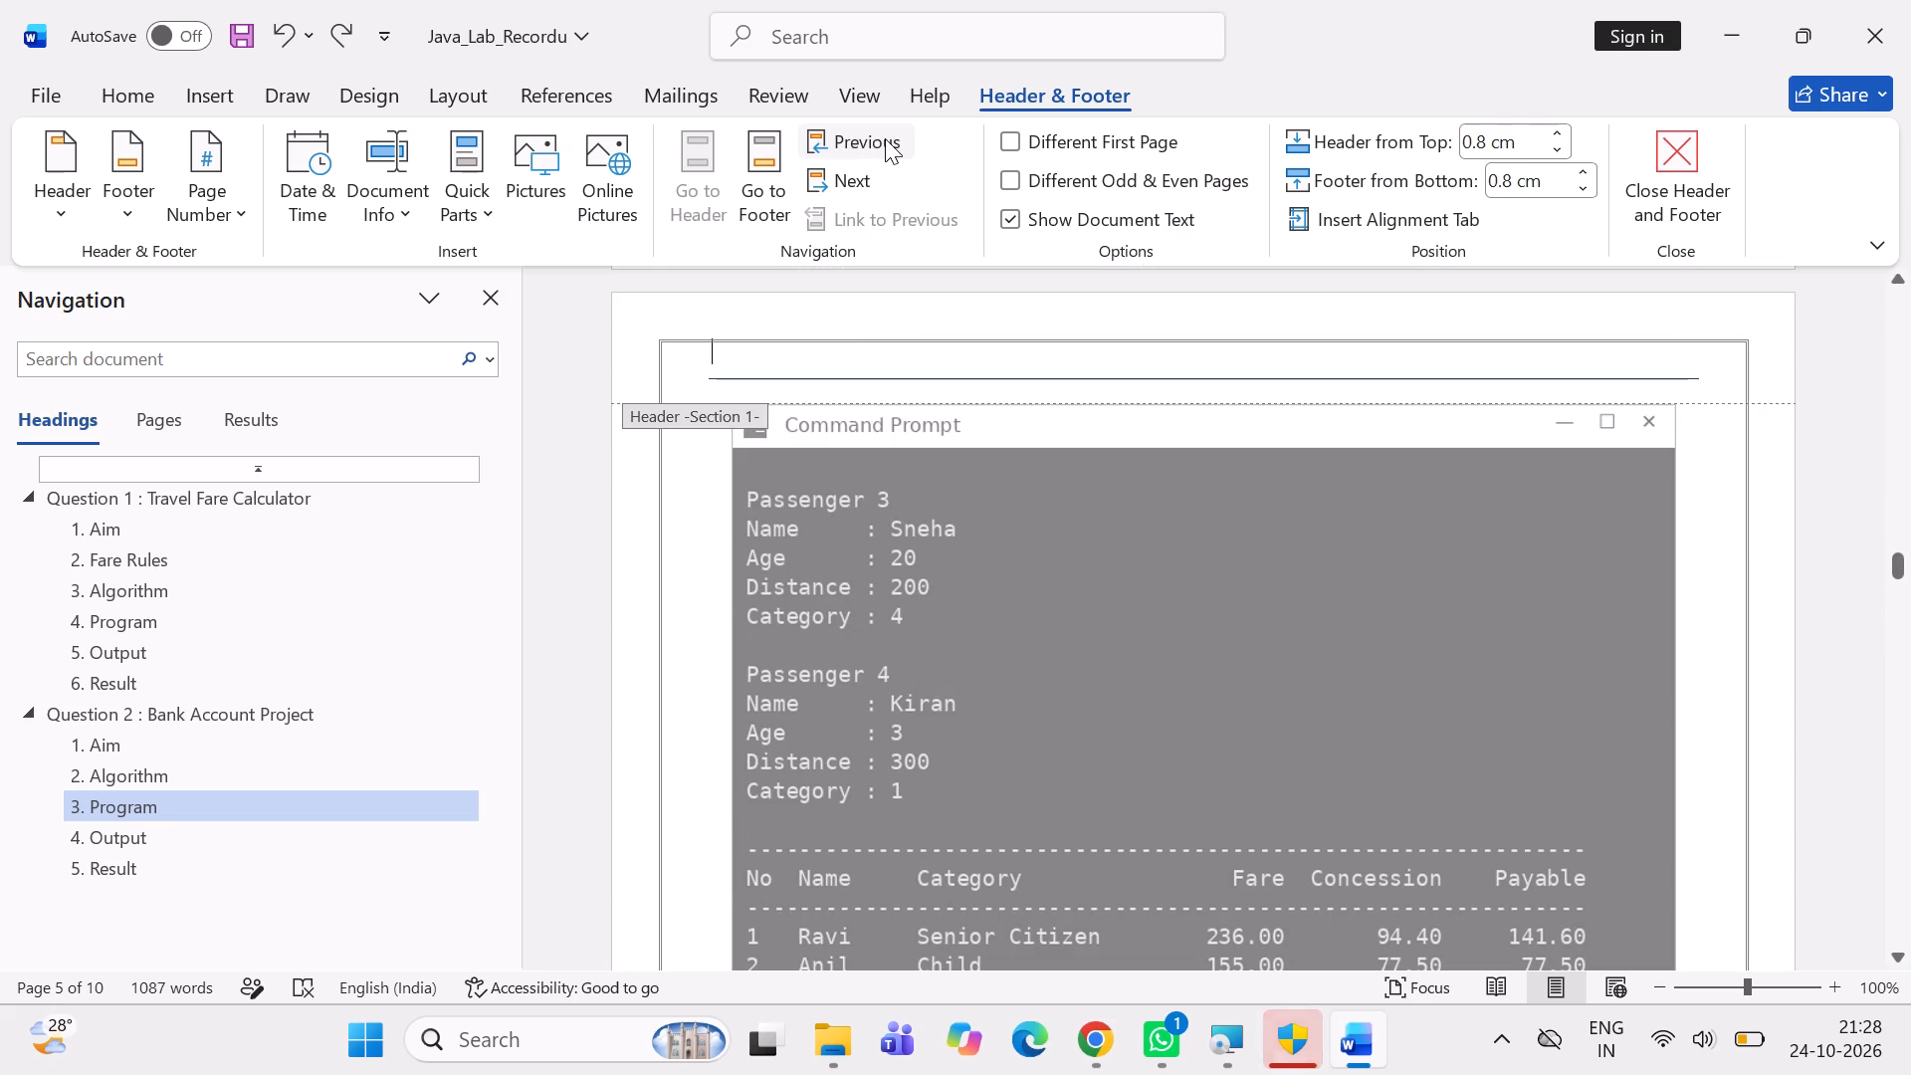
left_click(885, 138)
left_click(83, 164)
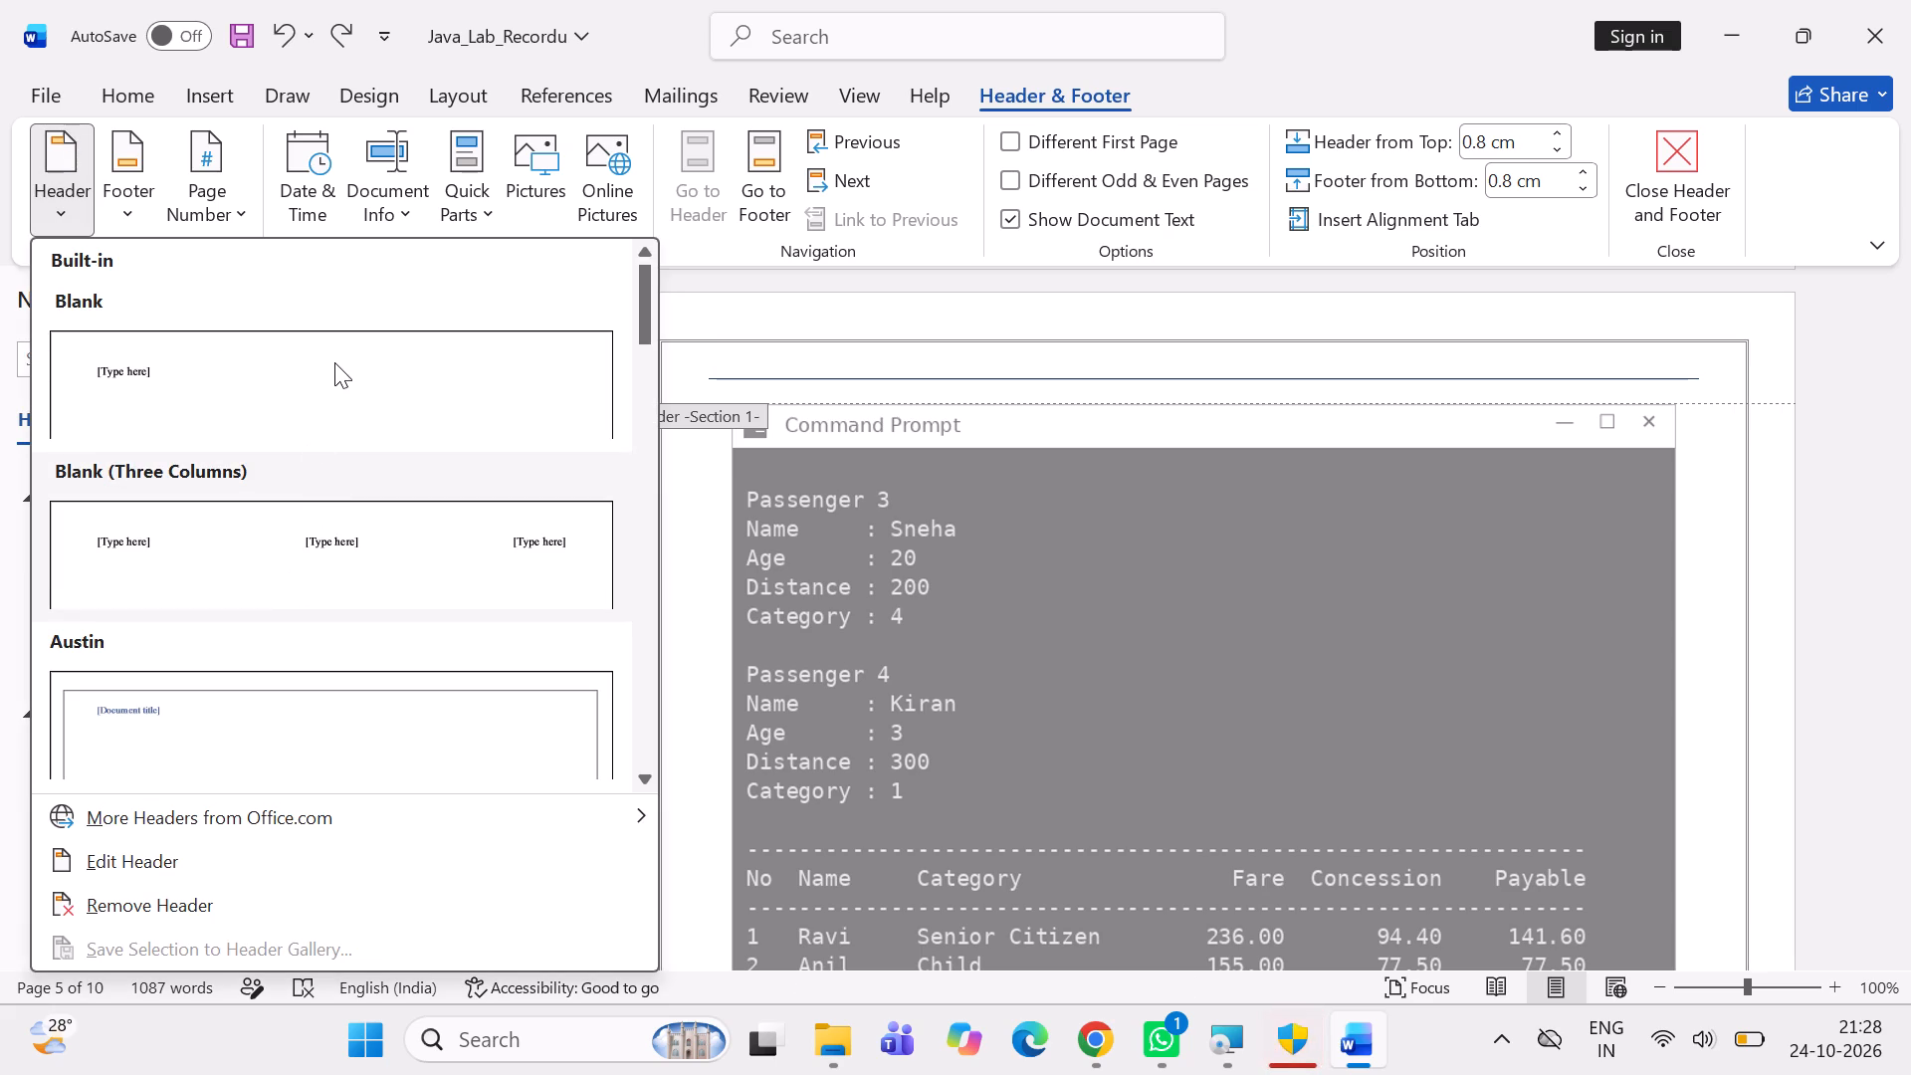
left_click(334, 364)
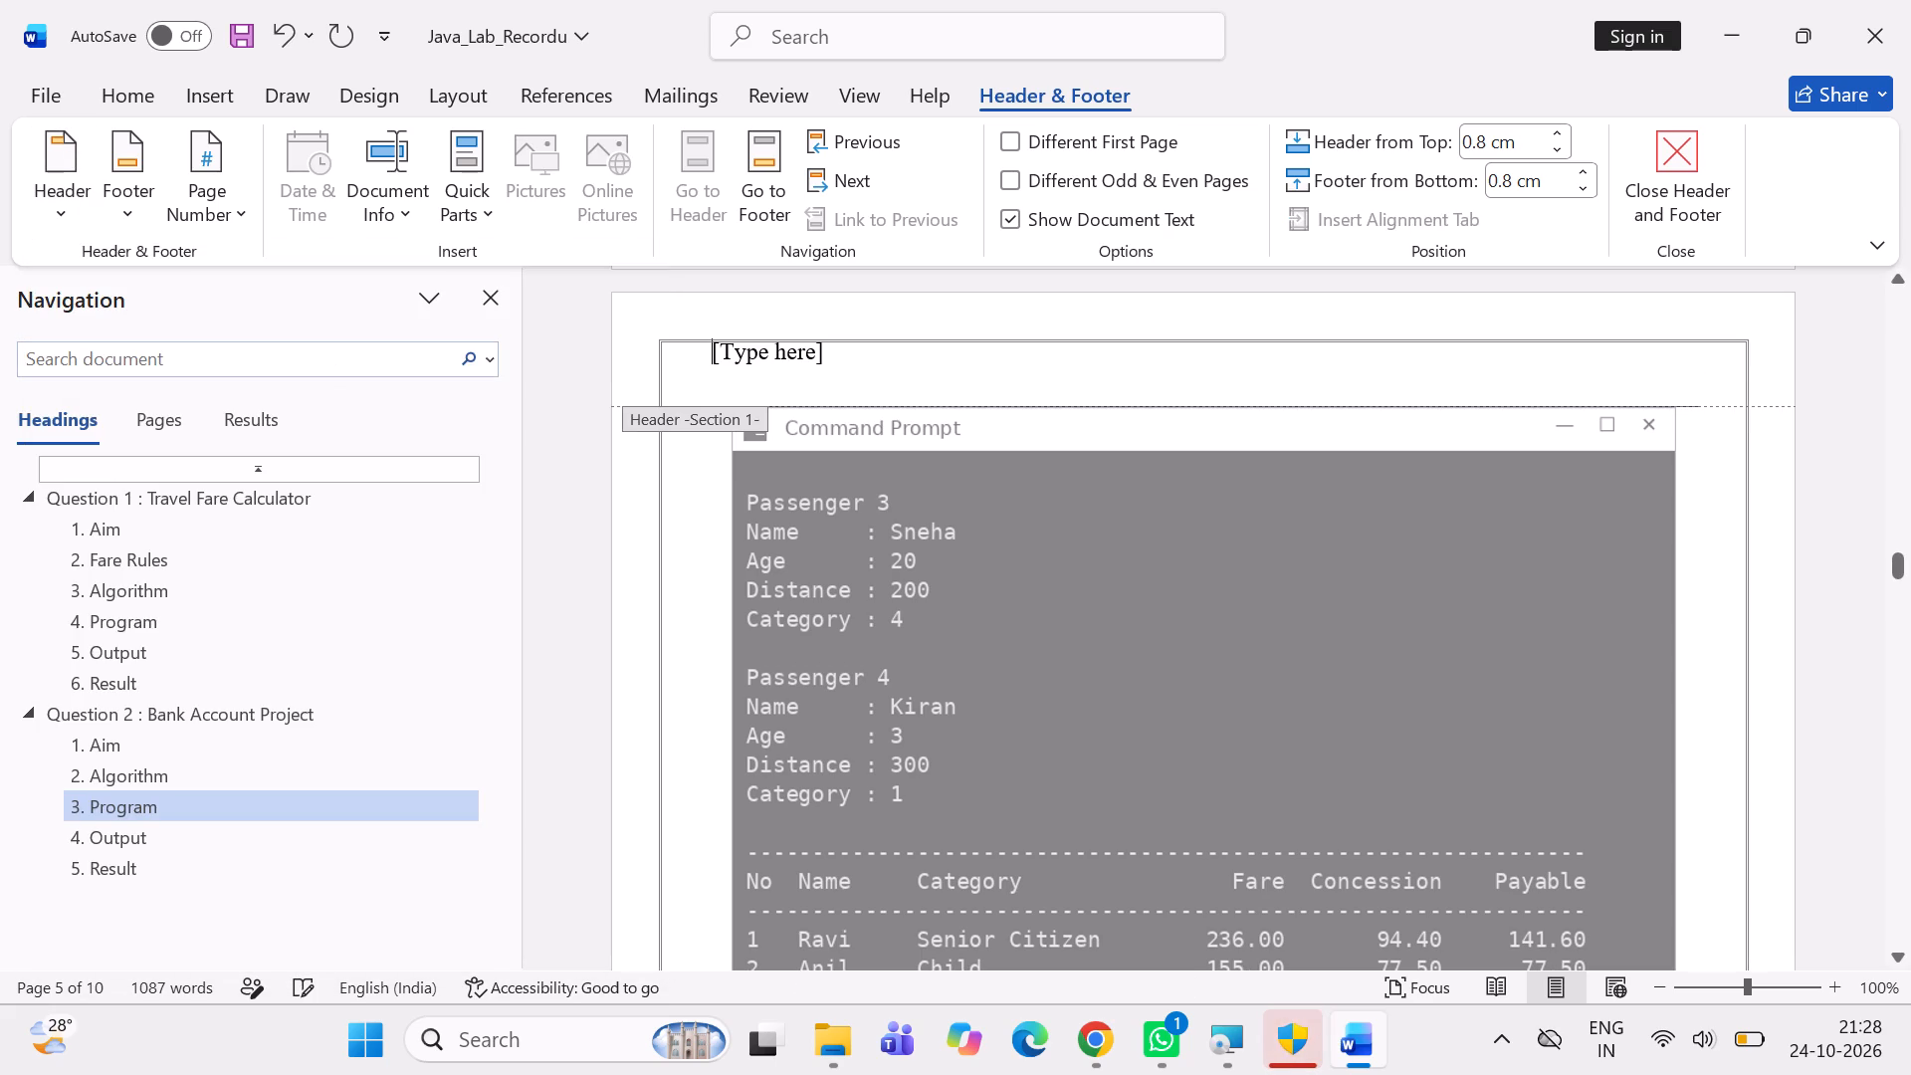
left_click(838, 353)
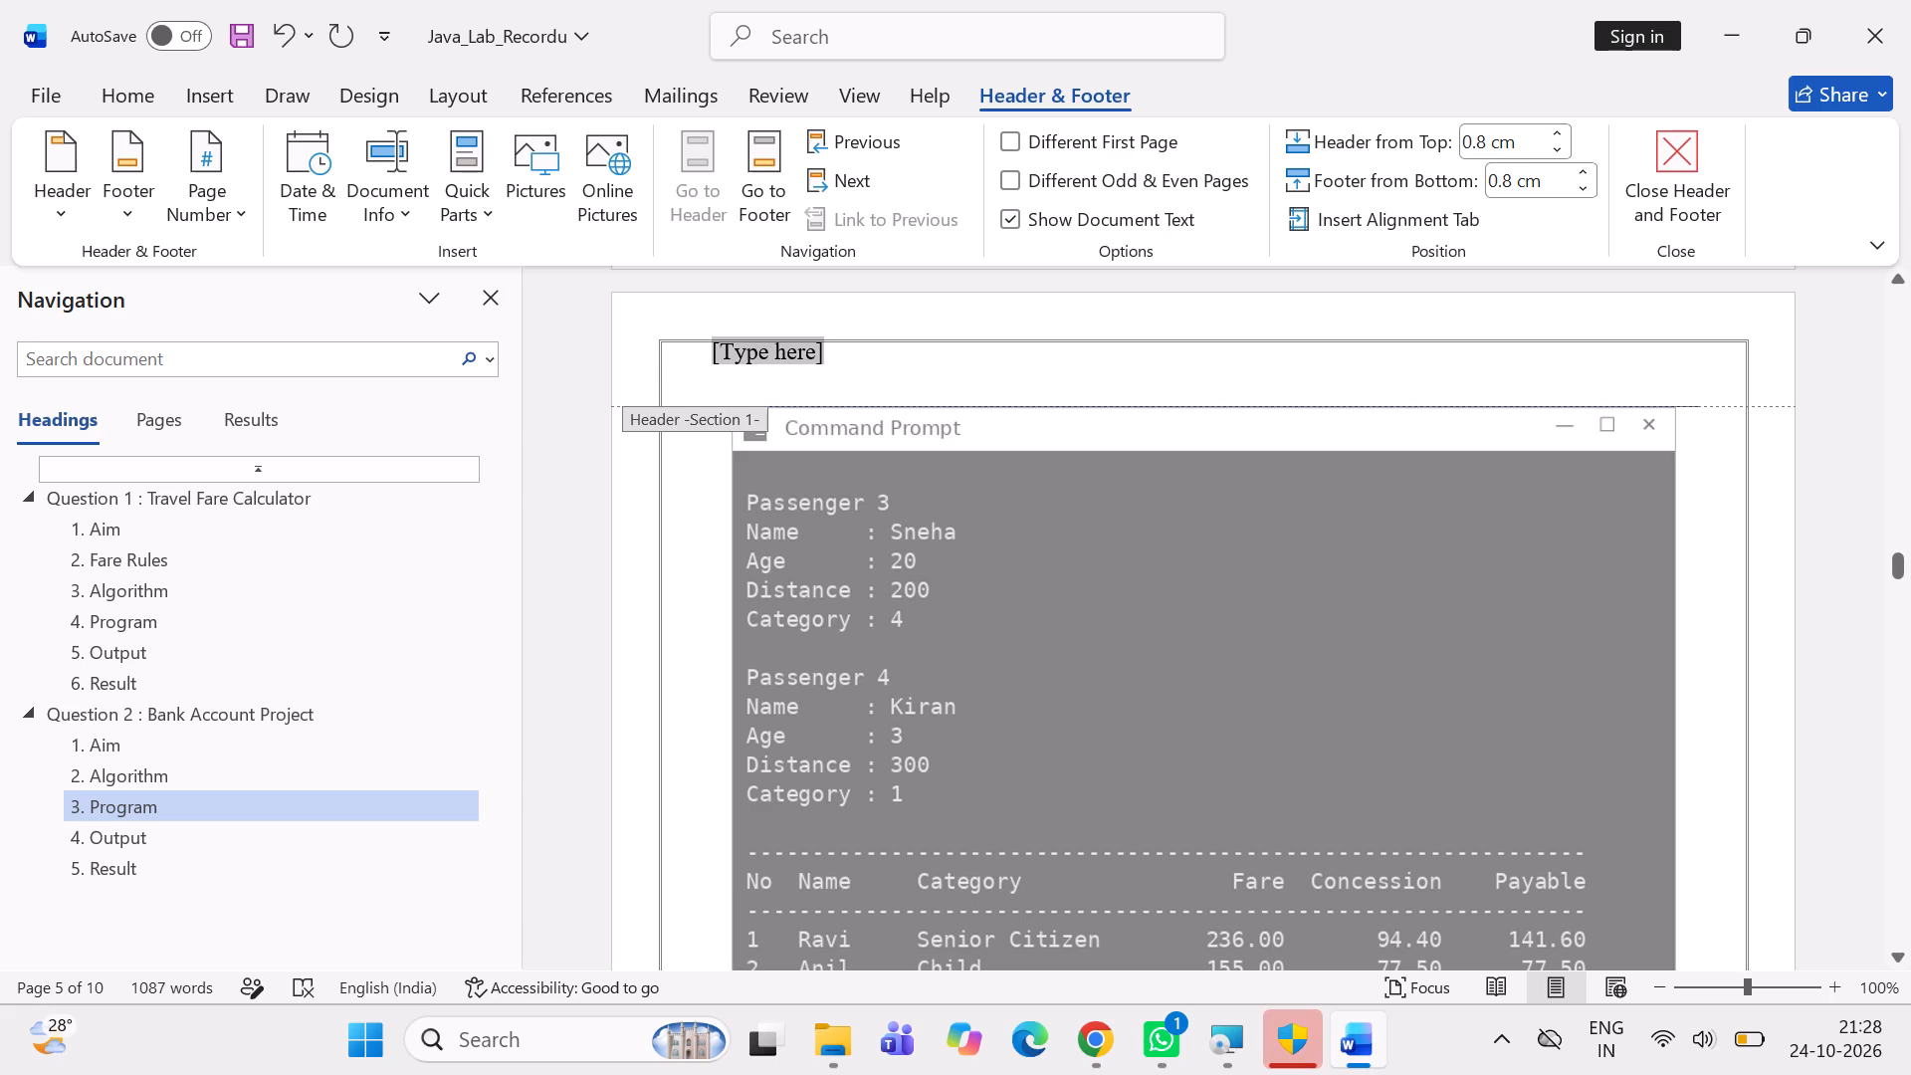
key("BackSpace")
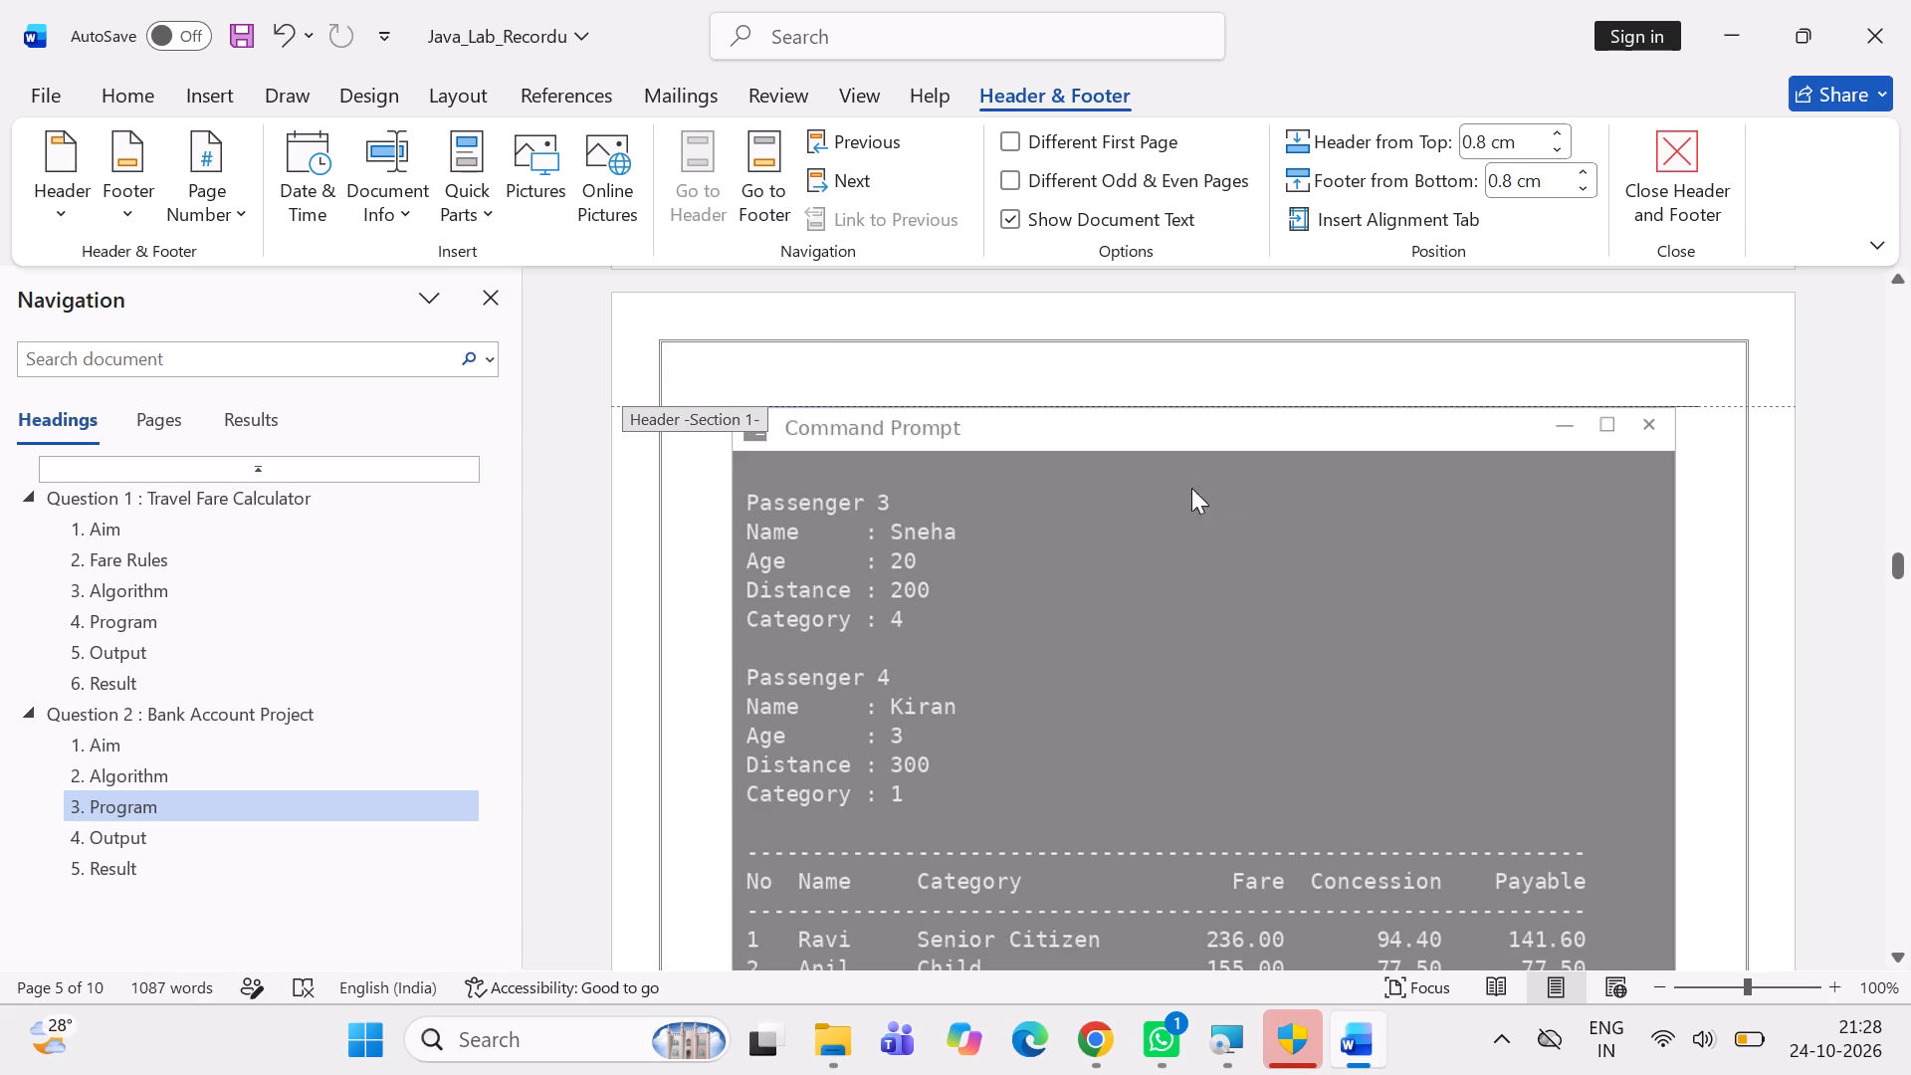
left_click(1249, 507)
double_click(1523, 540)
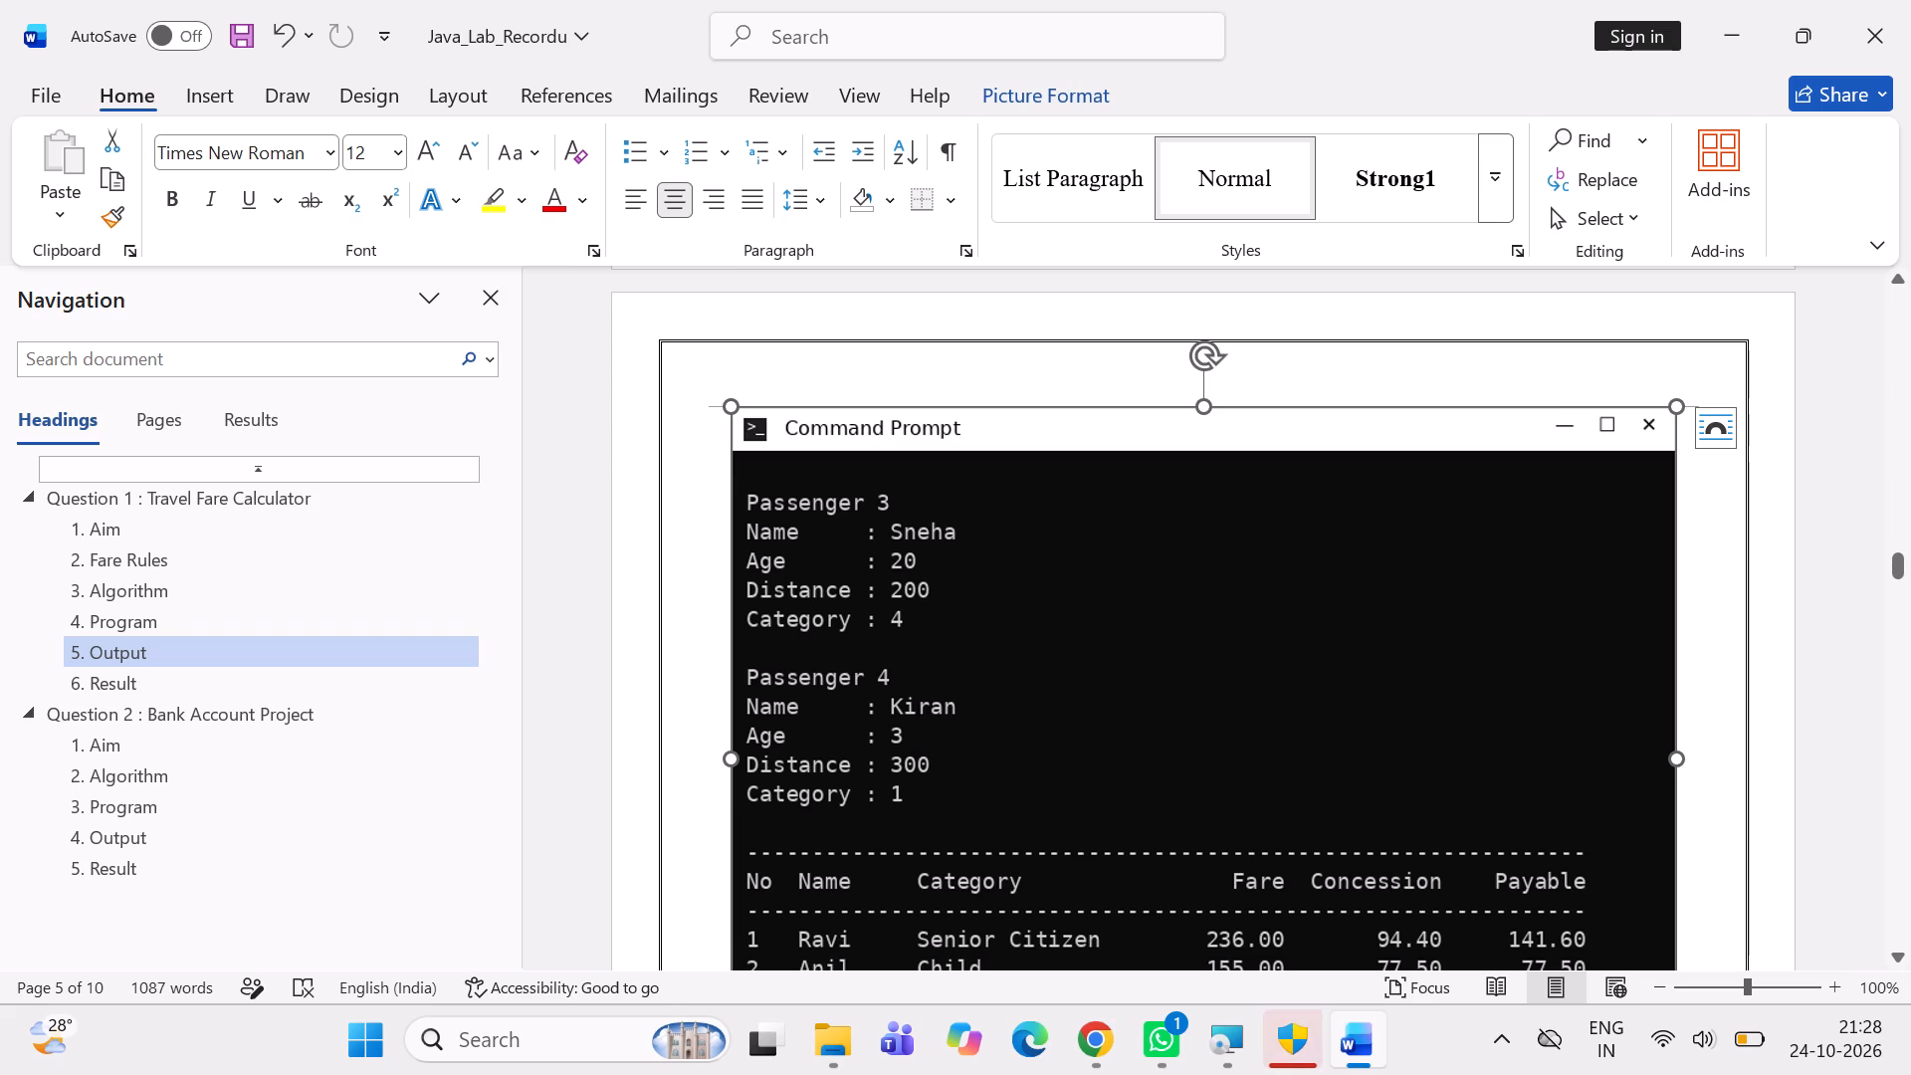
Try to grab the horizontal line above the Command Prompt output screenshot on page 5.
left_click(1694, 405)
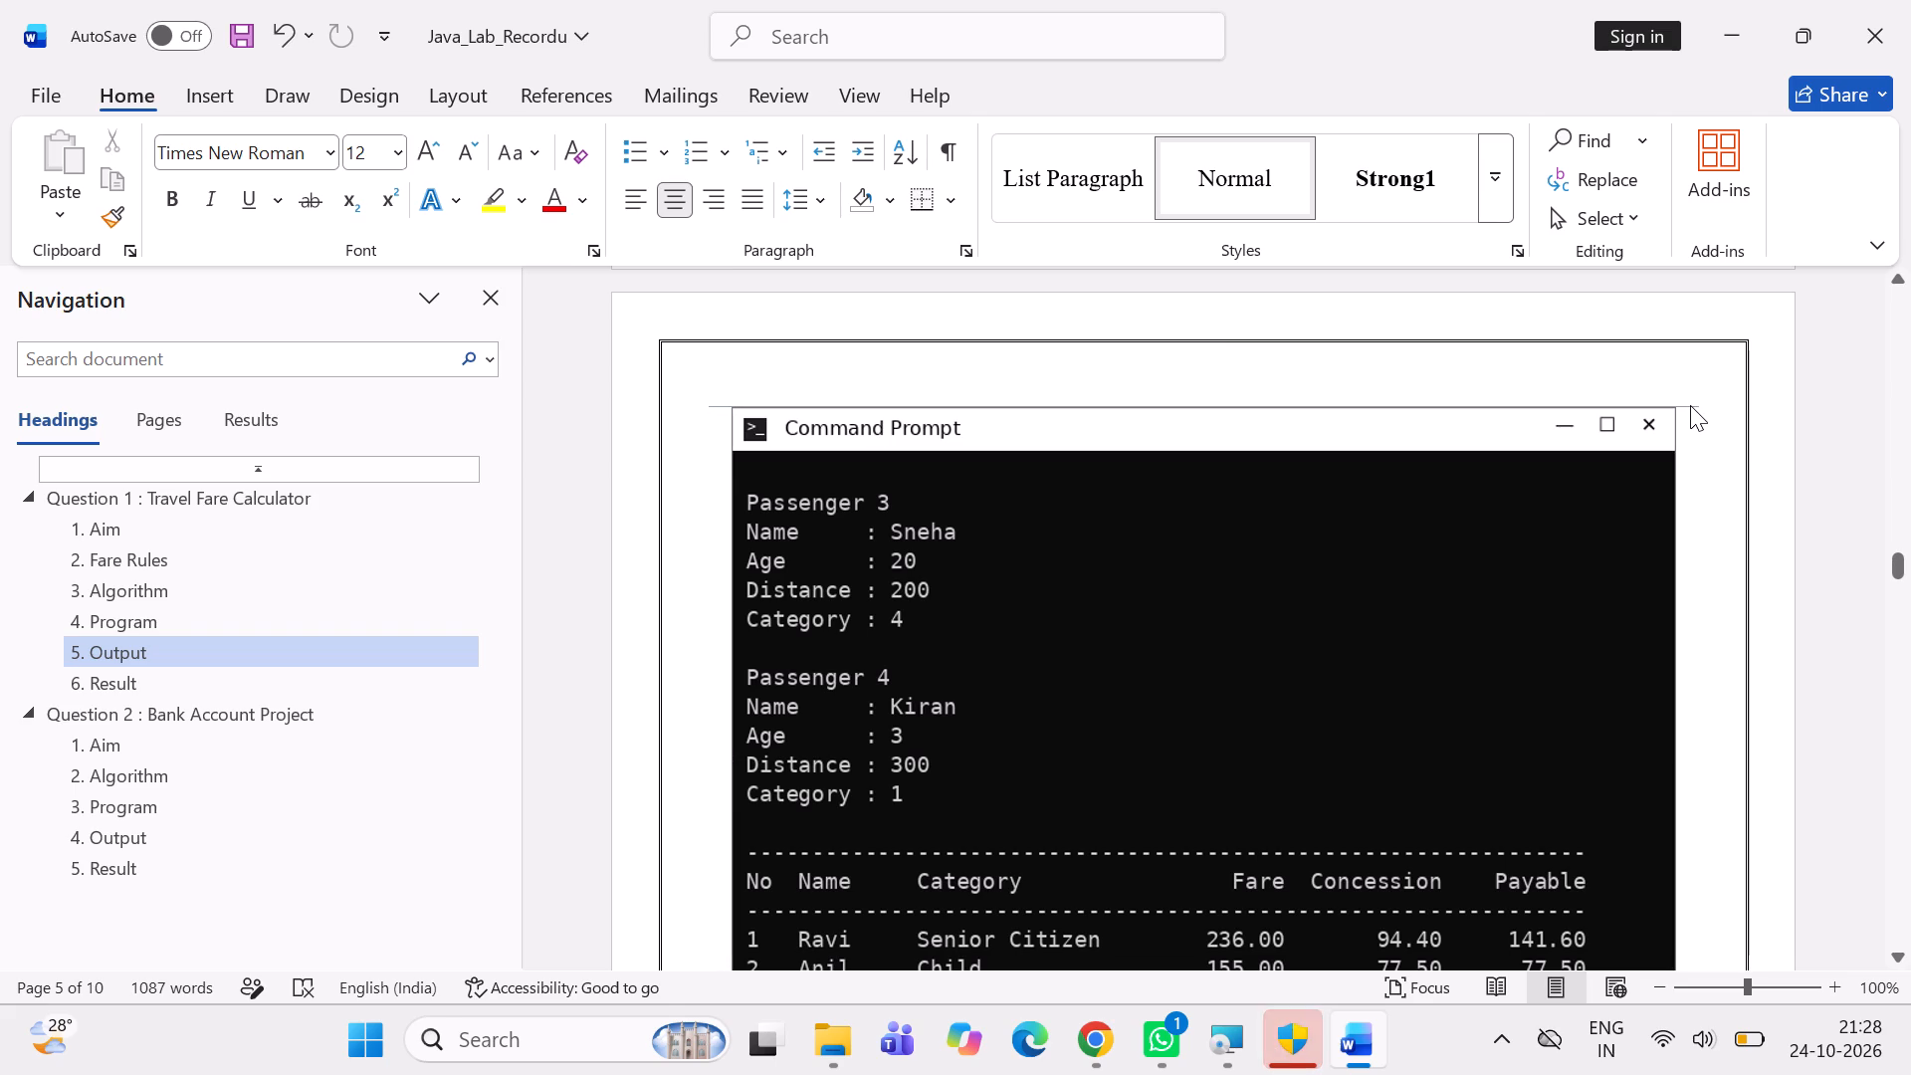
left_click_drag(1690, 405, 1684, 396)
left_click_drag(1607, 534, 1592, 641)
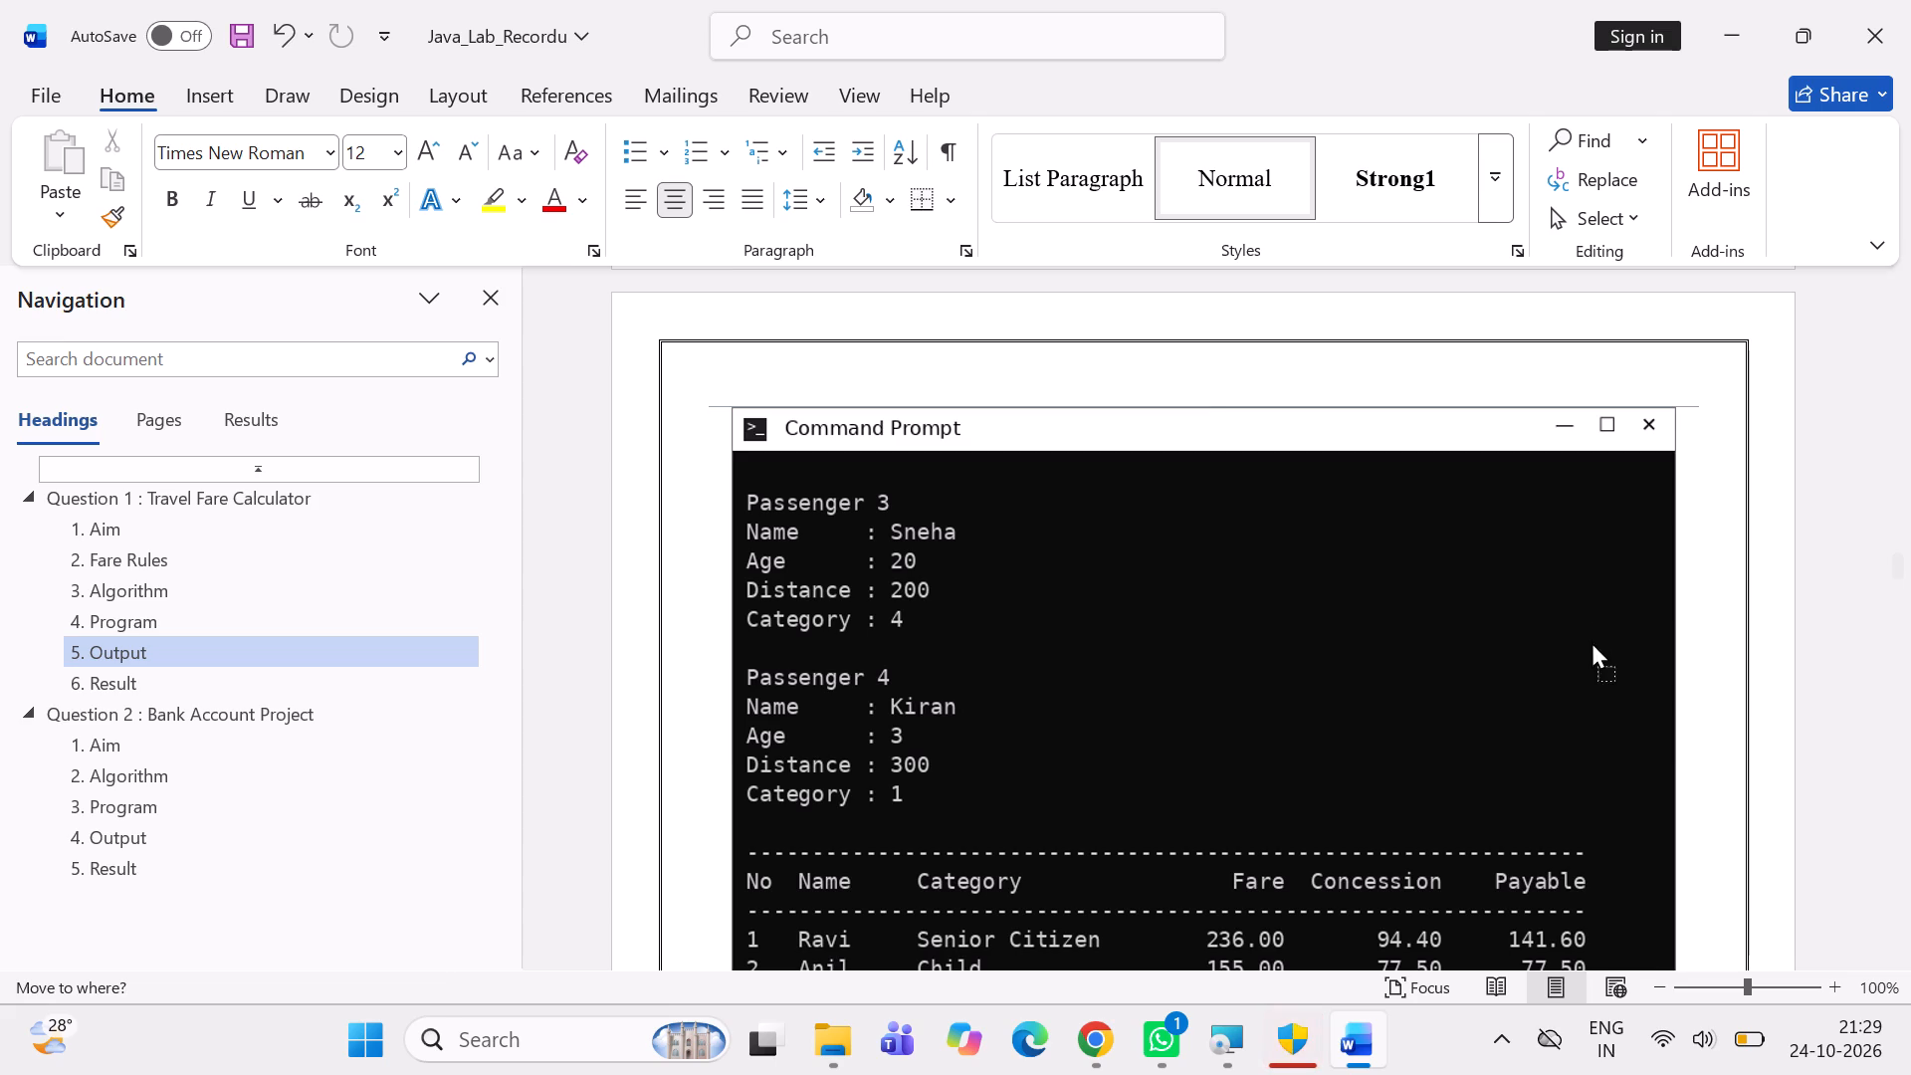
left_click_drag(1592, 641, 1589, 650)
Set the page 5 output screenshot's text wrapping to Top and Bottom and move it slightly down, below the Figure 1.2 caption.
left_click(1589, 640)
left_click(1725, 421)
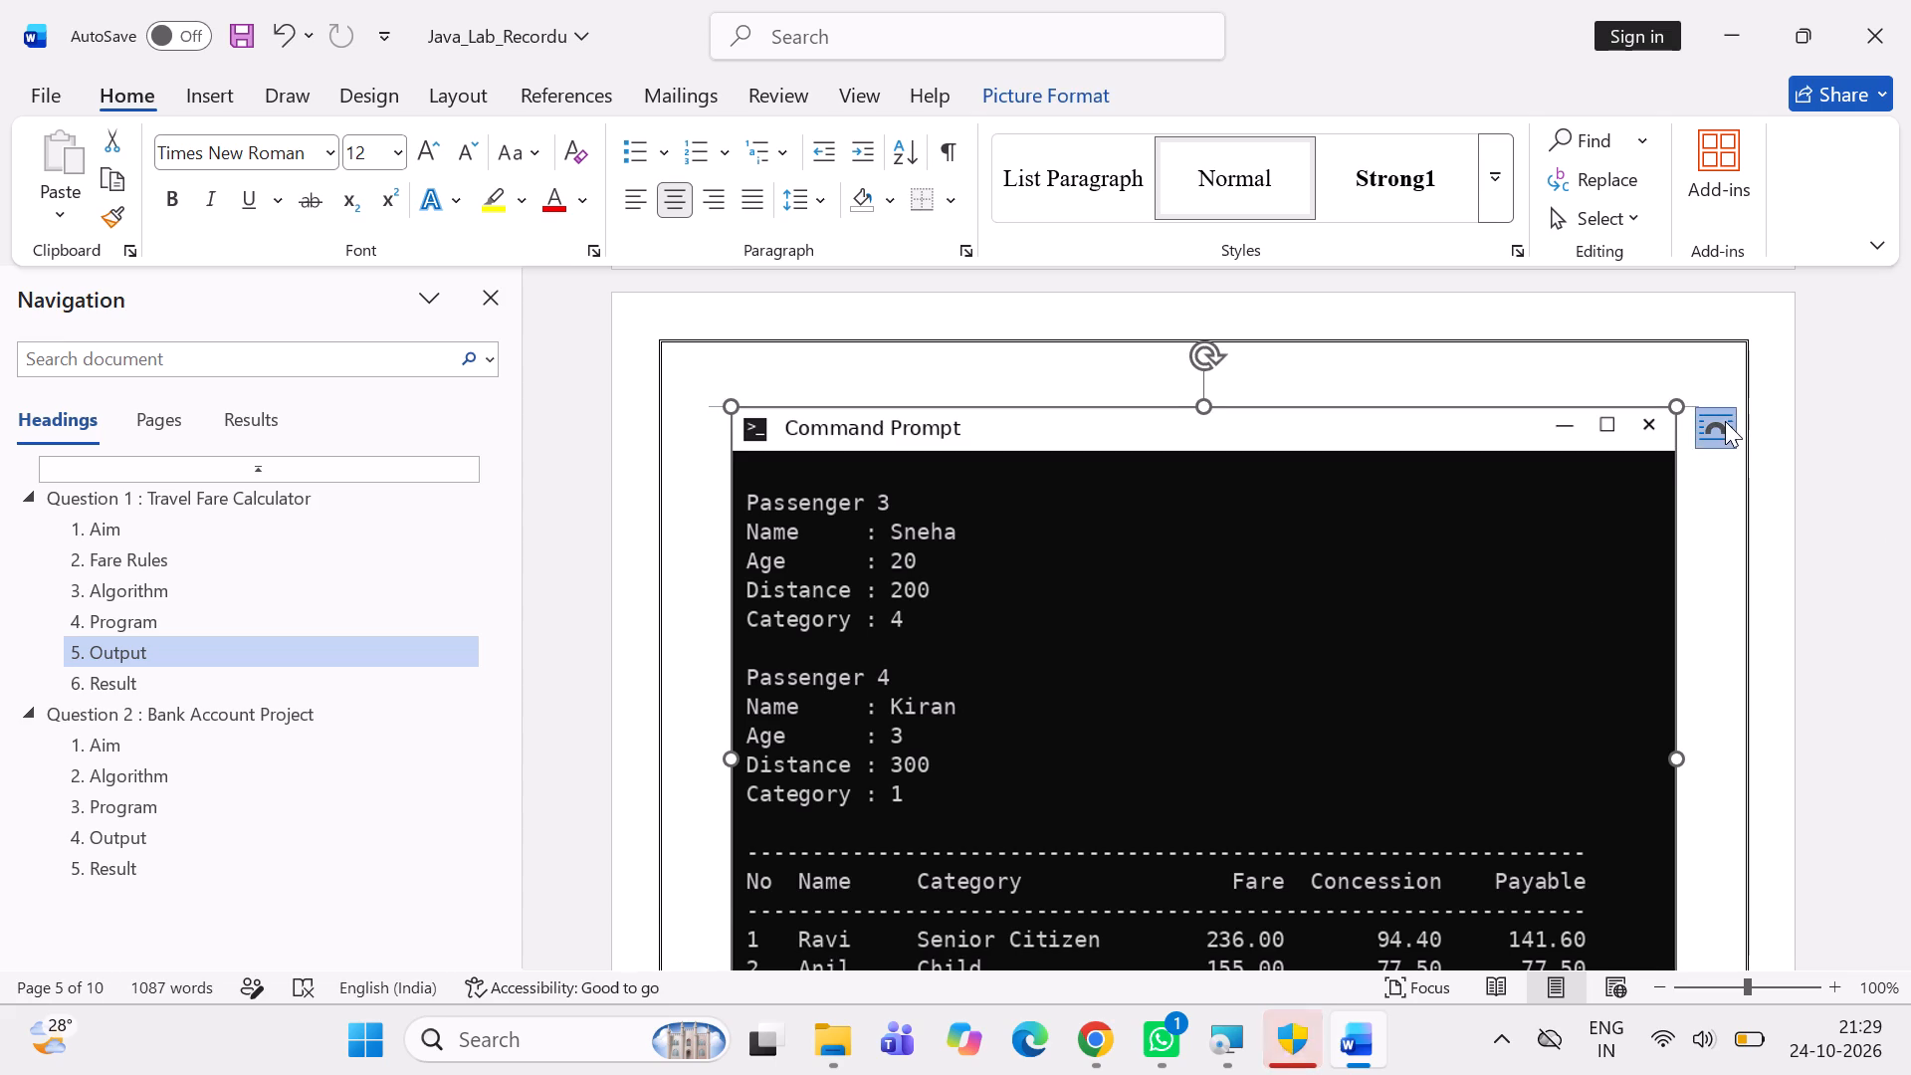
left_click(520, 718)
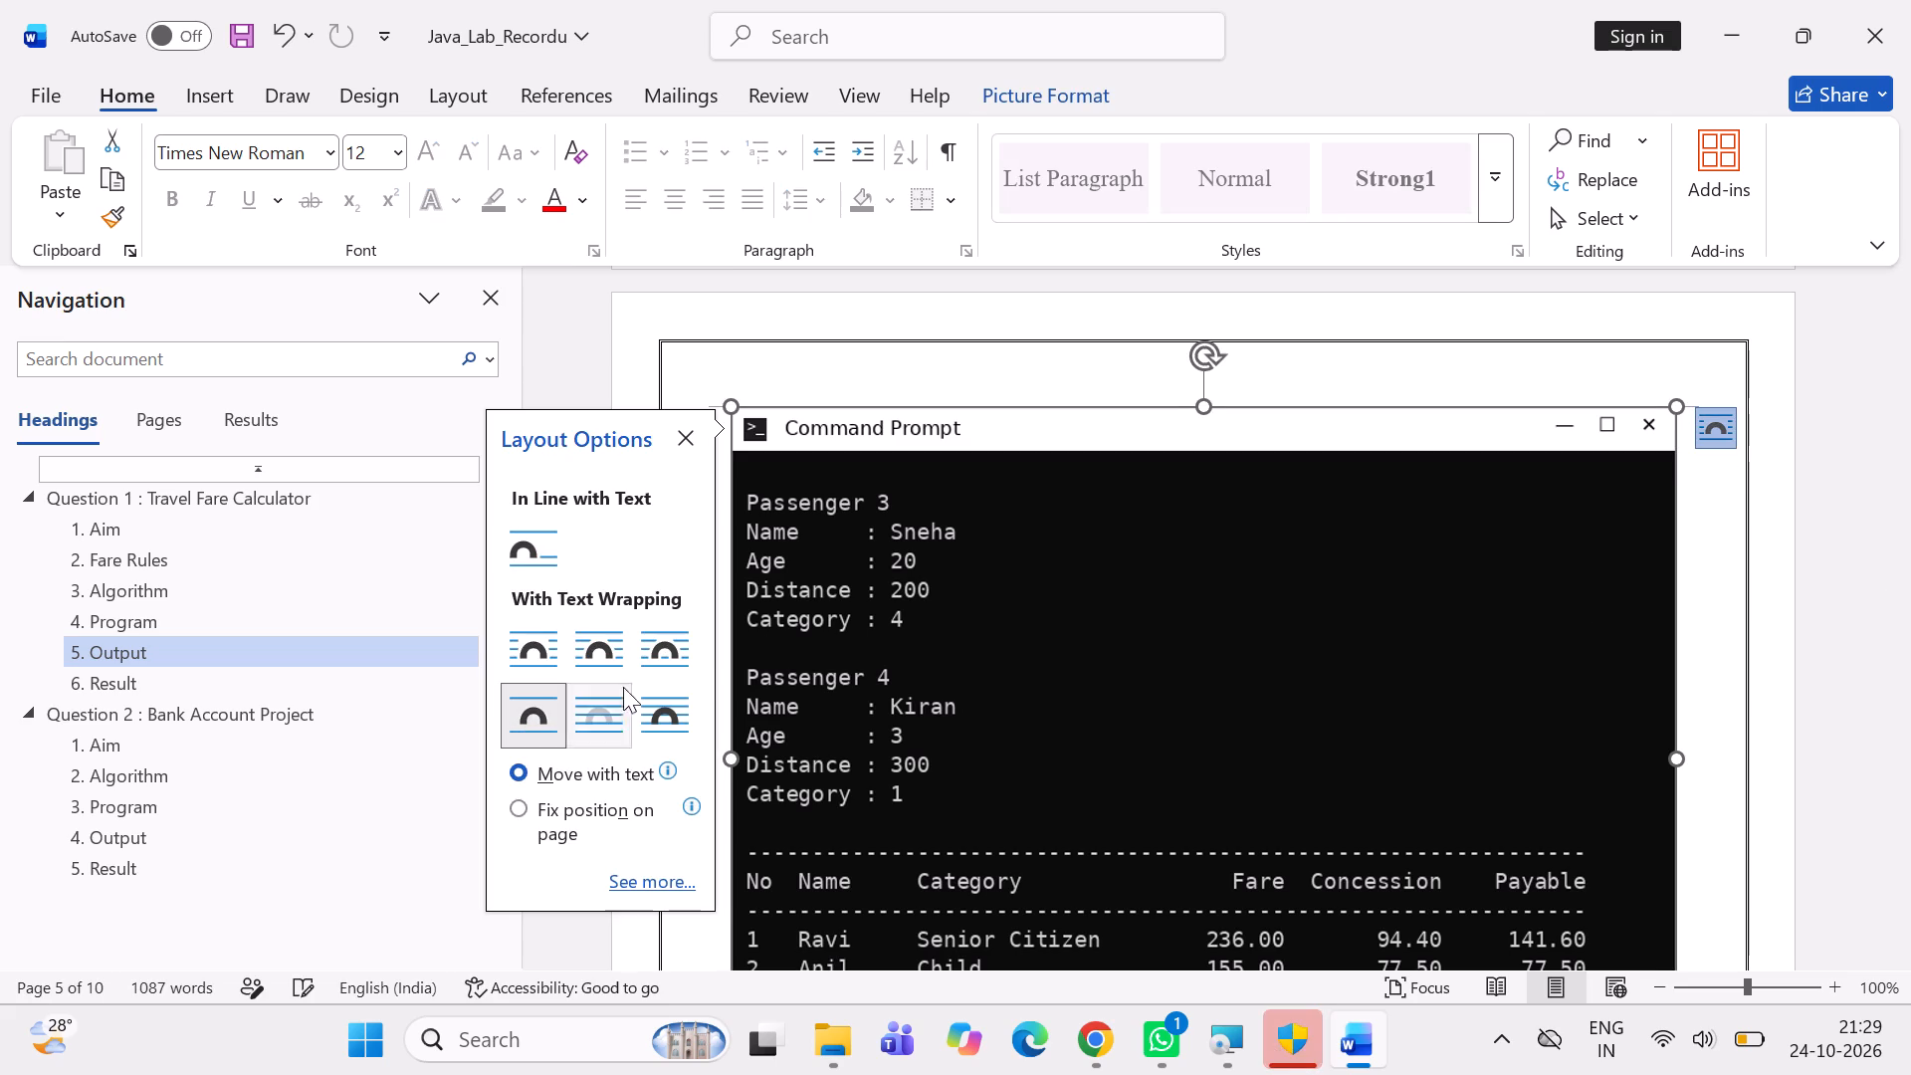
left_click_drag(1383, 627, 1377, 696)
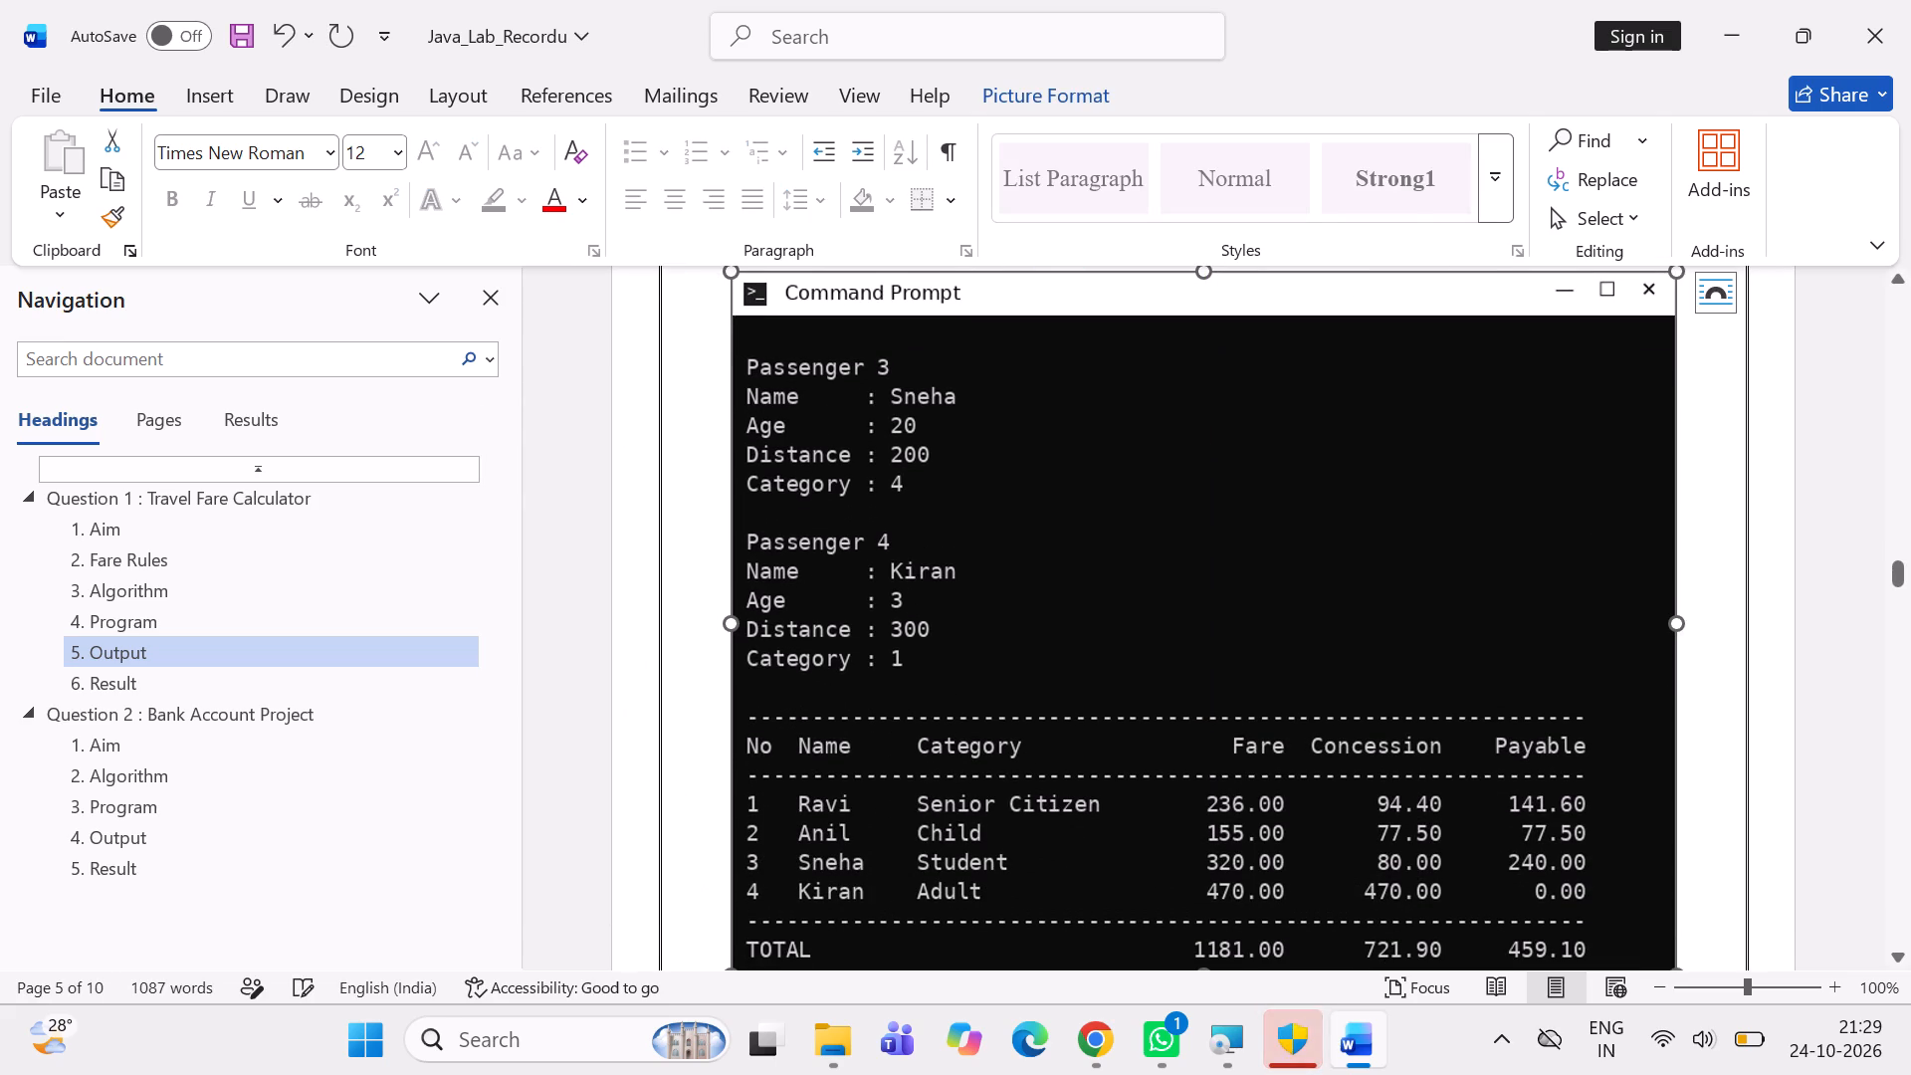
left_click(1820, 562)
Open the Section 1 header on page 5 above the Figure 1.2 caption and apply Remove Header to it twice.
scroll(1820, 562, "up", 2)
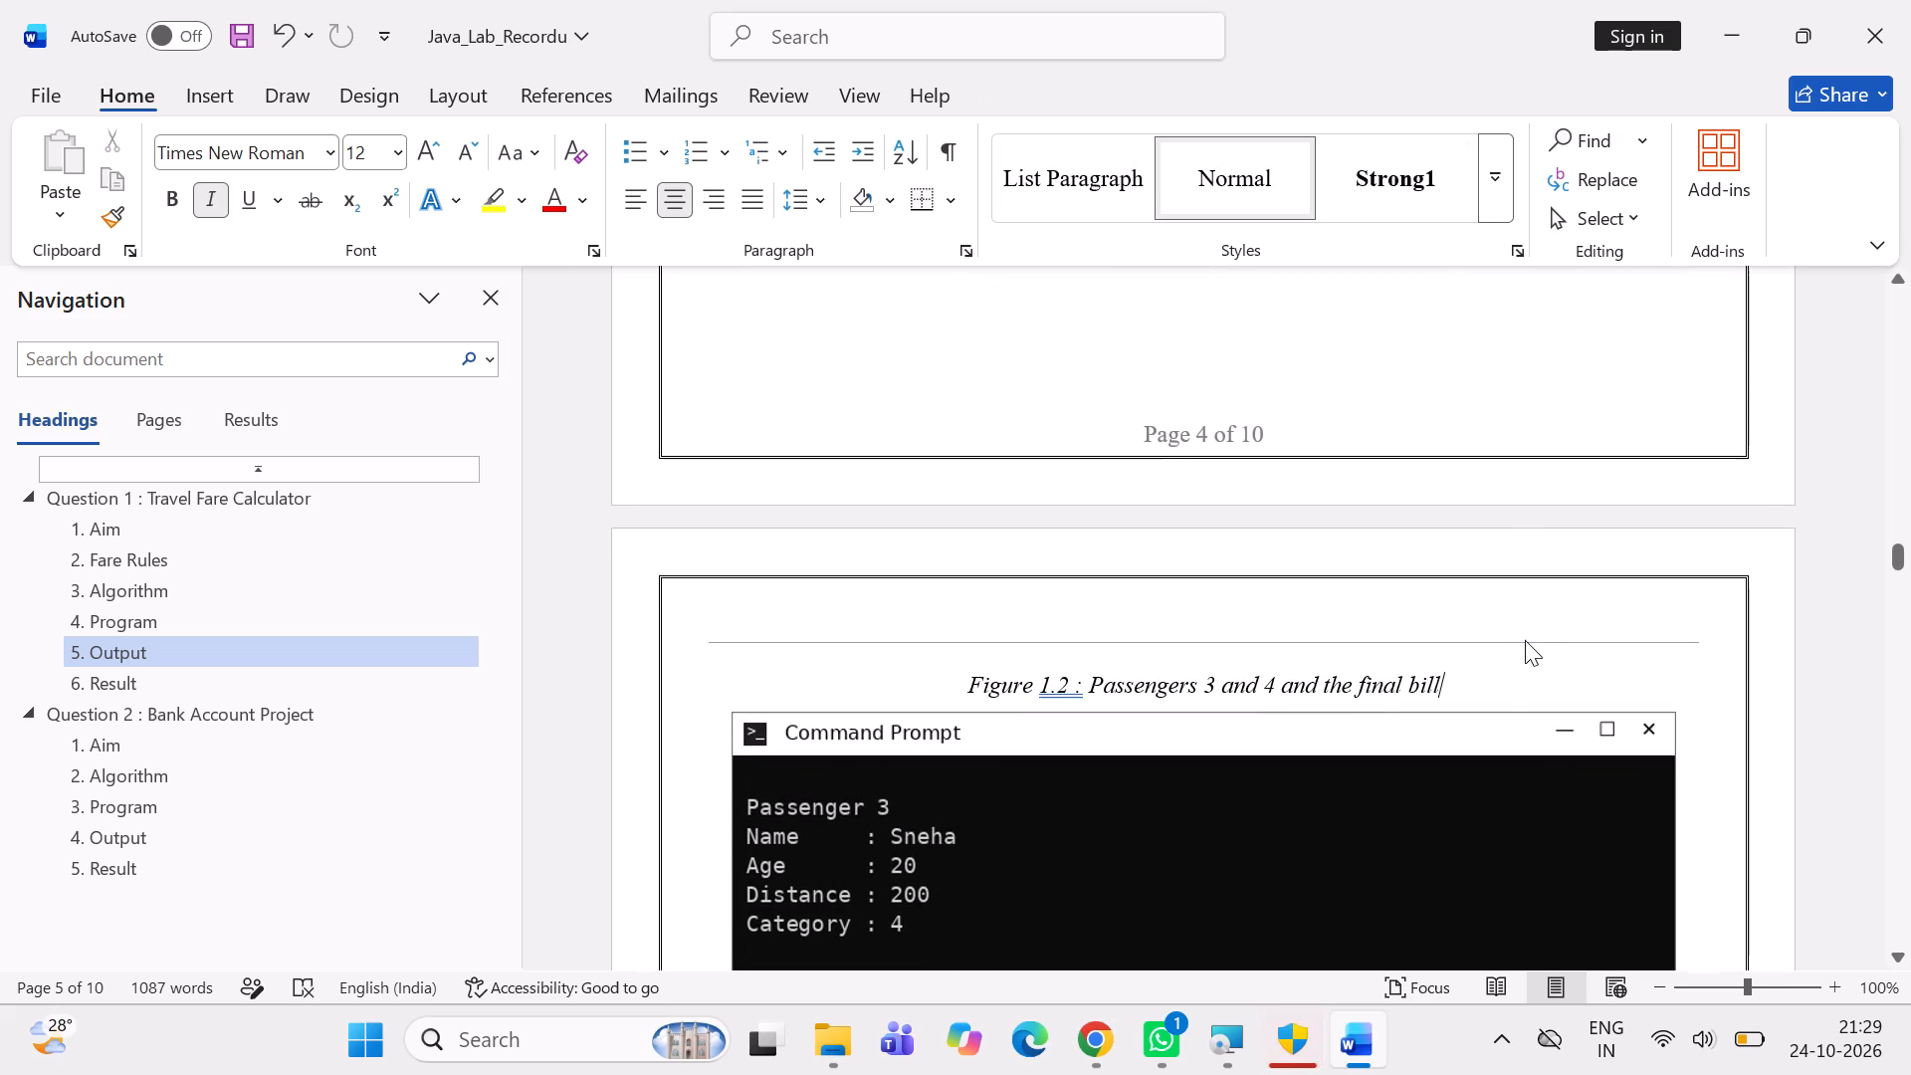
left_click(1524, 640)
triple_click(1524, 640)
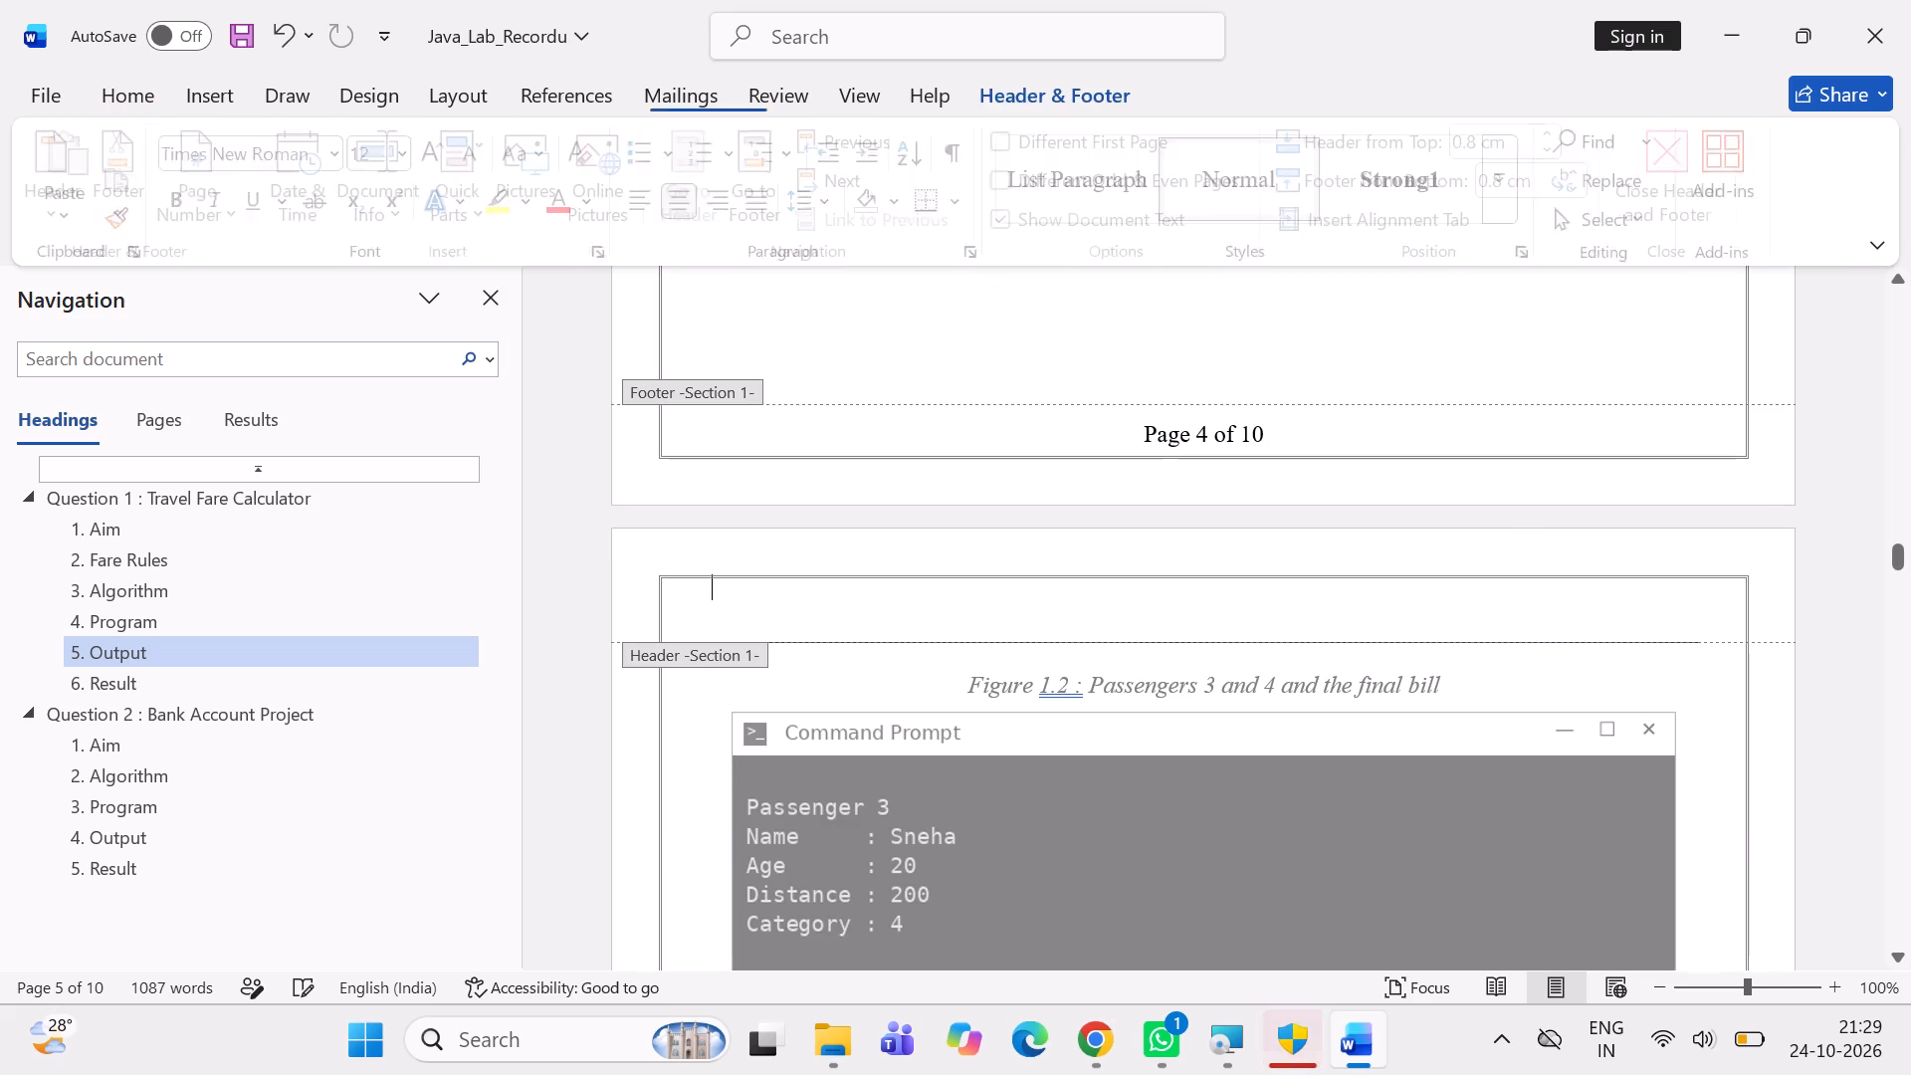
double_click(1524, 640)
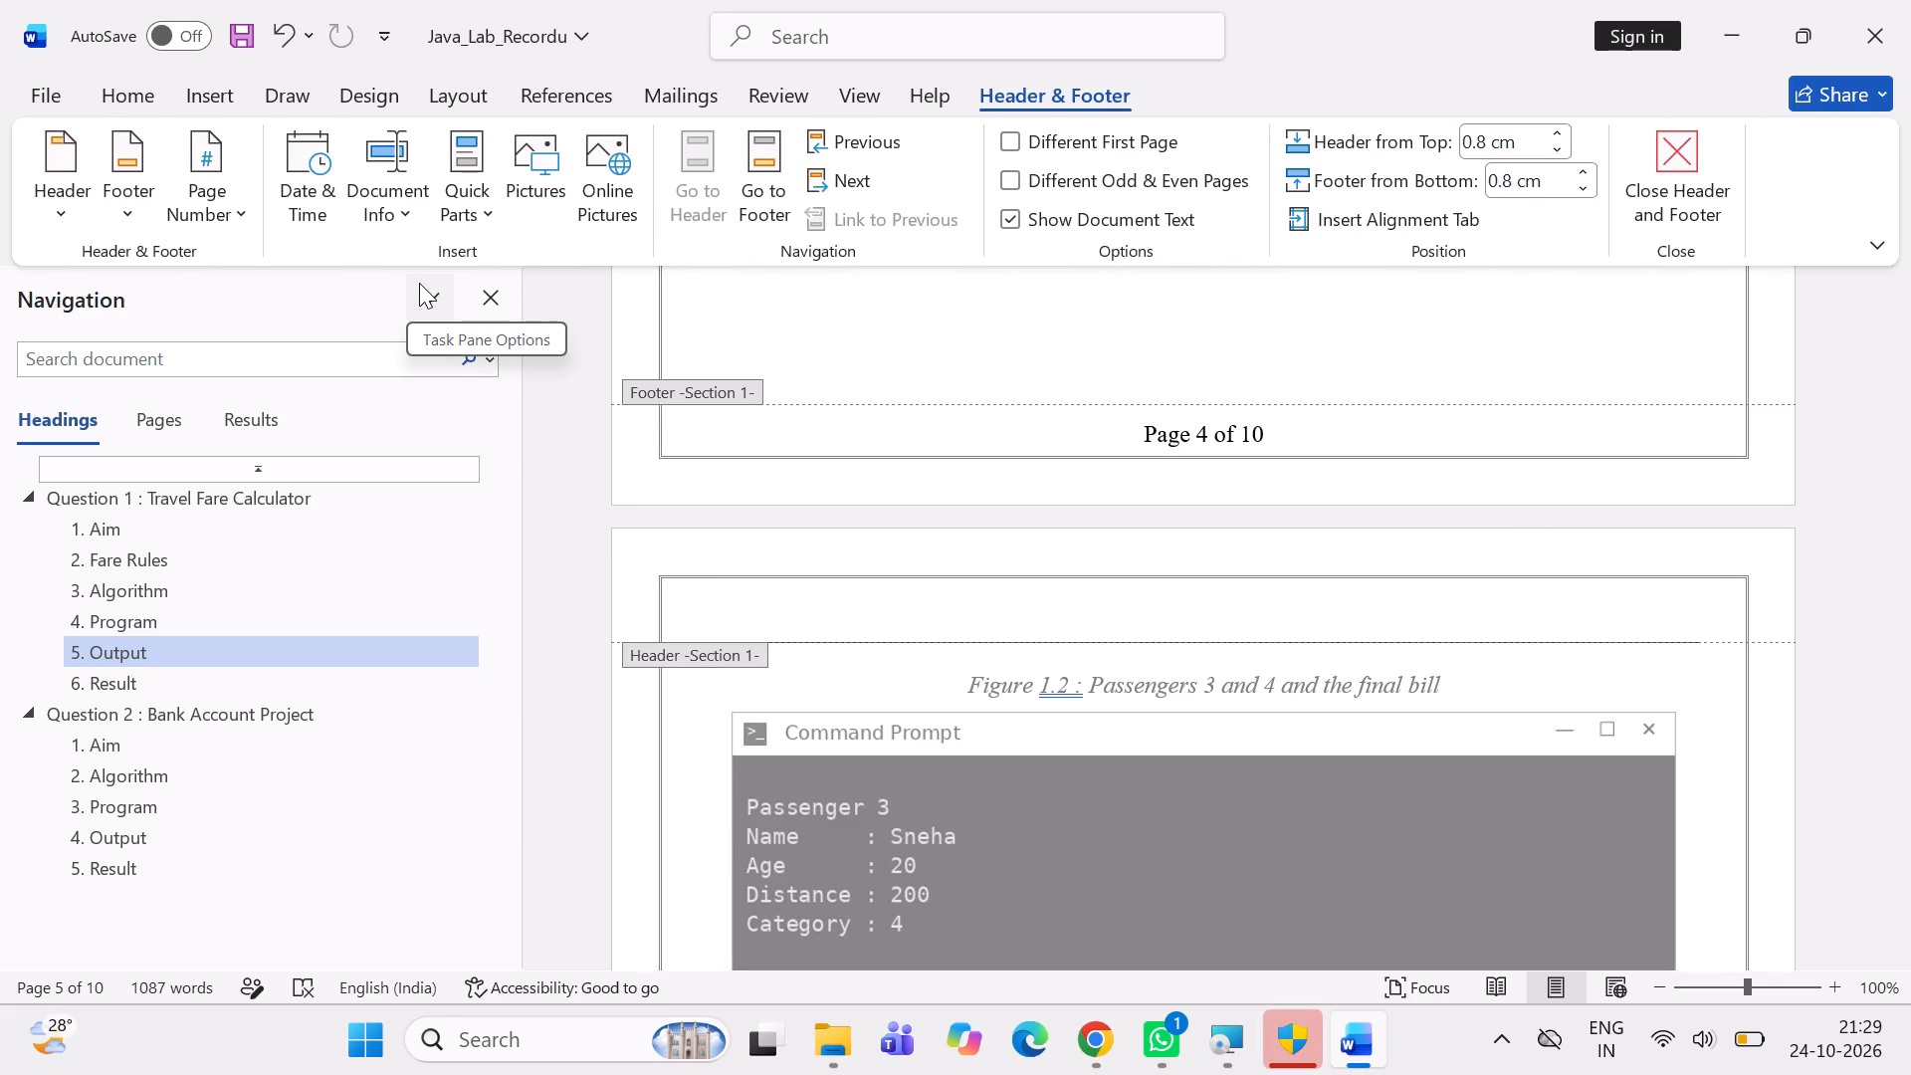
left_click(77, 212)
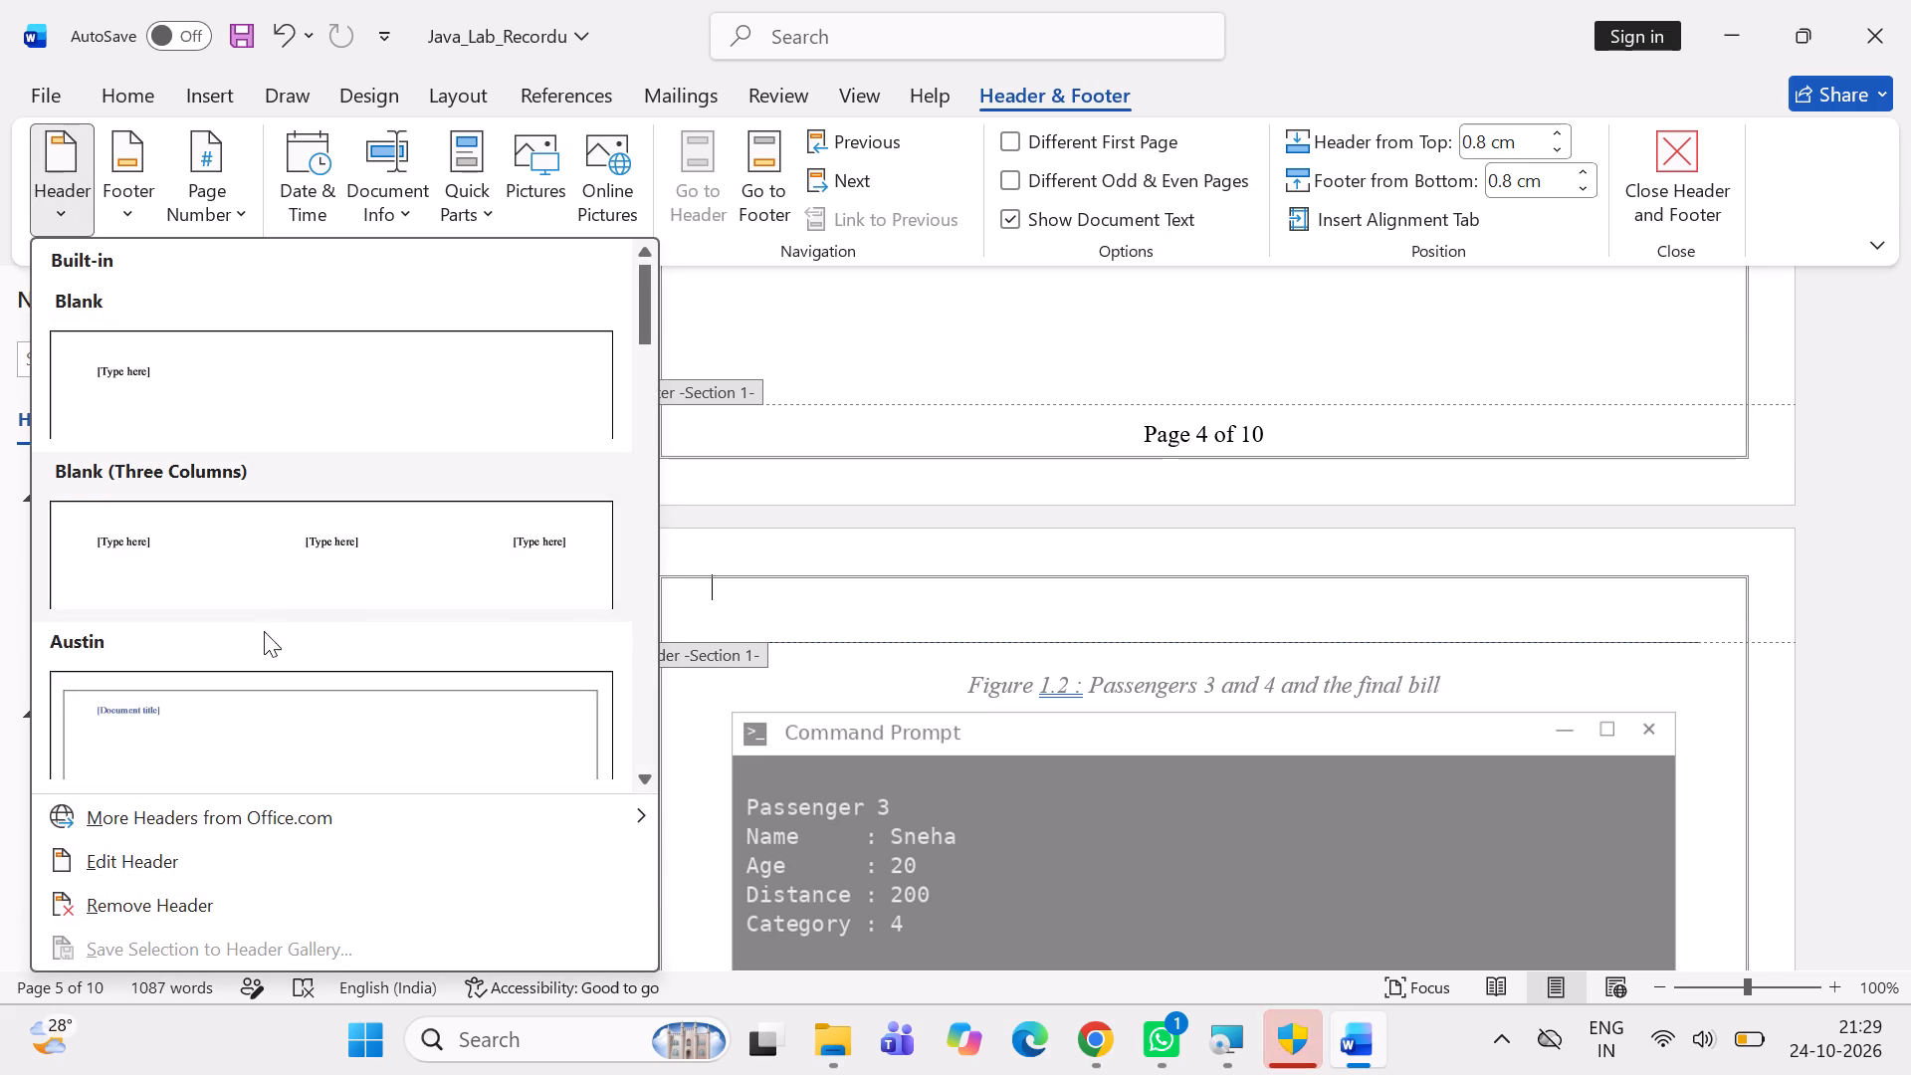
scroll(240, 684, "down", 4)
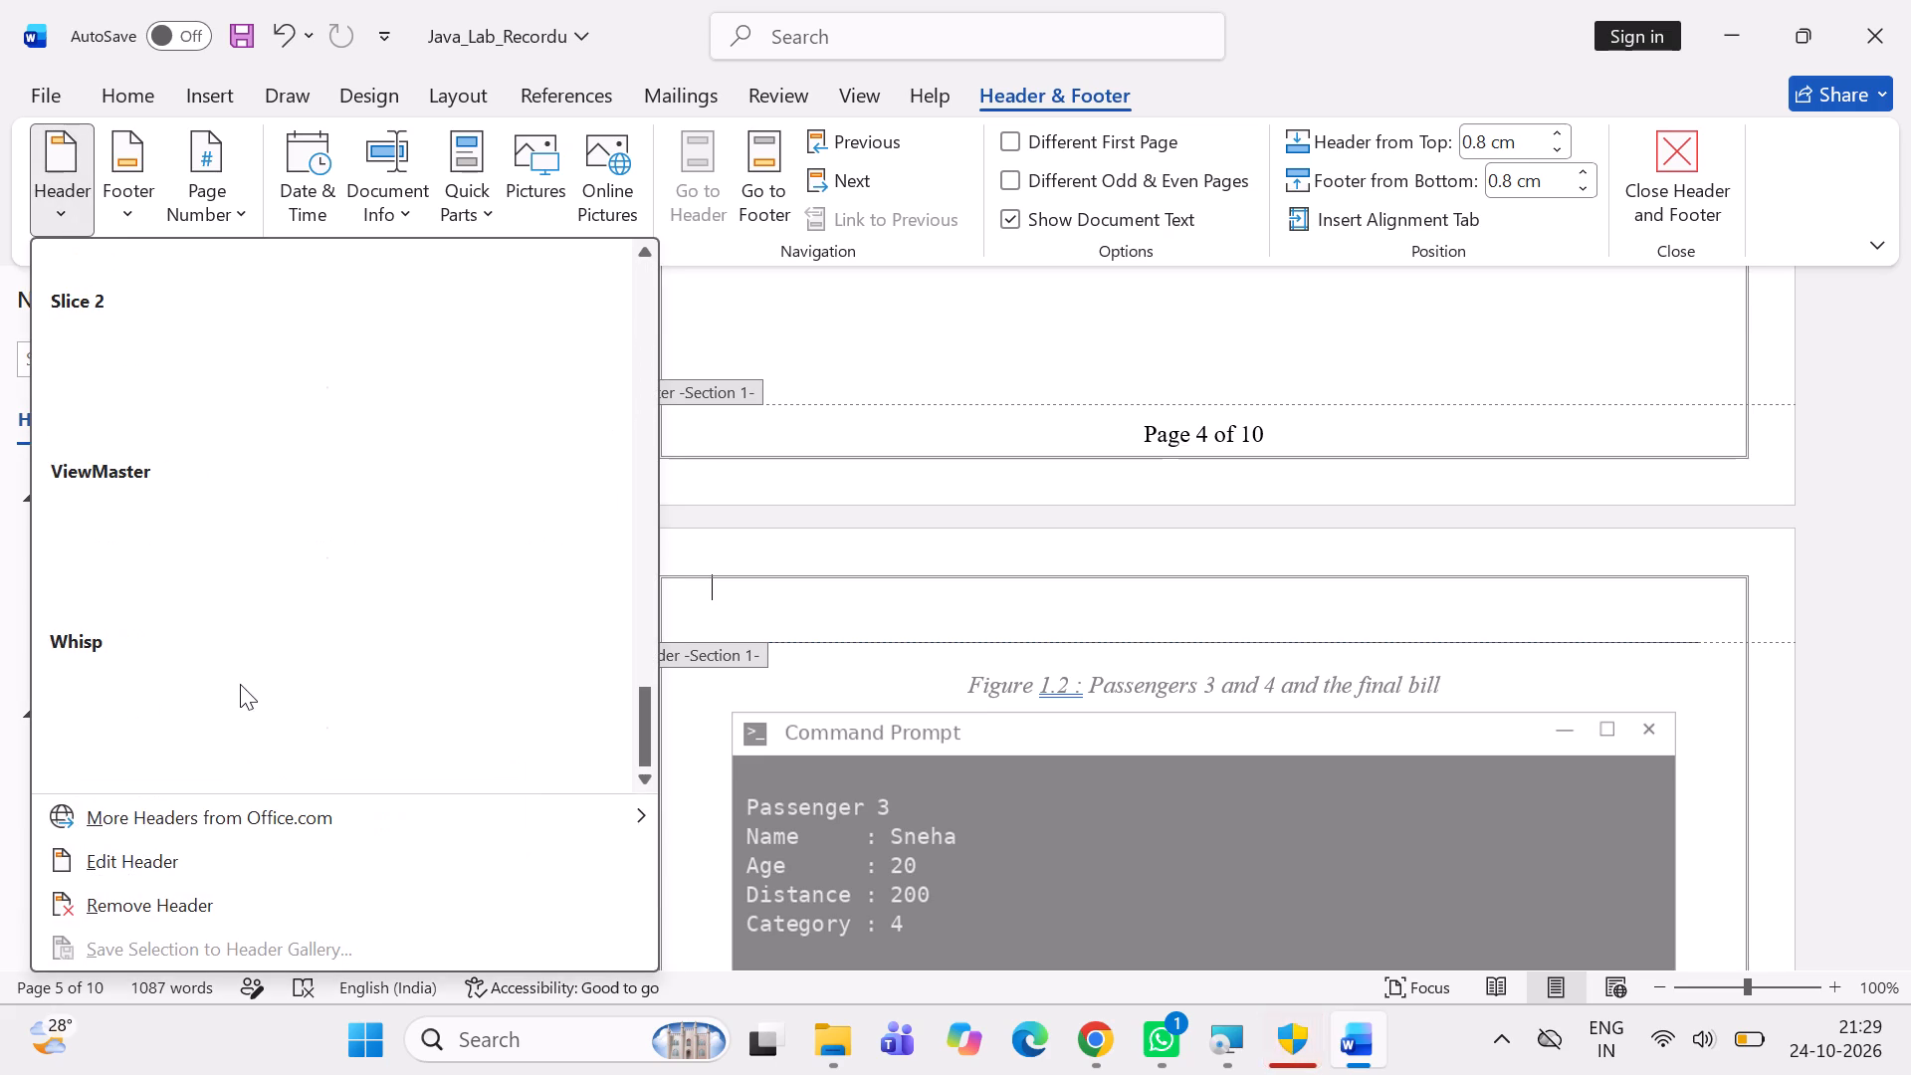
left_click(174, 898)
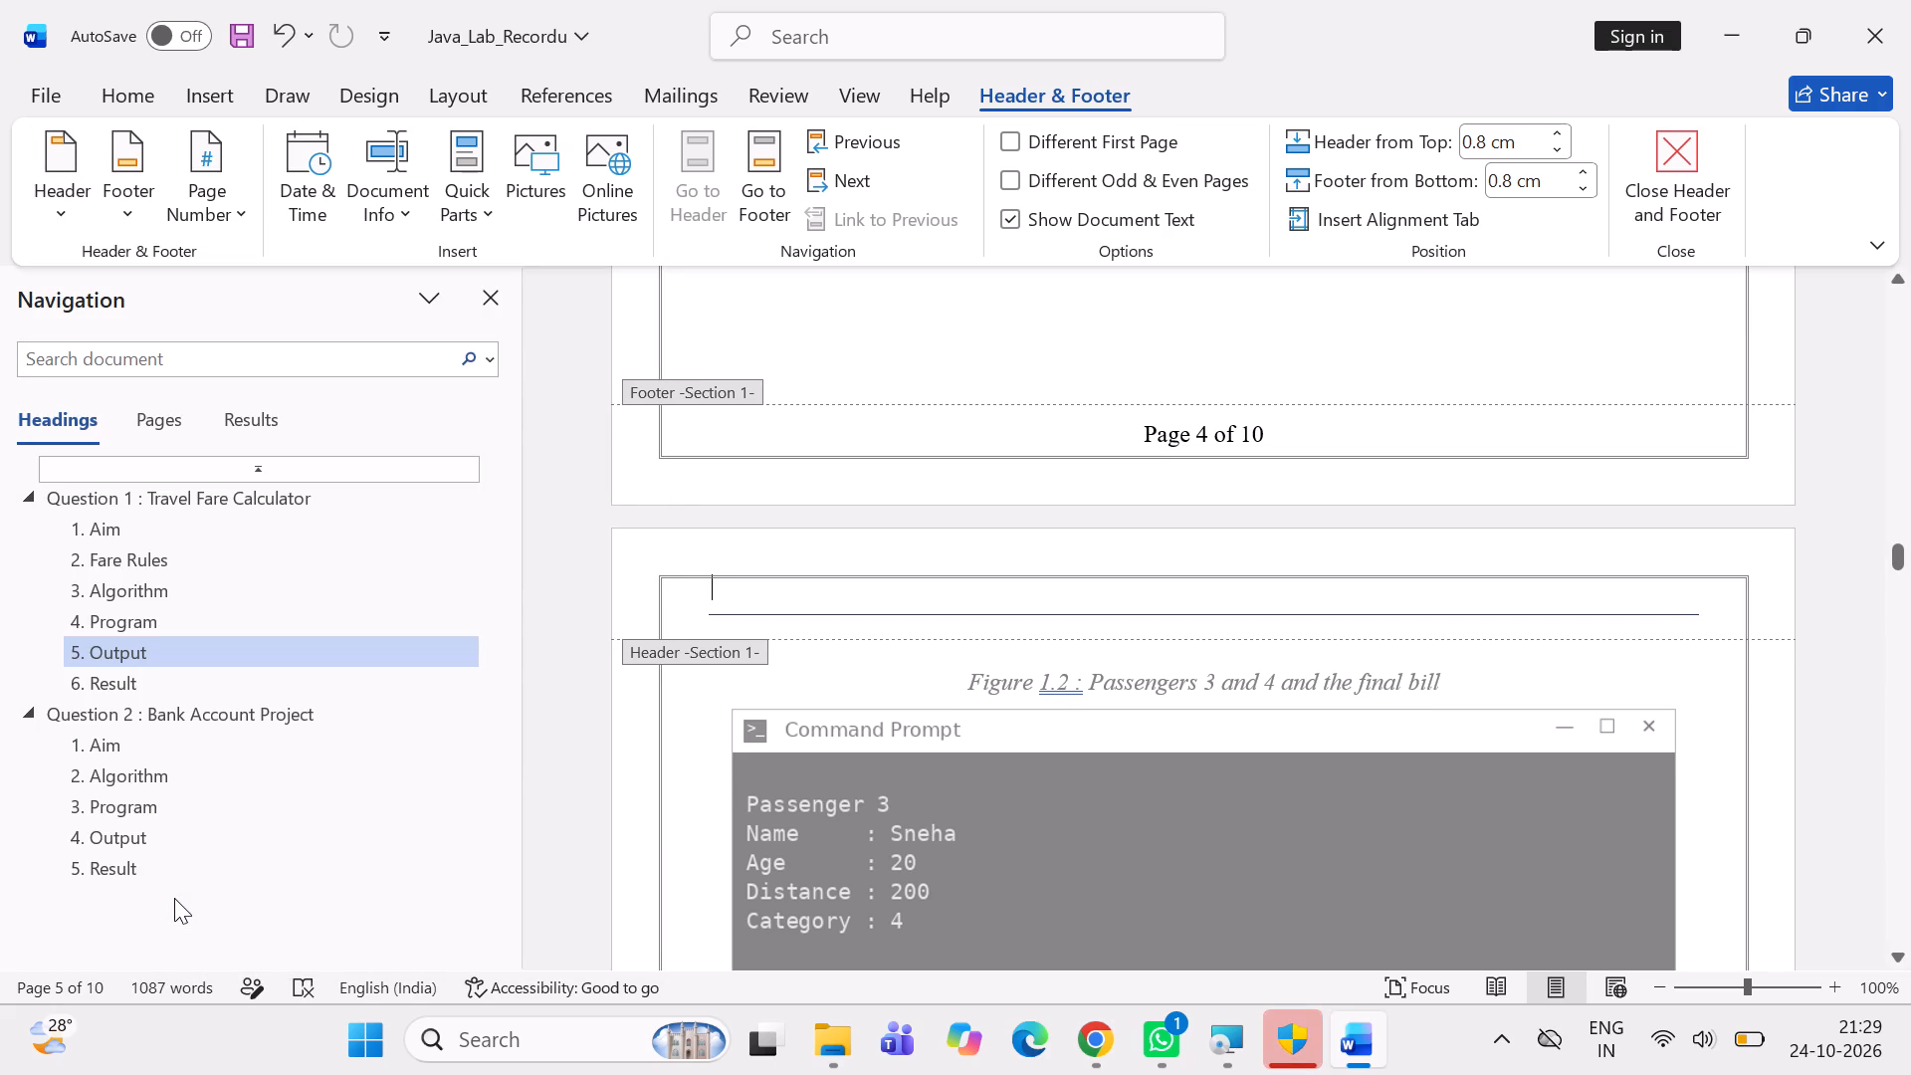
left_click(57, 212)
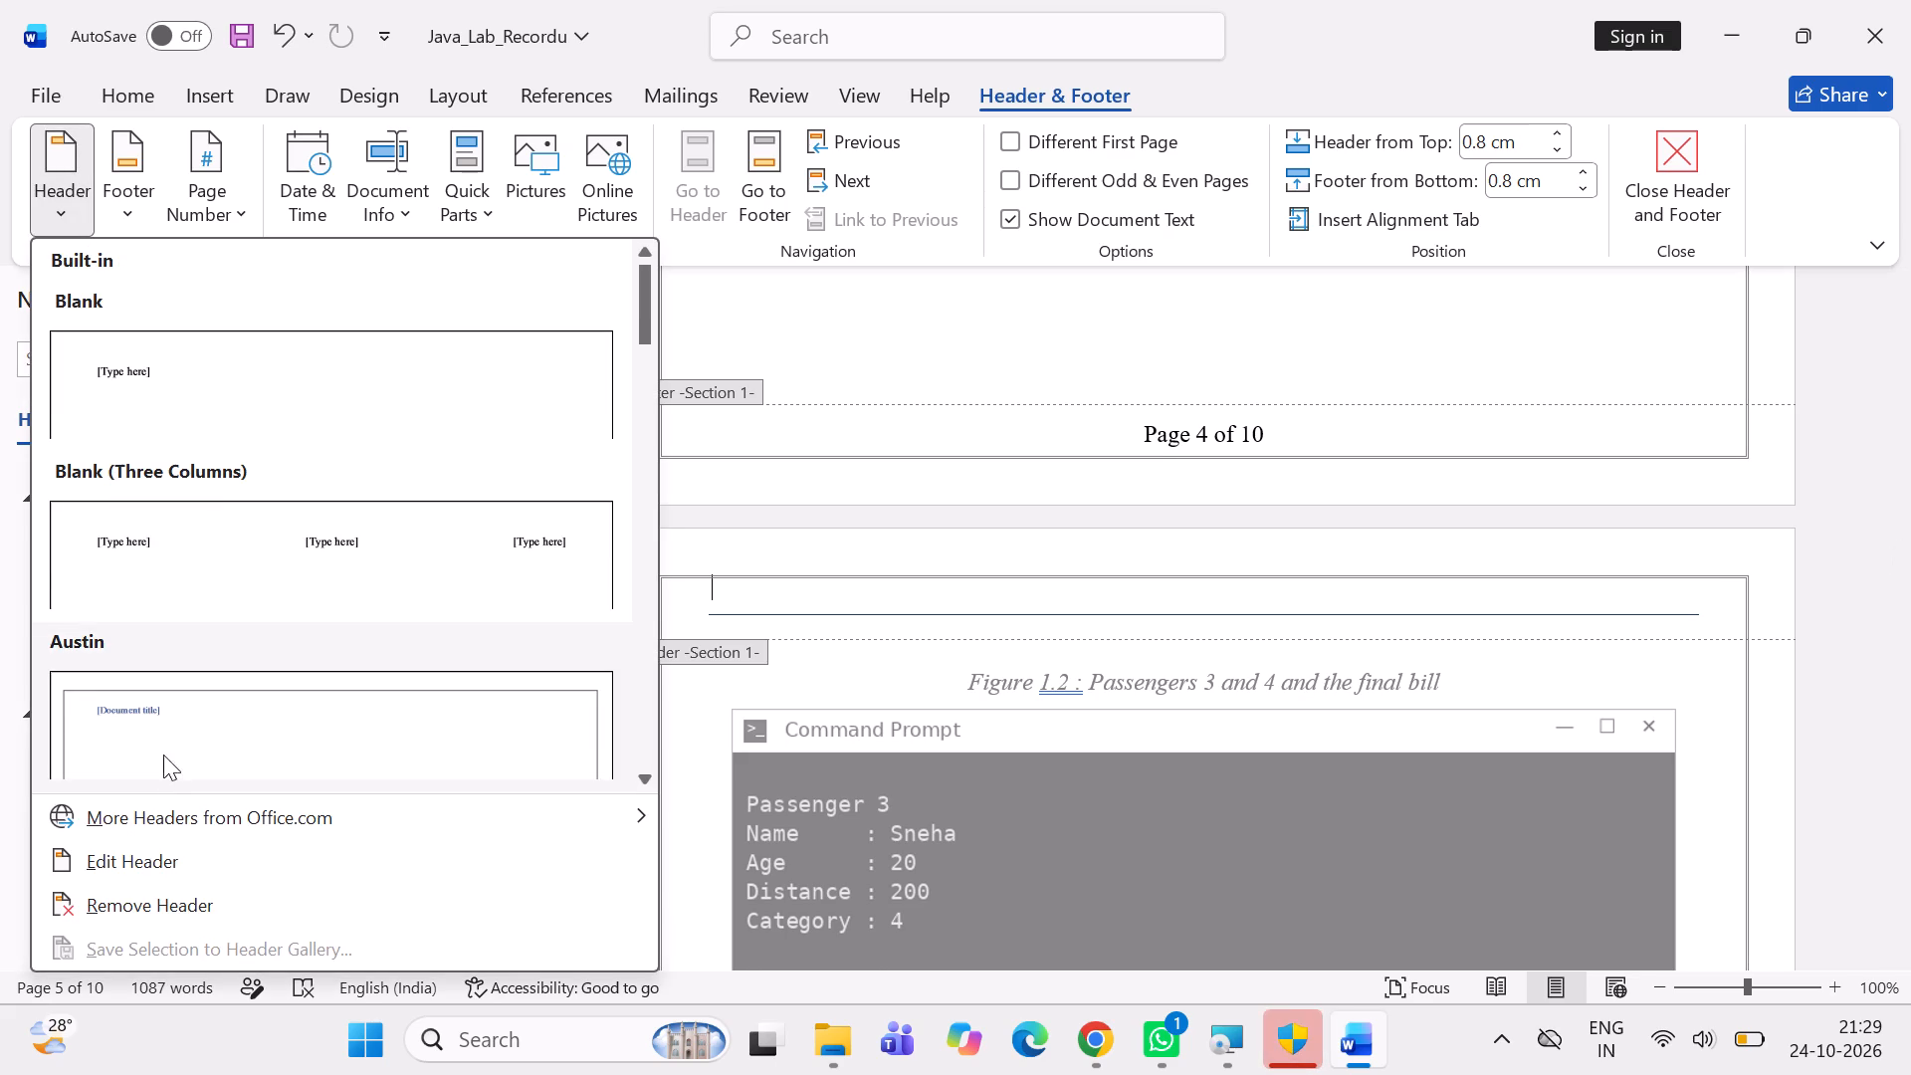
left_click(154, 899)
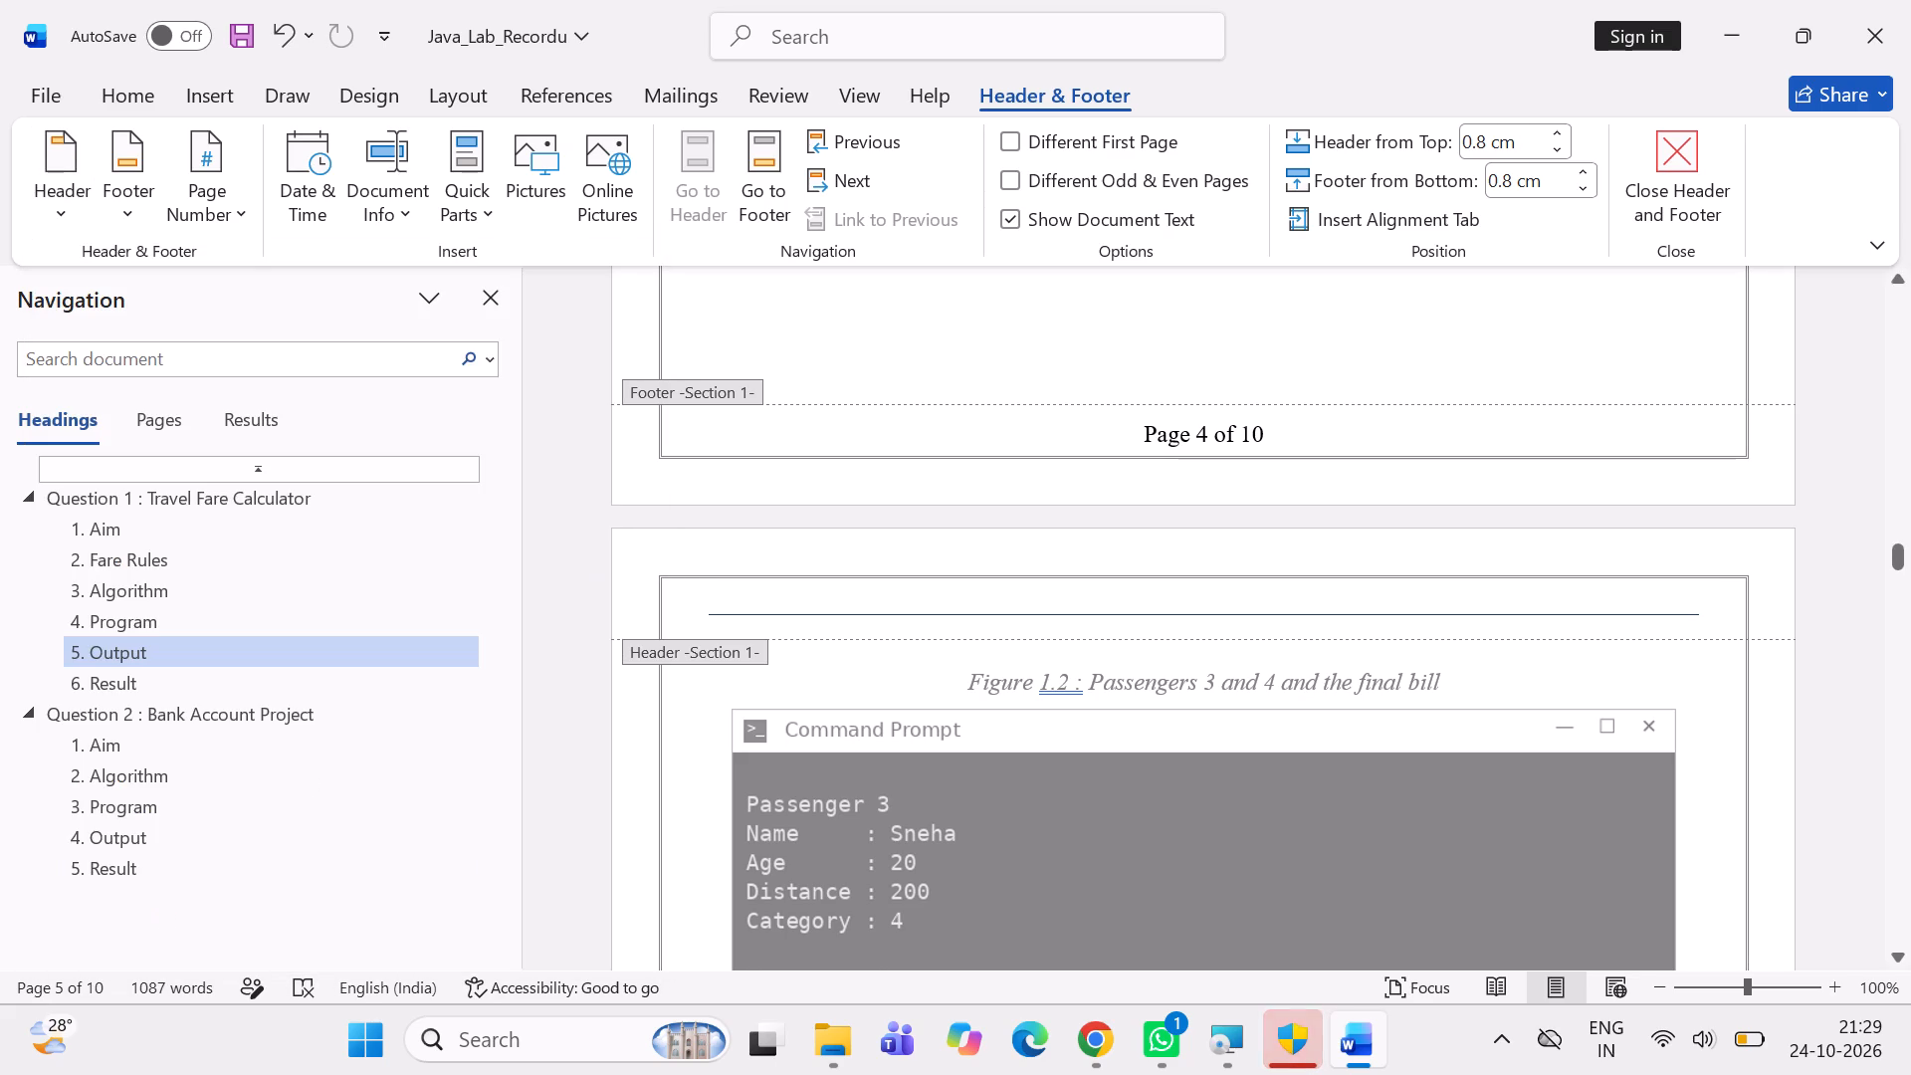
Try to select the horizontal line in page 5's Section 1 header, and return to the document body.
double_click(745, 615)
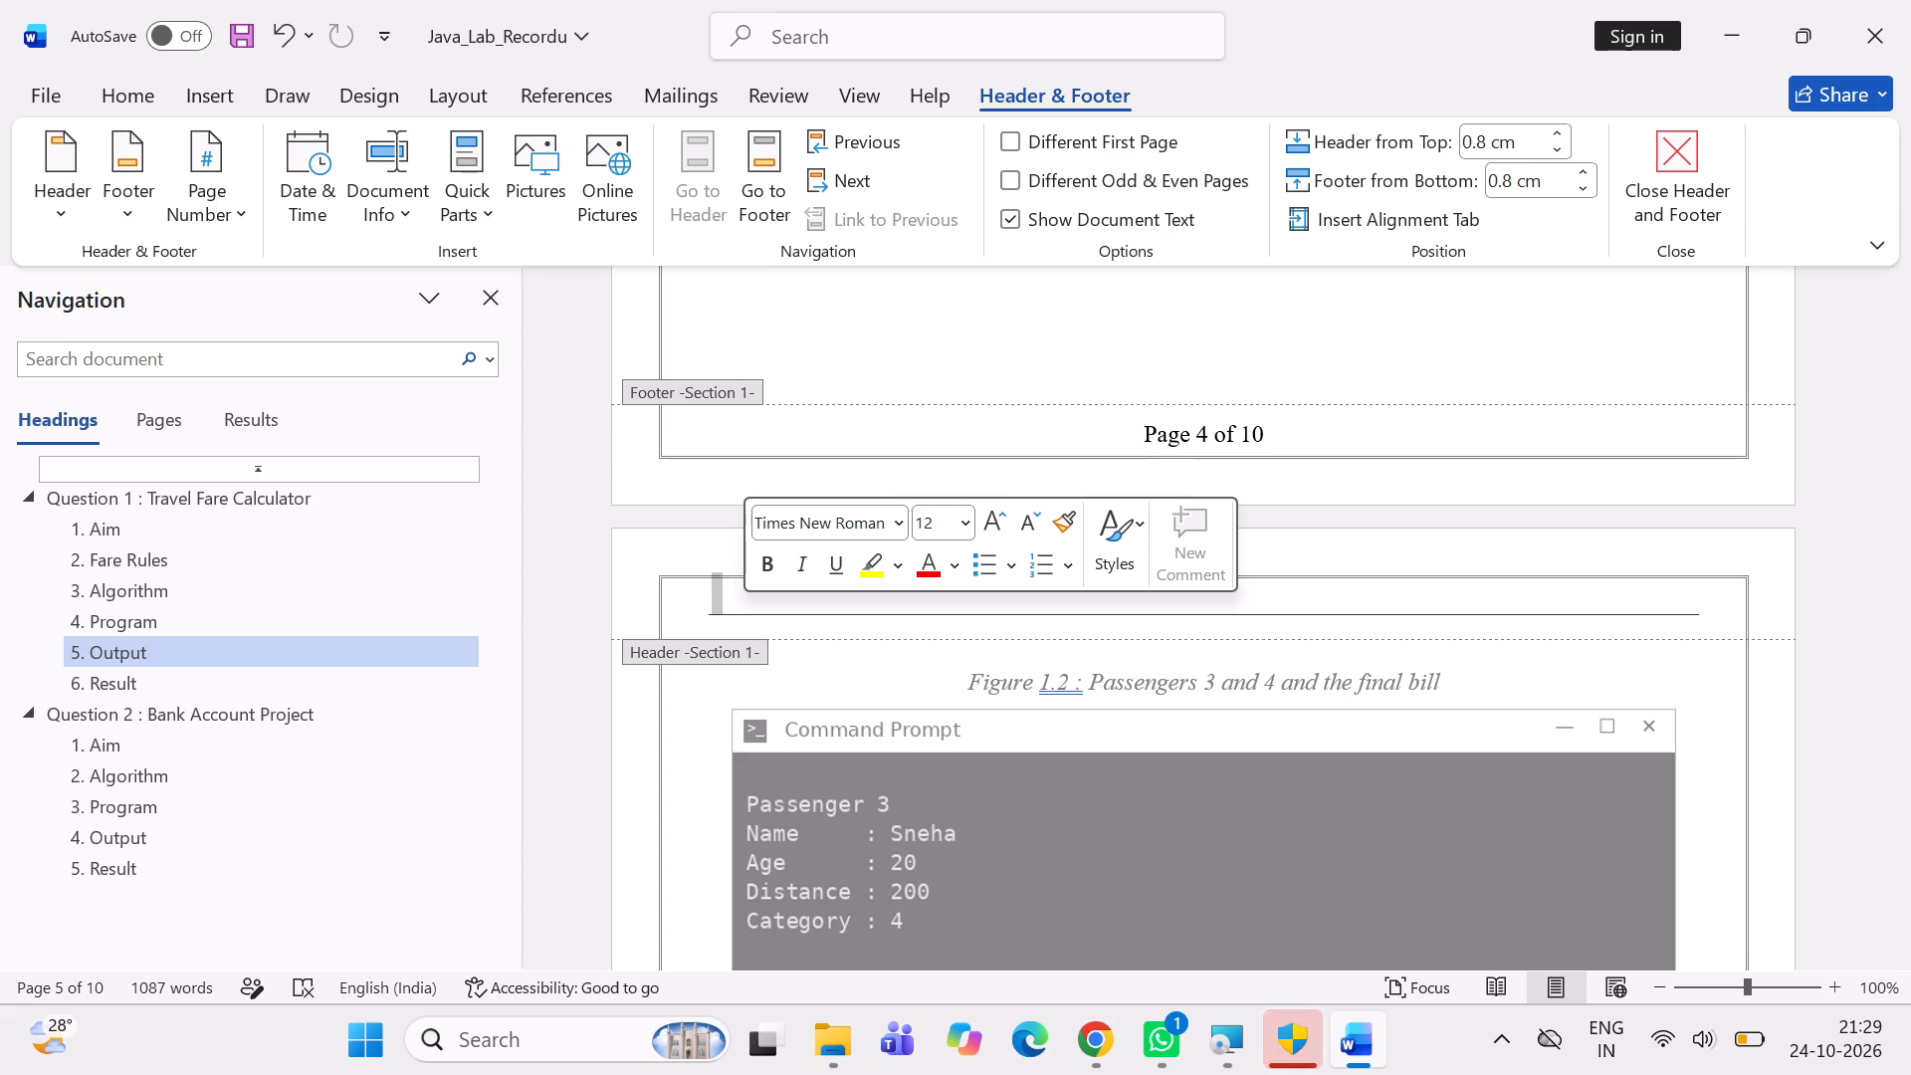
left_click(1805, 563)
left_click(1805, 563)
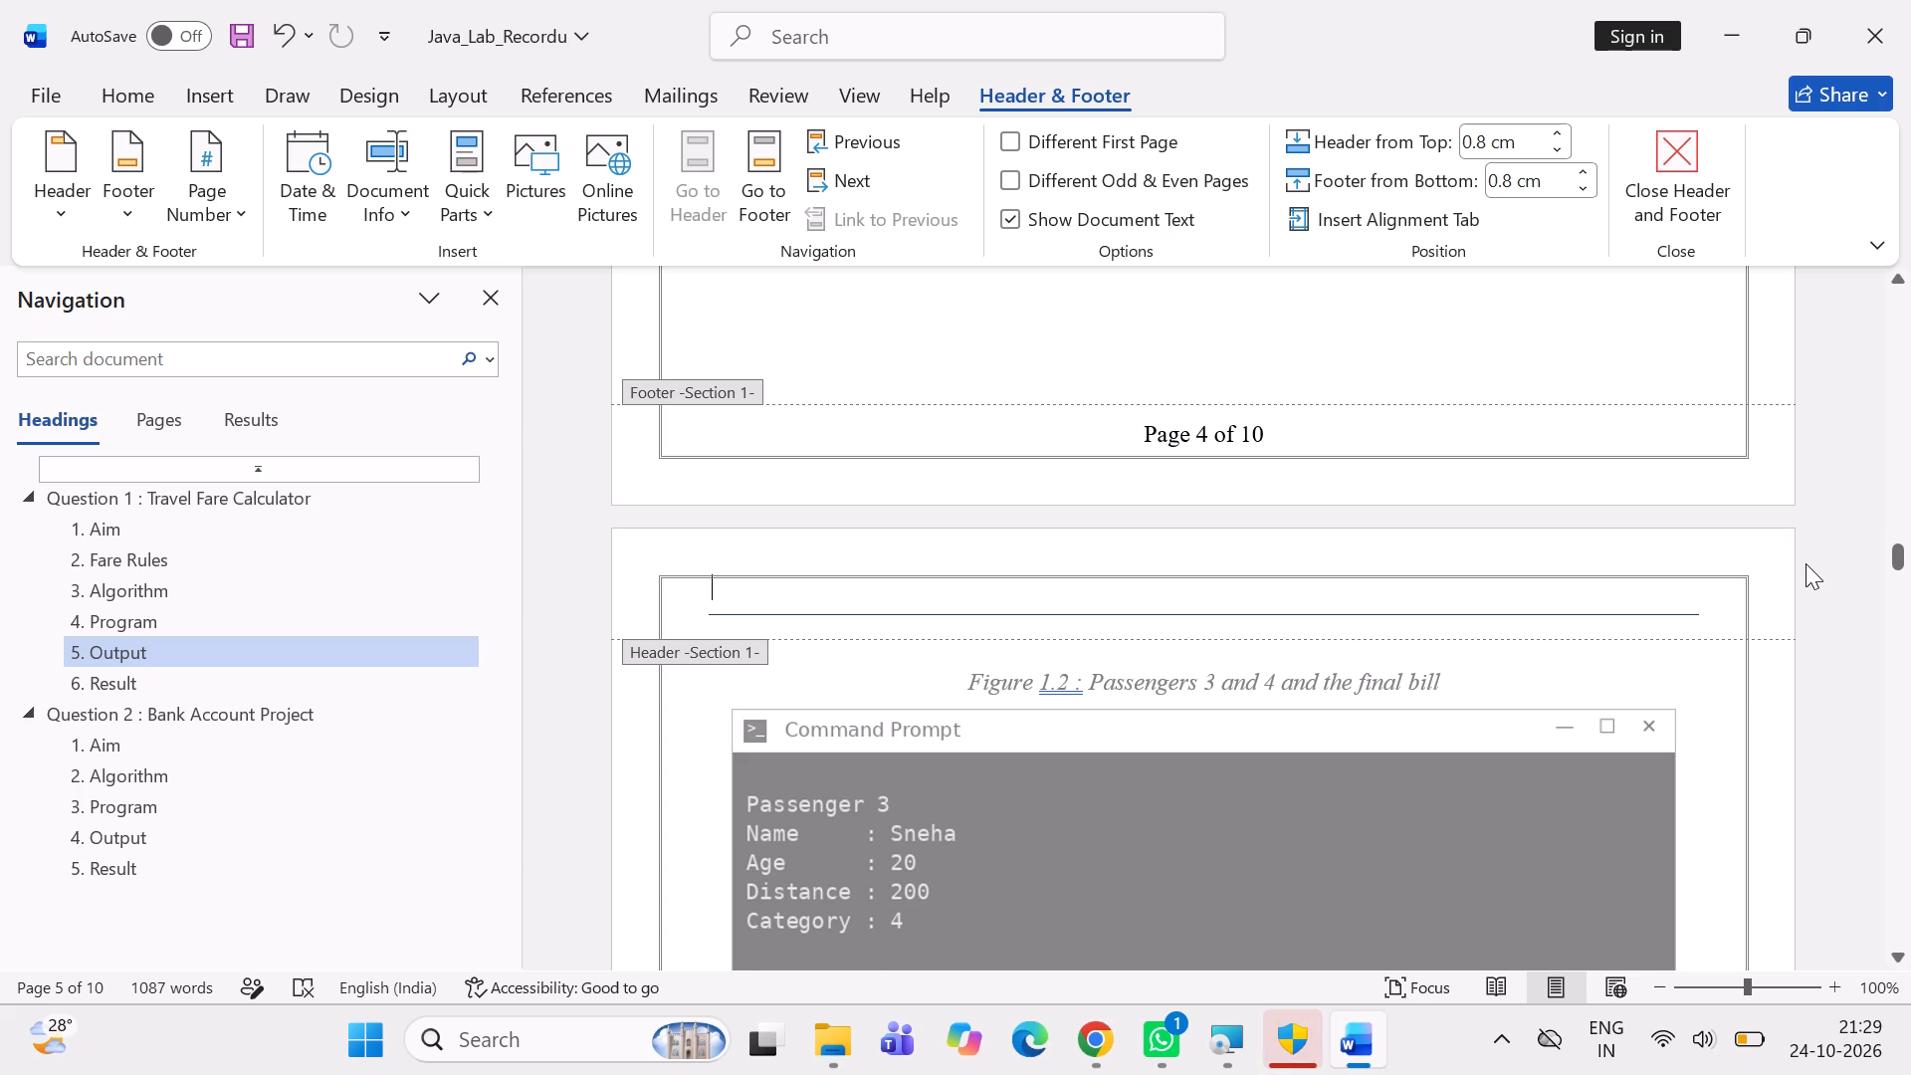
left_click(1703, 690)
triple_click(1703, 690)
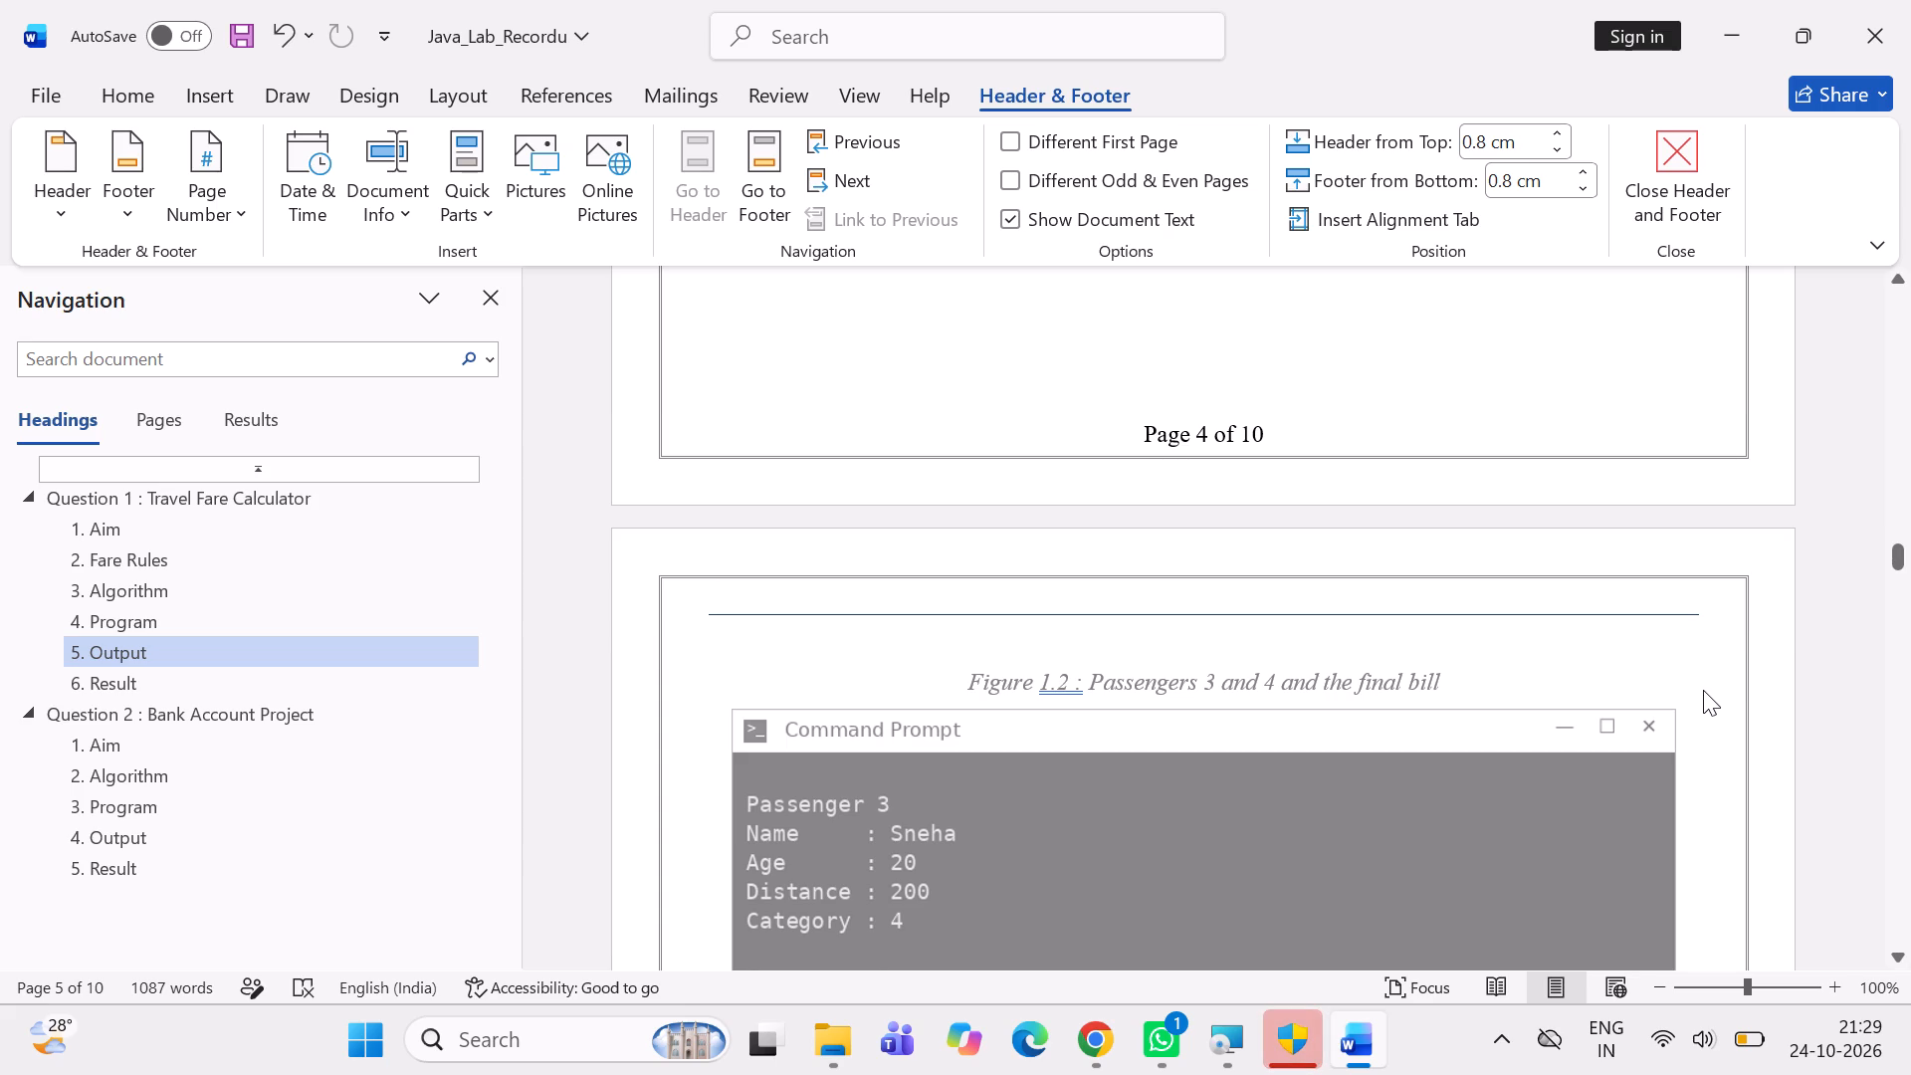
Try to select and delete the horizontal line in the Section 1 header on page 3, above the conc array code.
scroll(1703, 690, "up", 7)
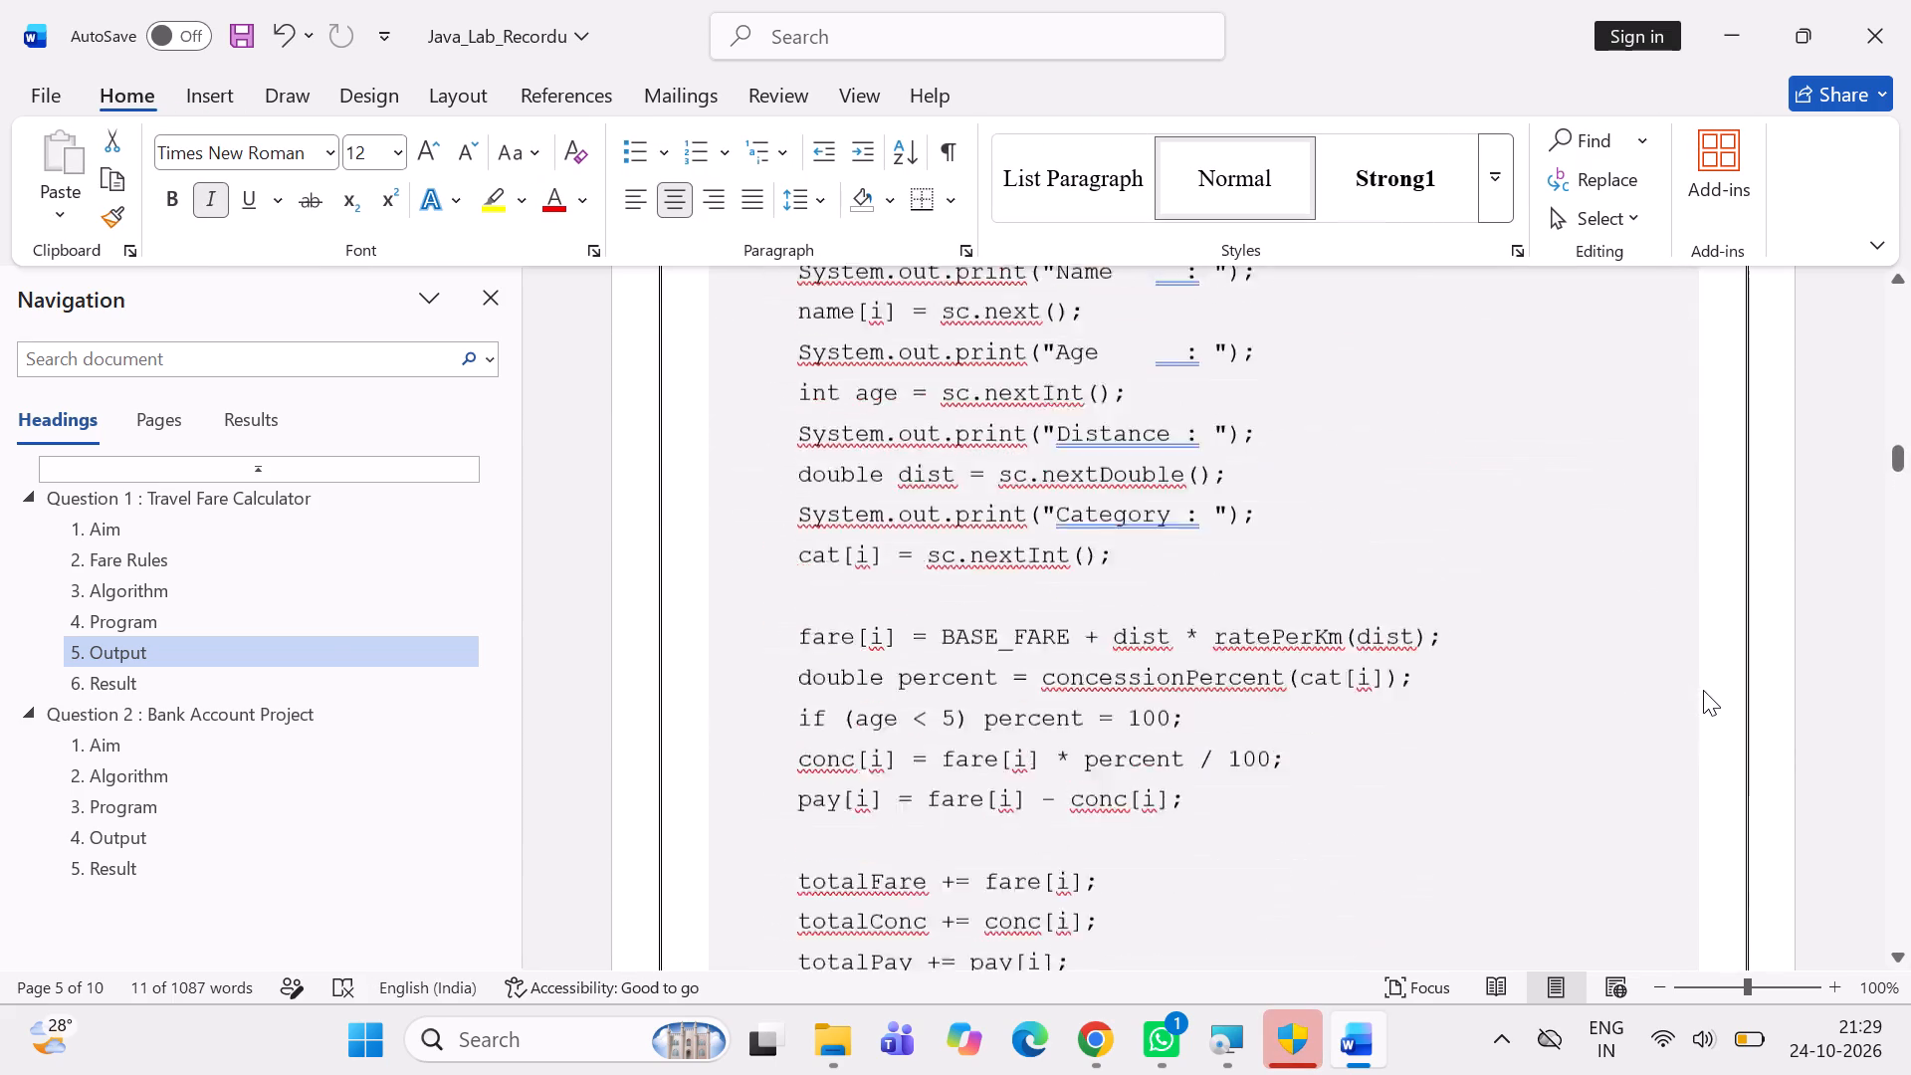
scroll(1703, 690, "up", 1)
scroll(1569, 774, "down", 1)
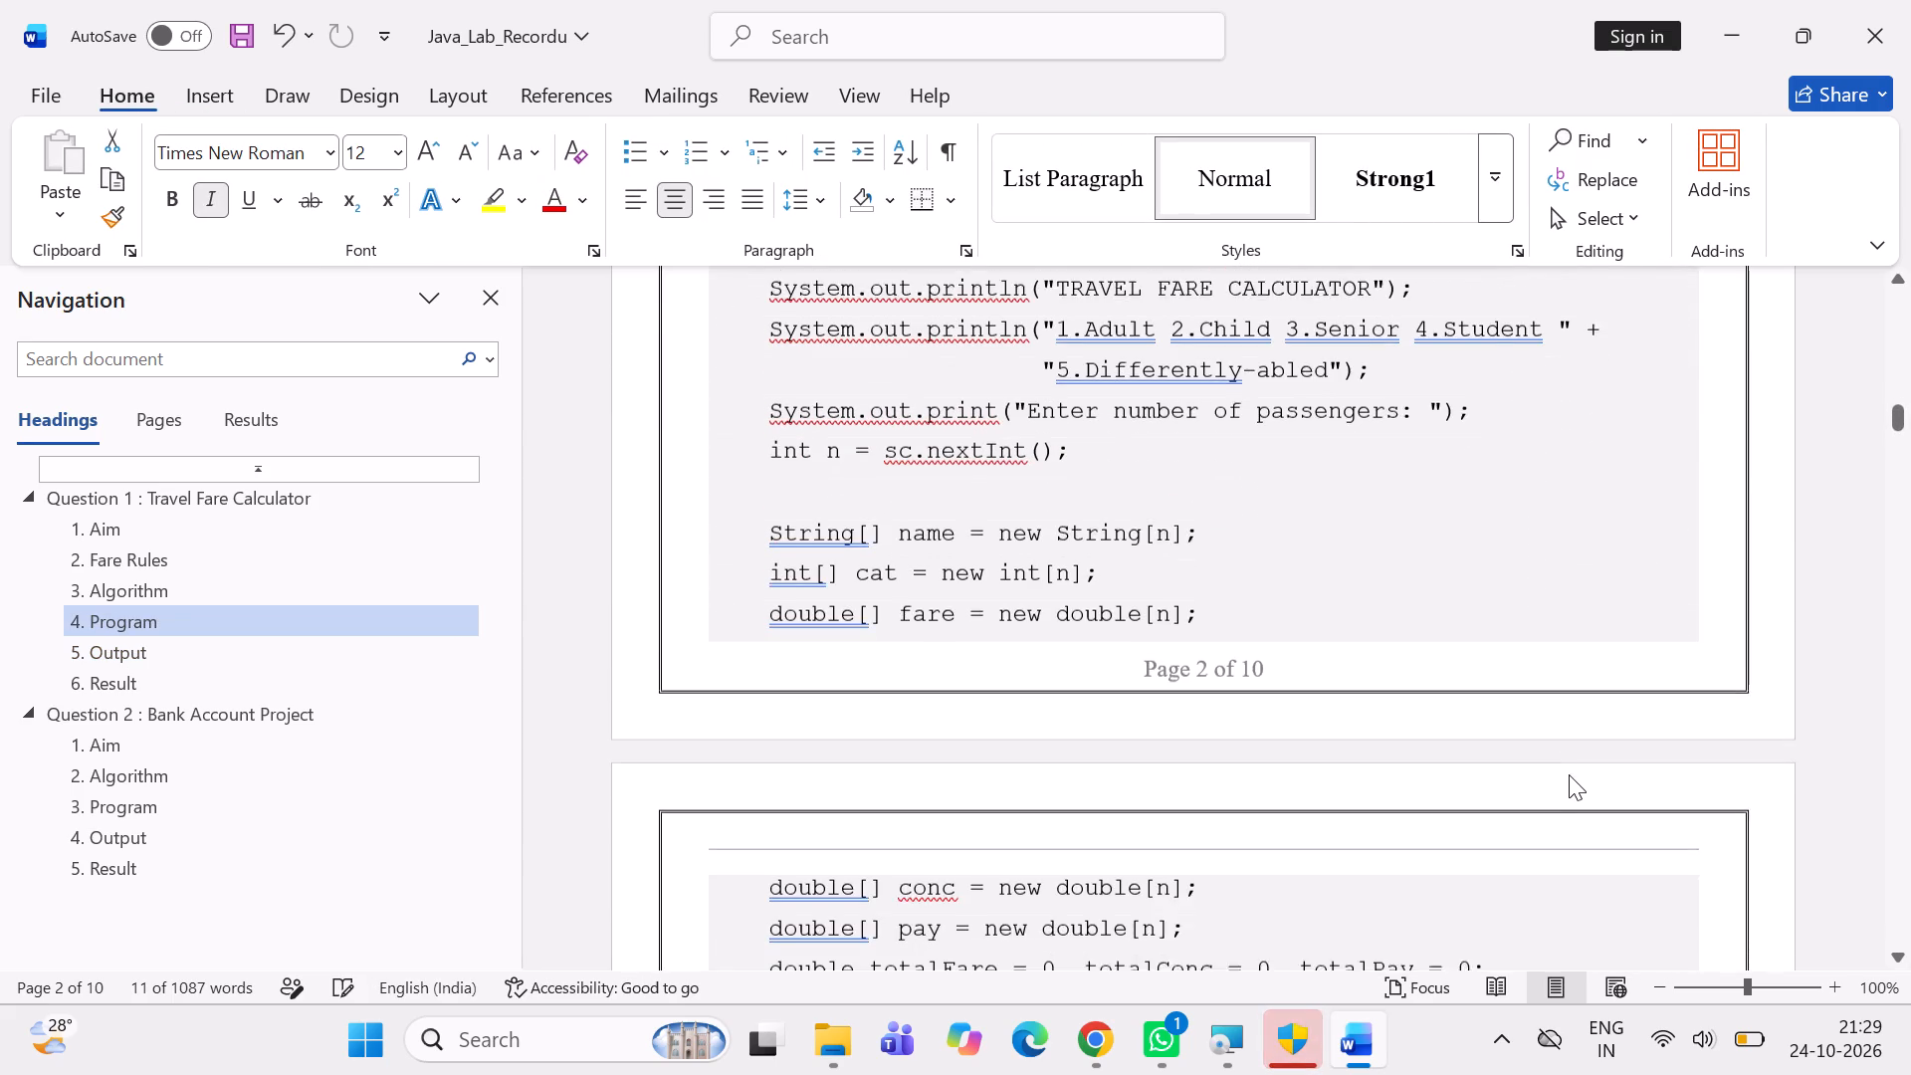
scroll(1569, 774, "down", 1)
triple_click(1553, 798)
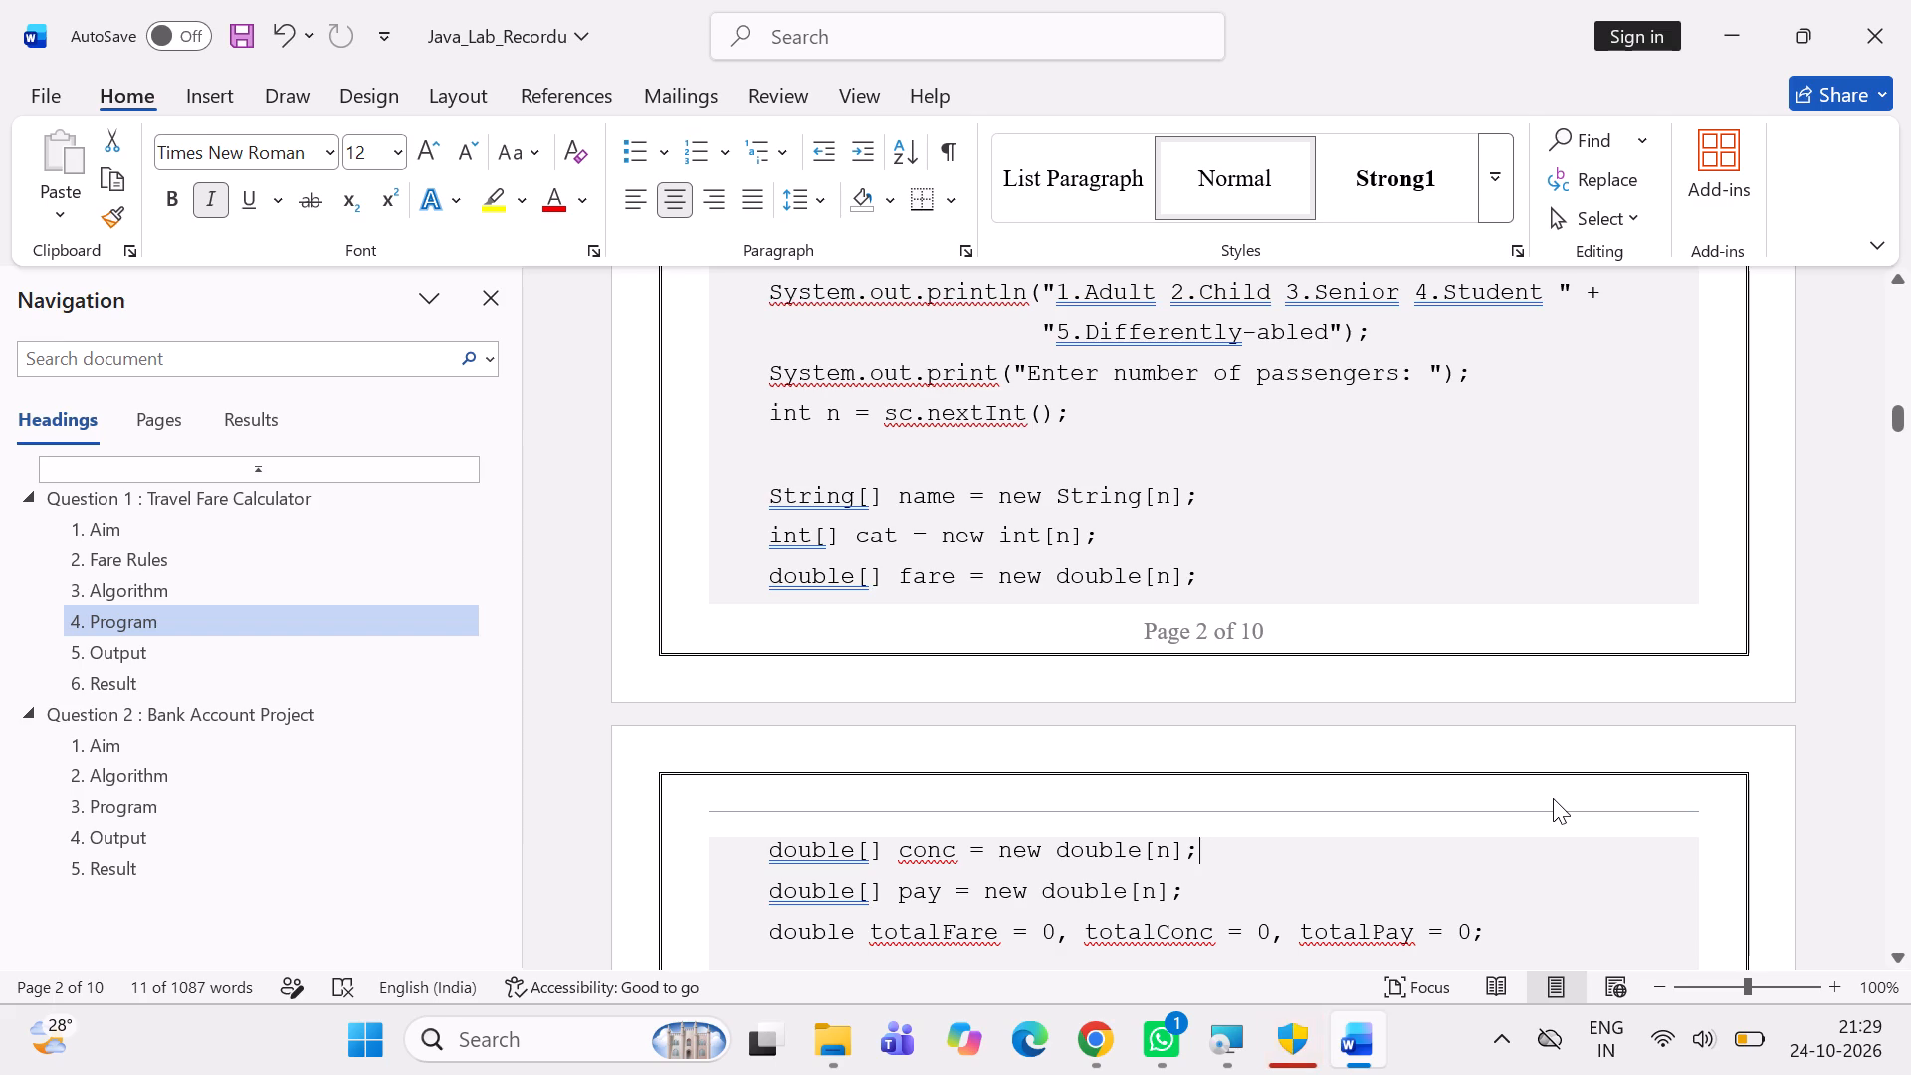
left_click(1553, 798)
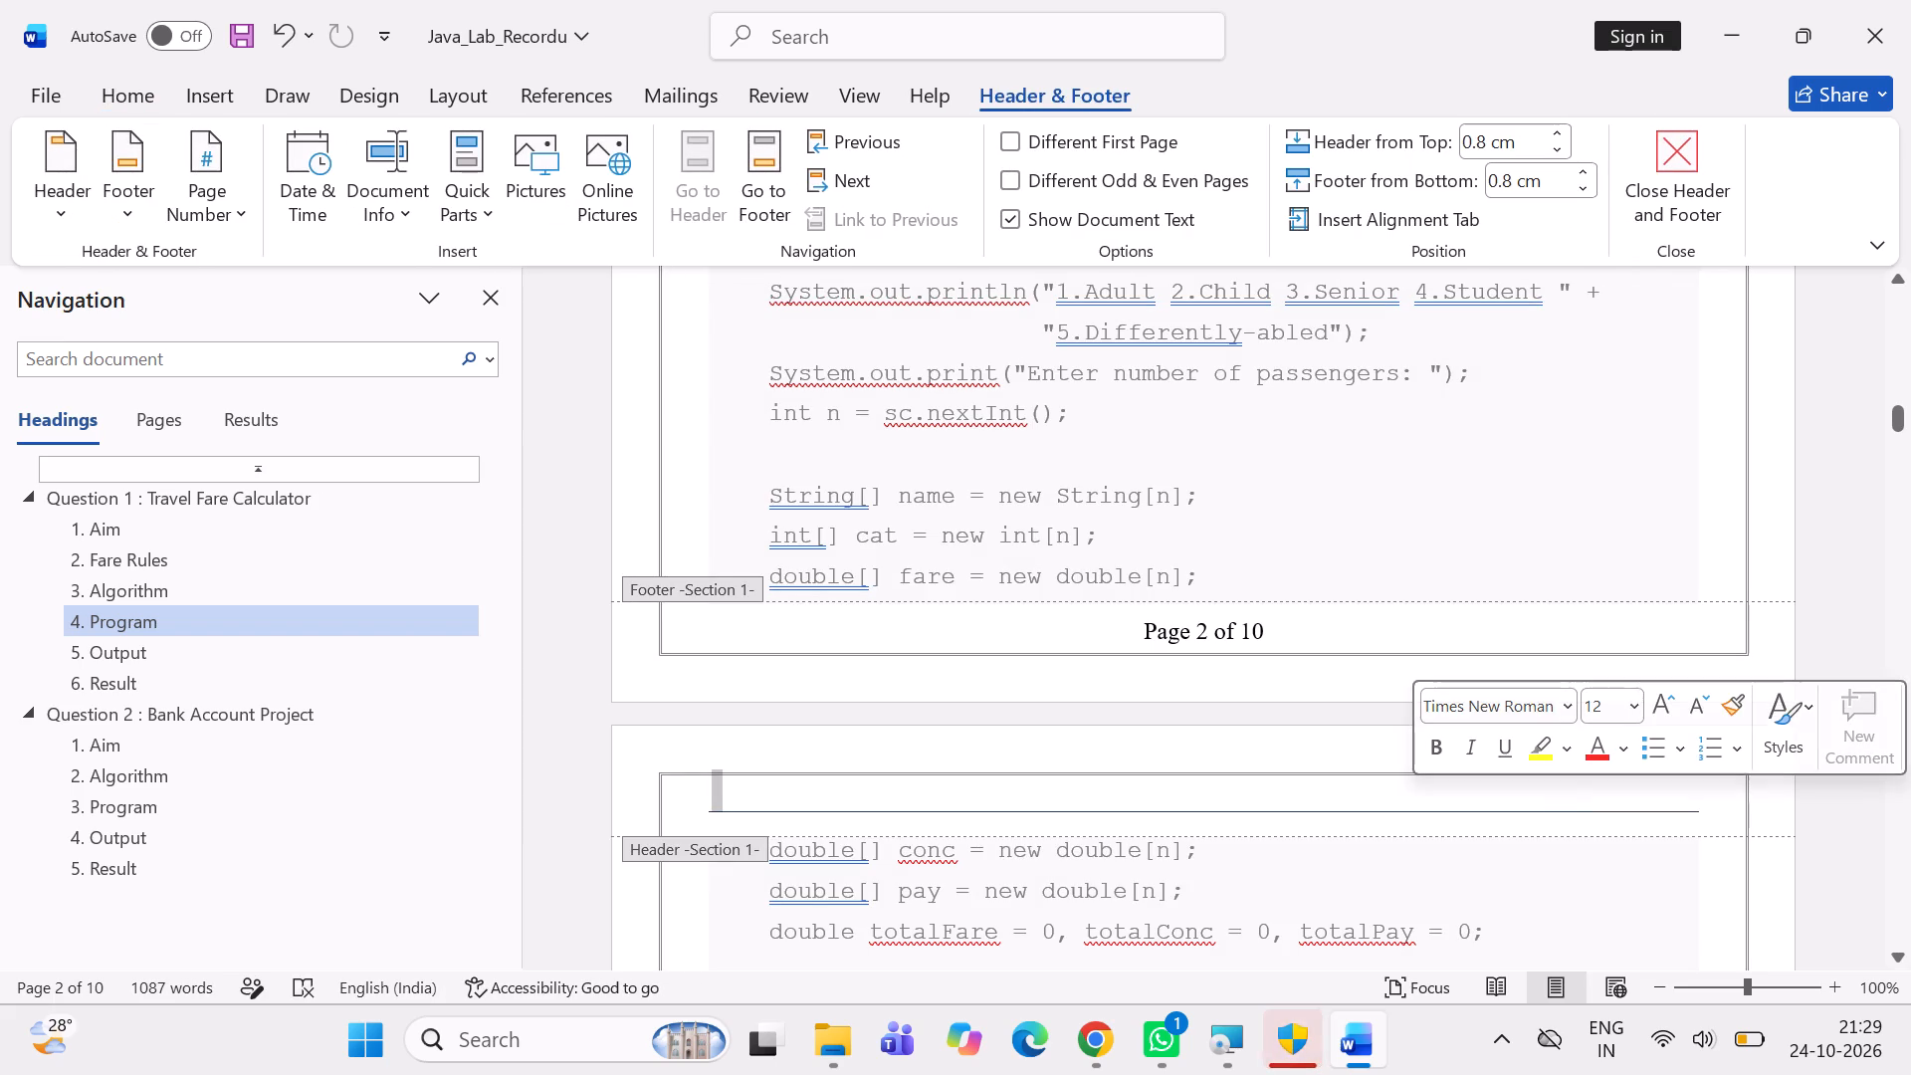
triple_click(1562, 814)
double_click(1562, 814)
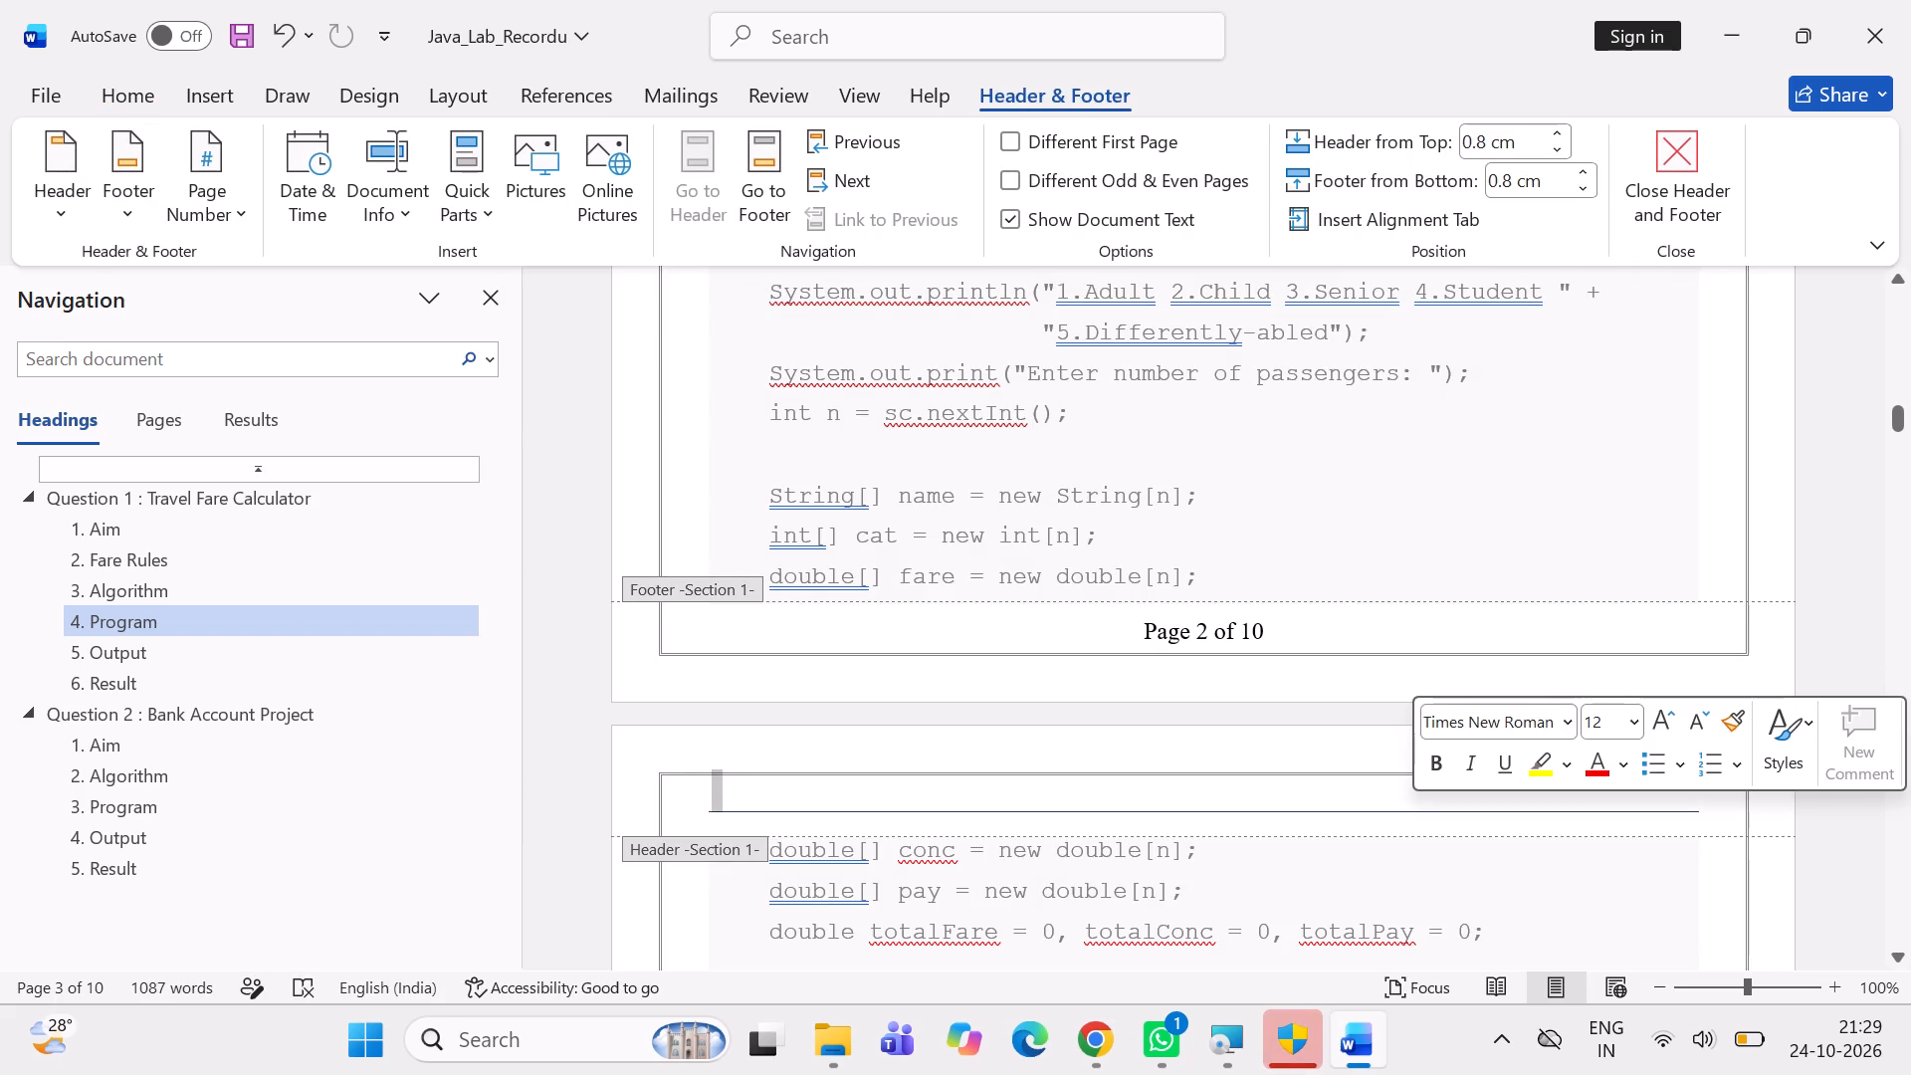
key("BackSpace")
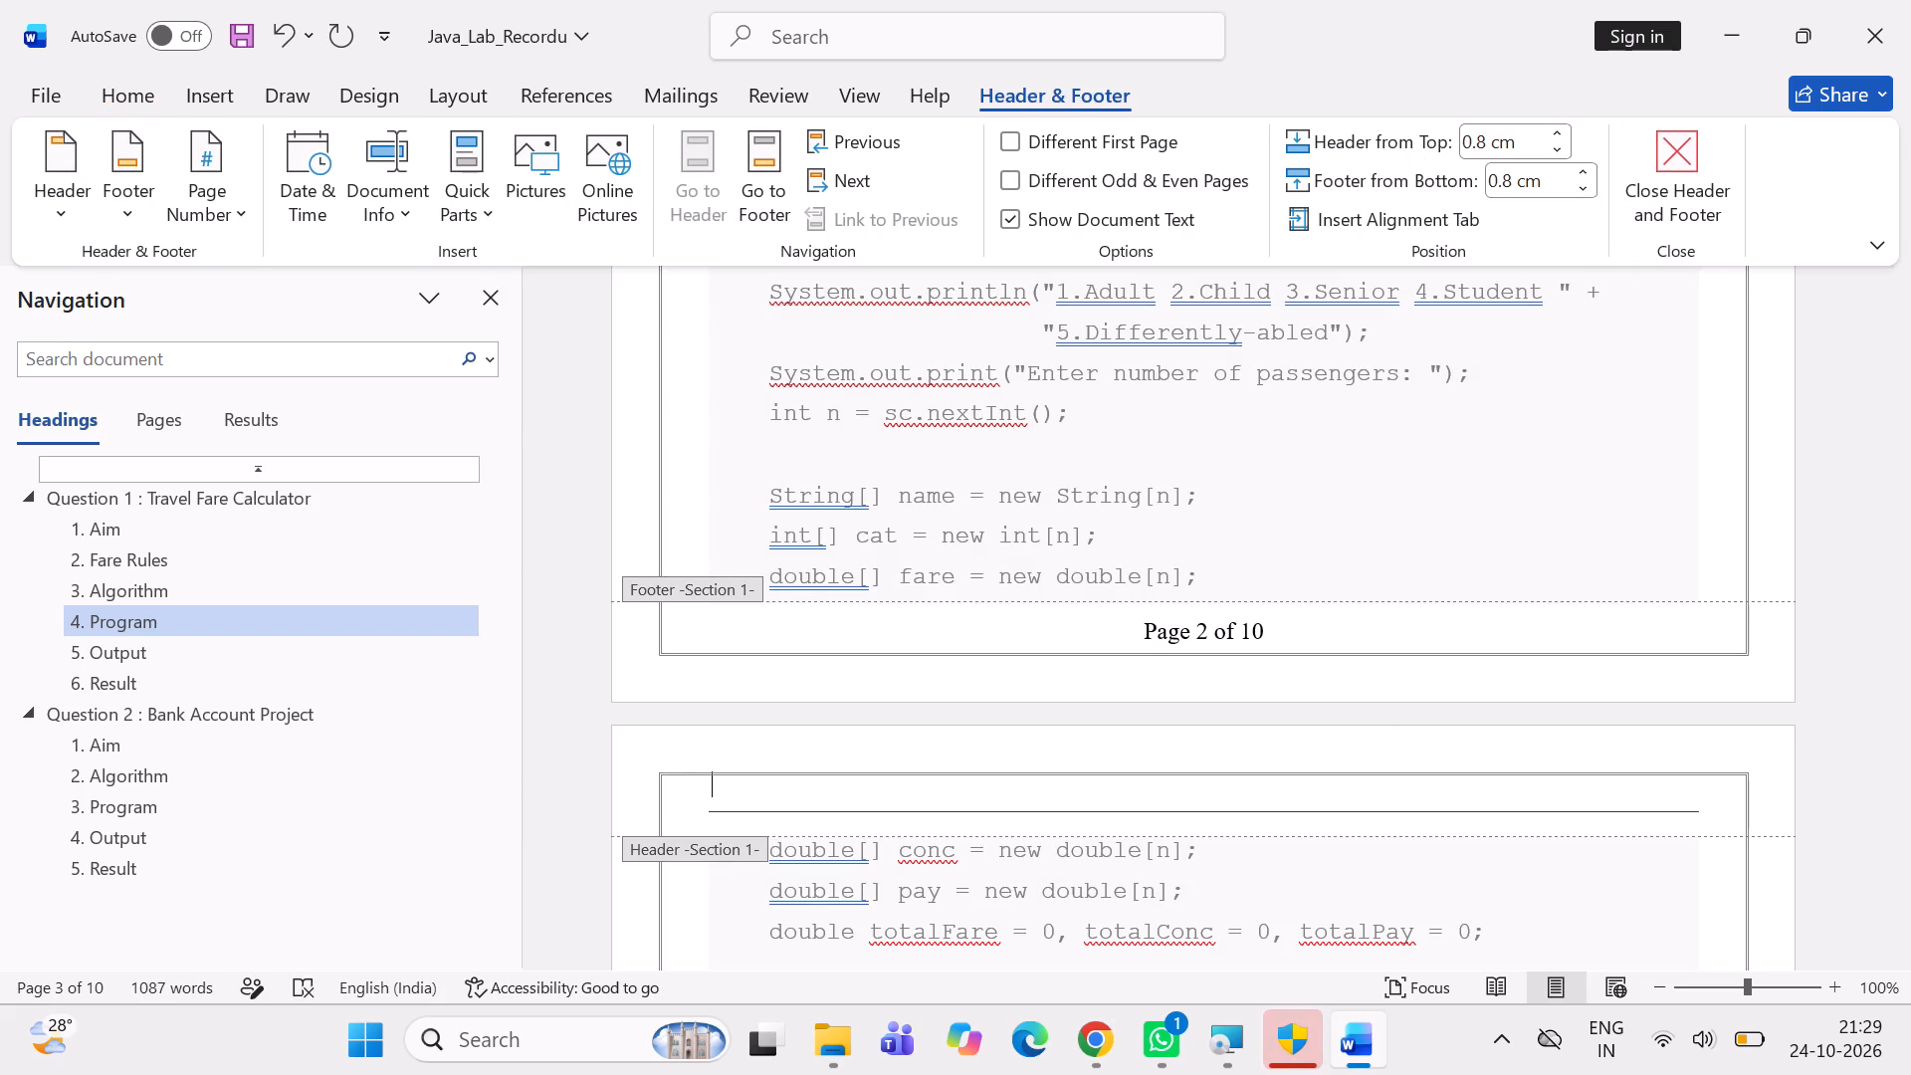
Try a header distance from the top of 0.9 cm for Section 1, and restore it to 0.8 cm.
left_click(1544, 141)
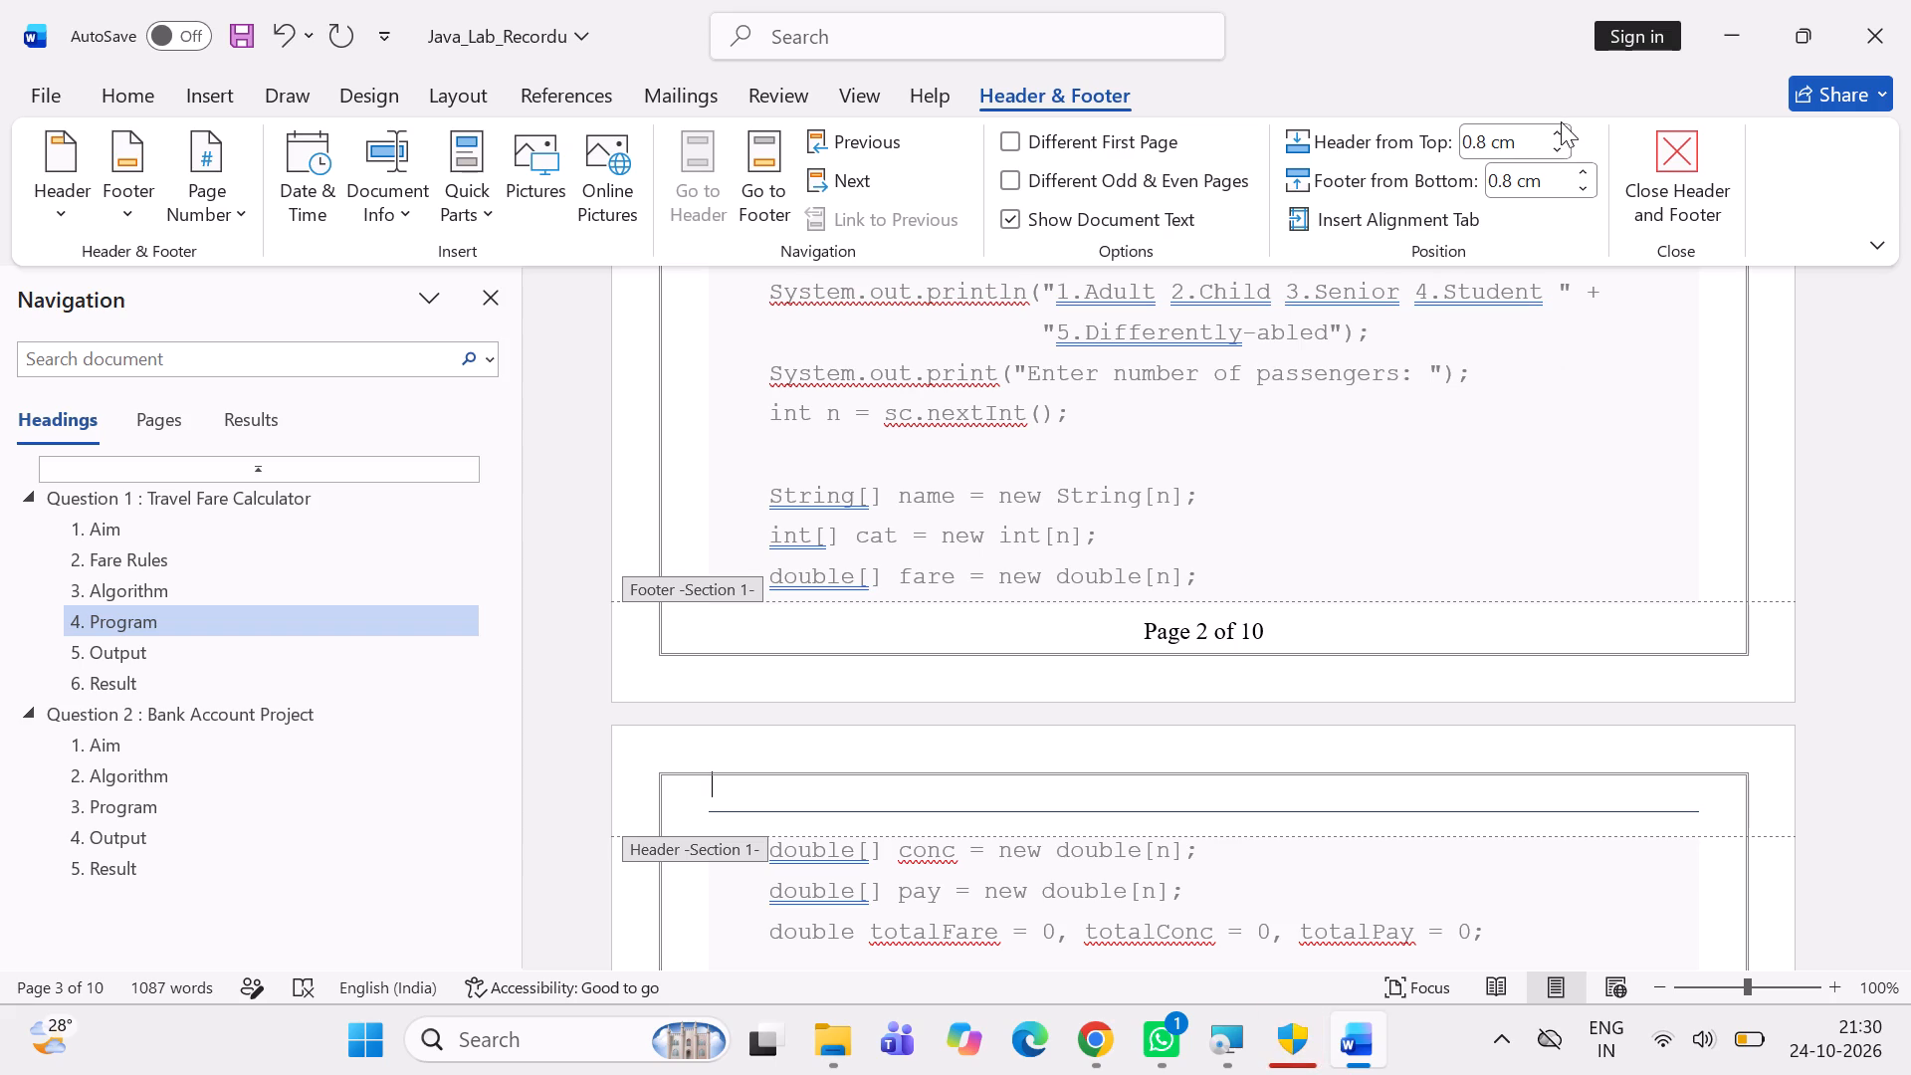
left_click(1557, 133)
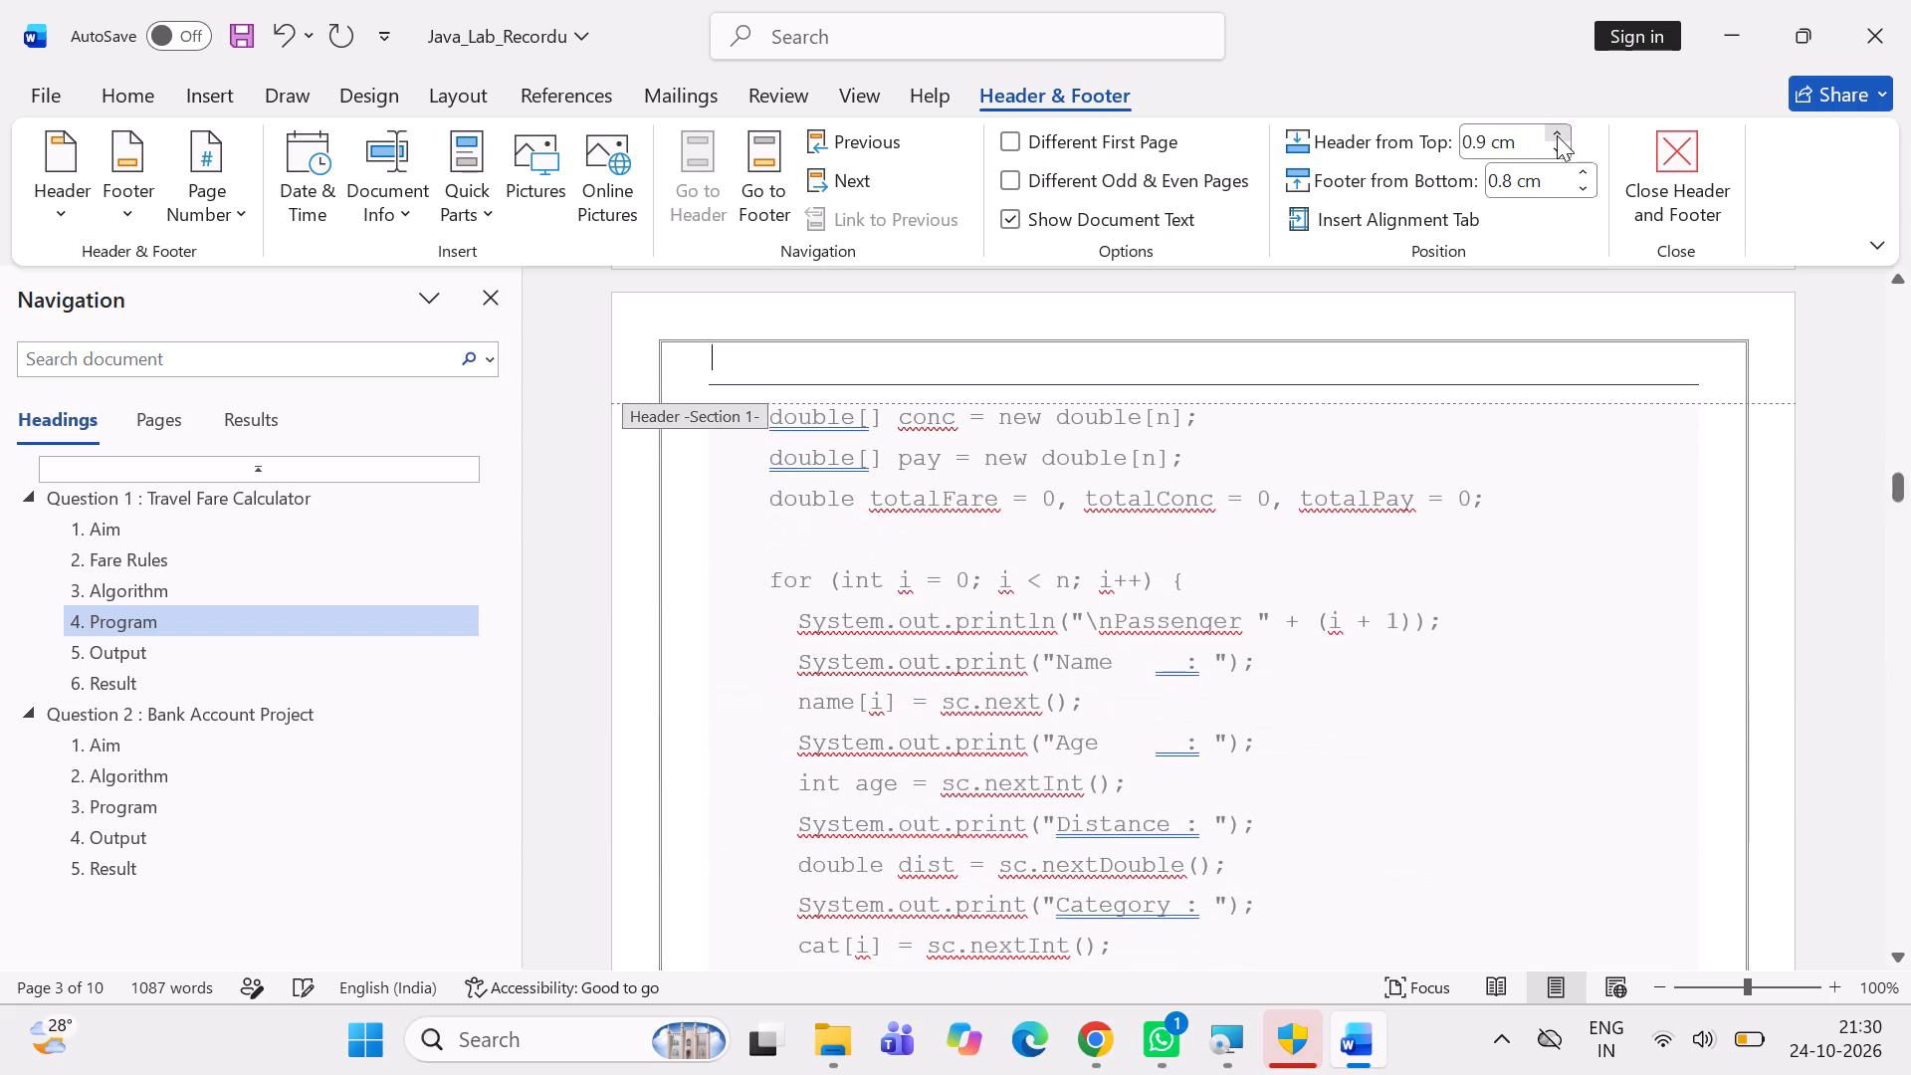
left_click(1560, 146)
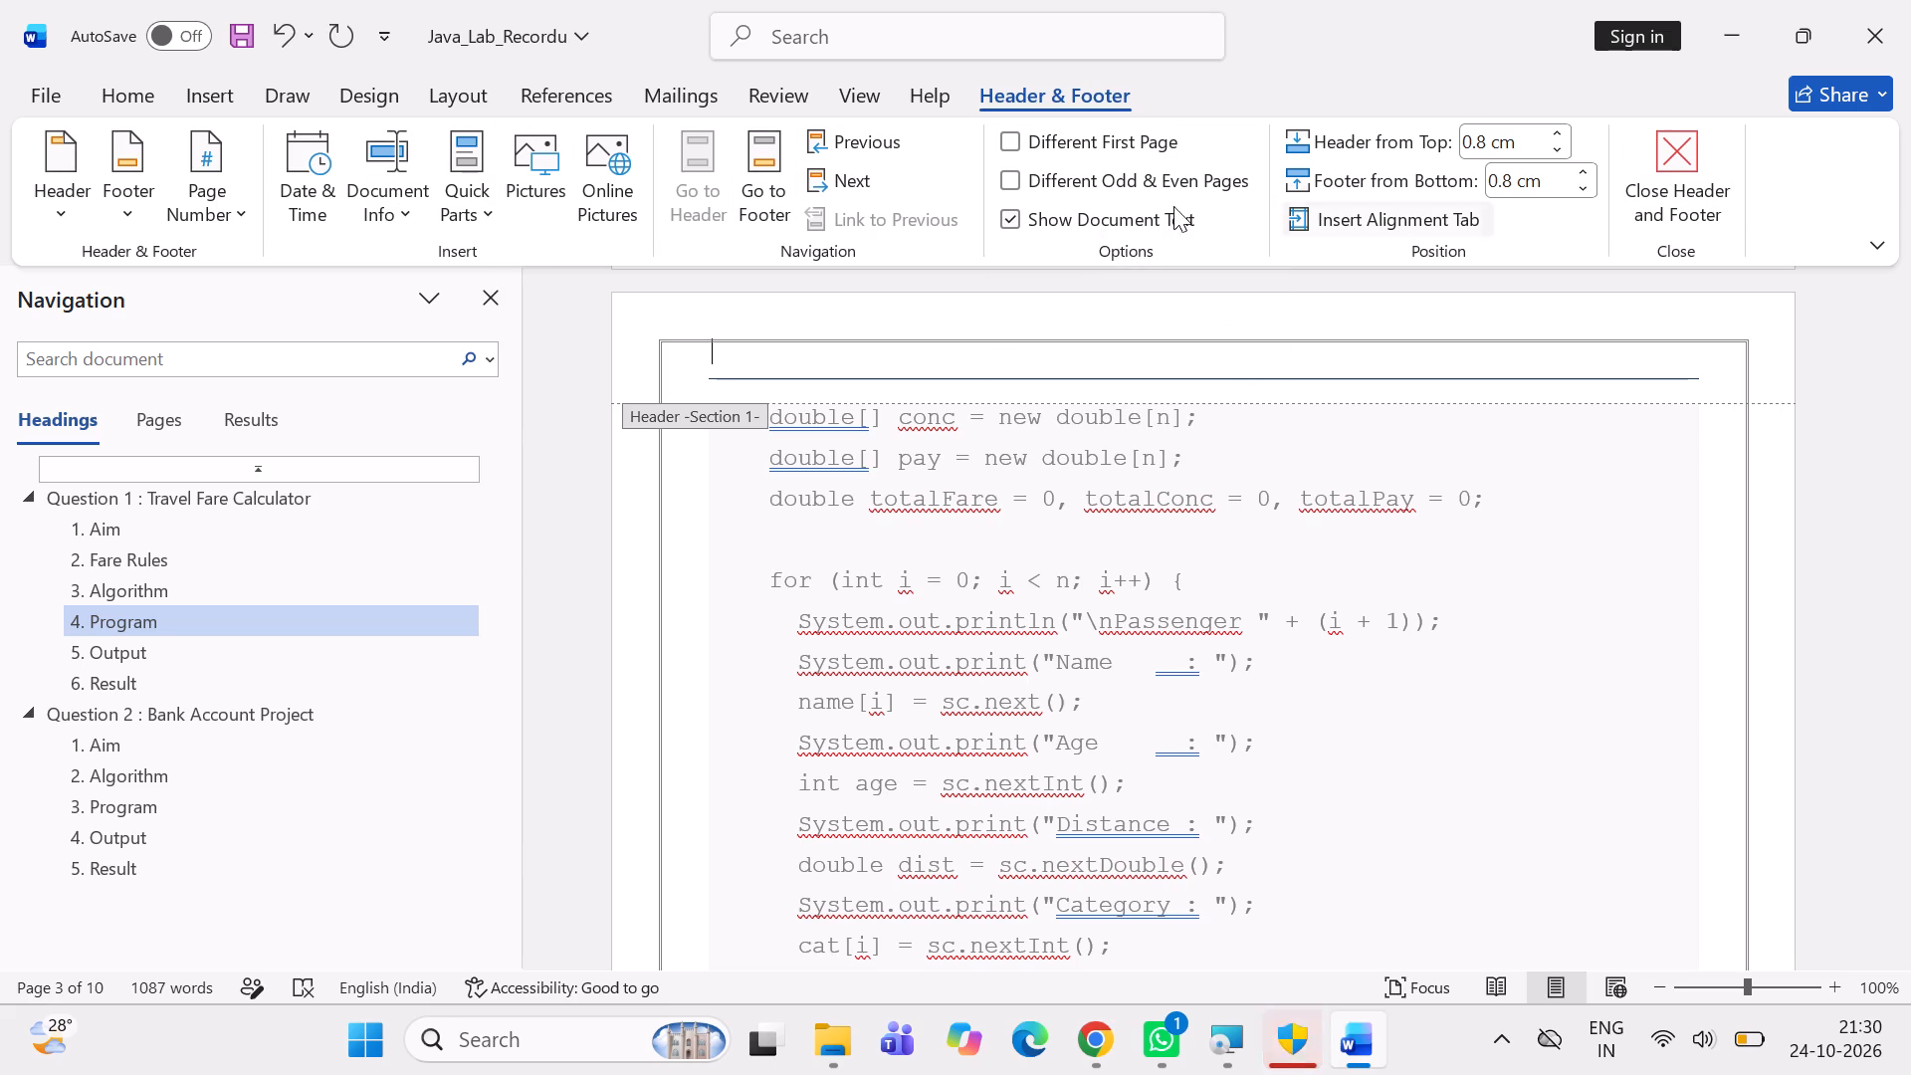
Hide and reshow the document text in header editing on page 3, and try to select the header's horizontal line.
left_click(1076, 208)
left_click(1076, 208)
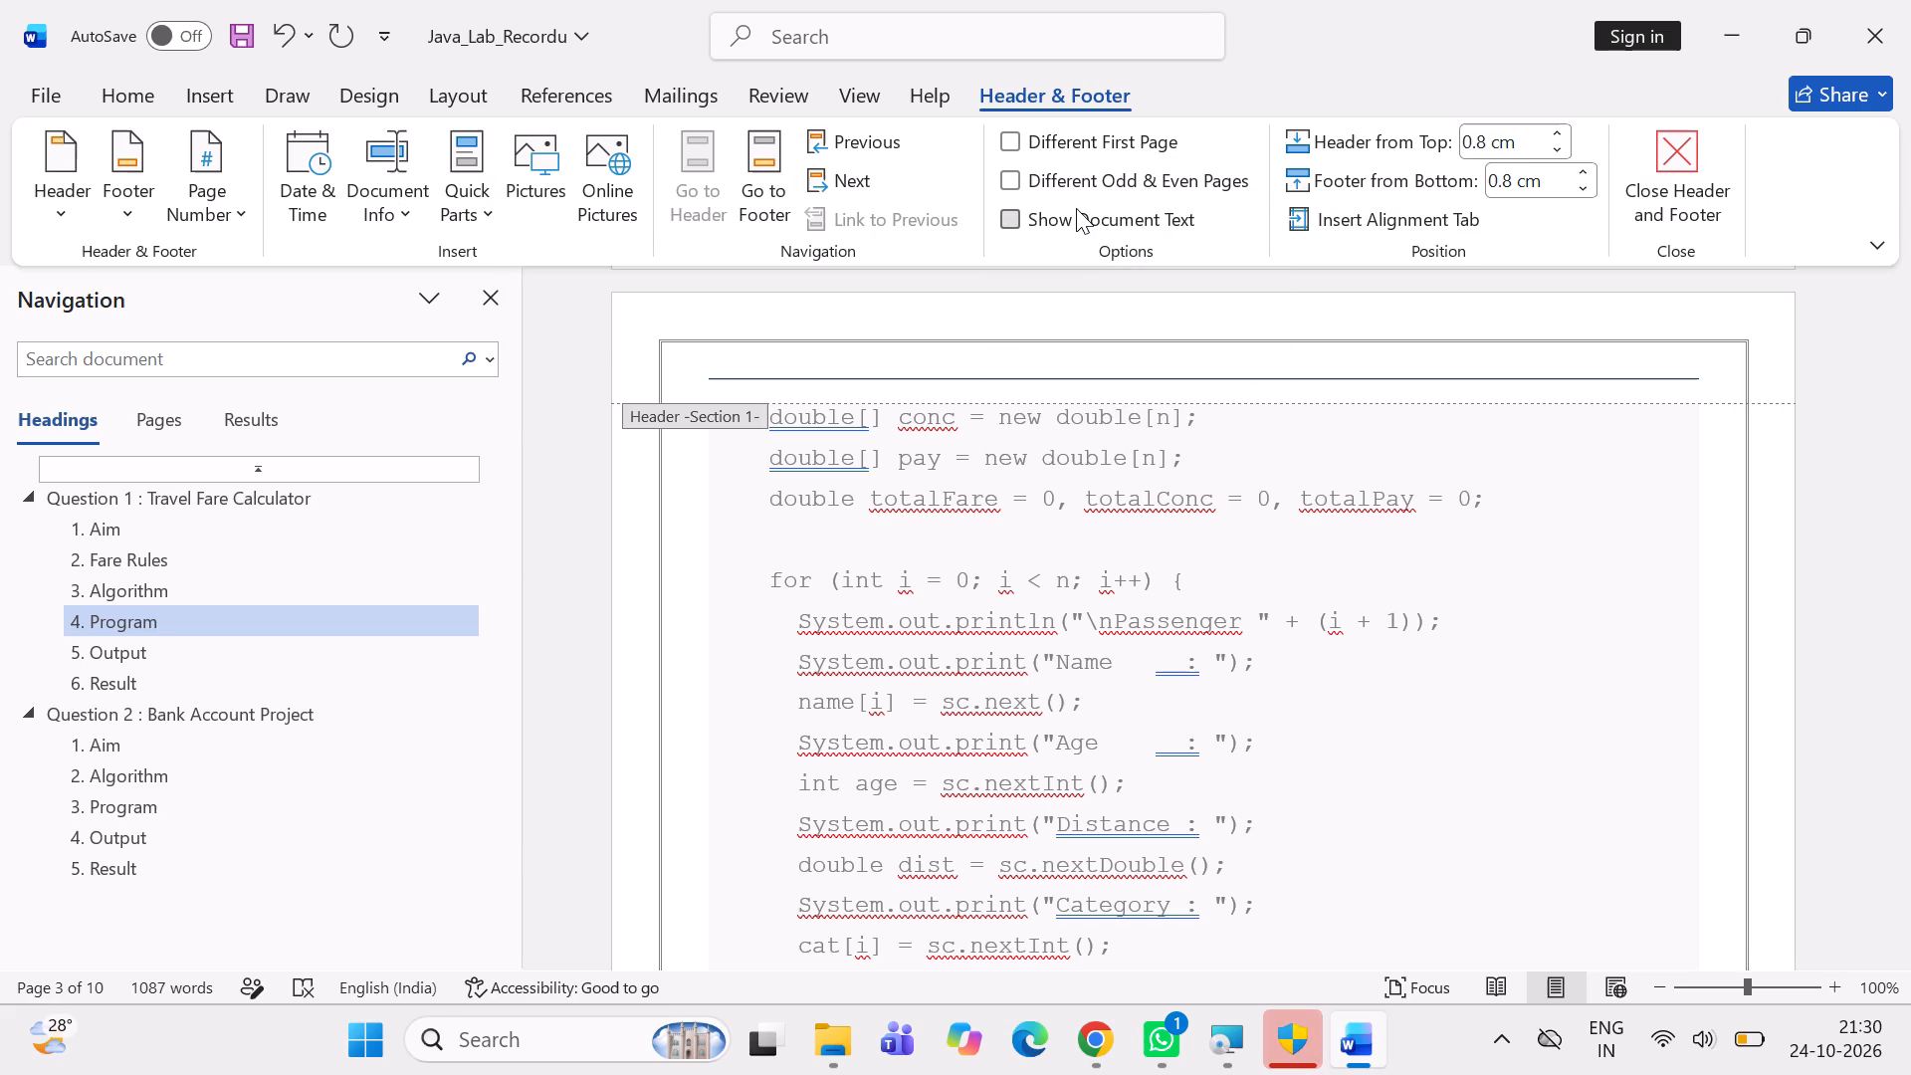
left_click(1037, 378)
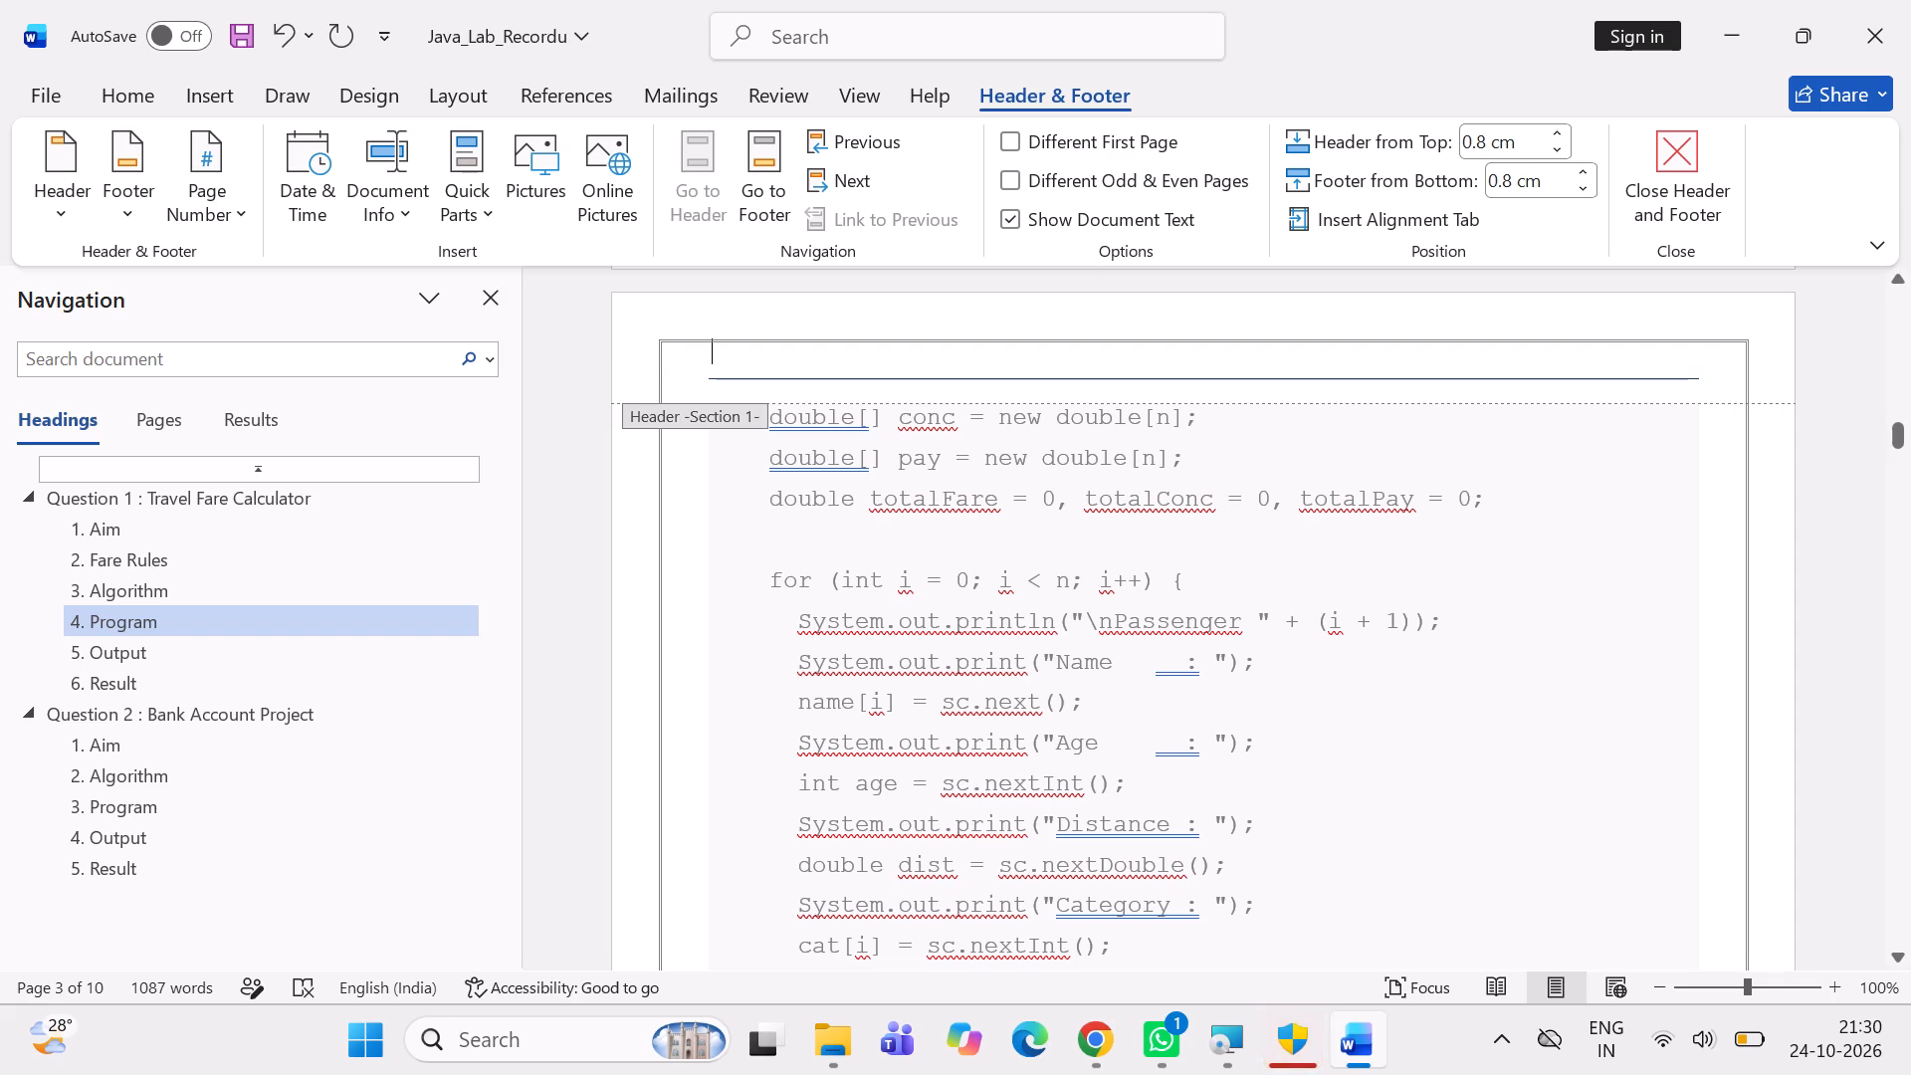
Save the Java_Lab_Recordu document.
key("ctrl+s")
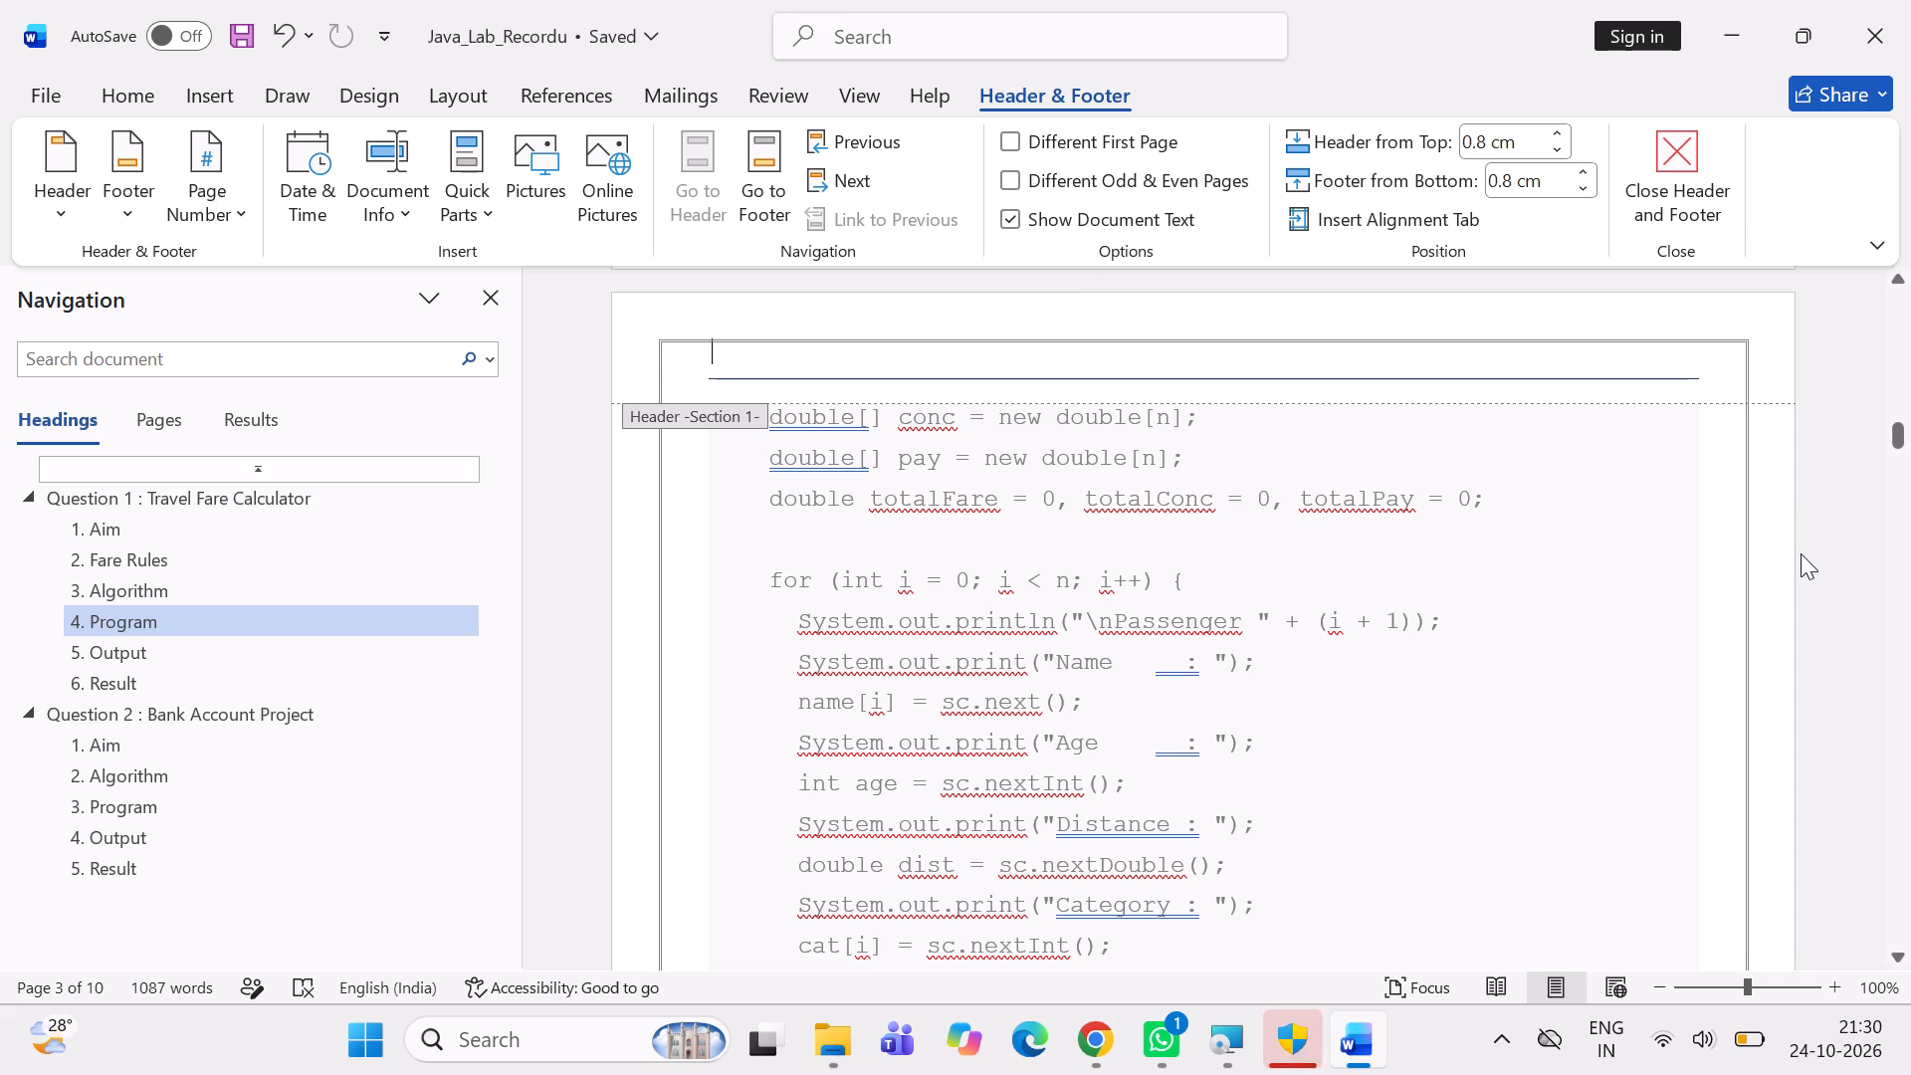
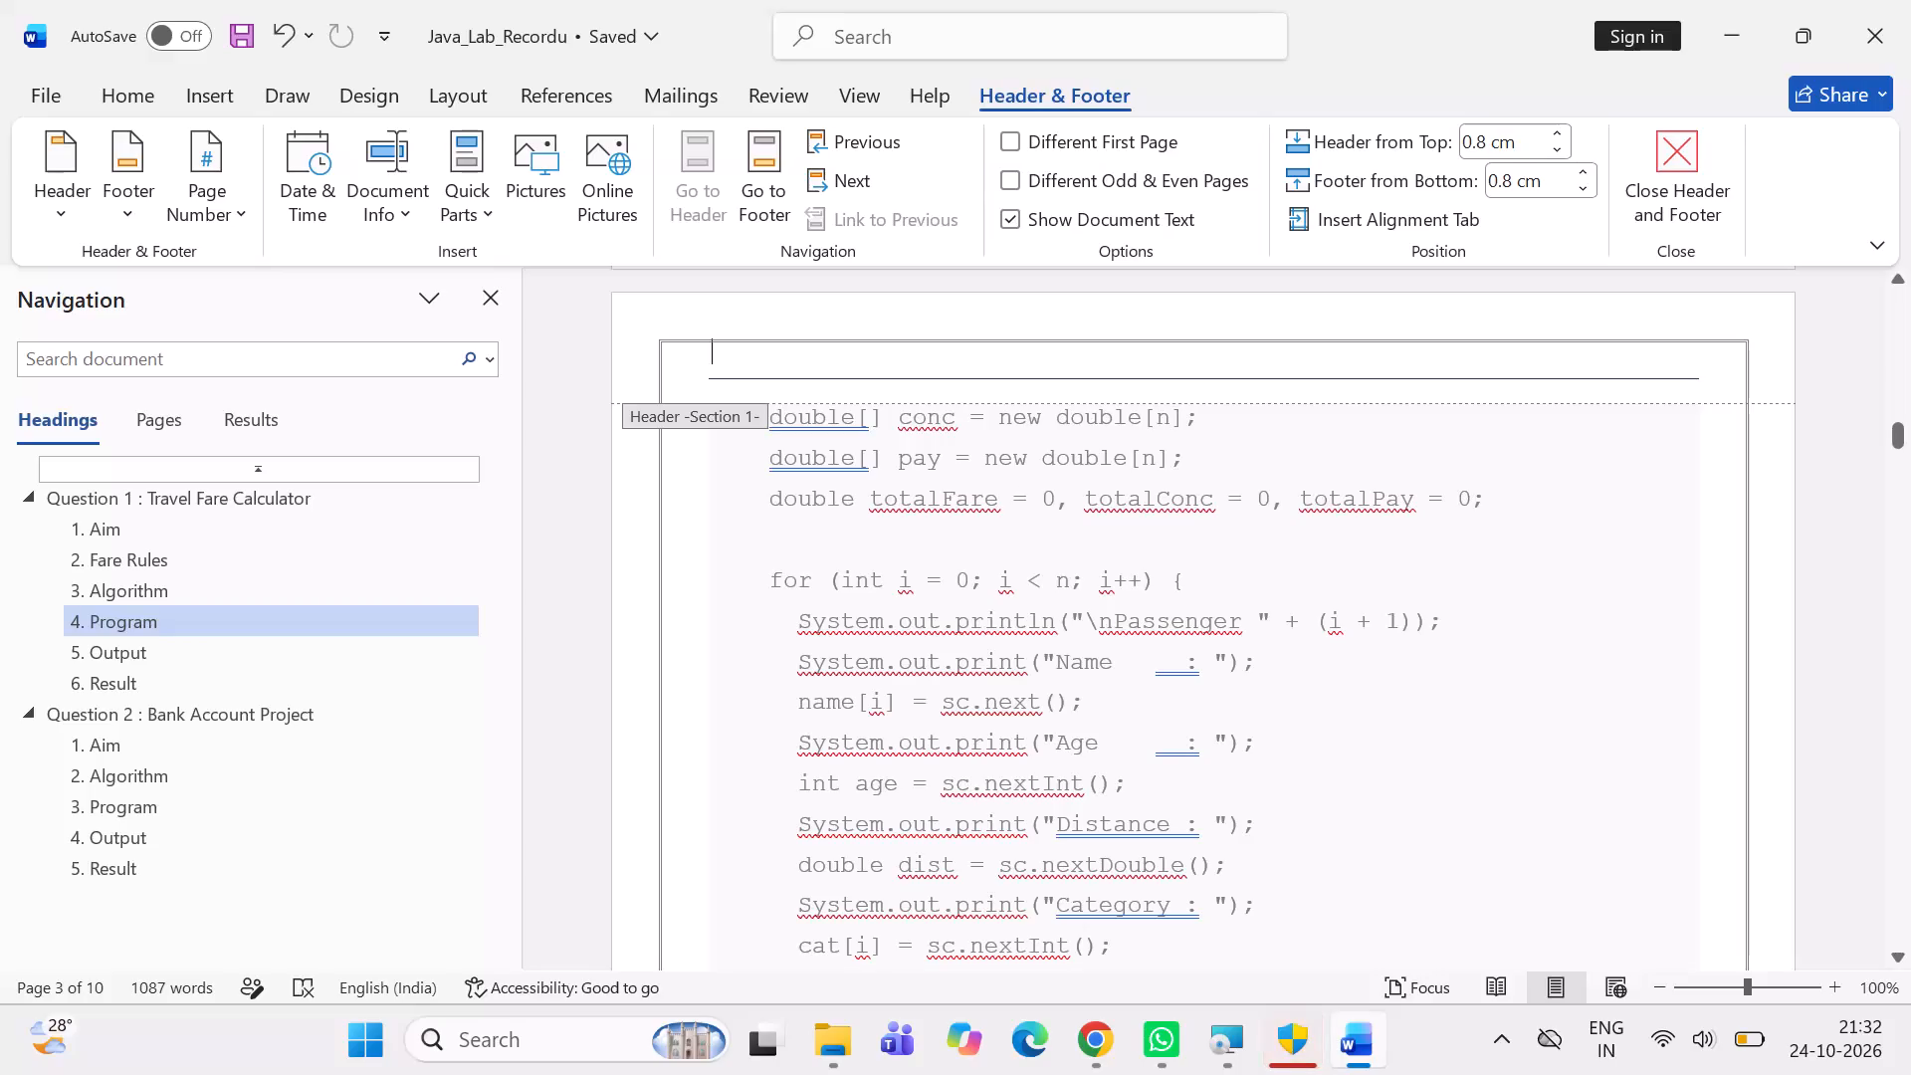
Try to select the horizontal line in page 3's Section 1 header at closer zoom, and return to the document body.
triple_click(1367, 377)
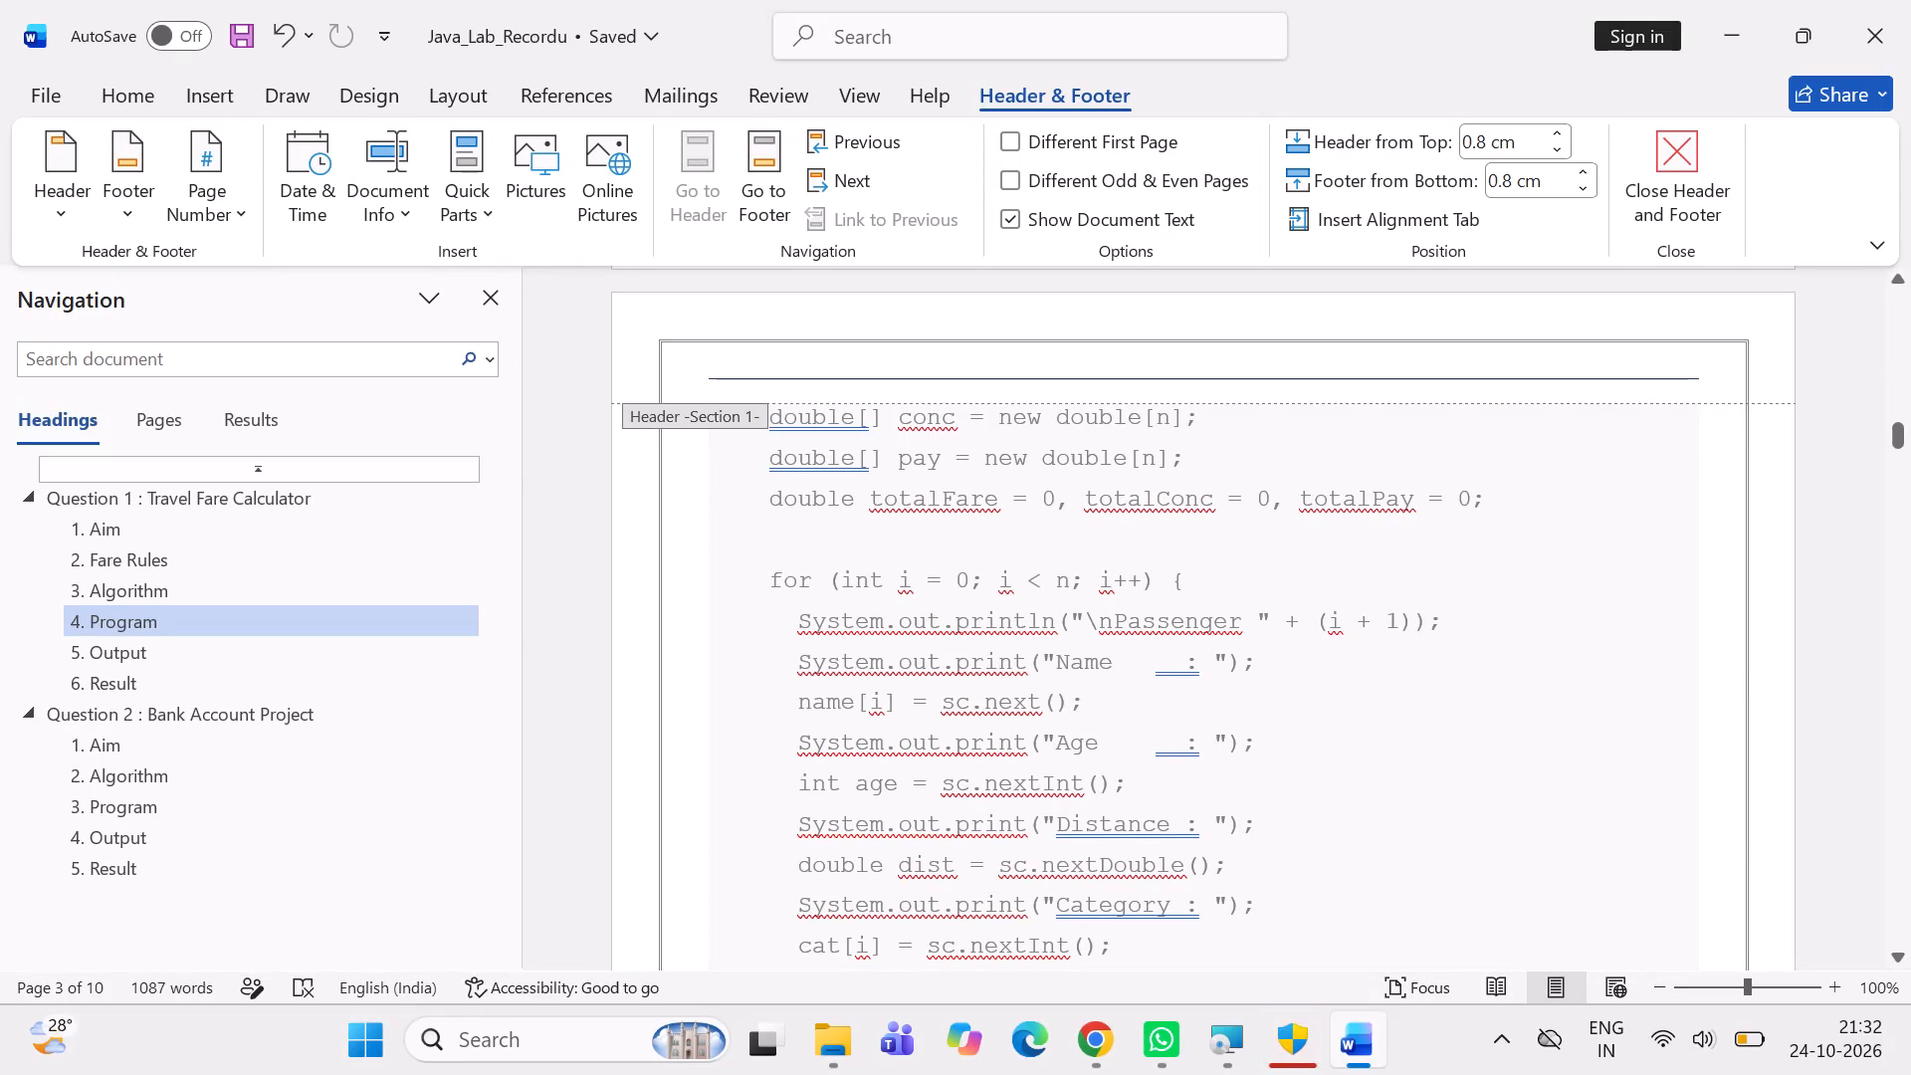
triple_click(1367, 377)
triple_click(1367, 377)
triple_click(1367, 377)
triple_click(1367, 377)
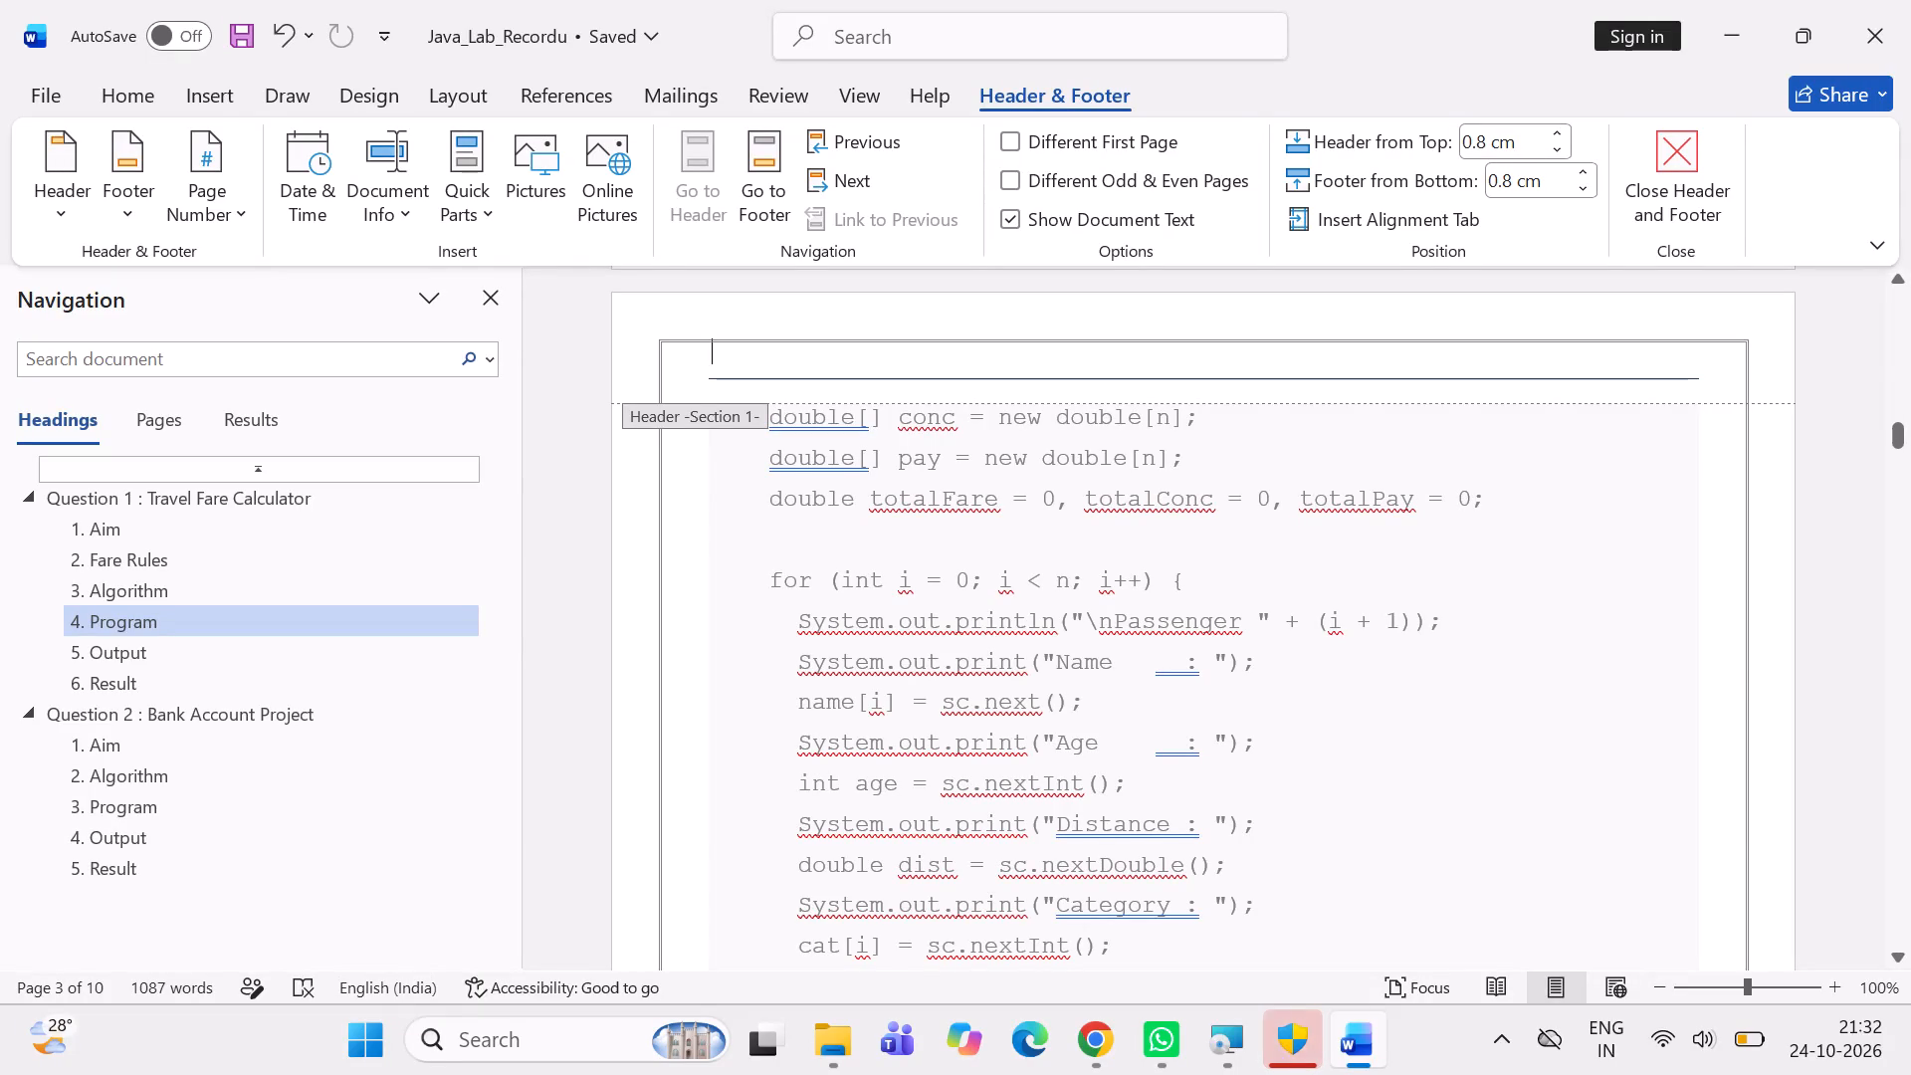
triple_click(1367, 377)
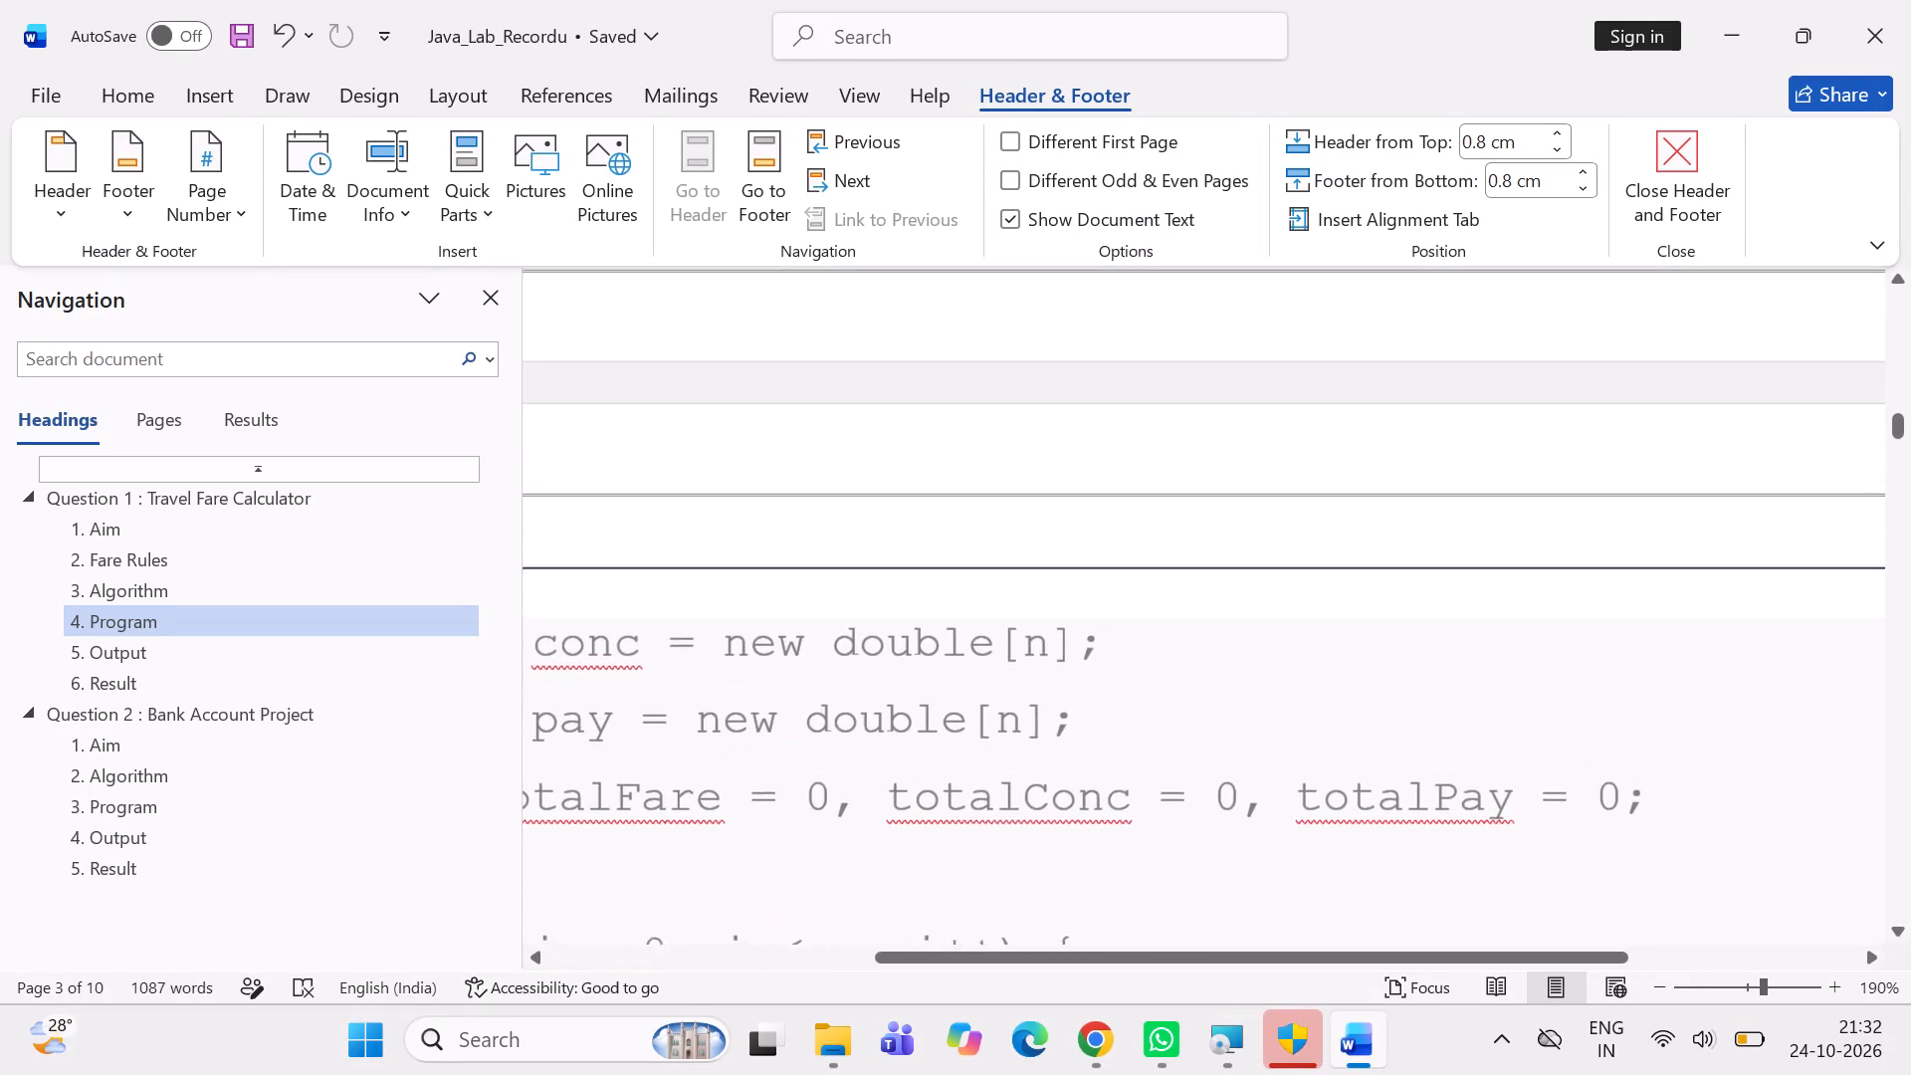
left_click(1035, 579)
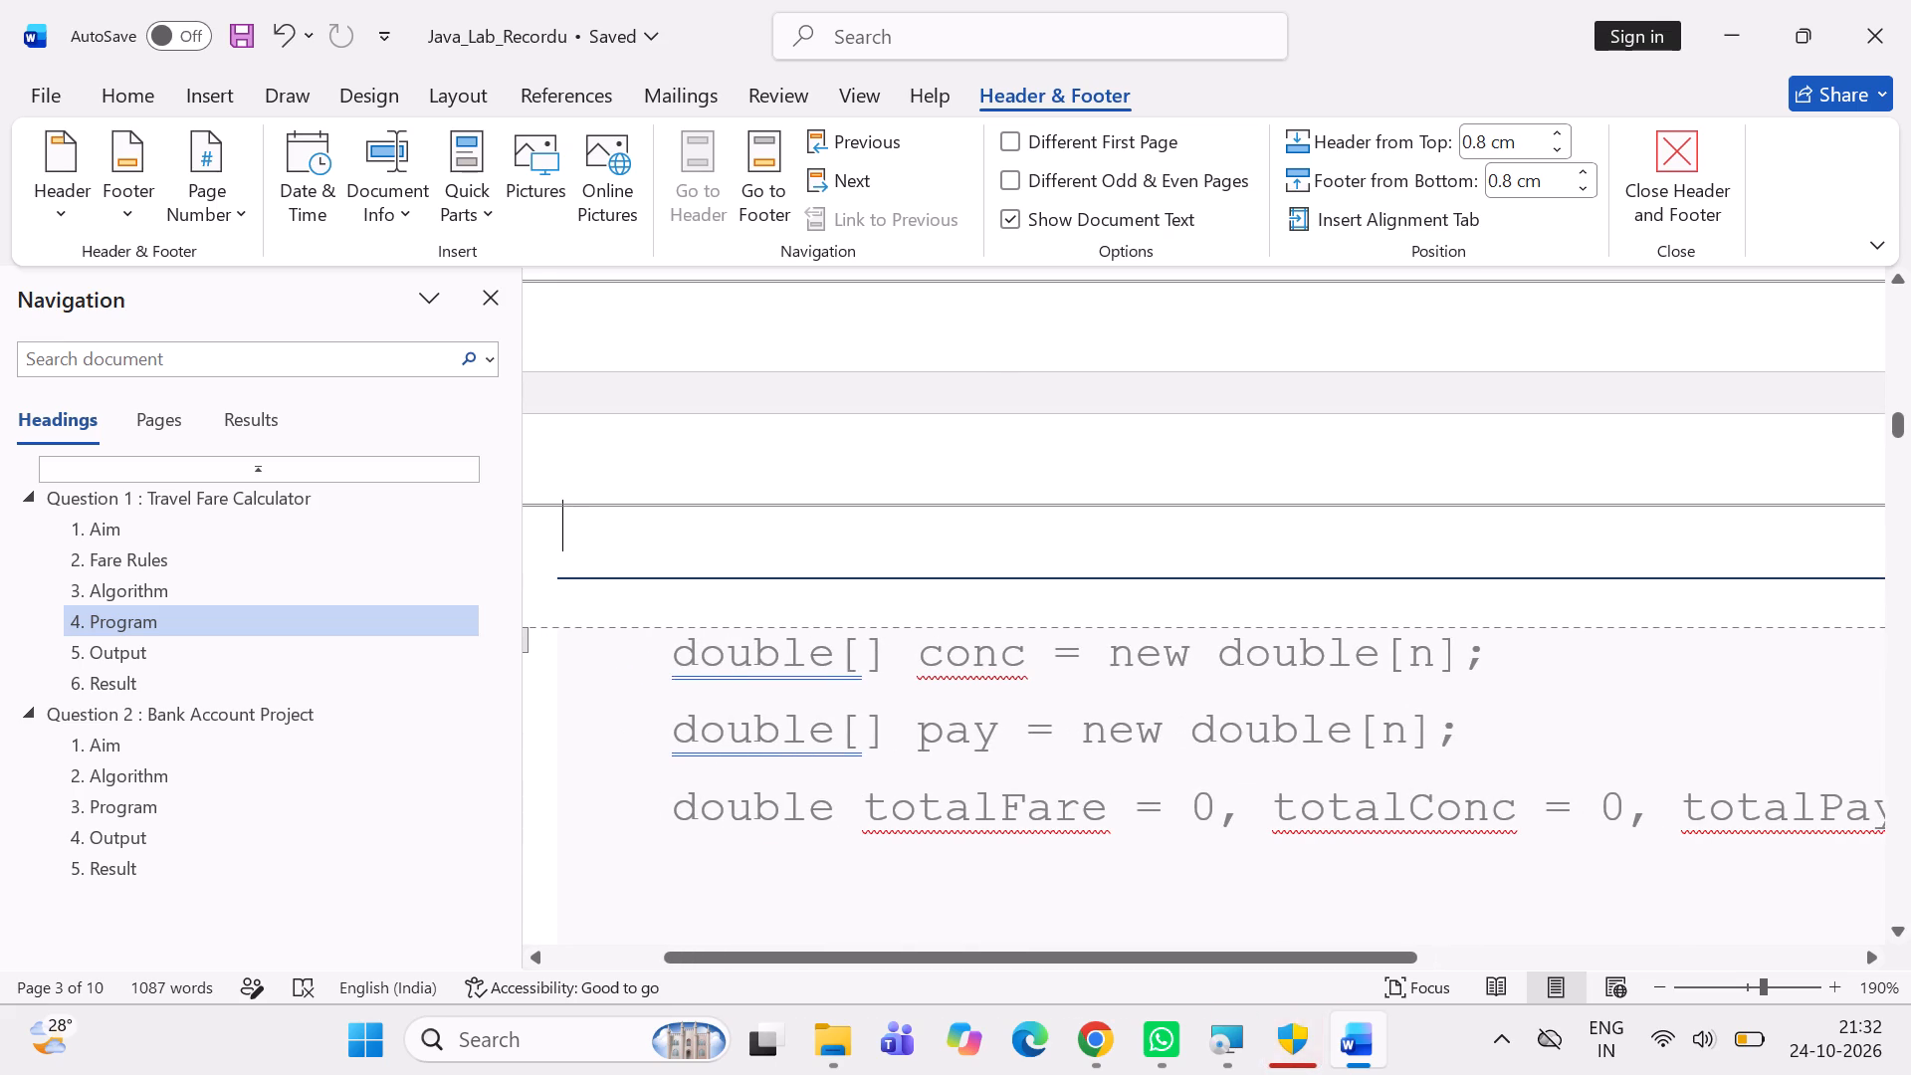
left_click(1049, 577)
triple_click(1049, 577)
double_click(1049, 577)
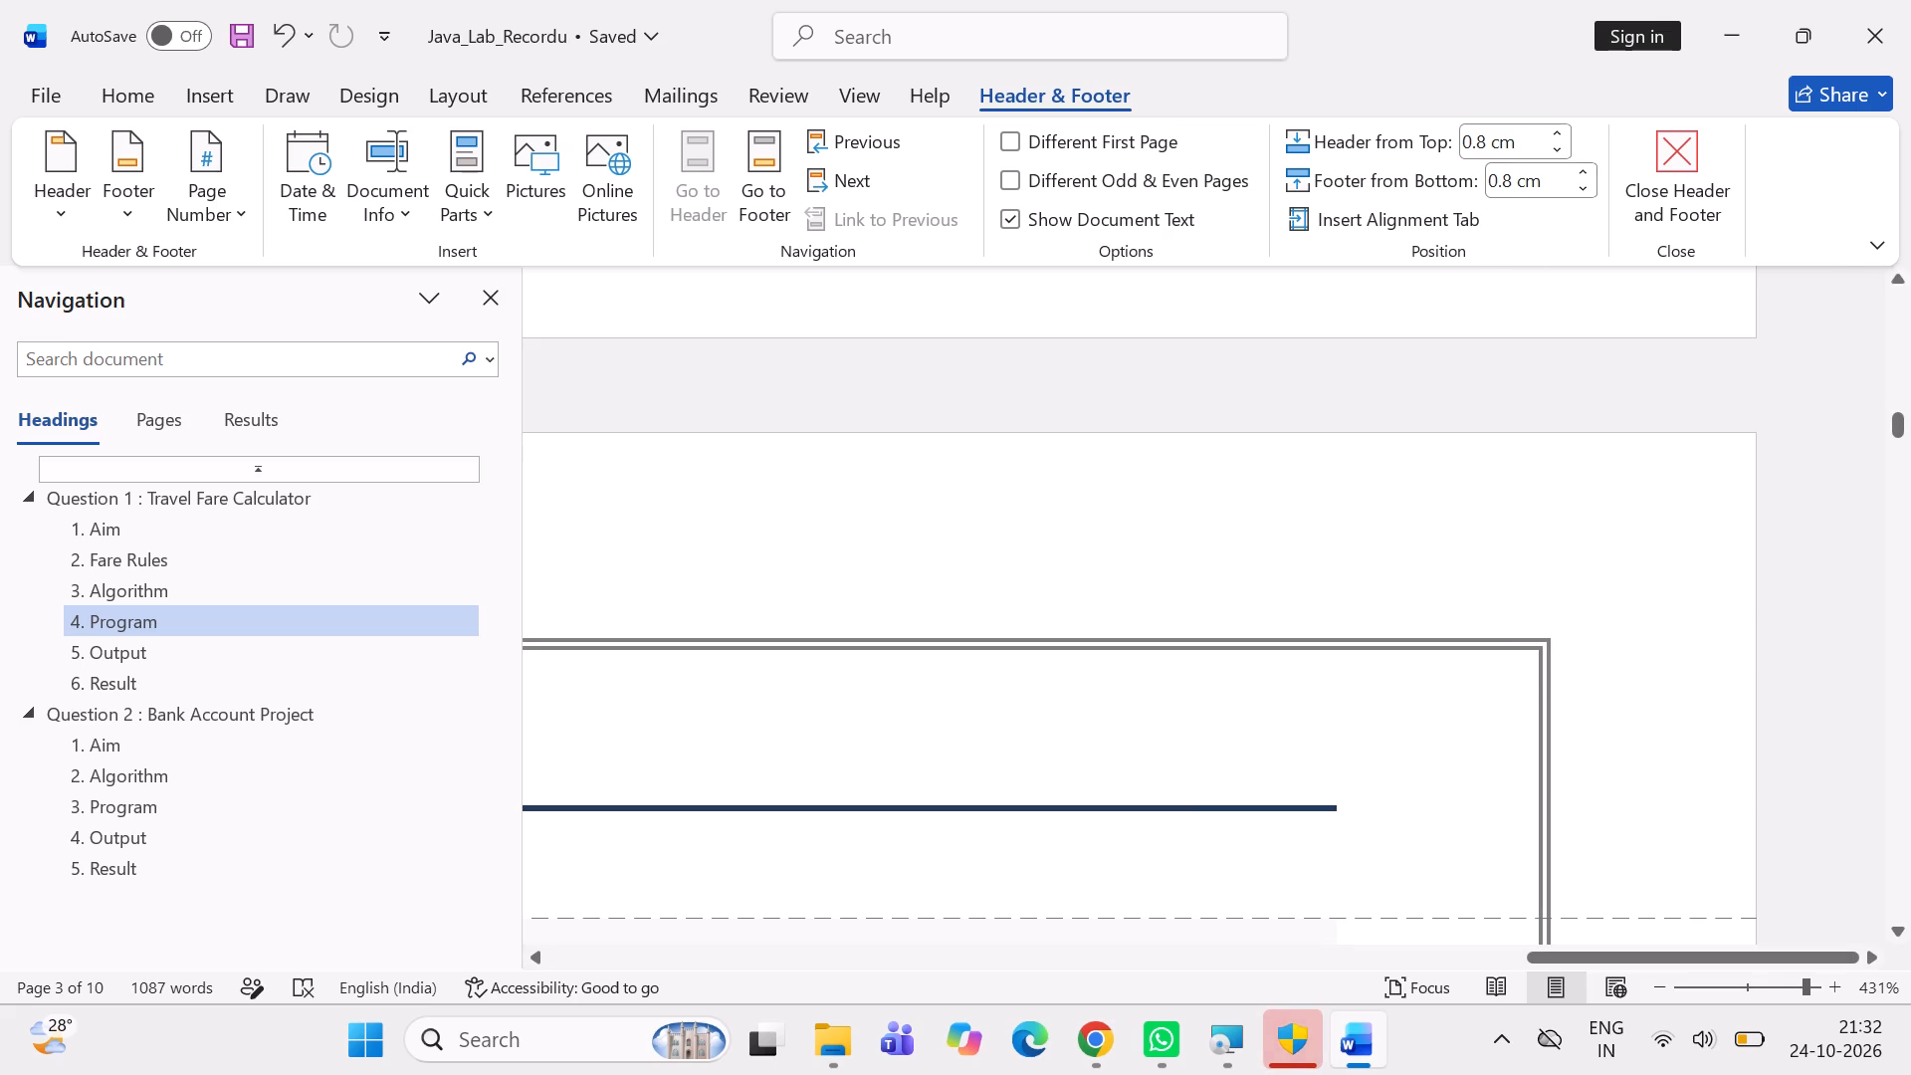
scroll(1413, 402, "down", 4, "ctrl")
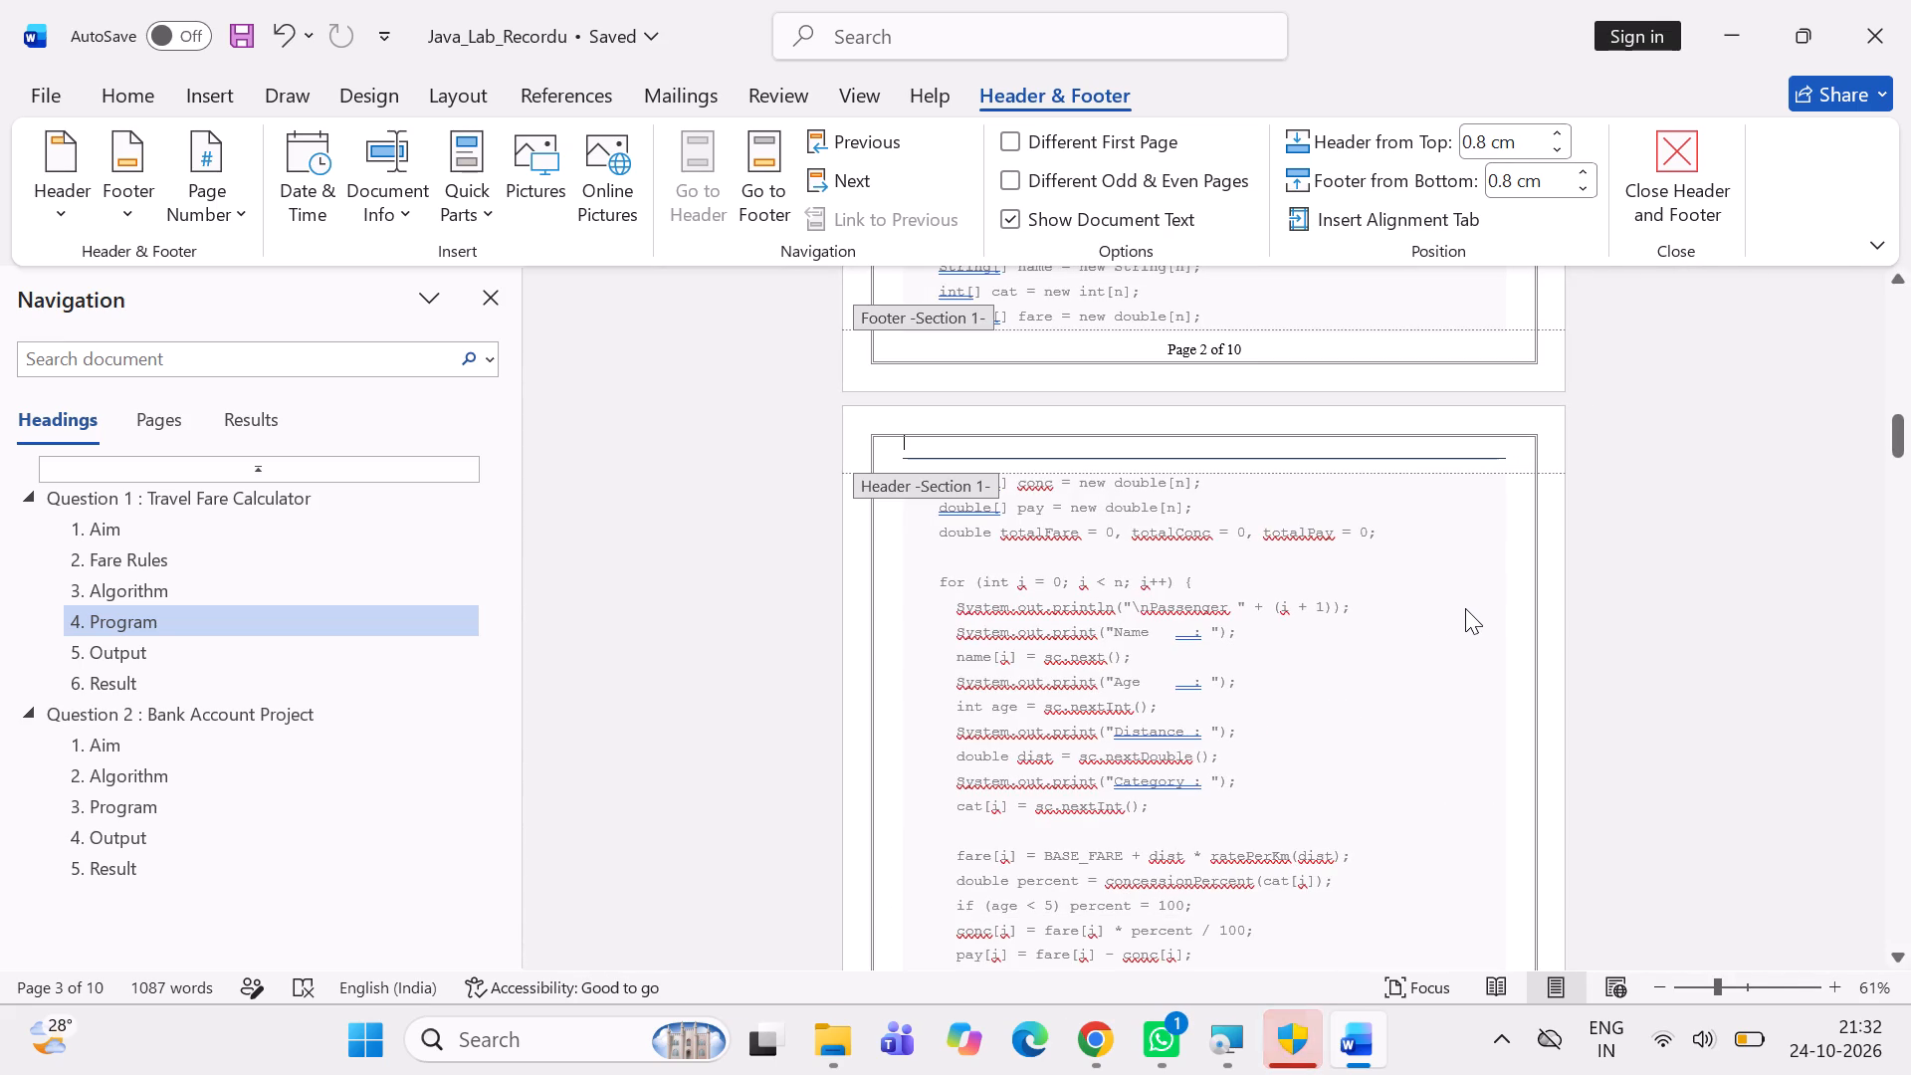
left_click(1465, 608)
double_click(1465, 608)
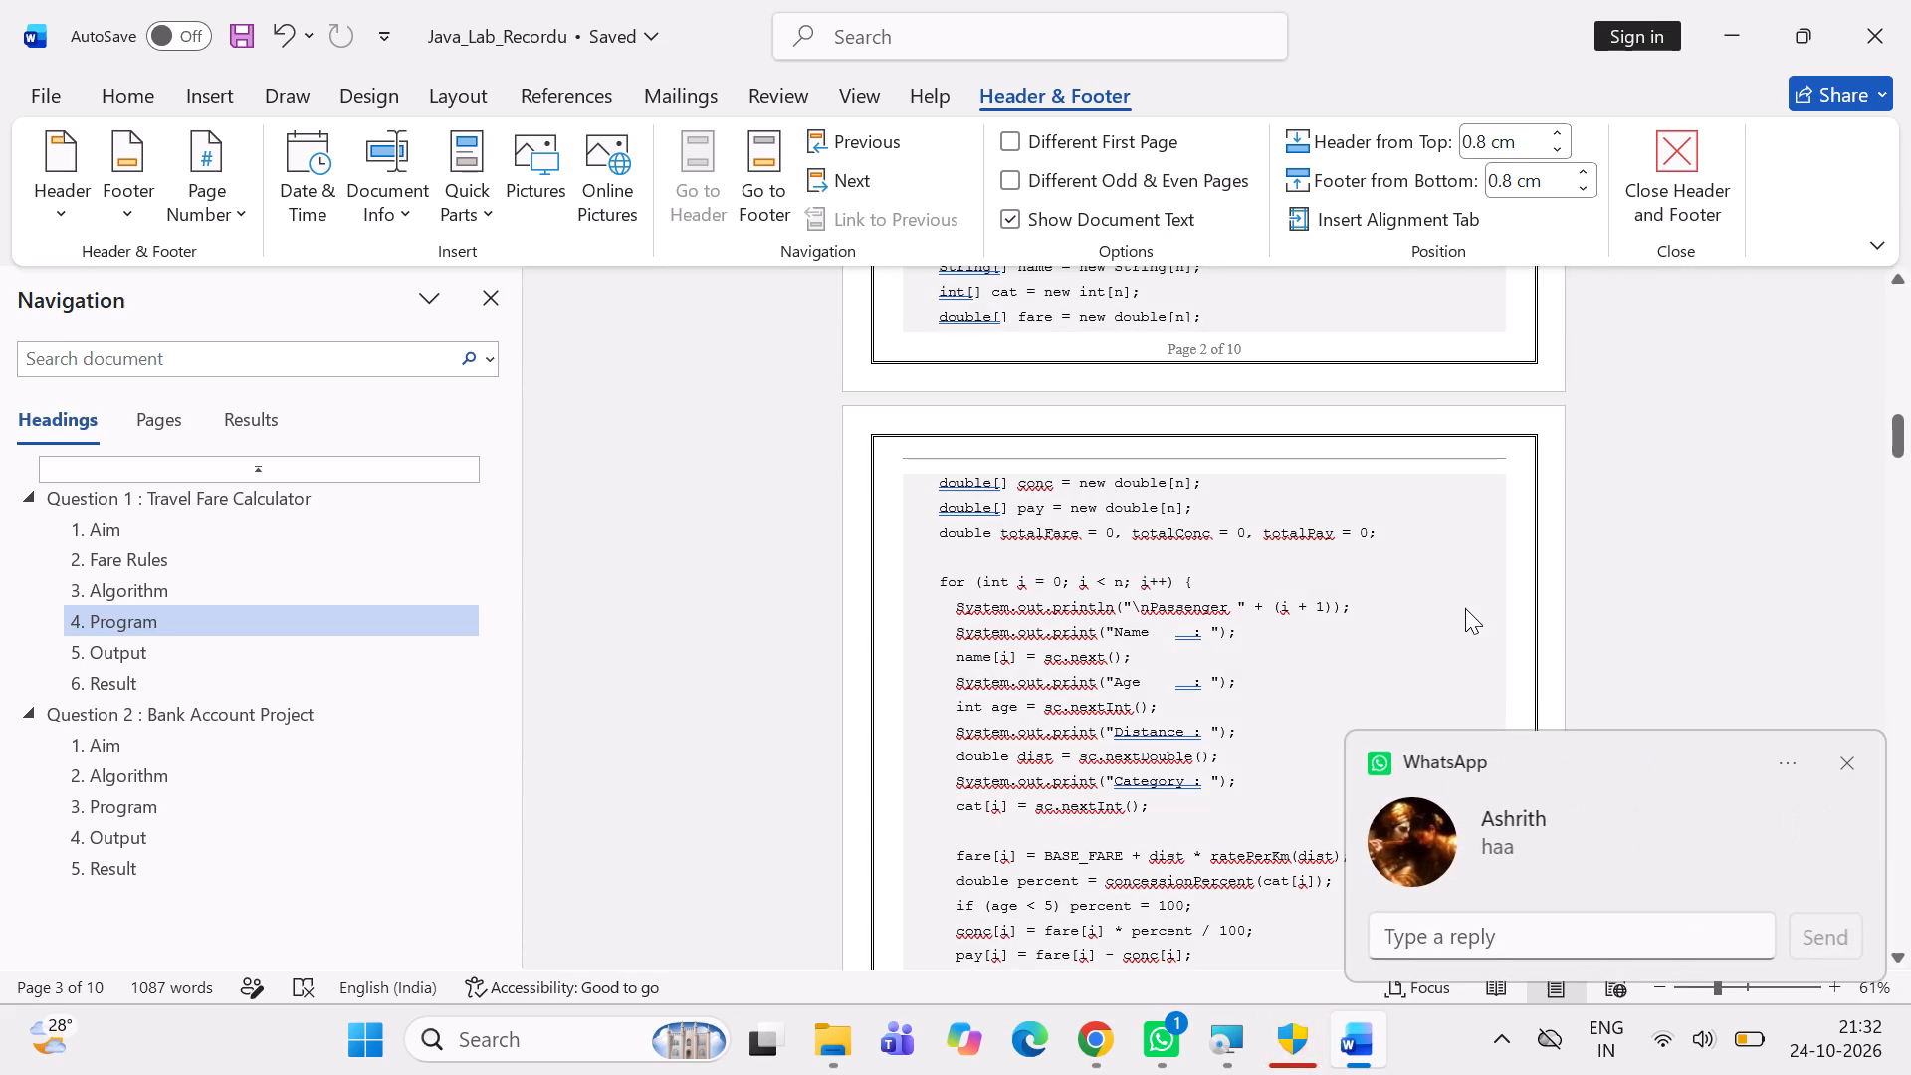
Review the pages from the Question 1 program through the Question 2 result, checking the header line, borders and content layout.
scroll(1465, 608, "down", 9)
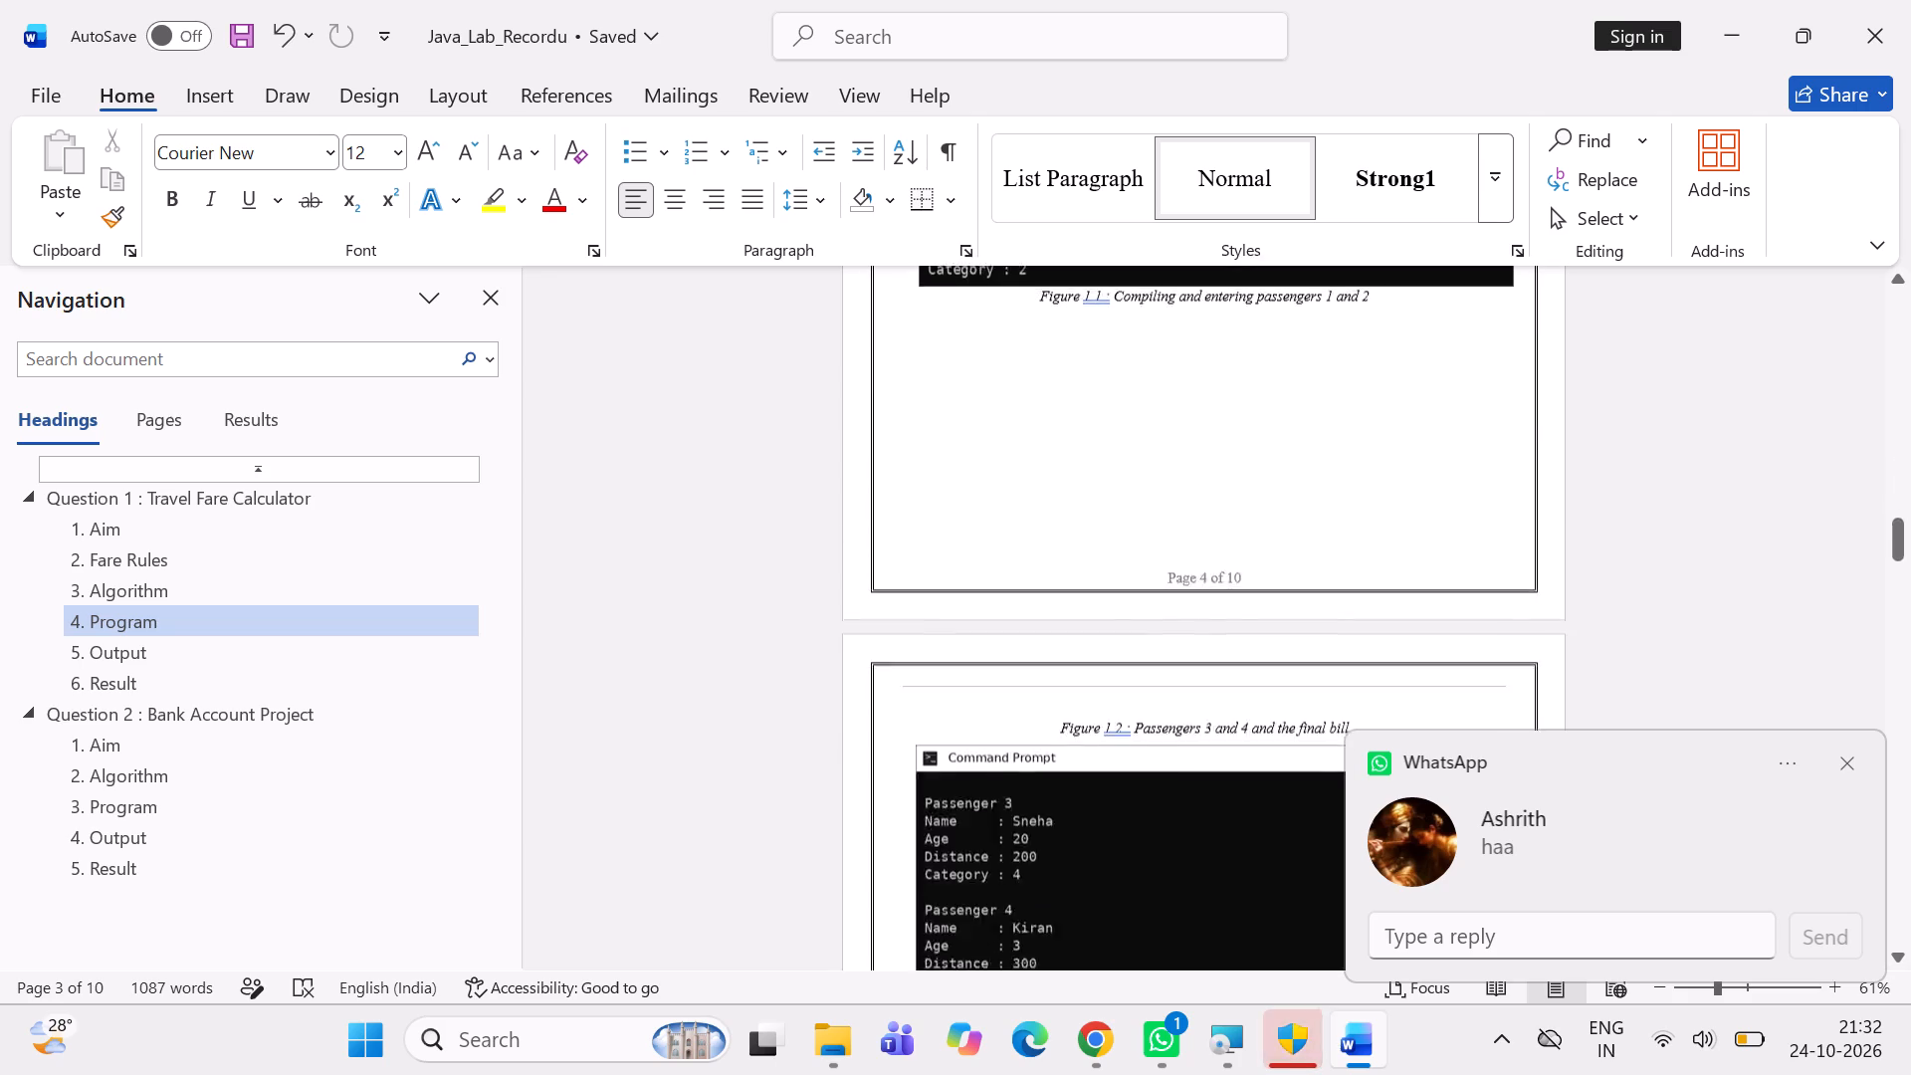
scroll(1465, 608, "up", 7)
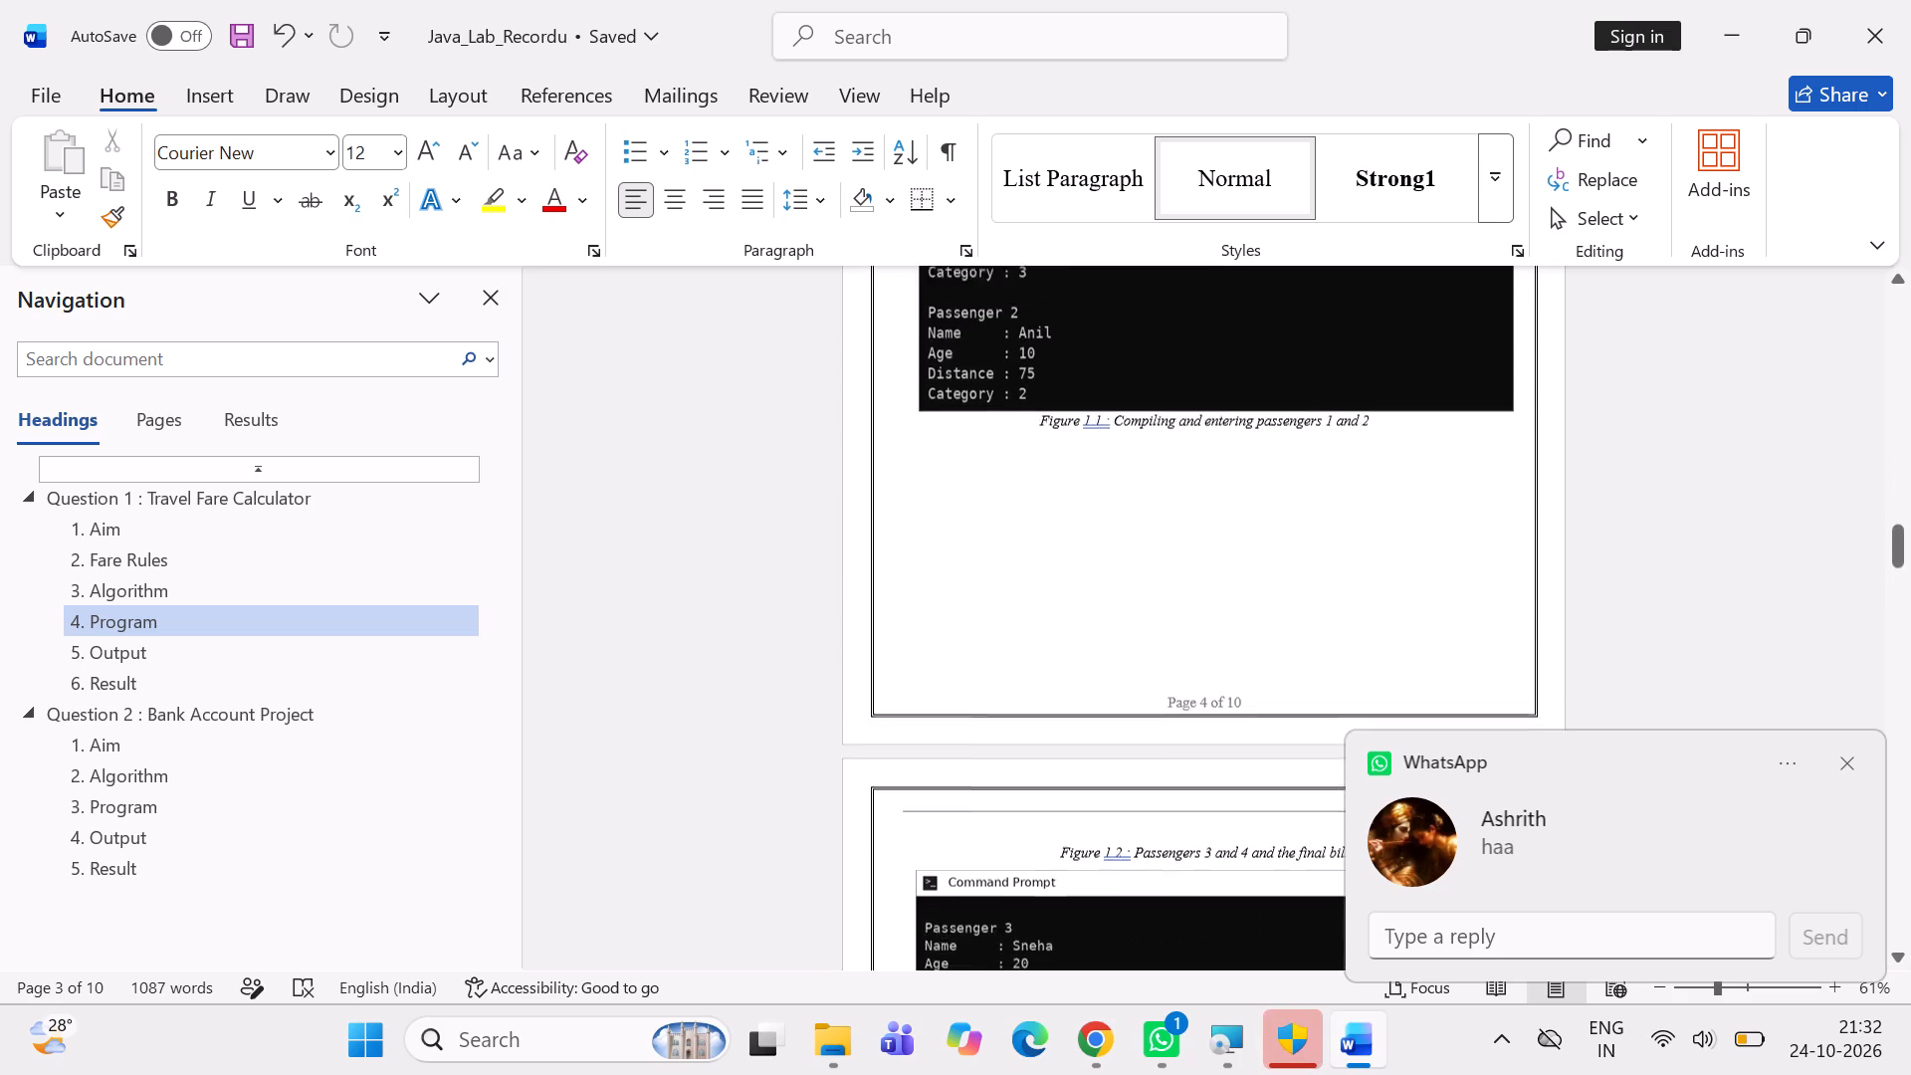
scroll(1465, 608, "up", 2)
scroll(1465, 608, "down", 4)
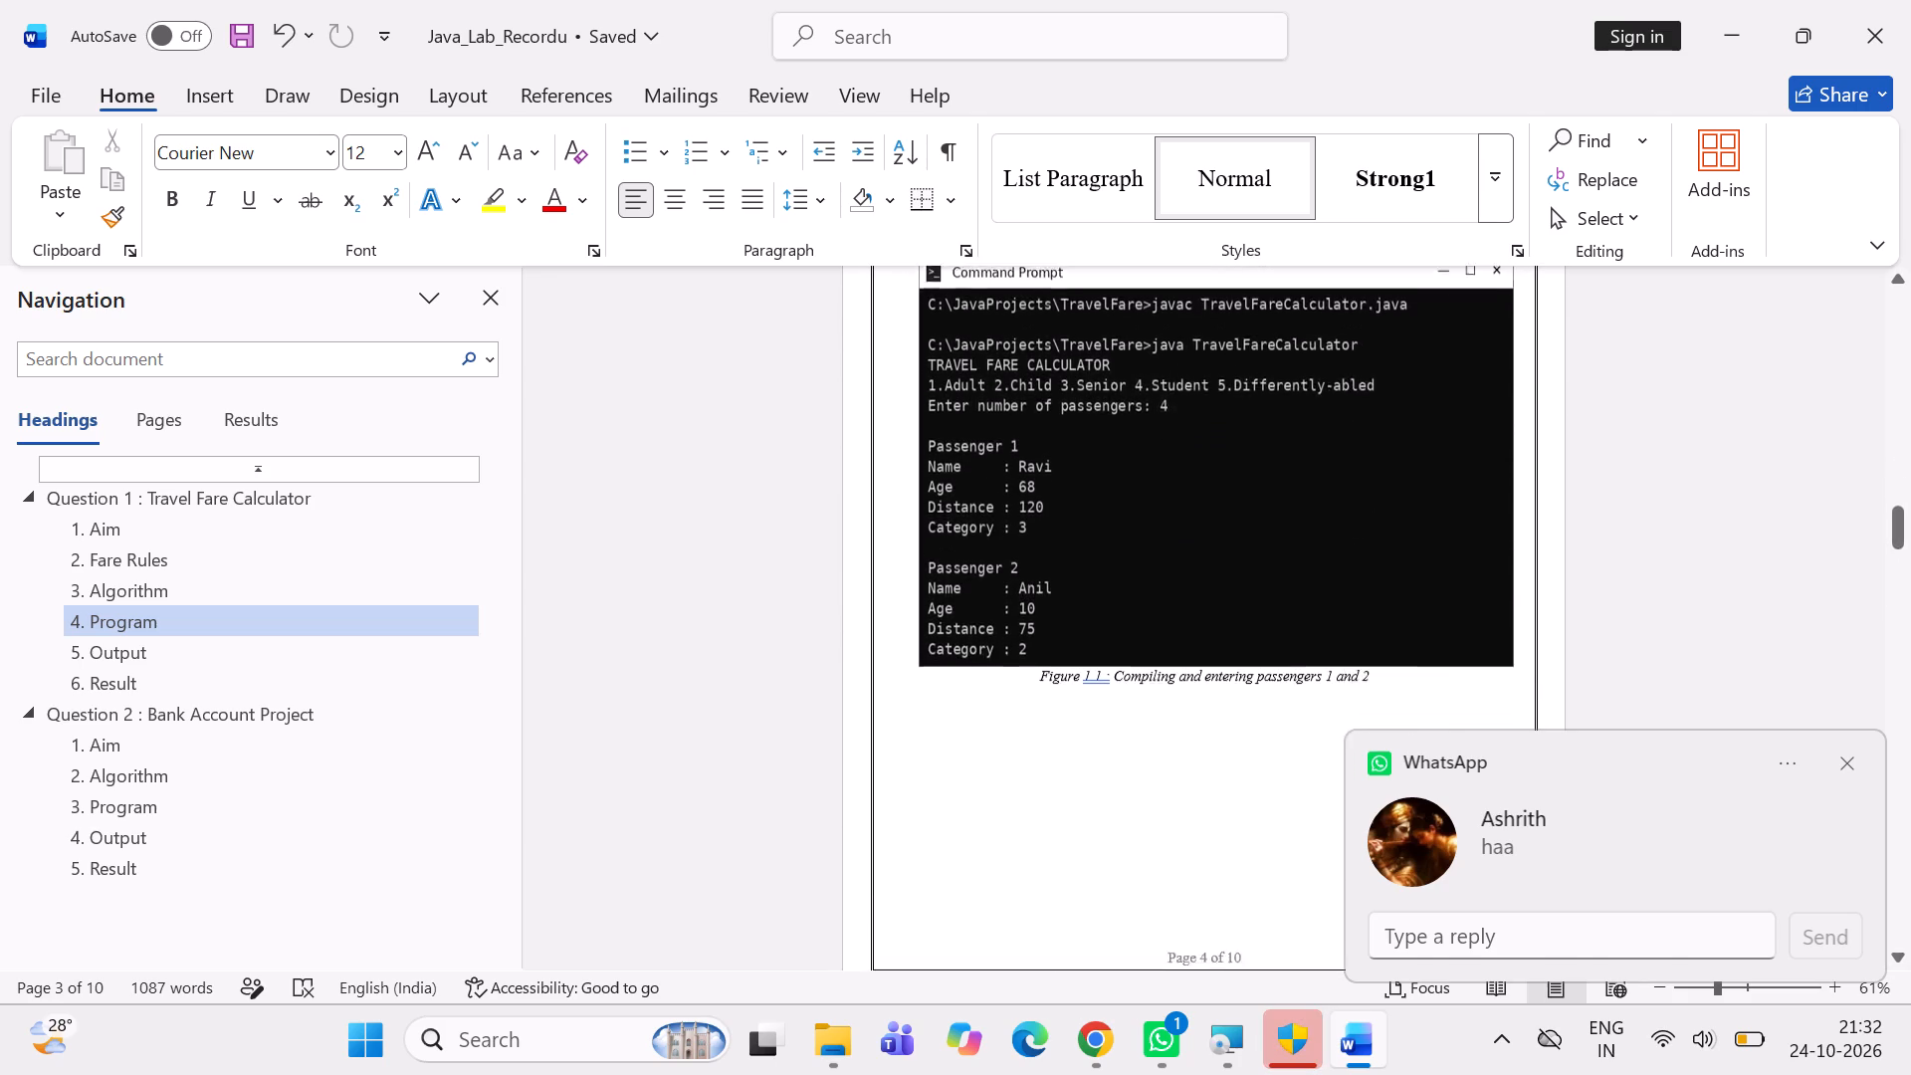
scroll(1465, 608, "down", 6)
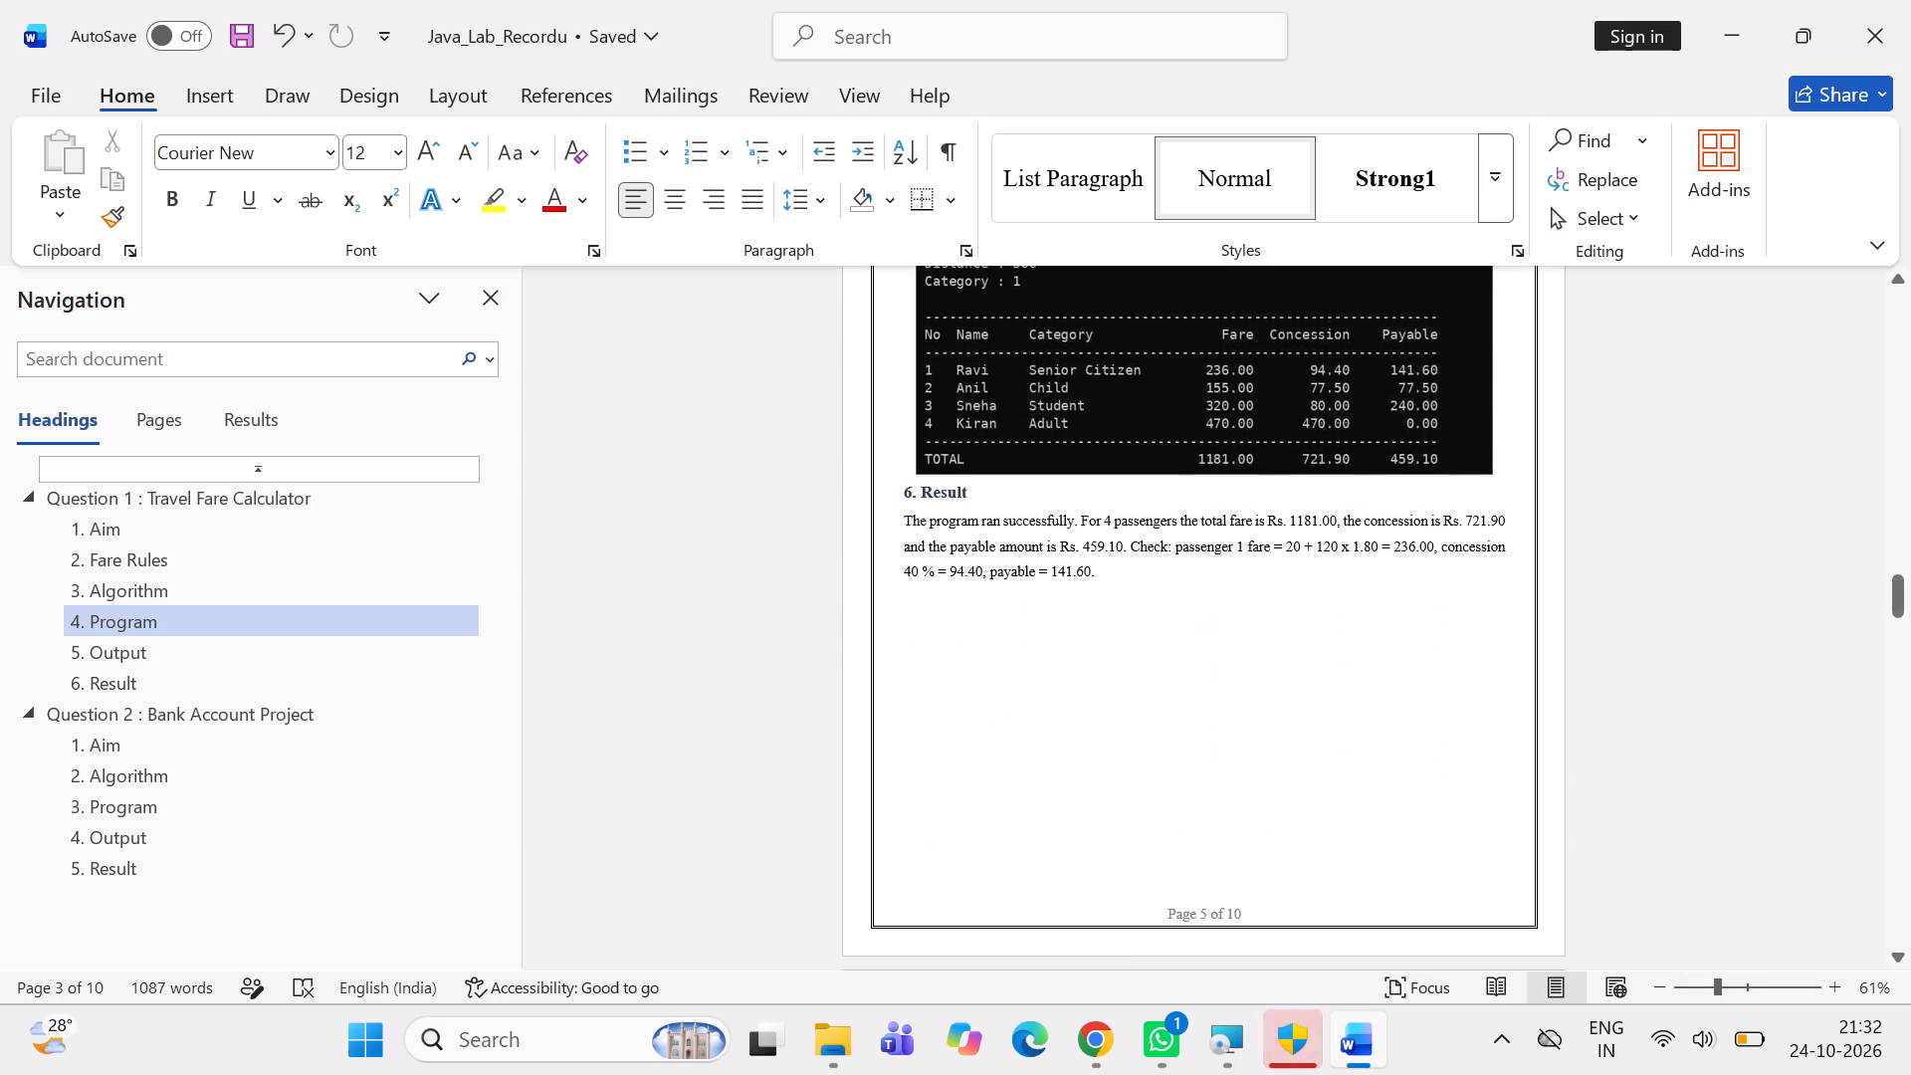
scroll(1465, 608, "down", 10)
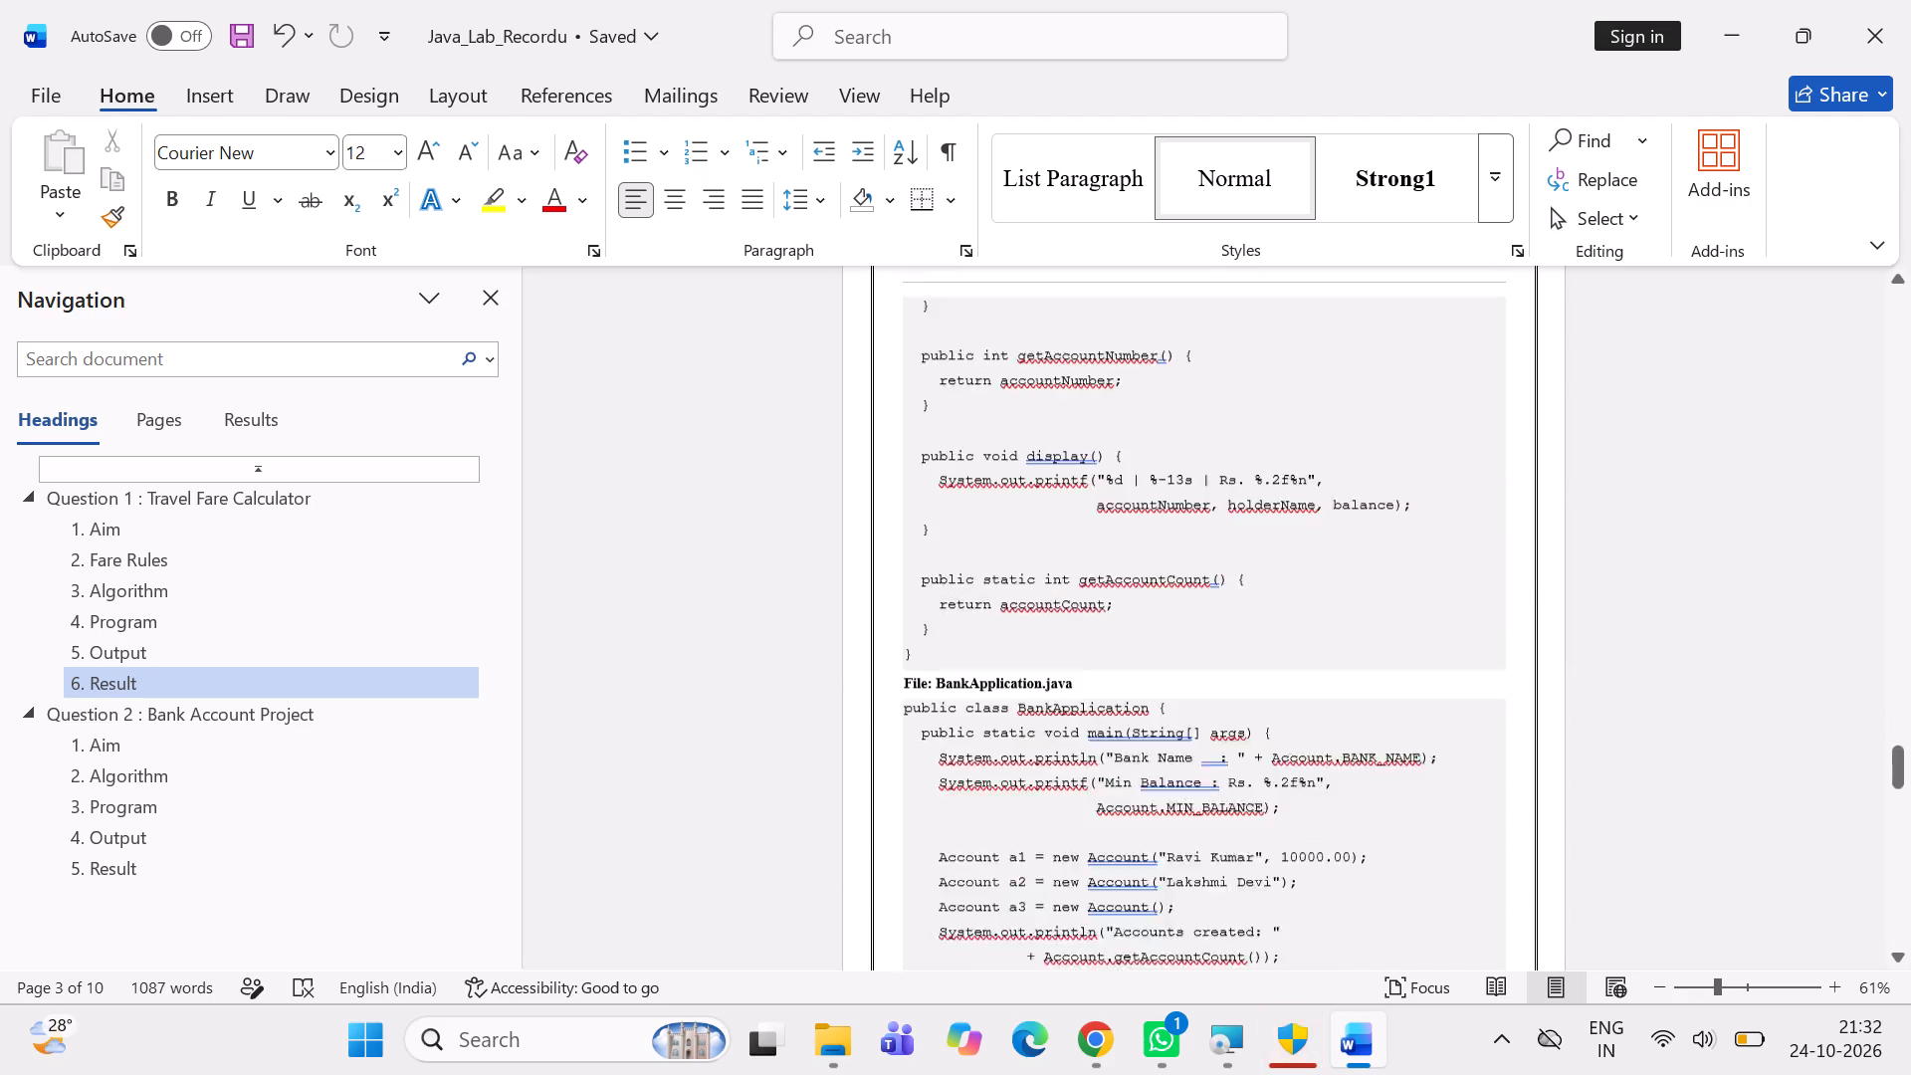
scroll(1465, 608, "down", 7)
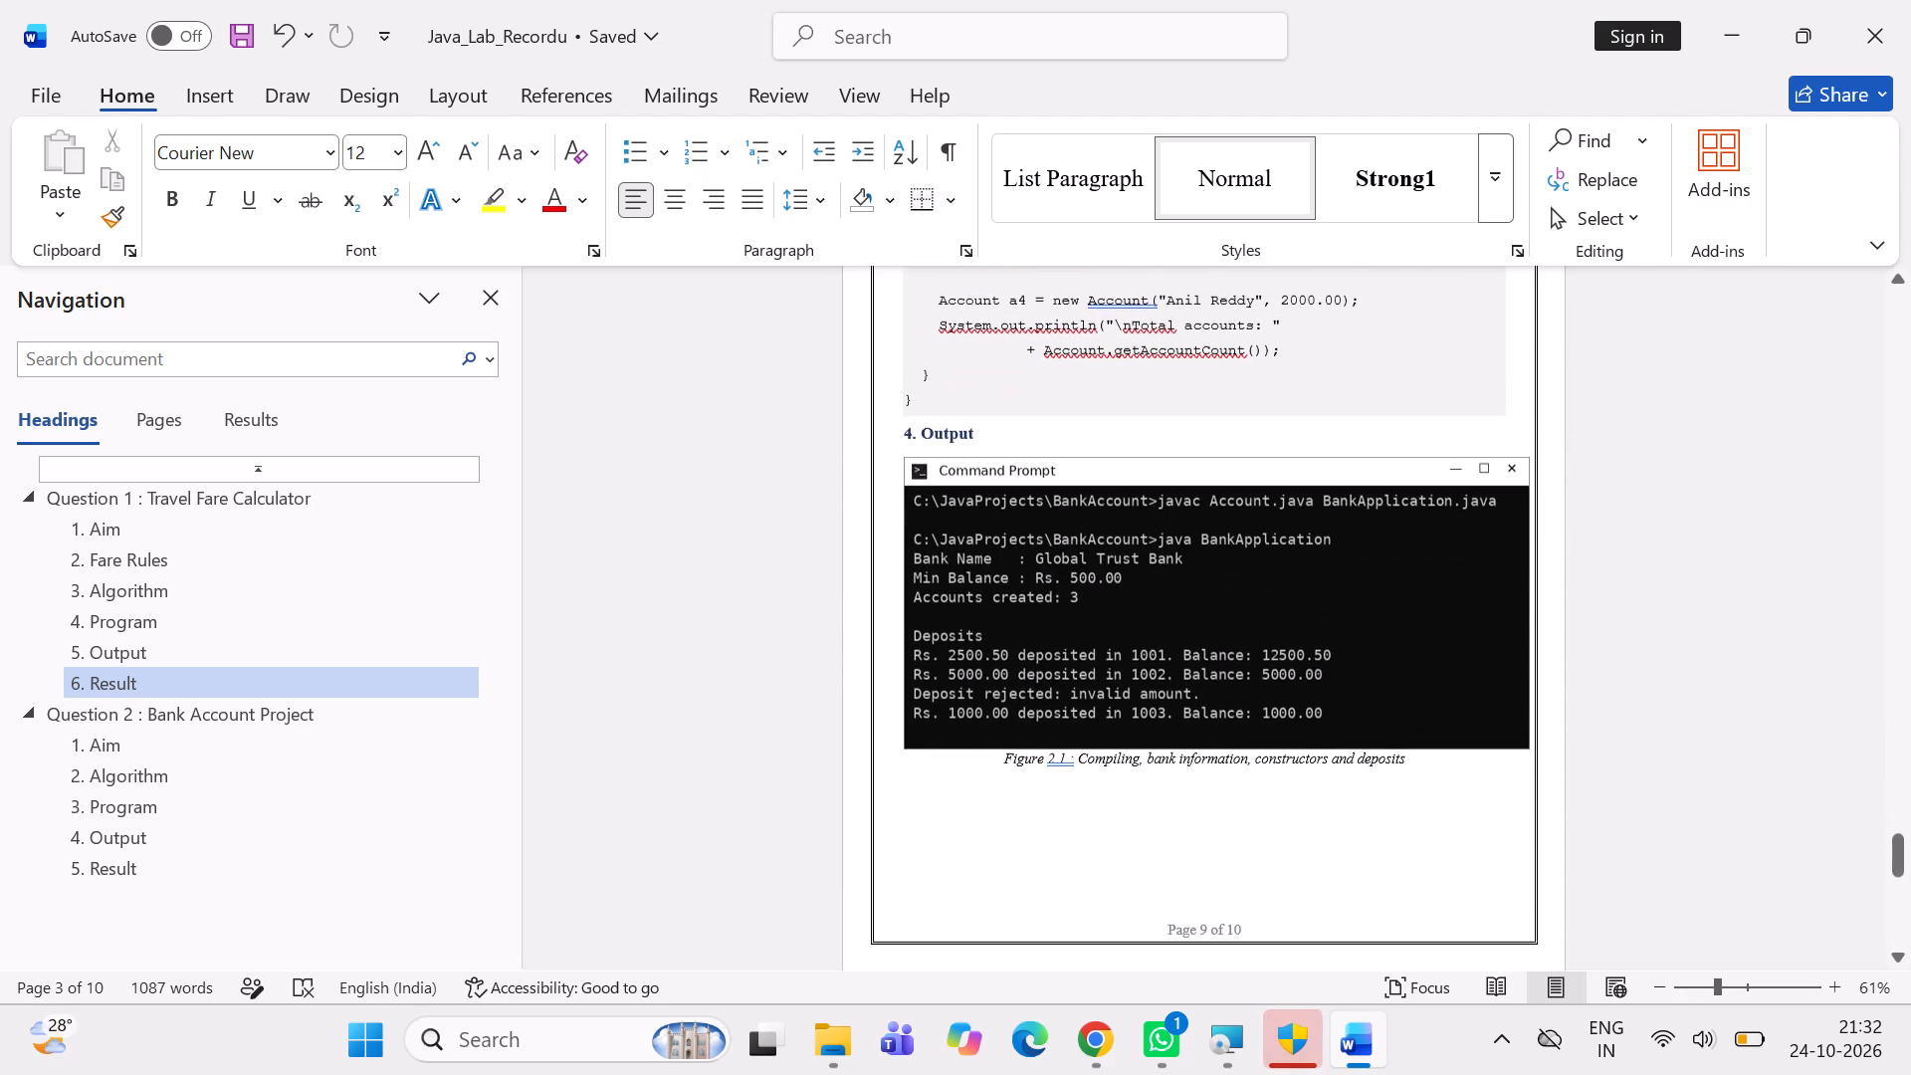
scroll(1465, 608, "down", 4)
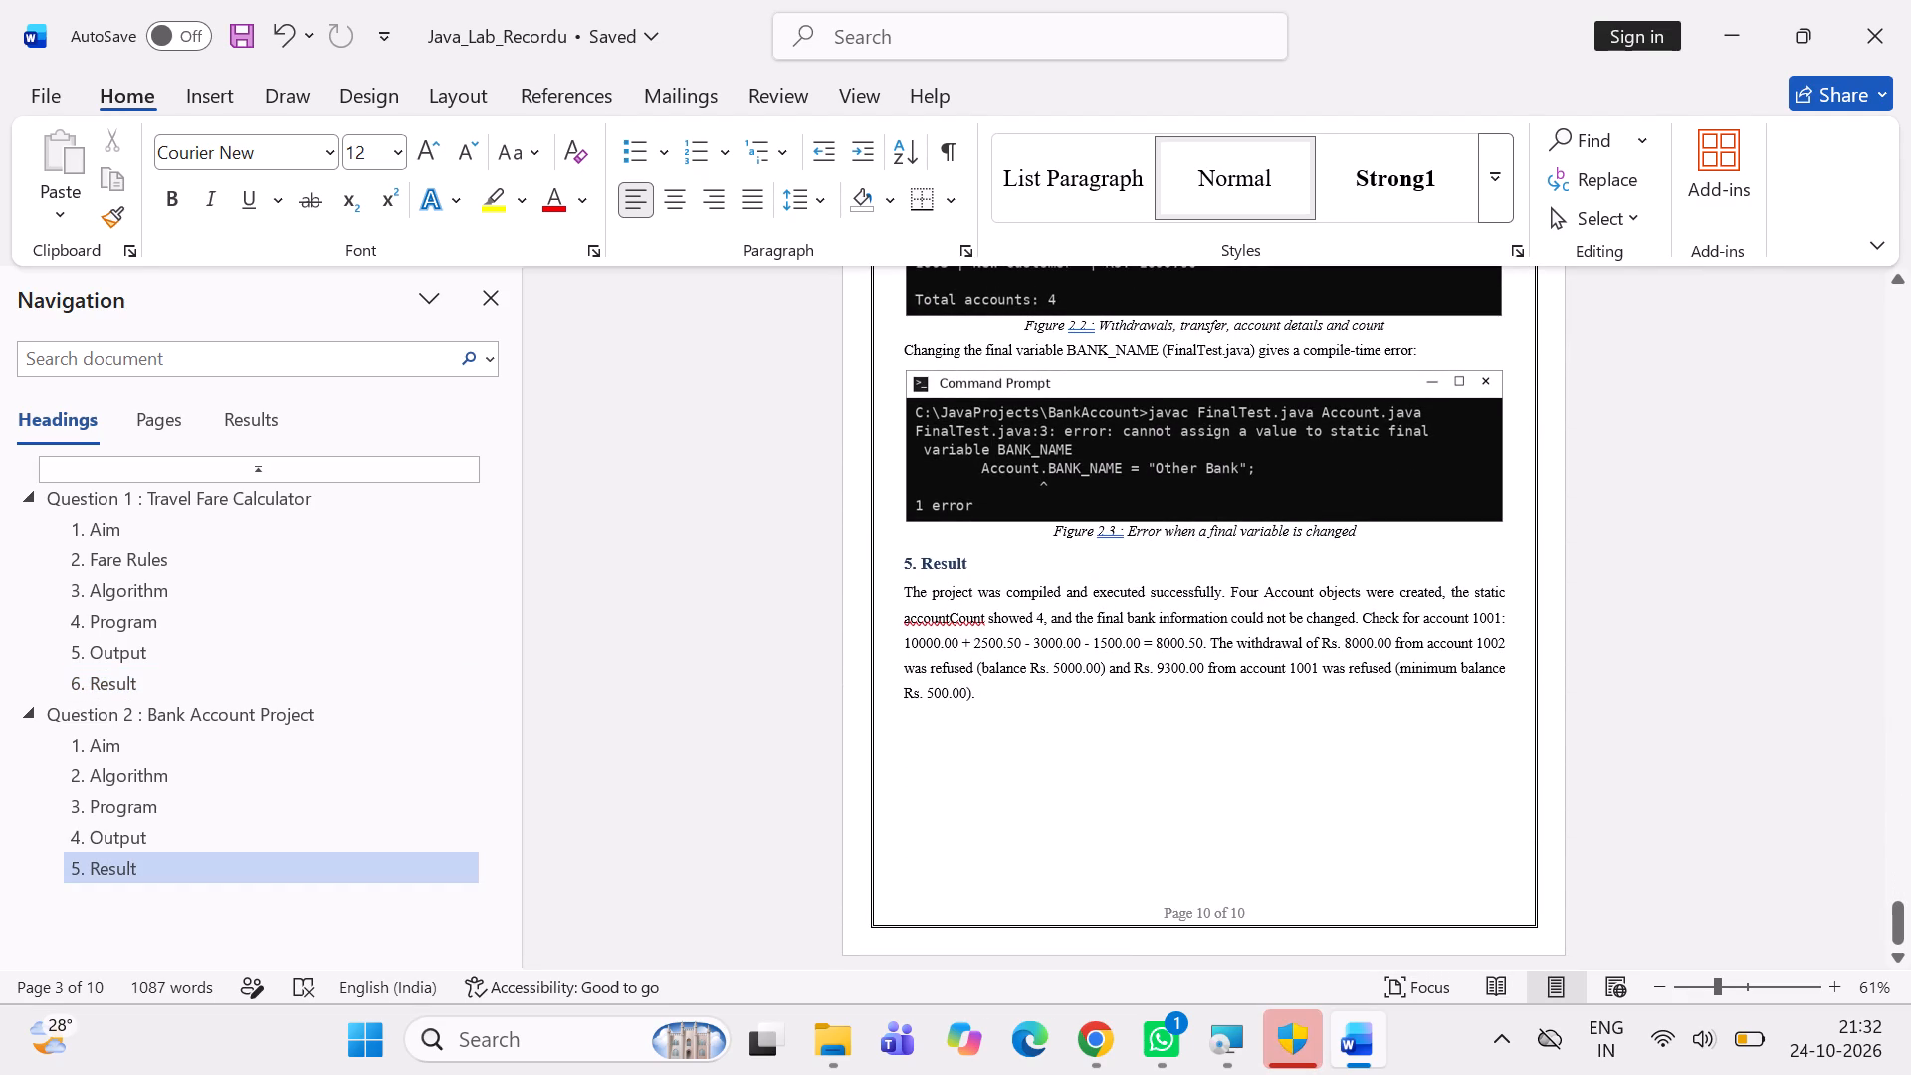
scroll(1465, 608, "up", 9)
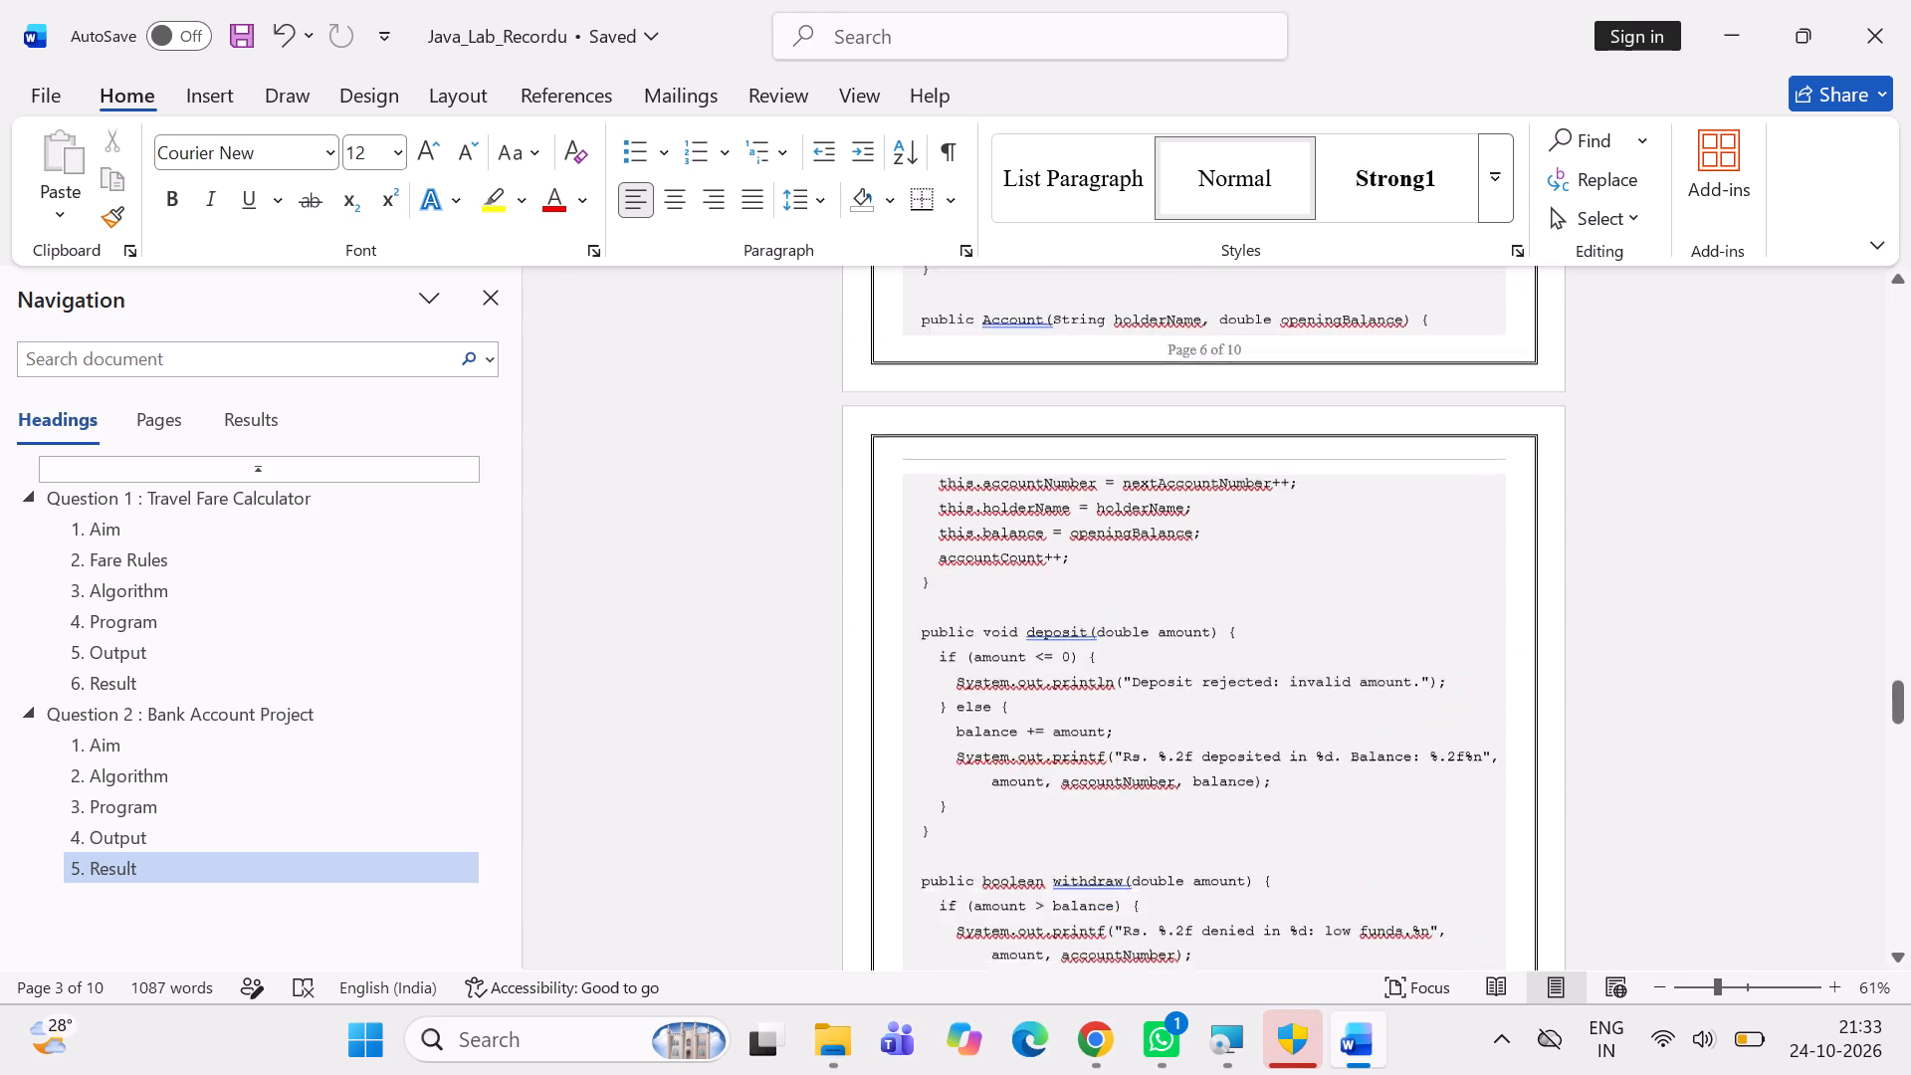
scroll(1465, 608, "up", 4)
scroll(1465, 608, "down", 1)
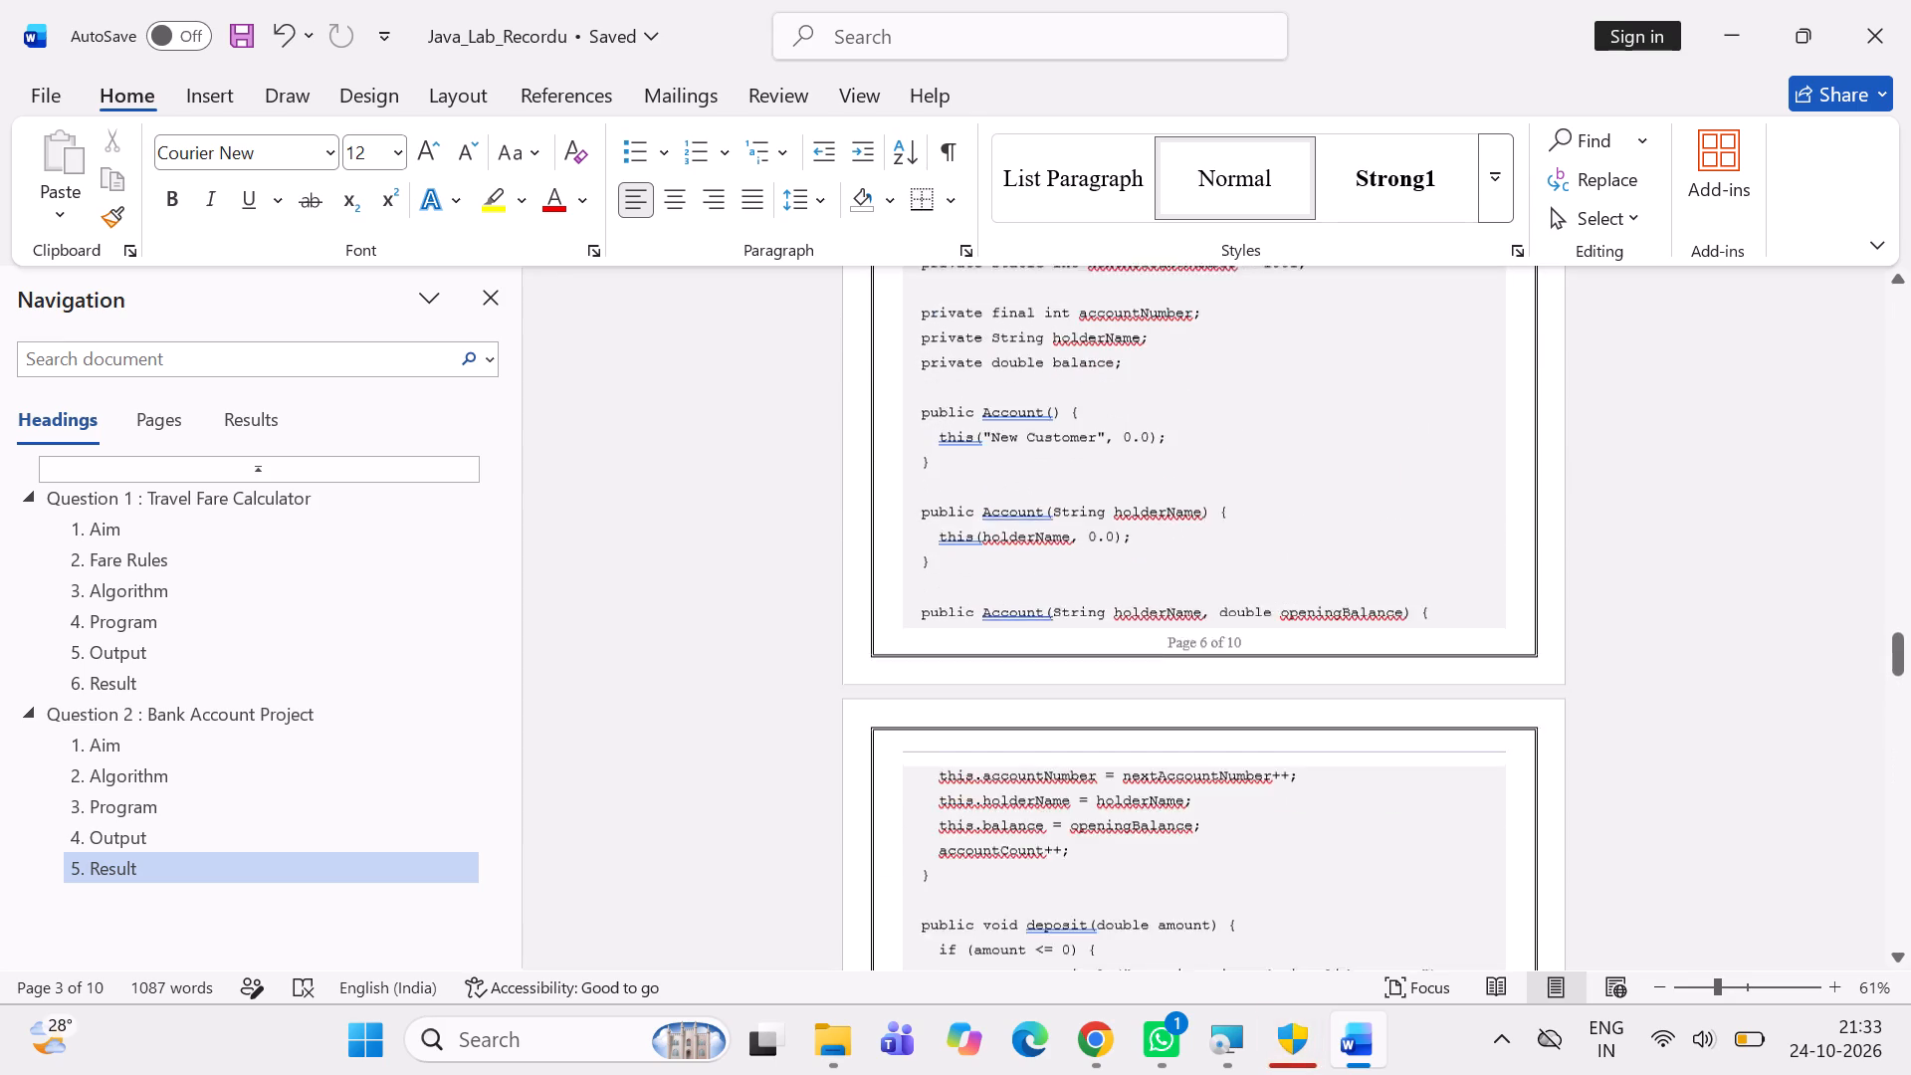
scroll(1465, 608, "down", 6)
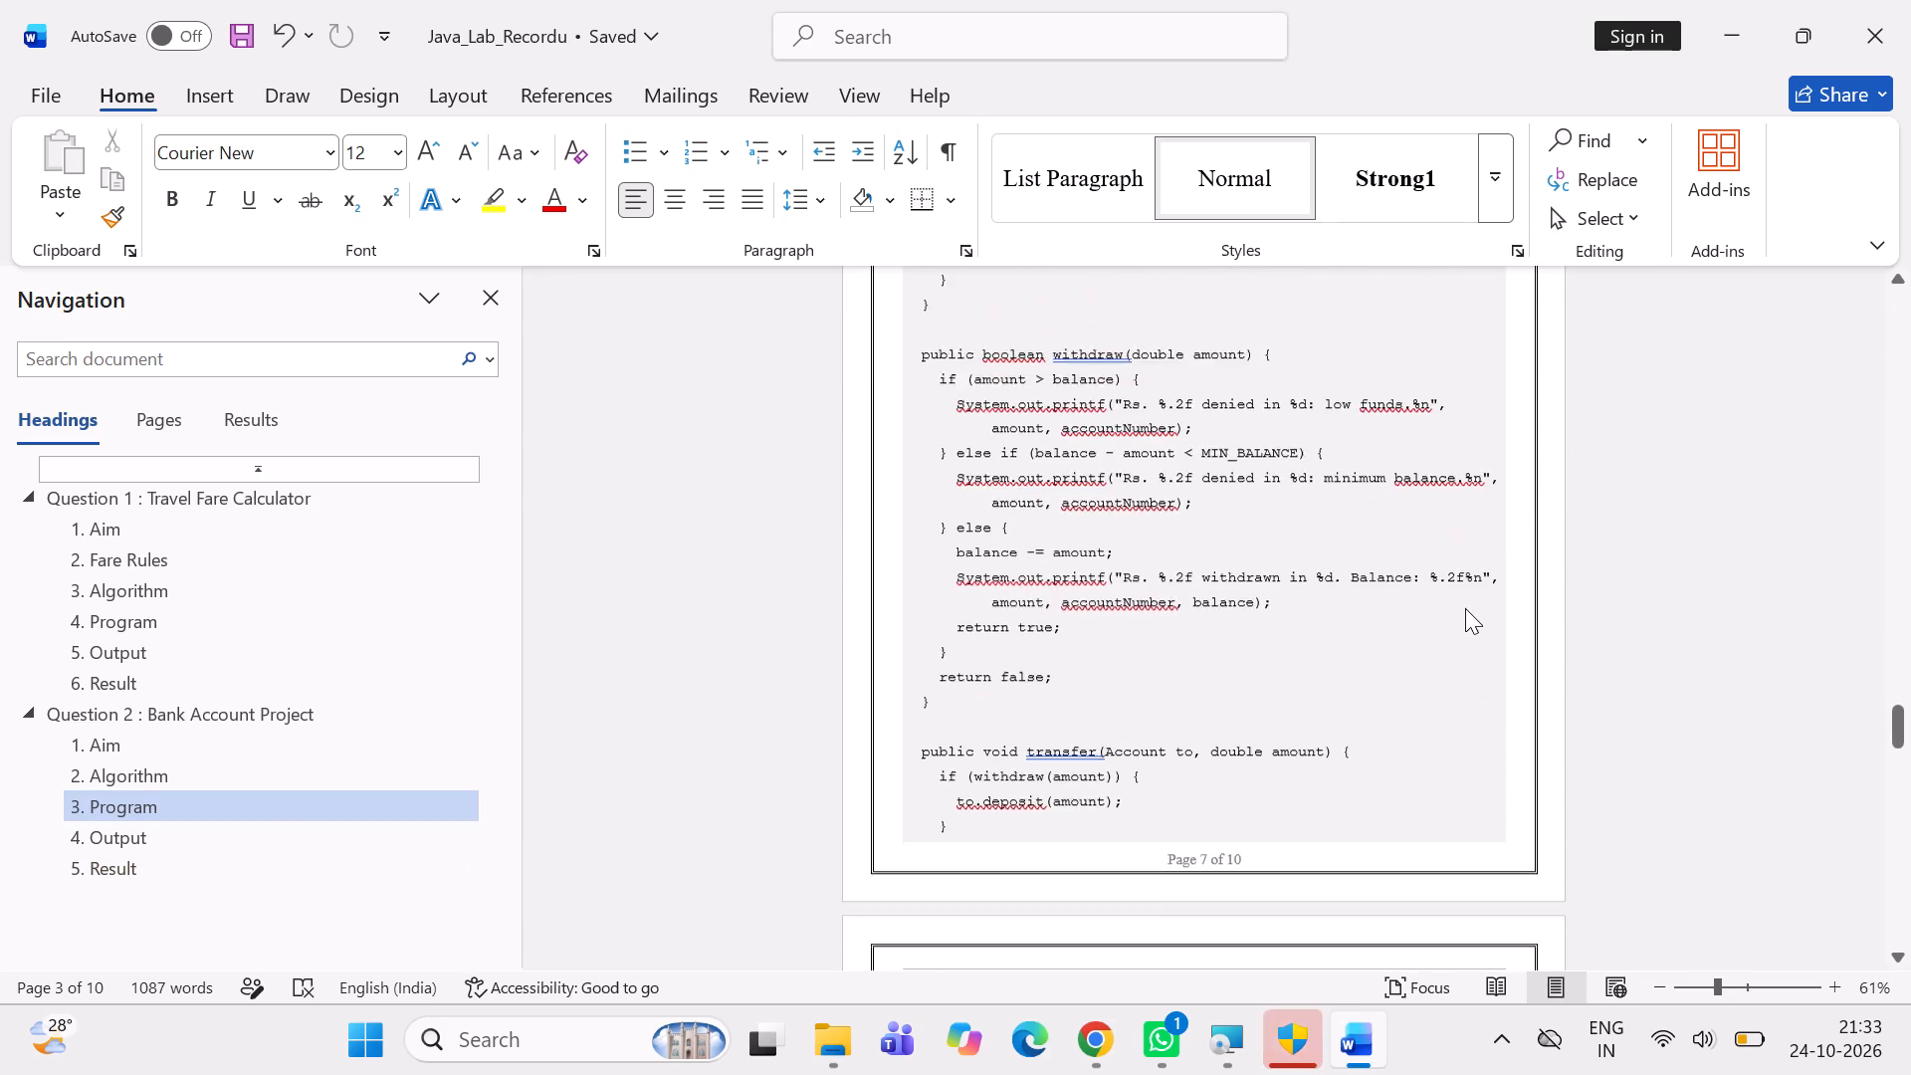
scroll(1465, 608, "down", 4)
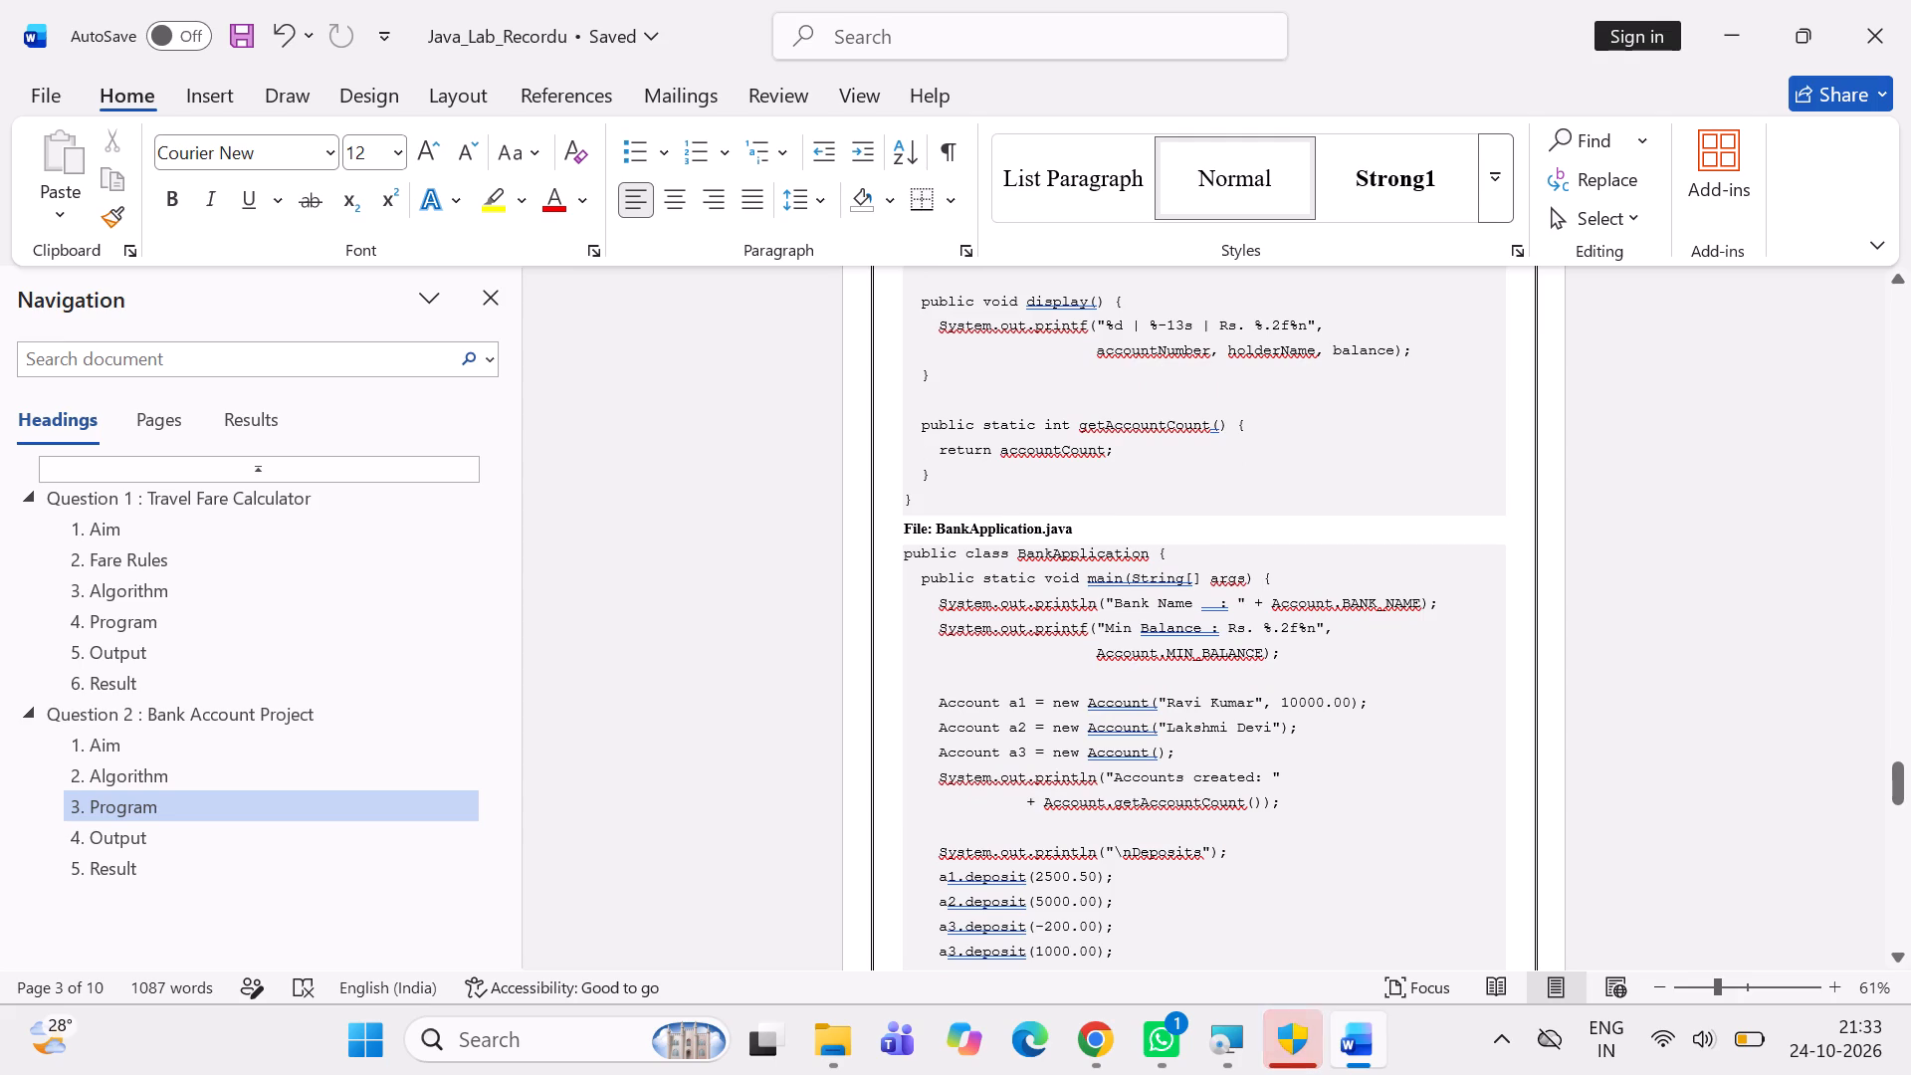
Select the entire document body from the Java Programming Assignment title through Question 2's Result paragraph on the last page.
scroll(1465, 608, "down", 2)
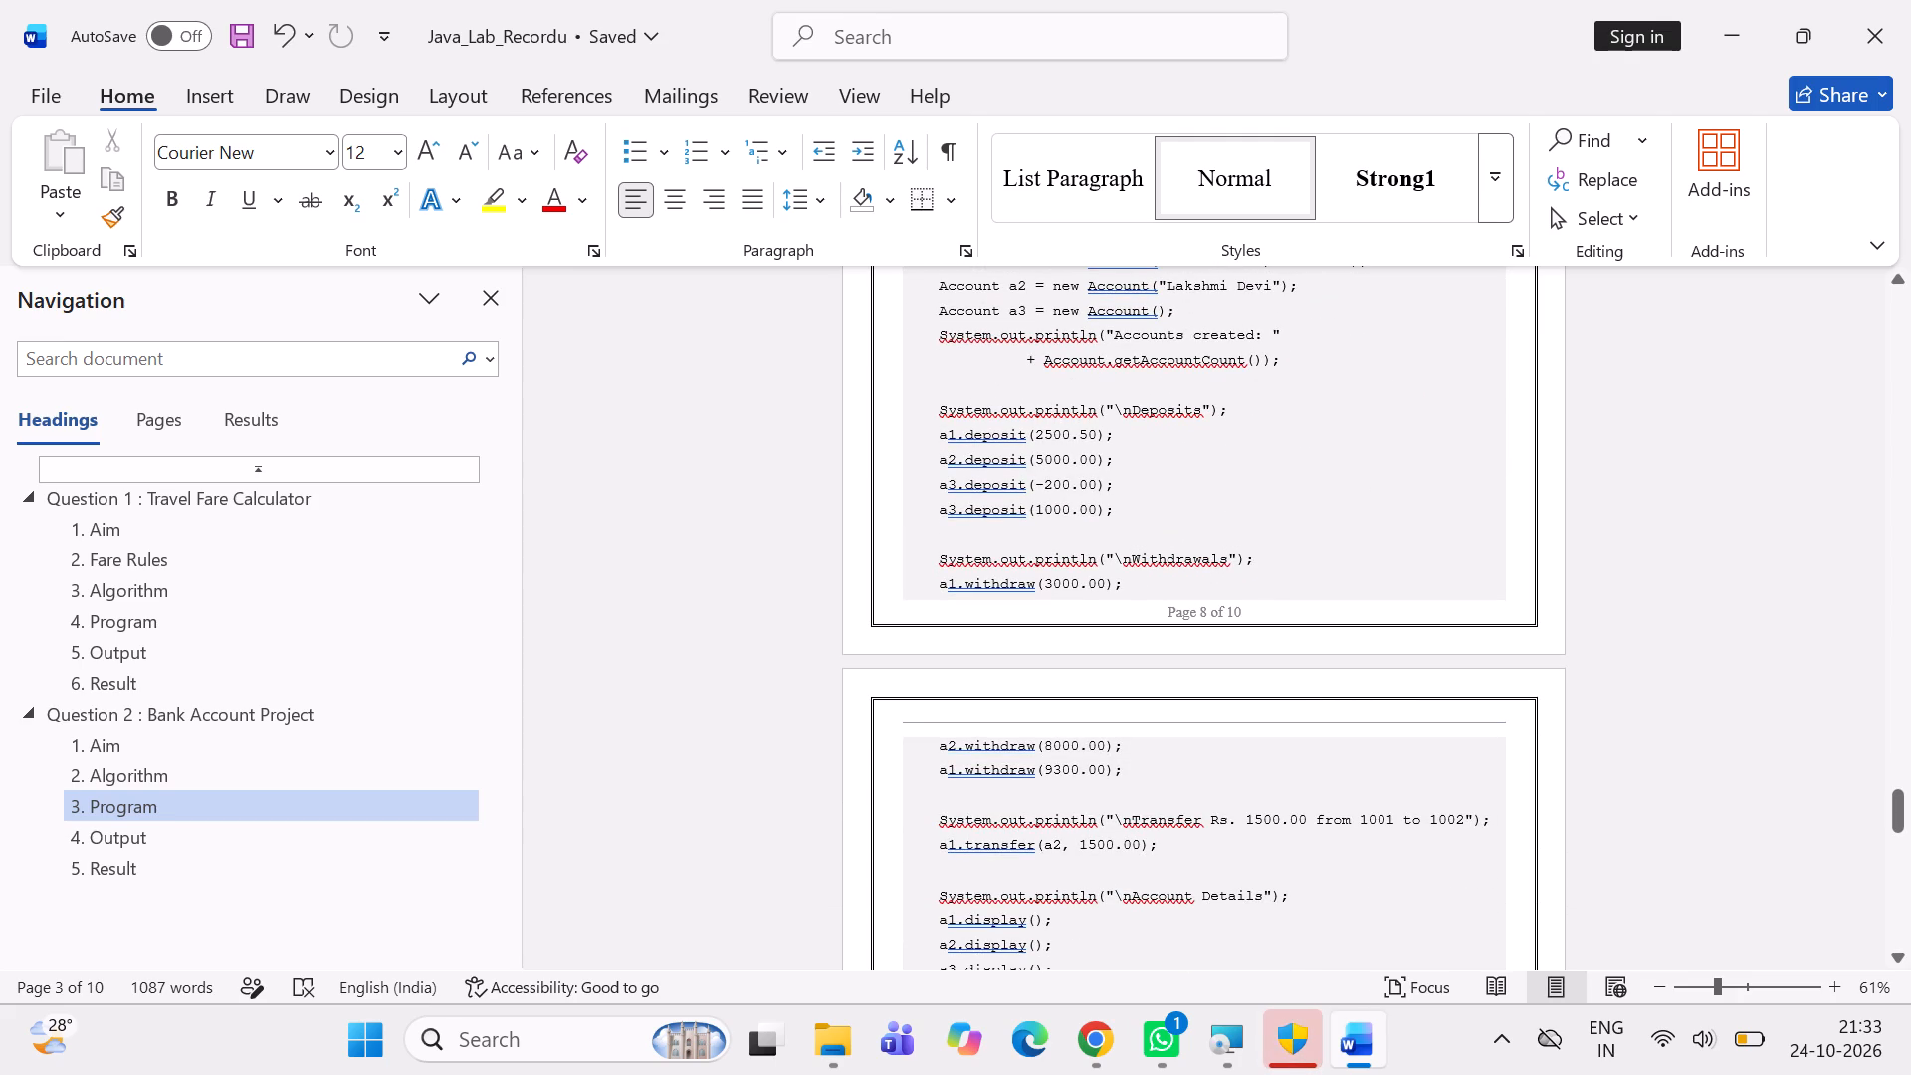
scroll(1268, 606, "up", 15)
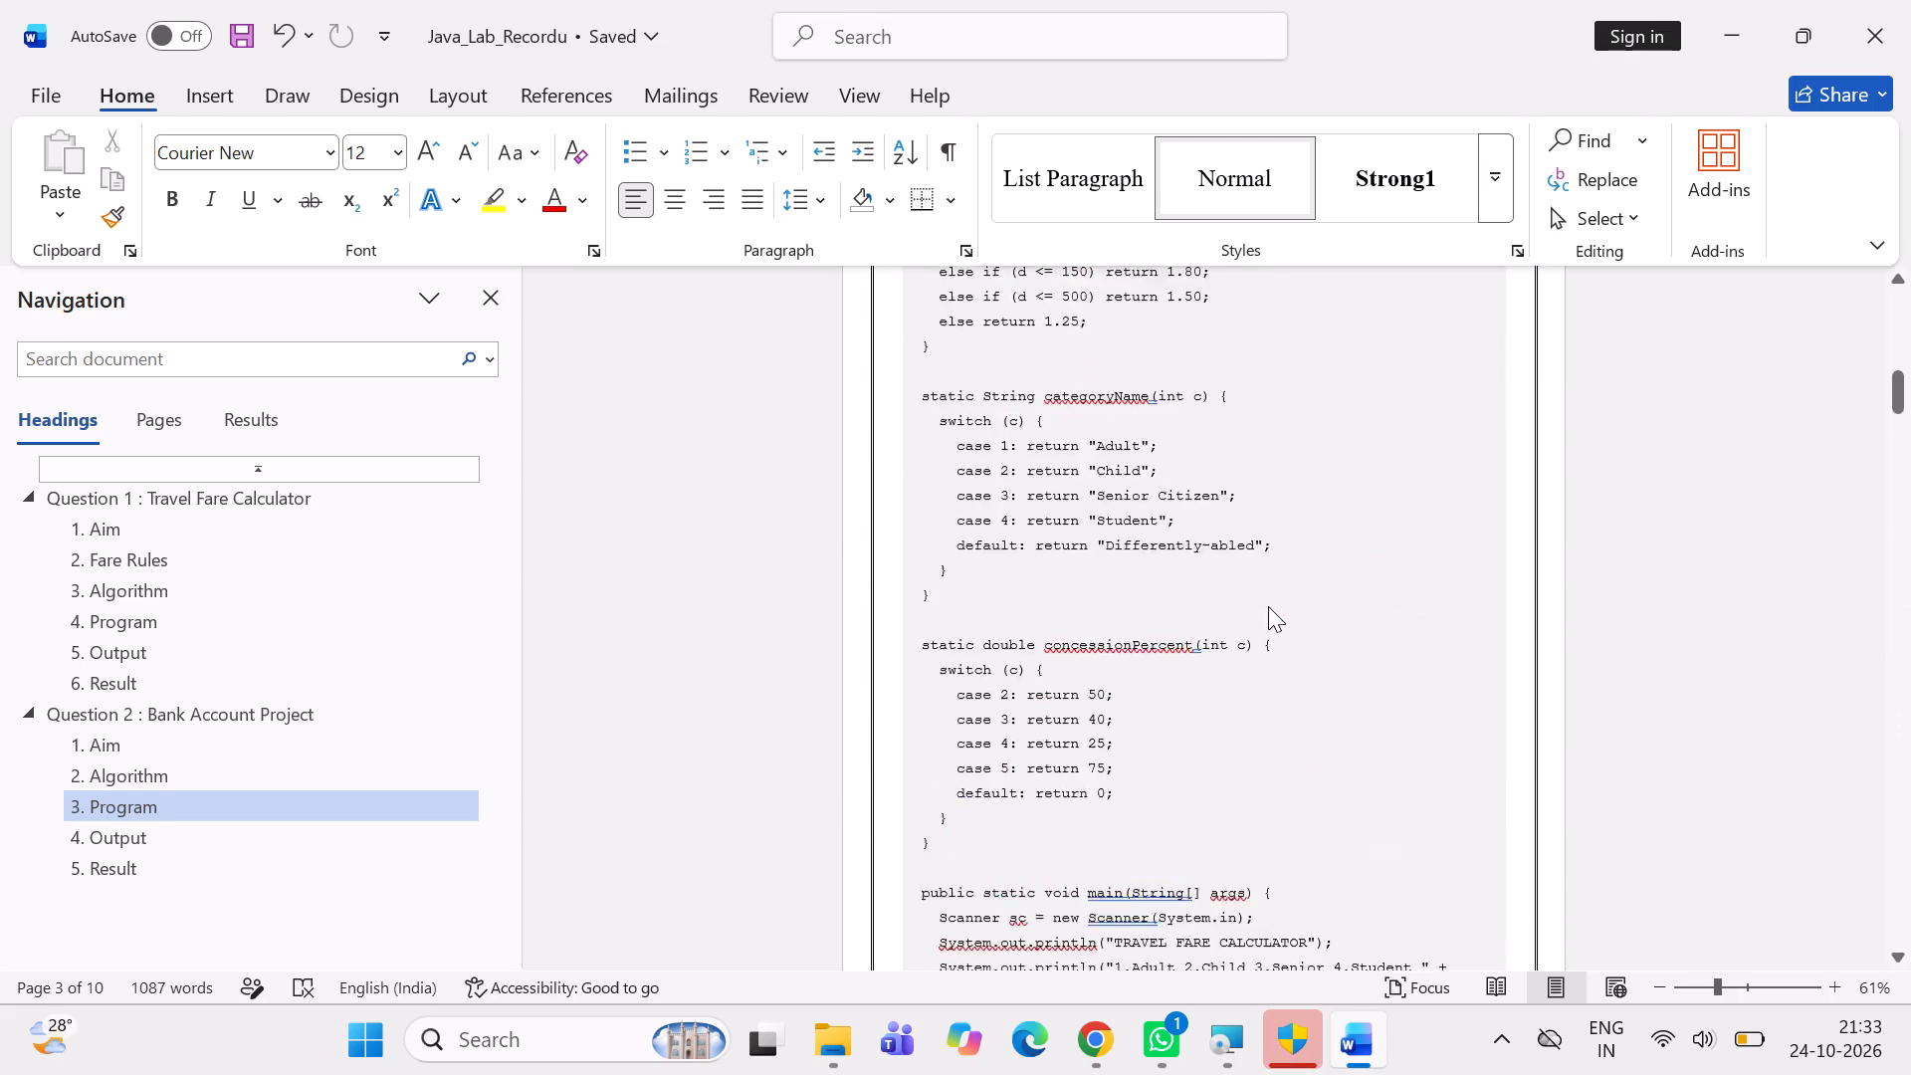
scroll(1268, 606, "up", 4)
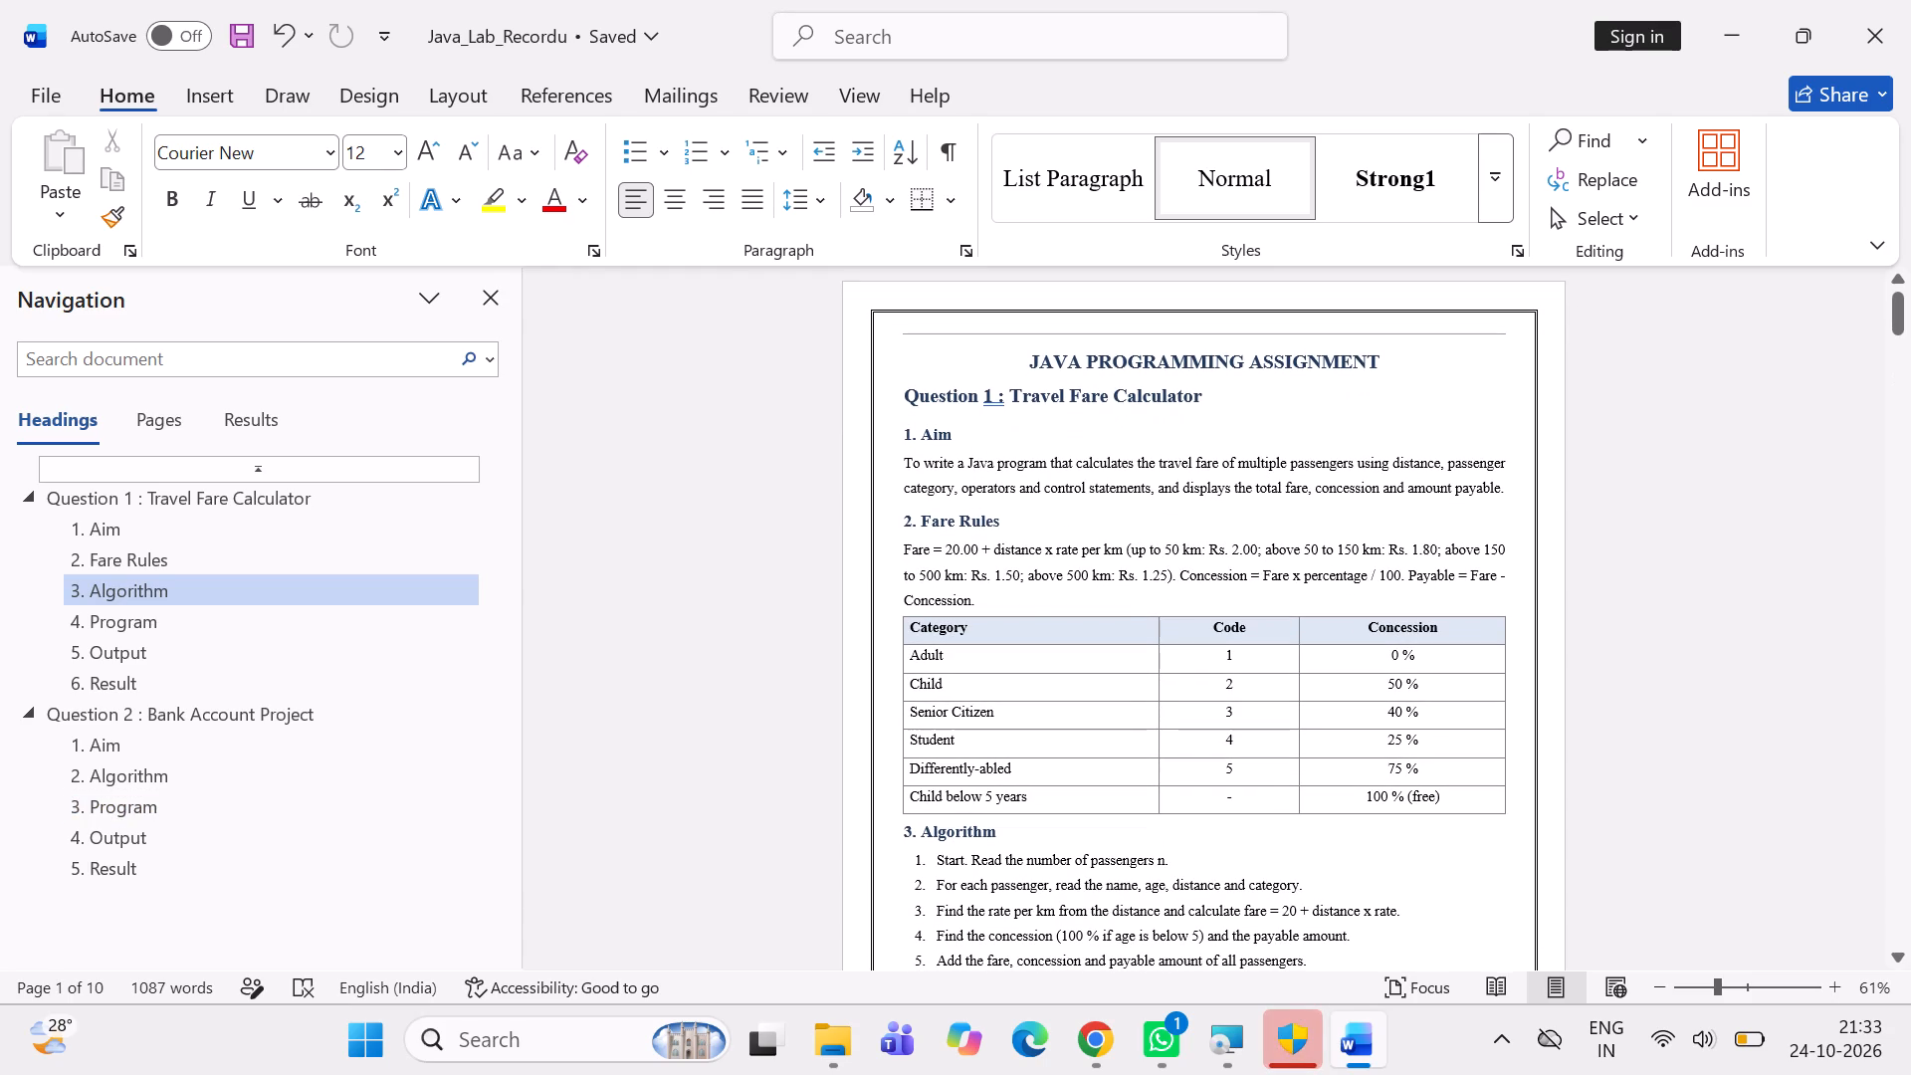
left_click_drag(1005, 355, 1372, 1074)
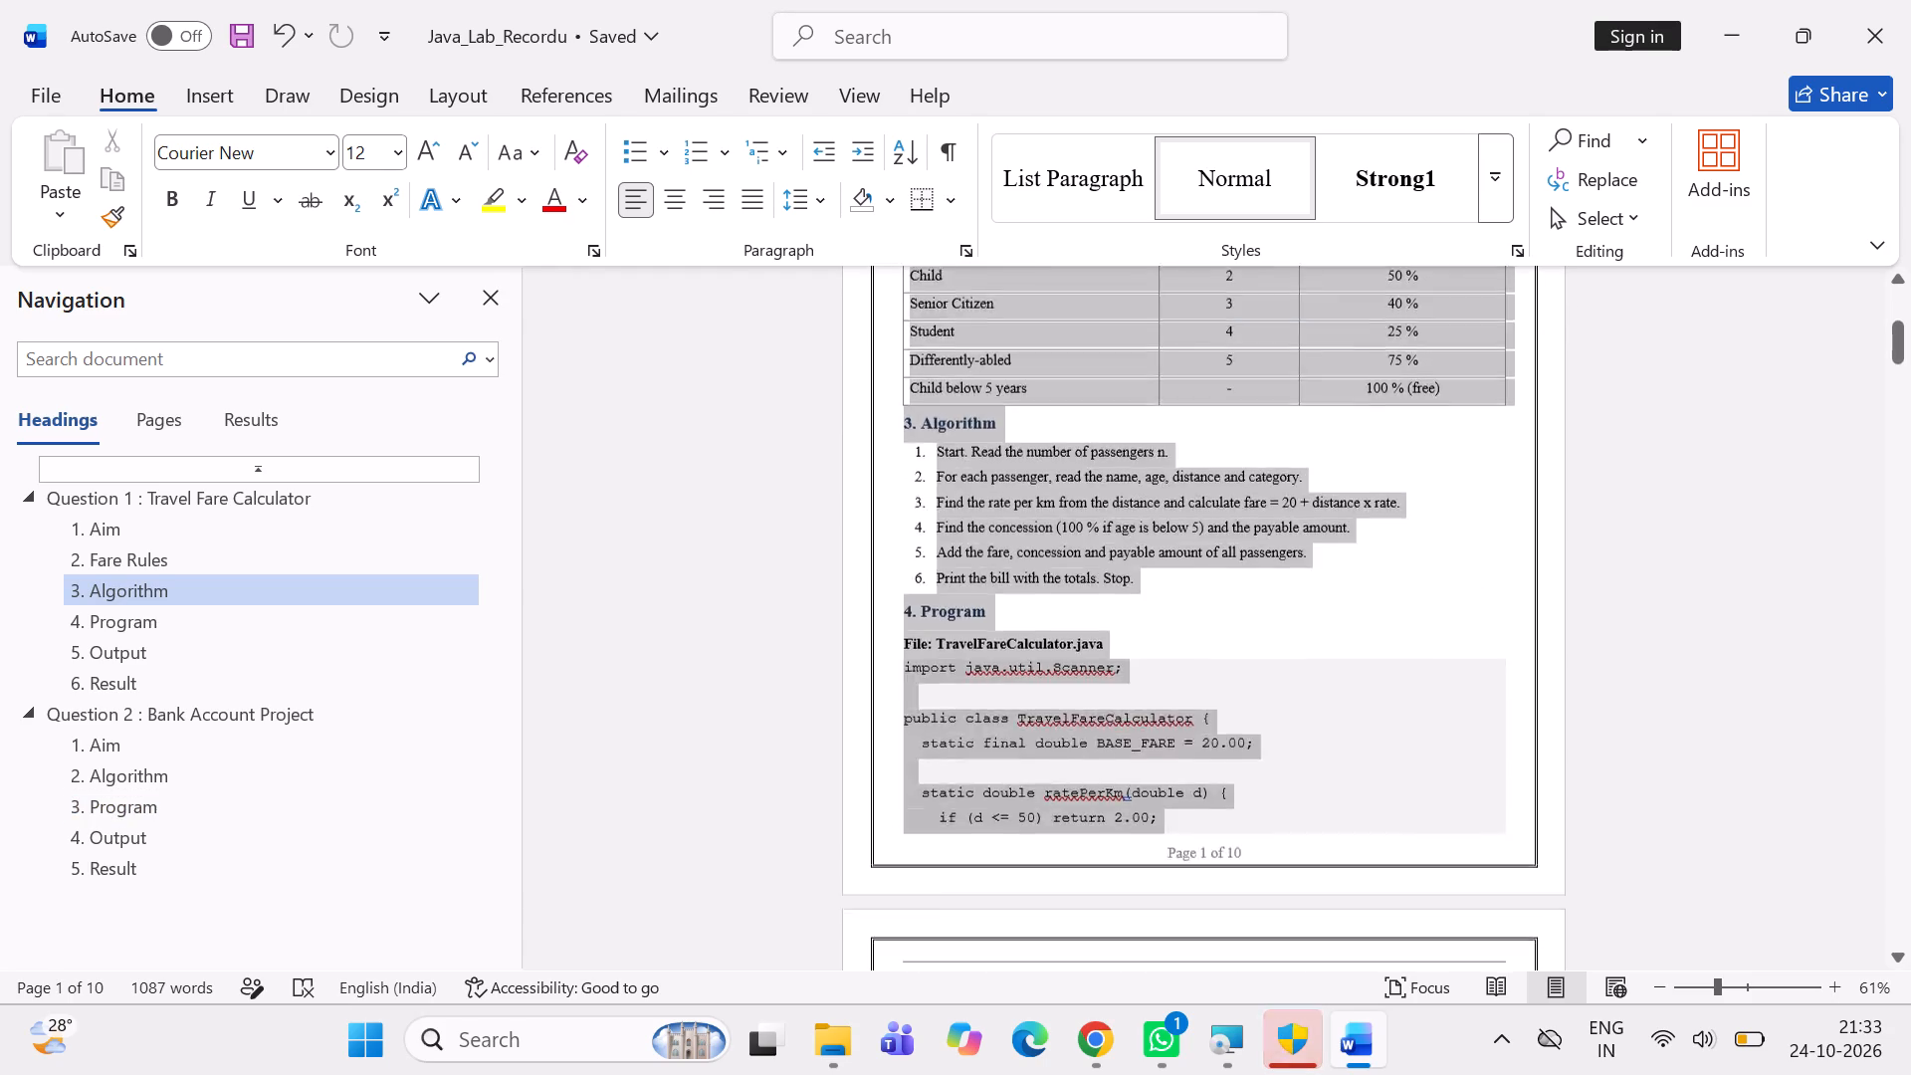
left_click_drag(1372, 1074, 1367, 1074)
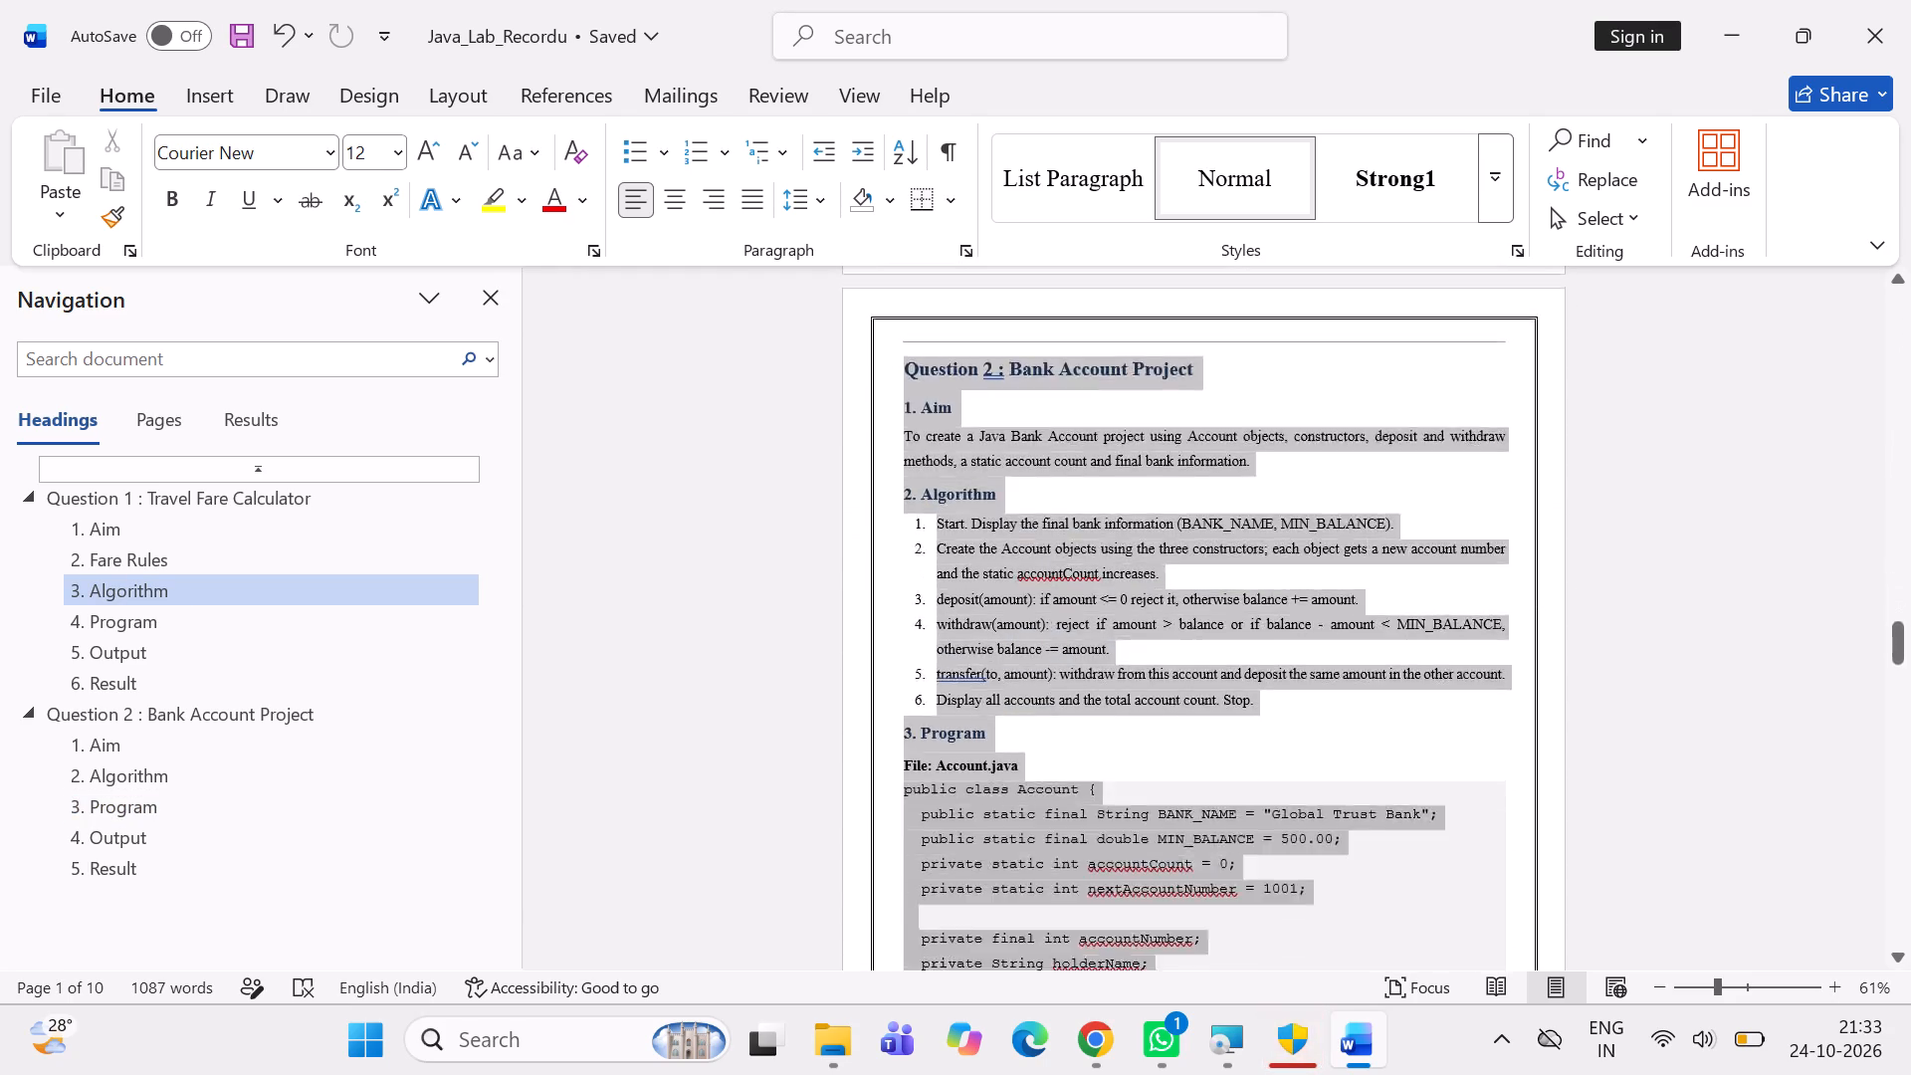
left_click_drag(1367, 1074, 1366, 1074)
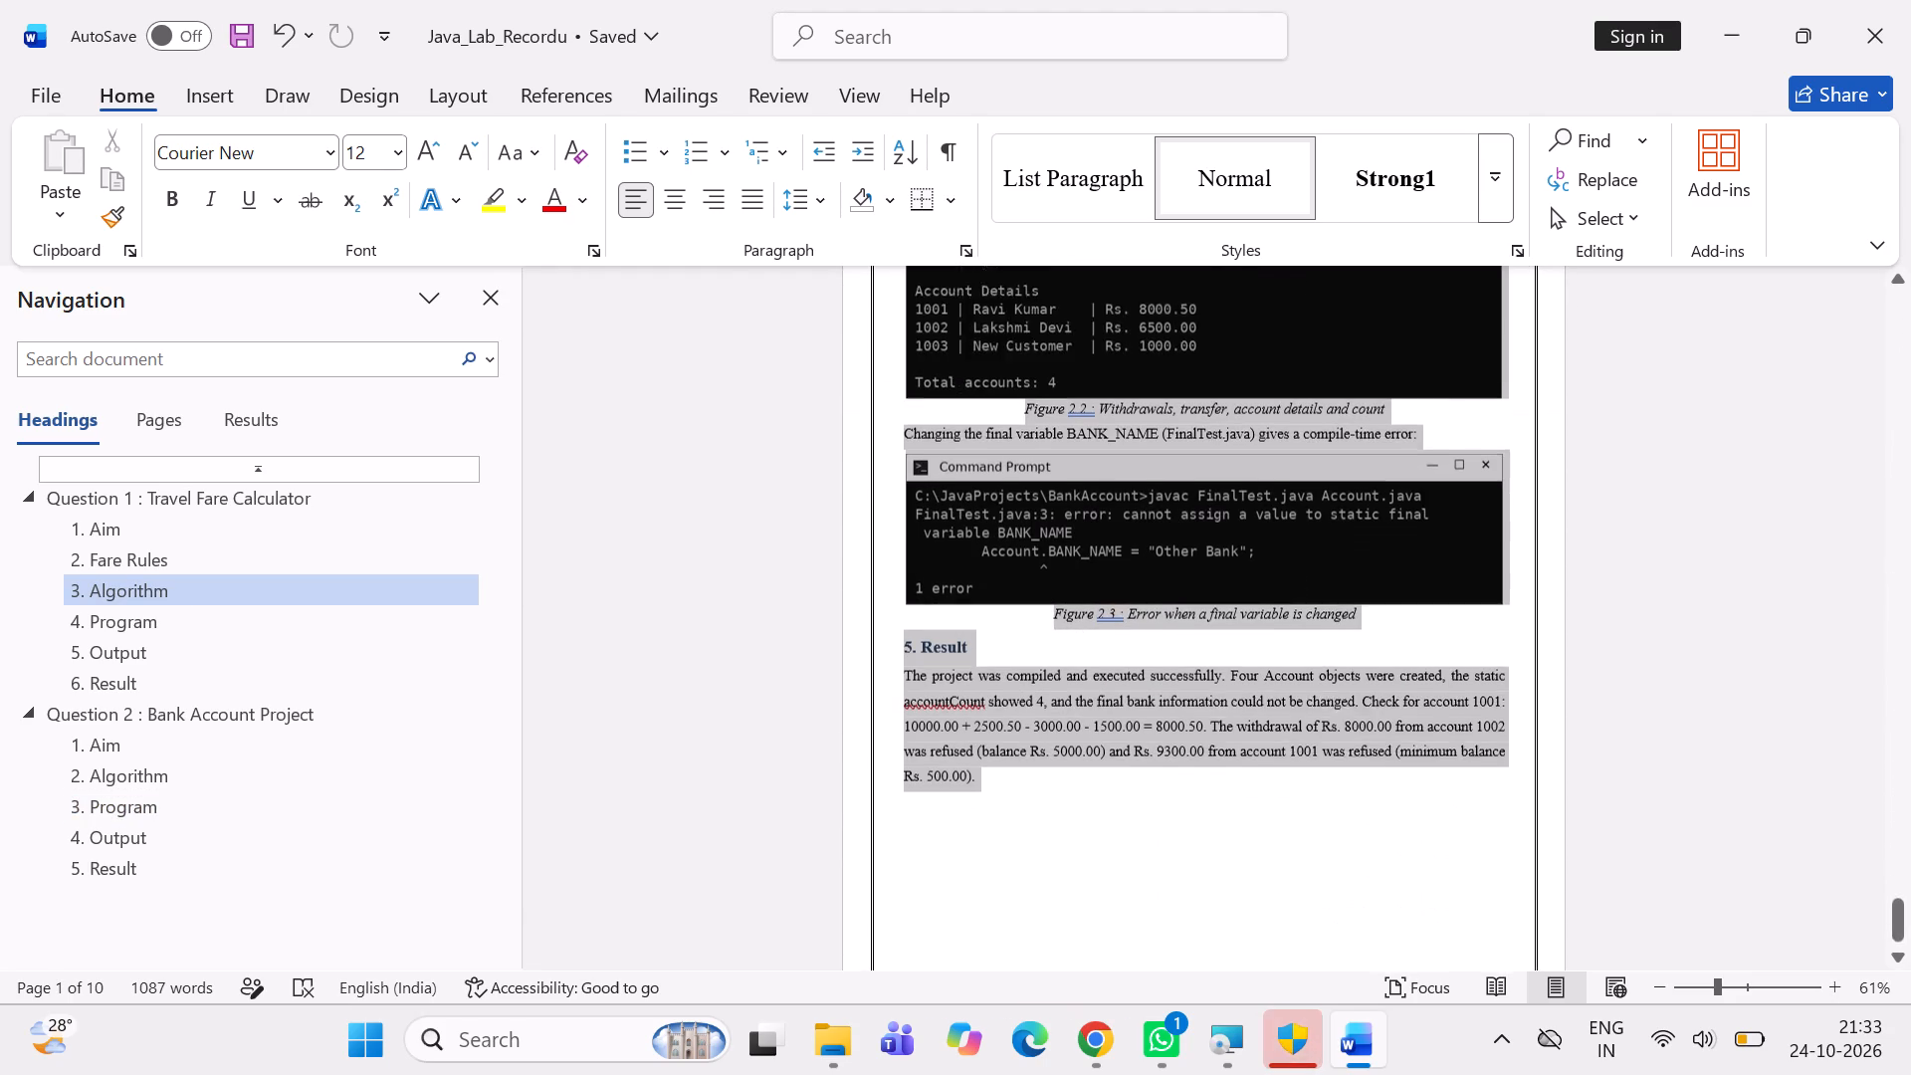
left_click_drag(1366, 1074, 1361, 1070)
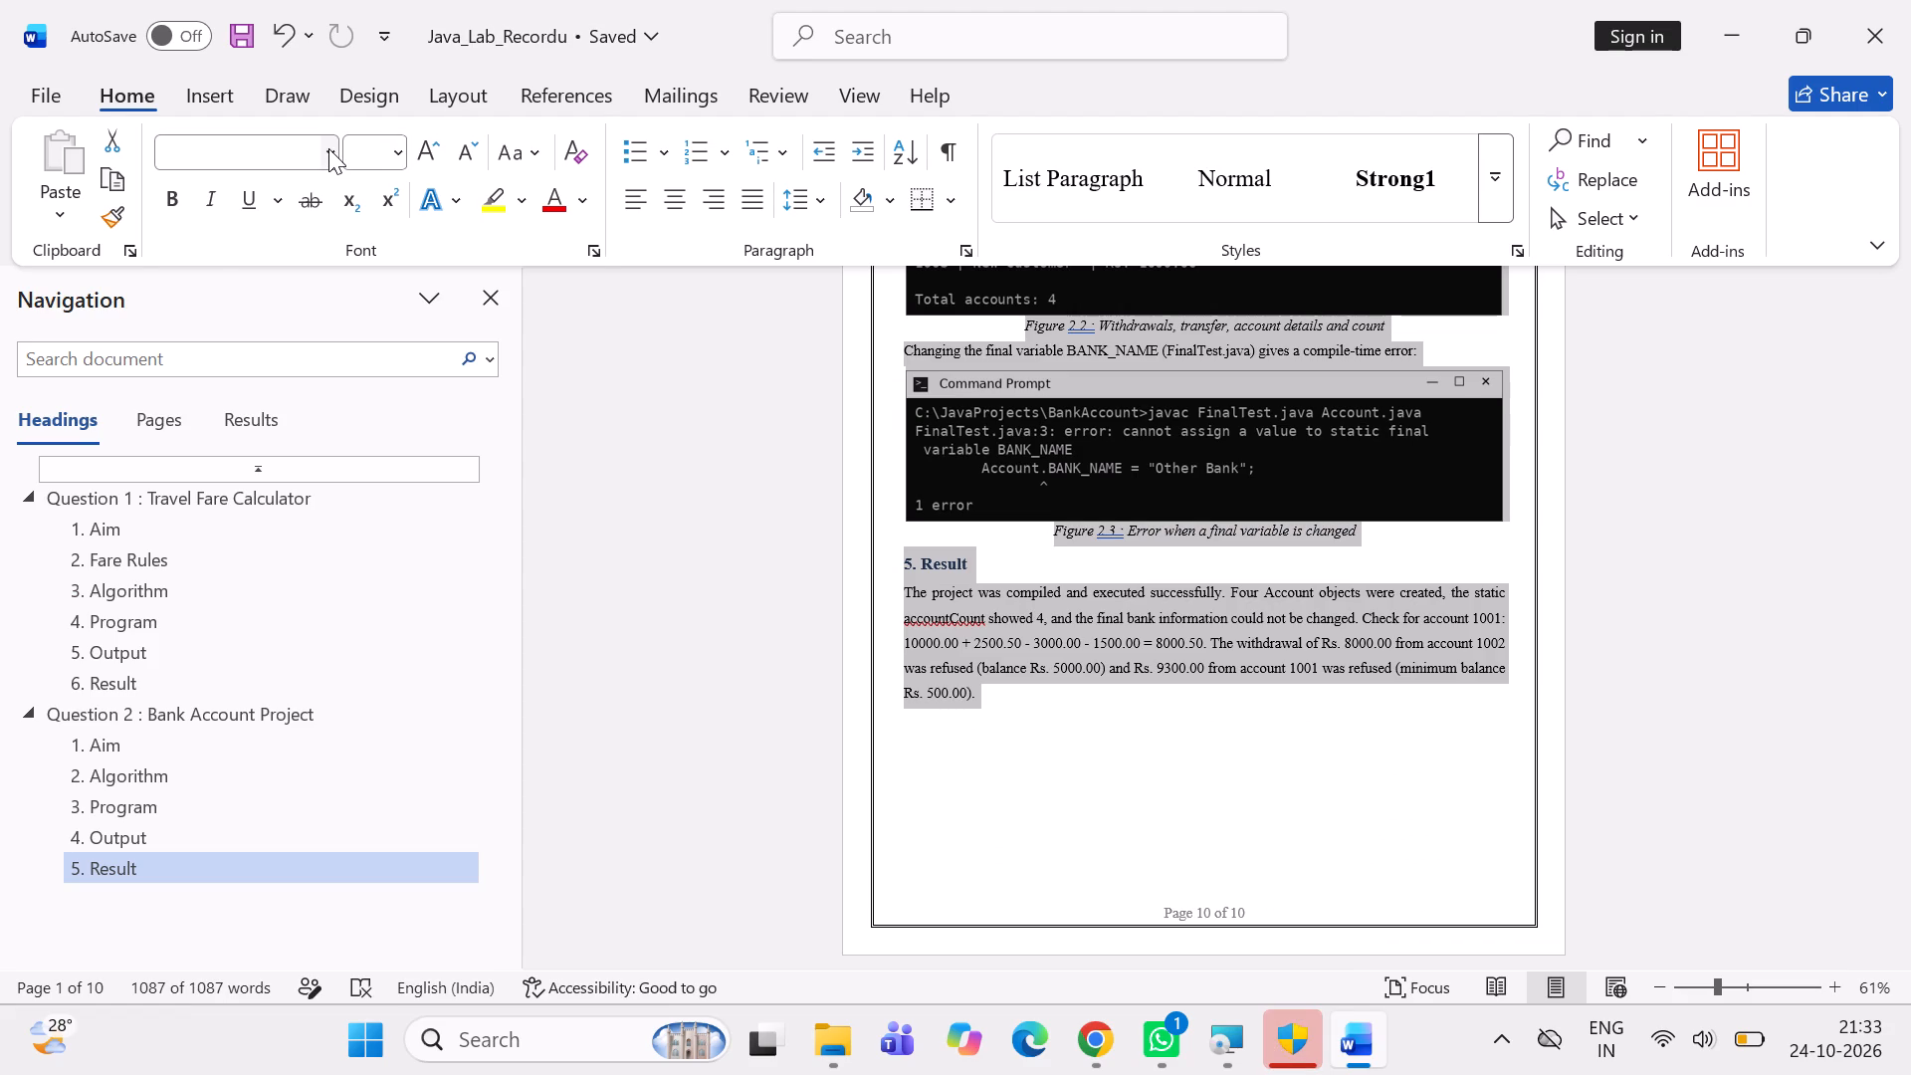
Apply the Times New Roman font to the entire selected document body, and deselect the text.
left_click(328, 148)
left_click(304, 356)
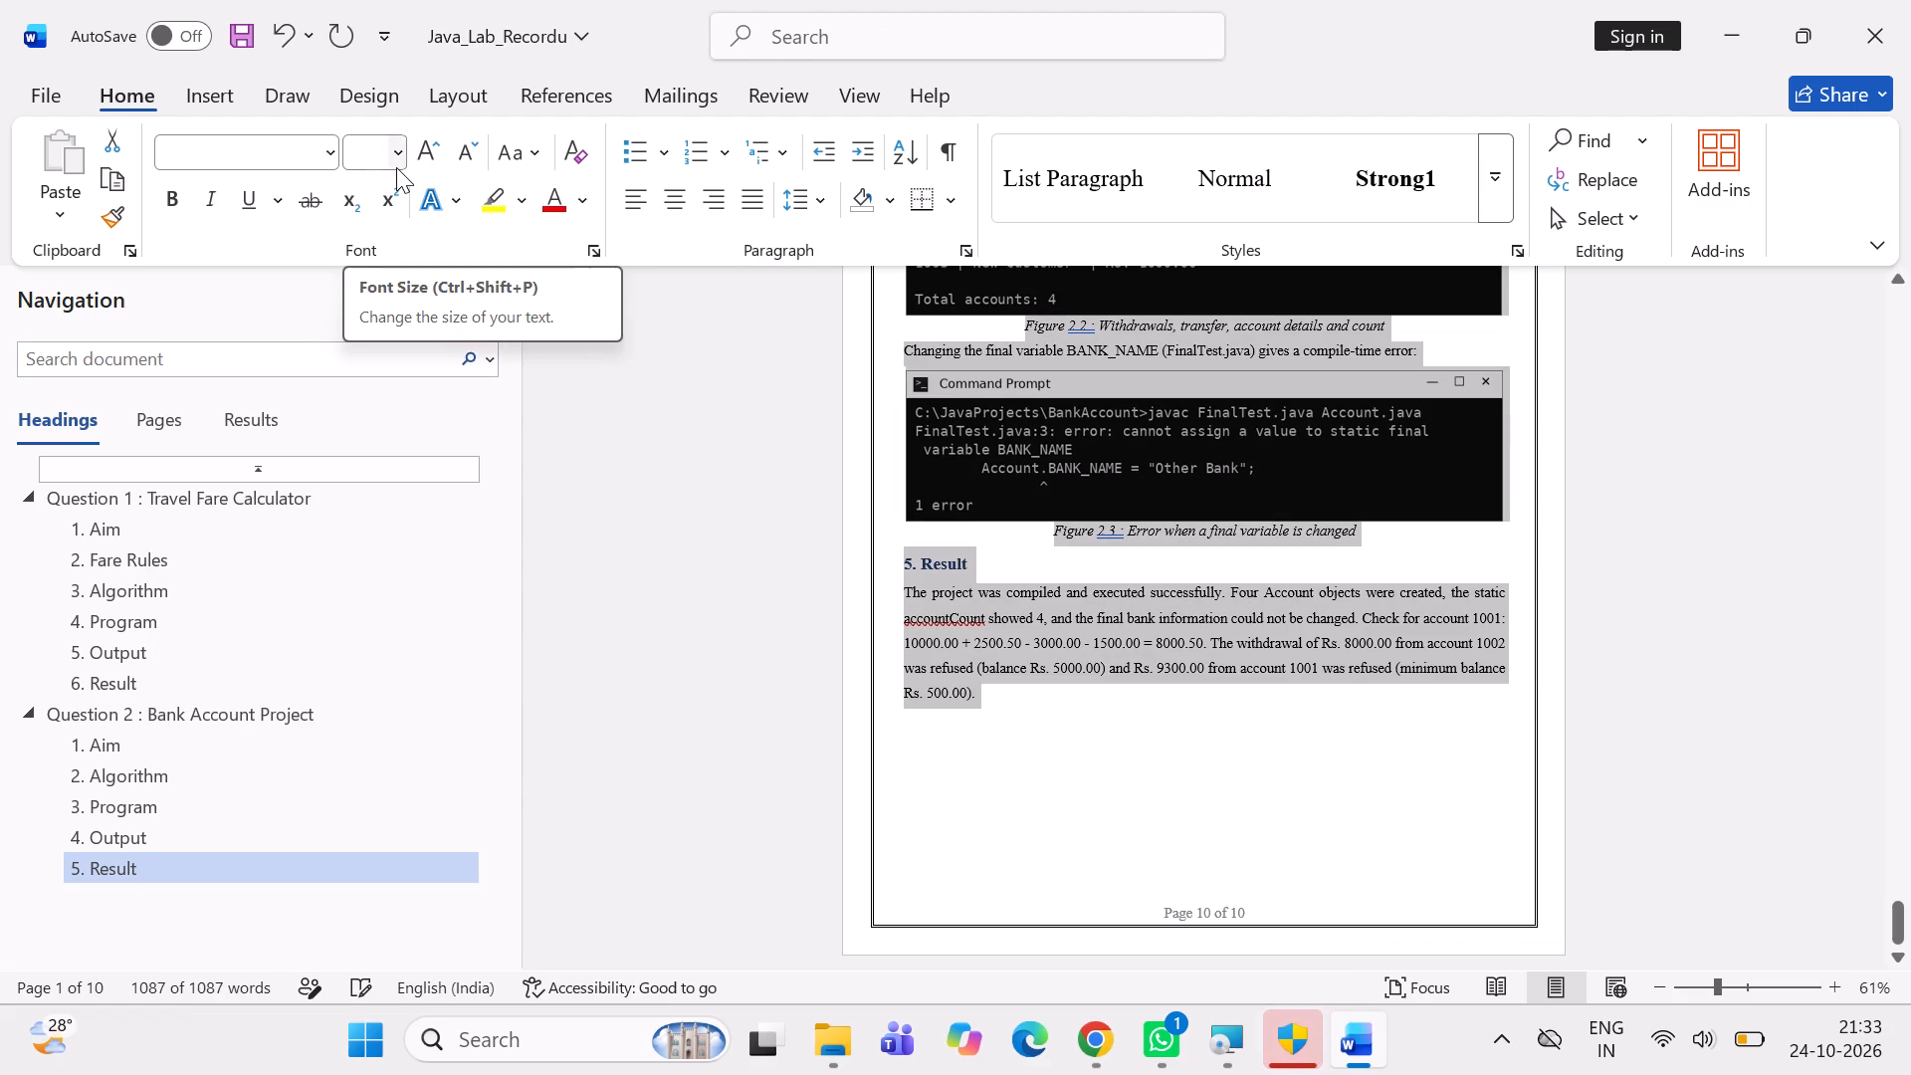
left_click(332, 154)
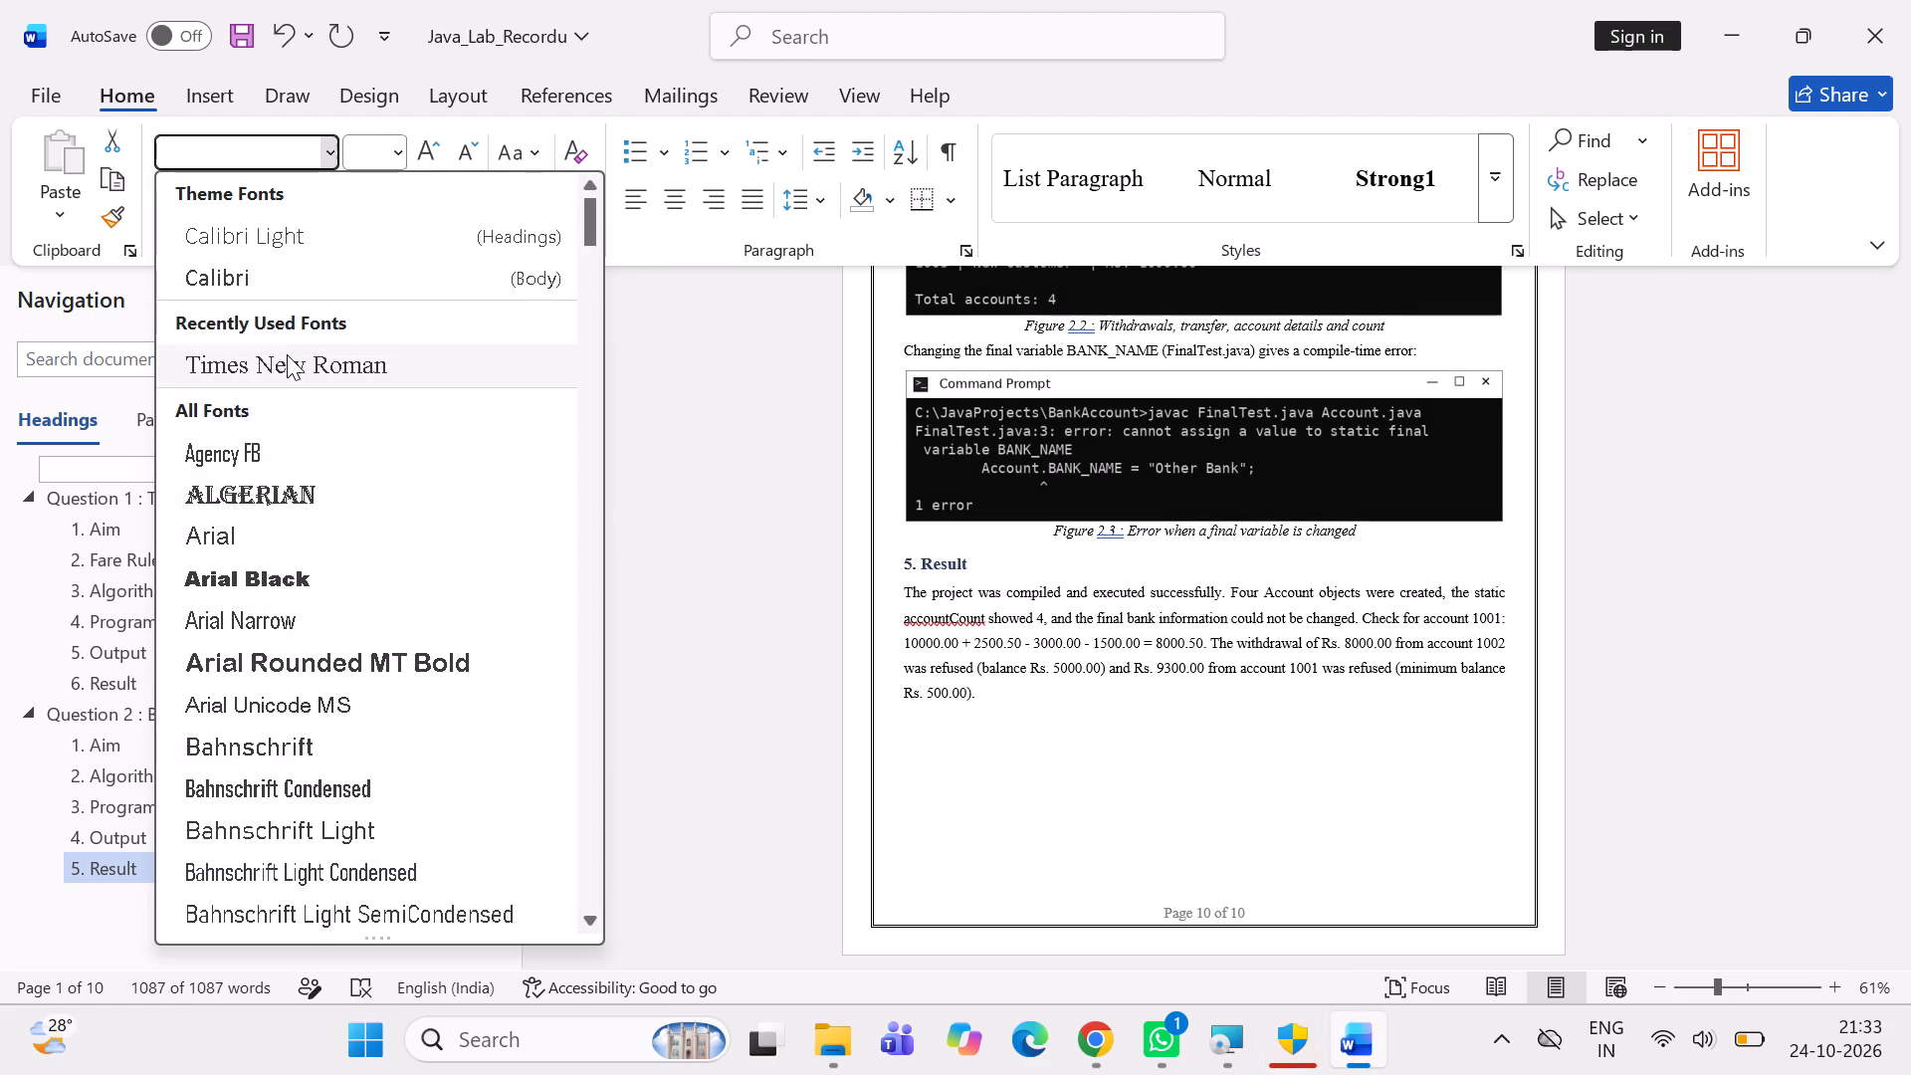
left_click(287, 354)
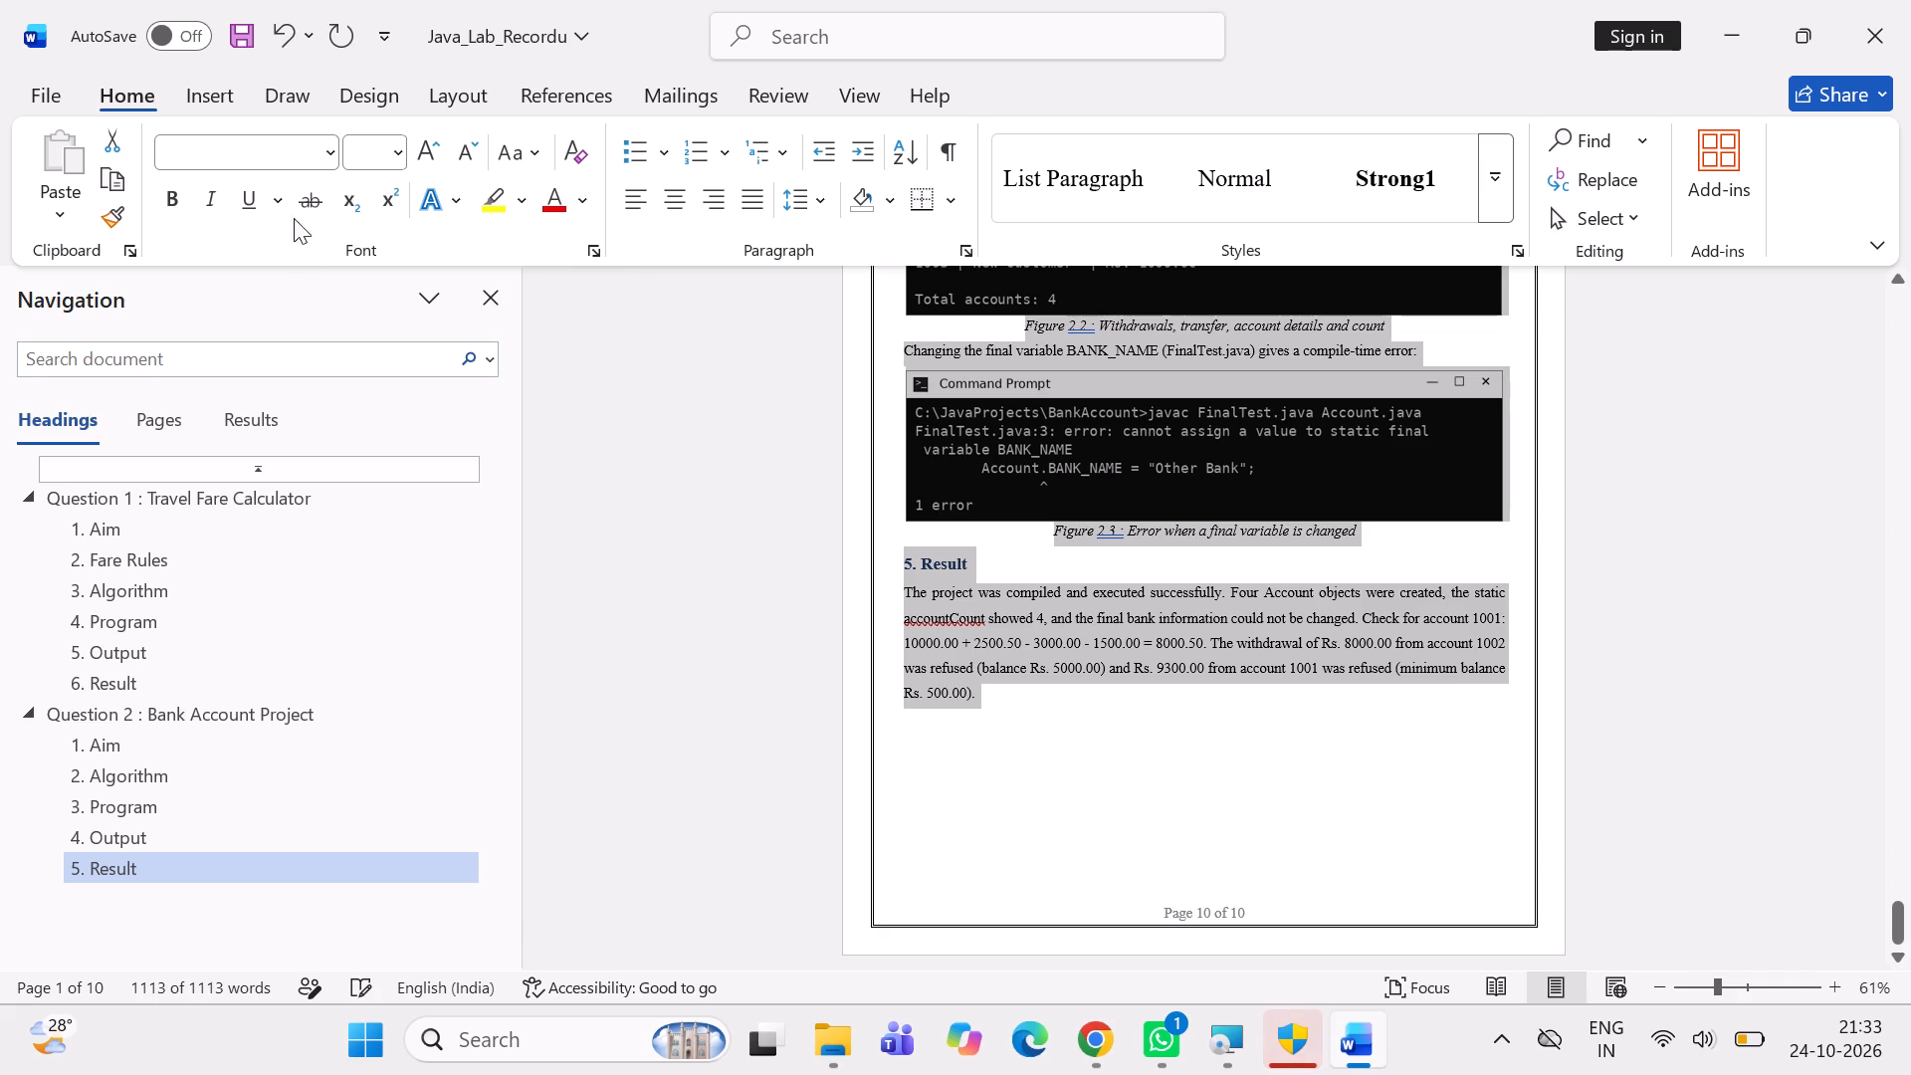
left_click(746, 692)
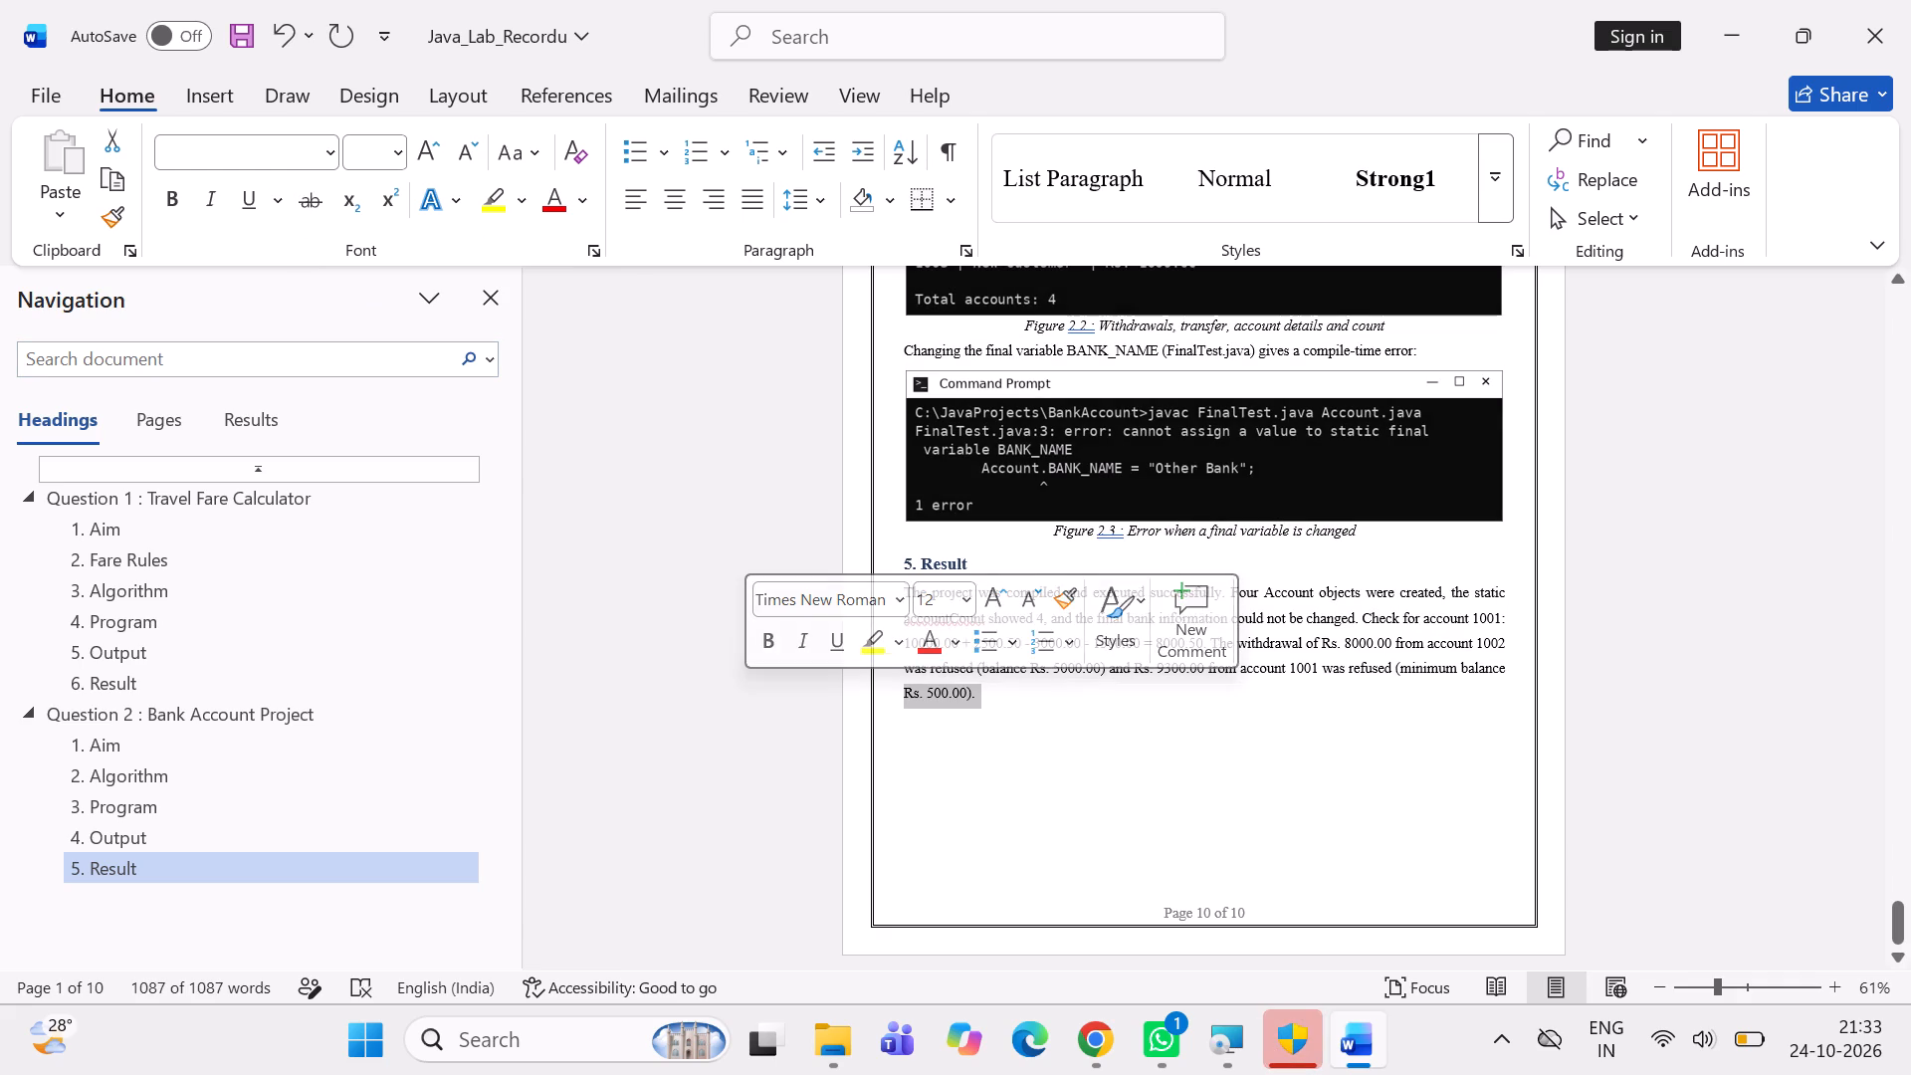
left_click(1065, 730)
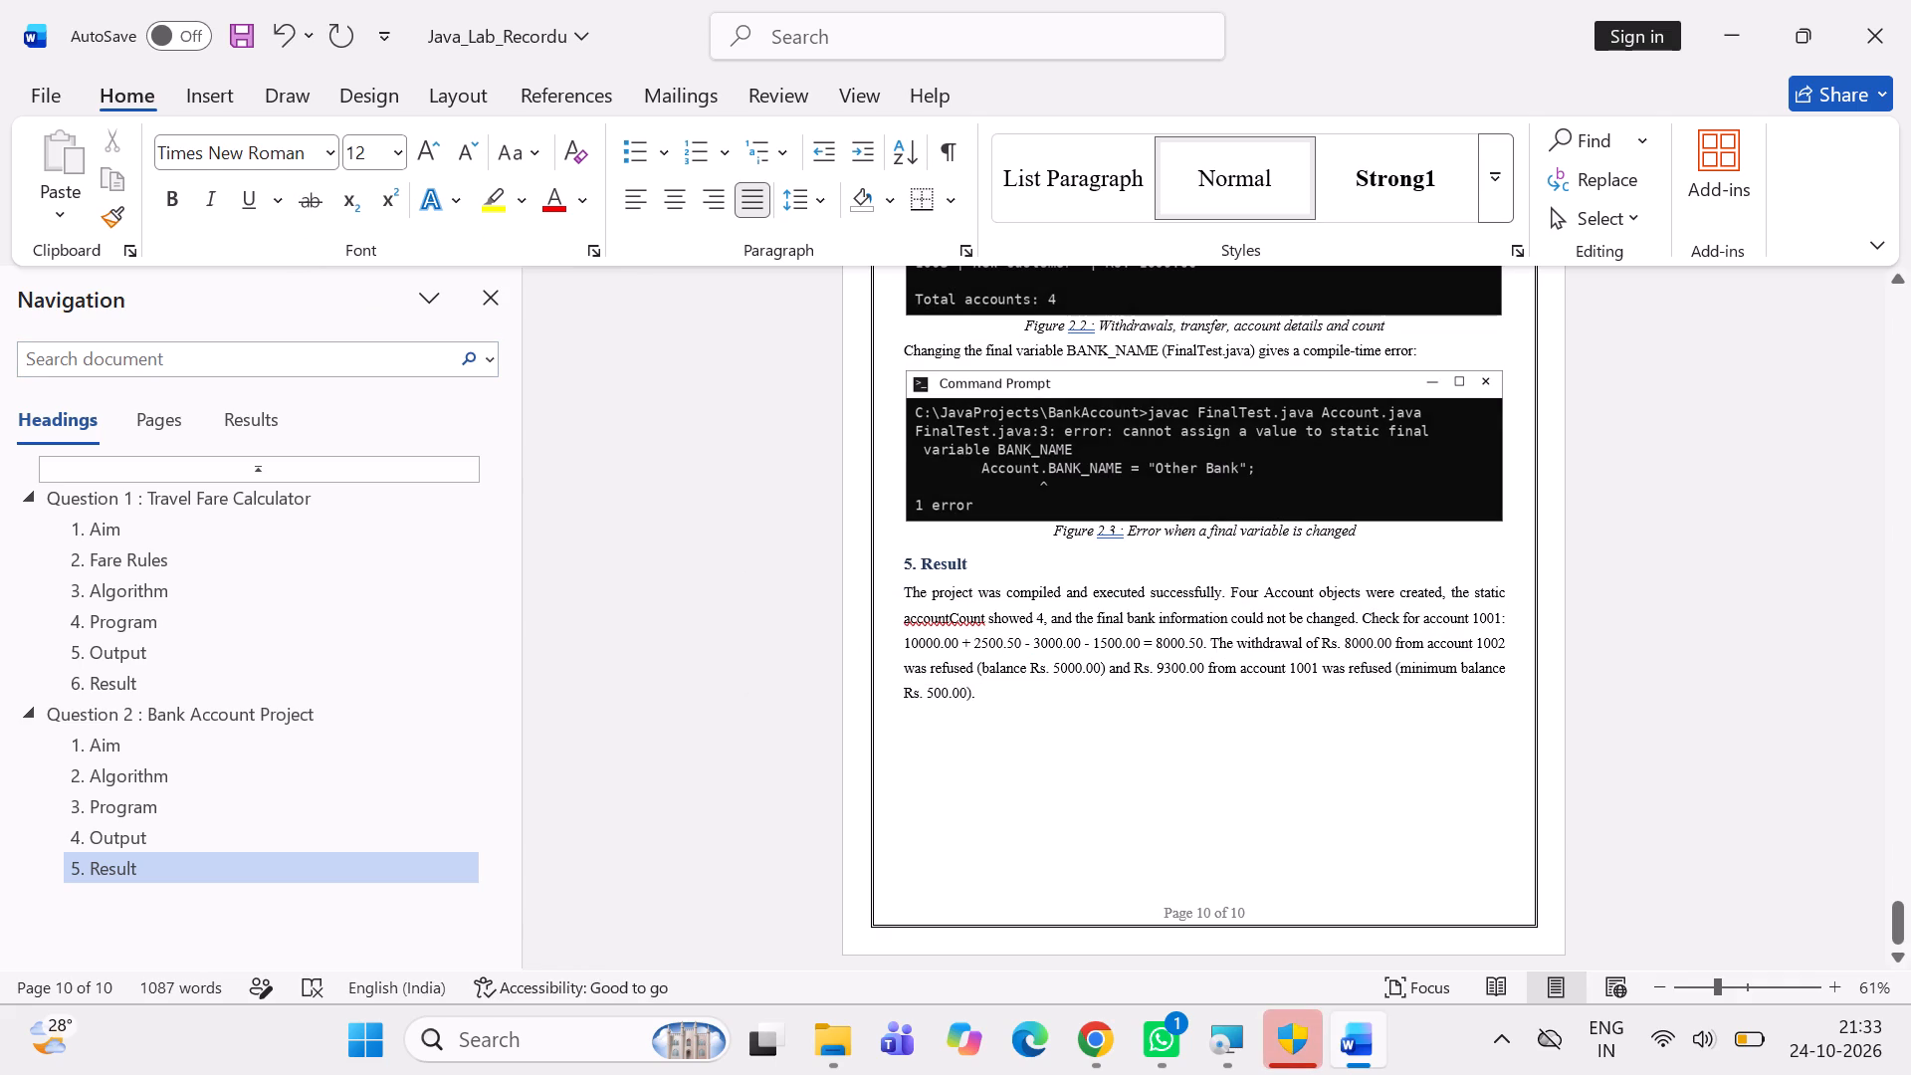
Switch to WhatsApp by opening the newly arrived chat message about the header.
scroll(1065, 730, "up", 3)
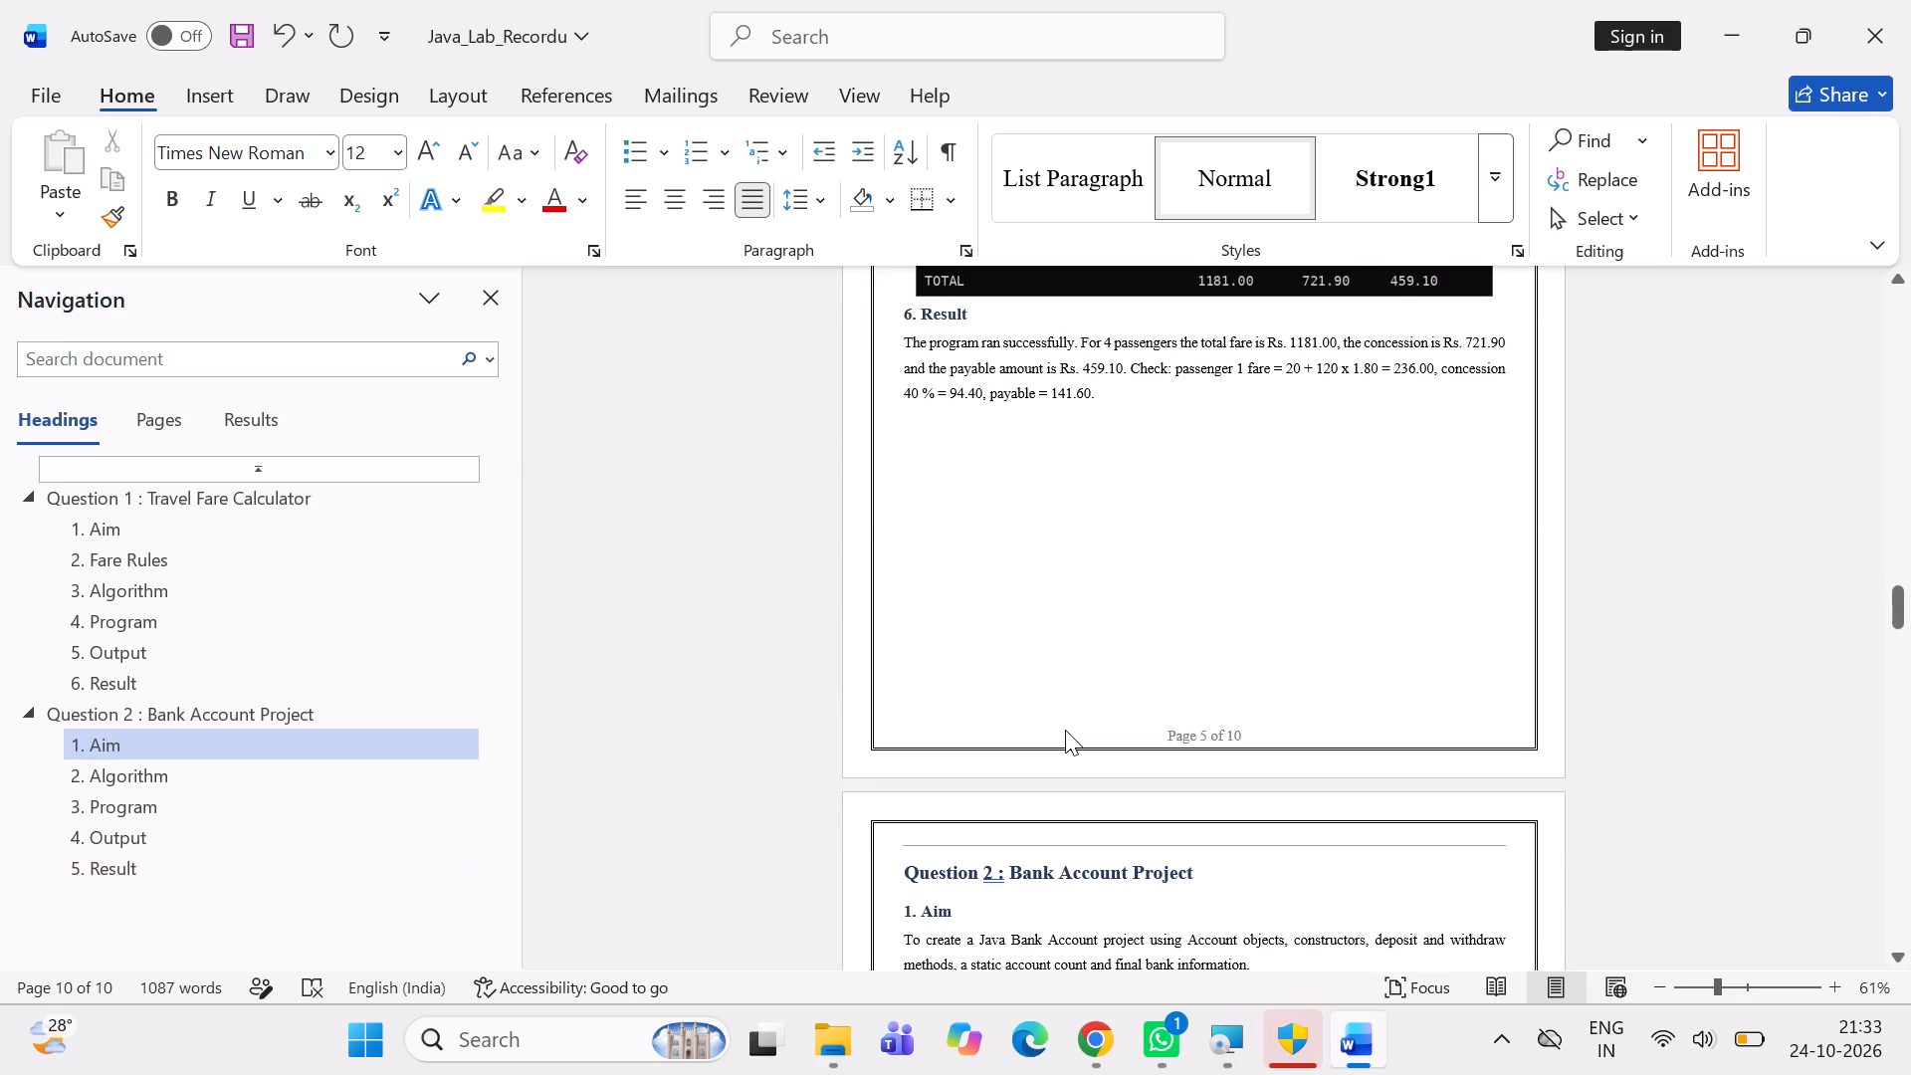
scroll(1065, 730, "up", 4)
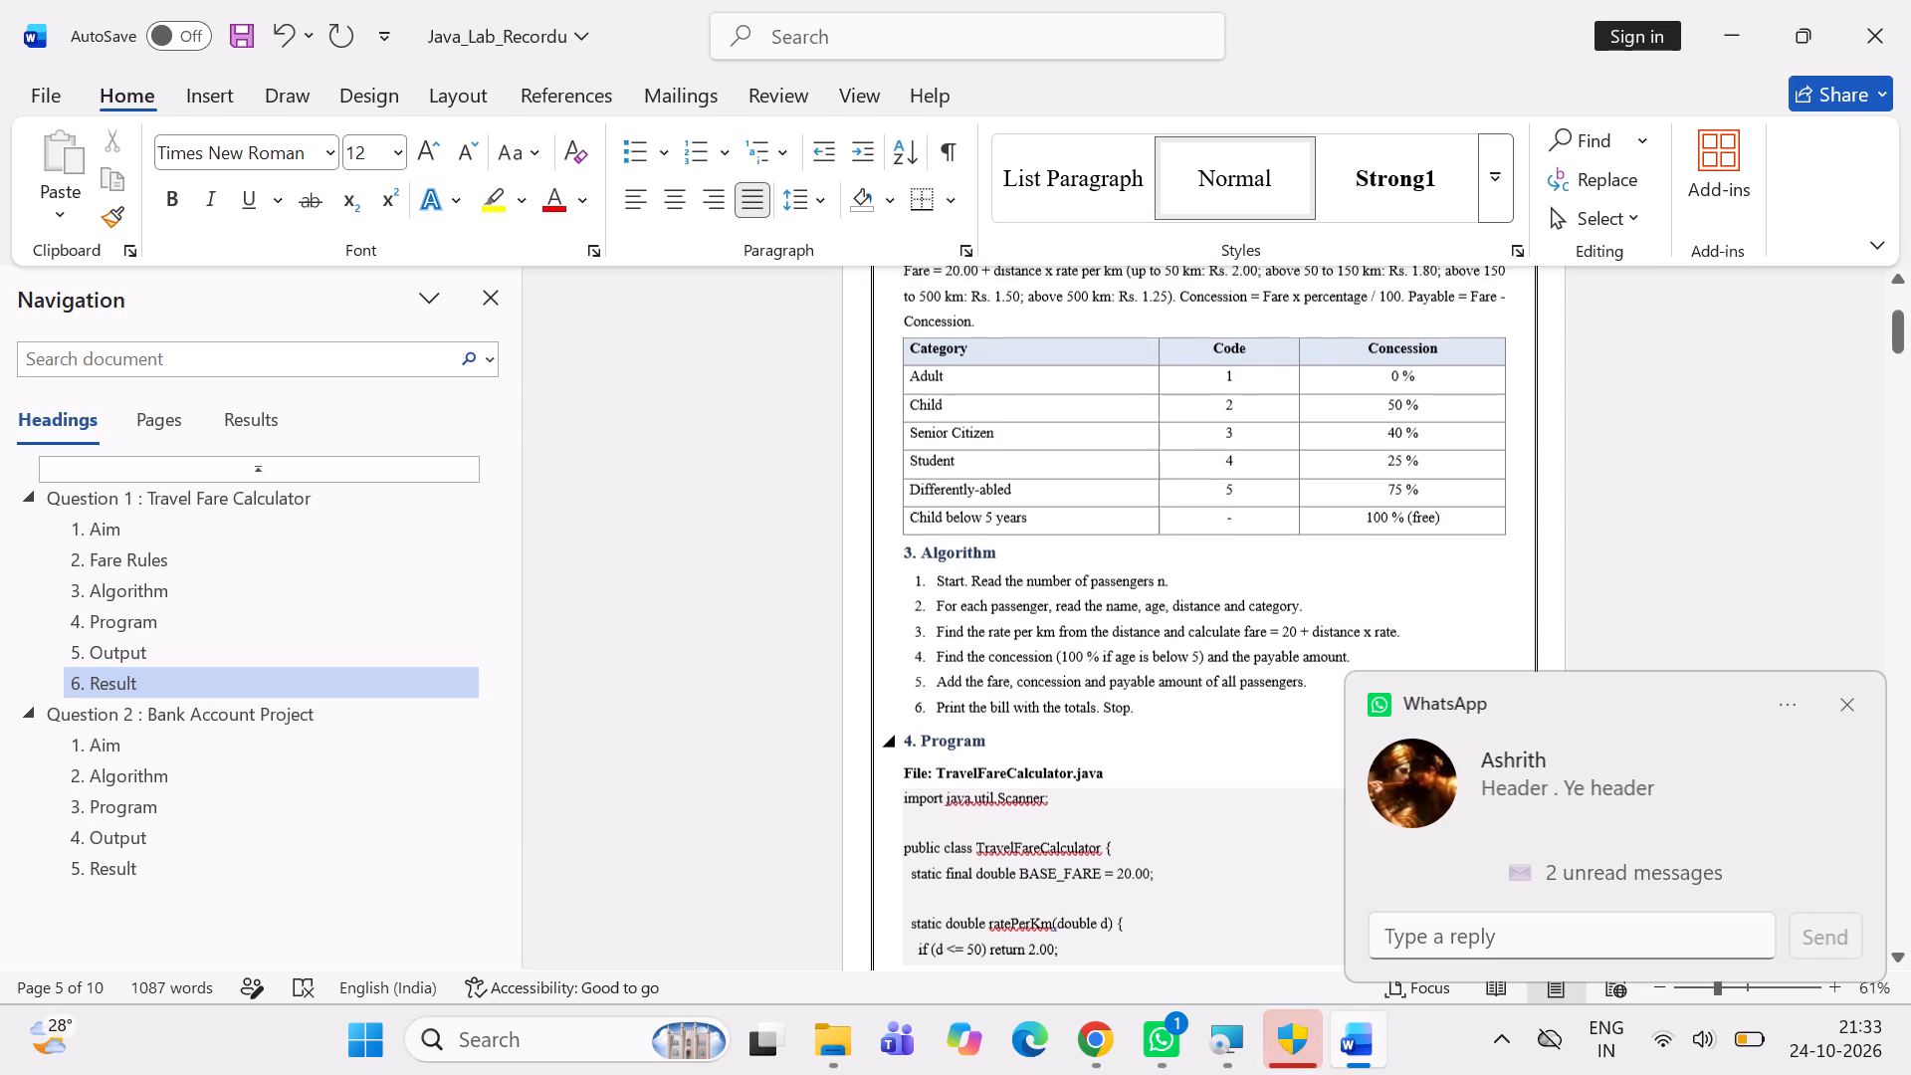
left_click(1476, 776)
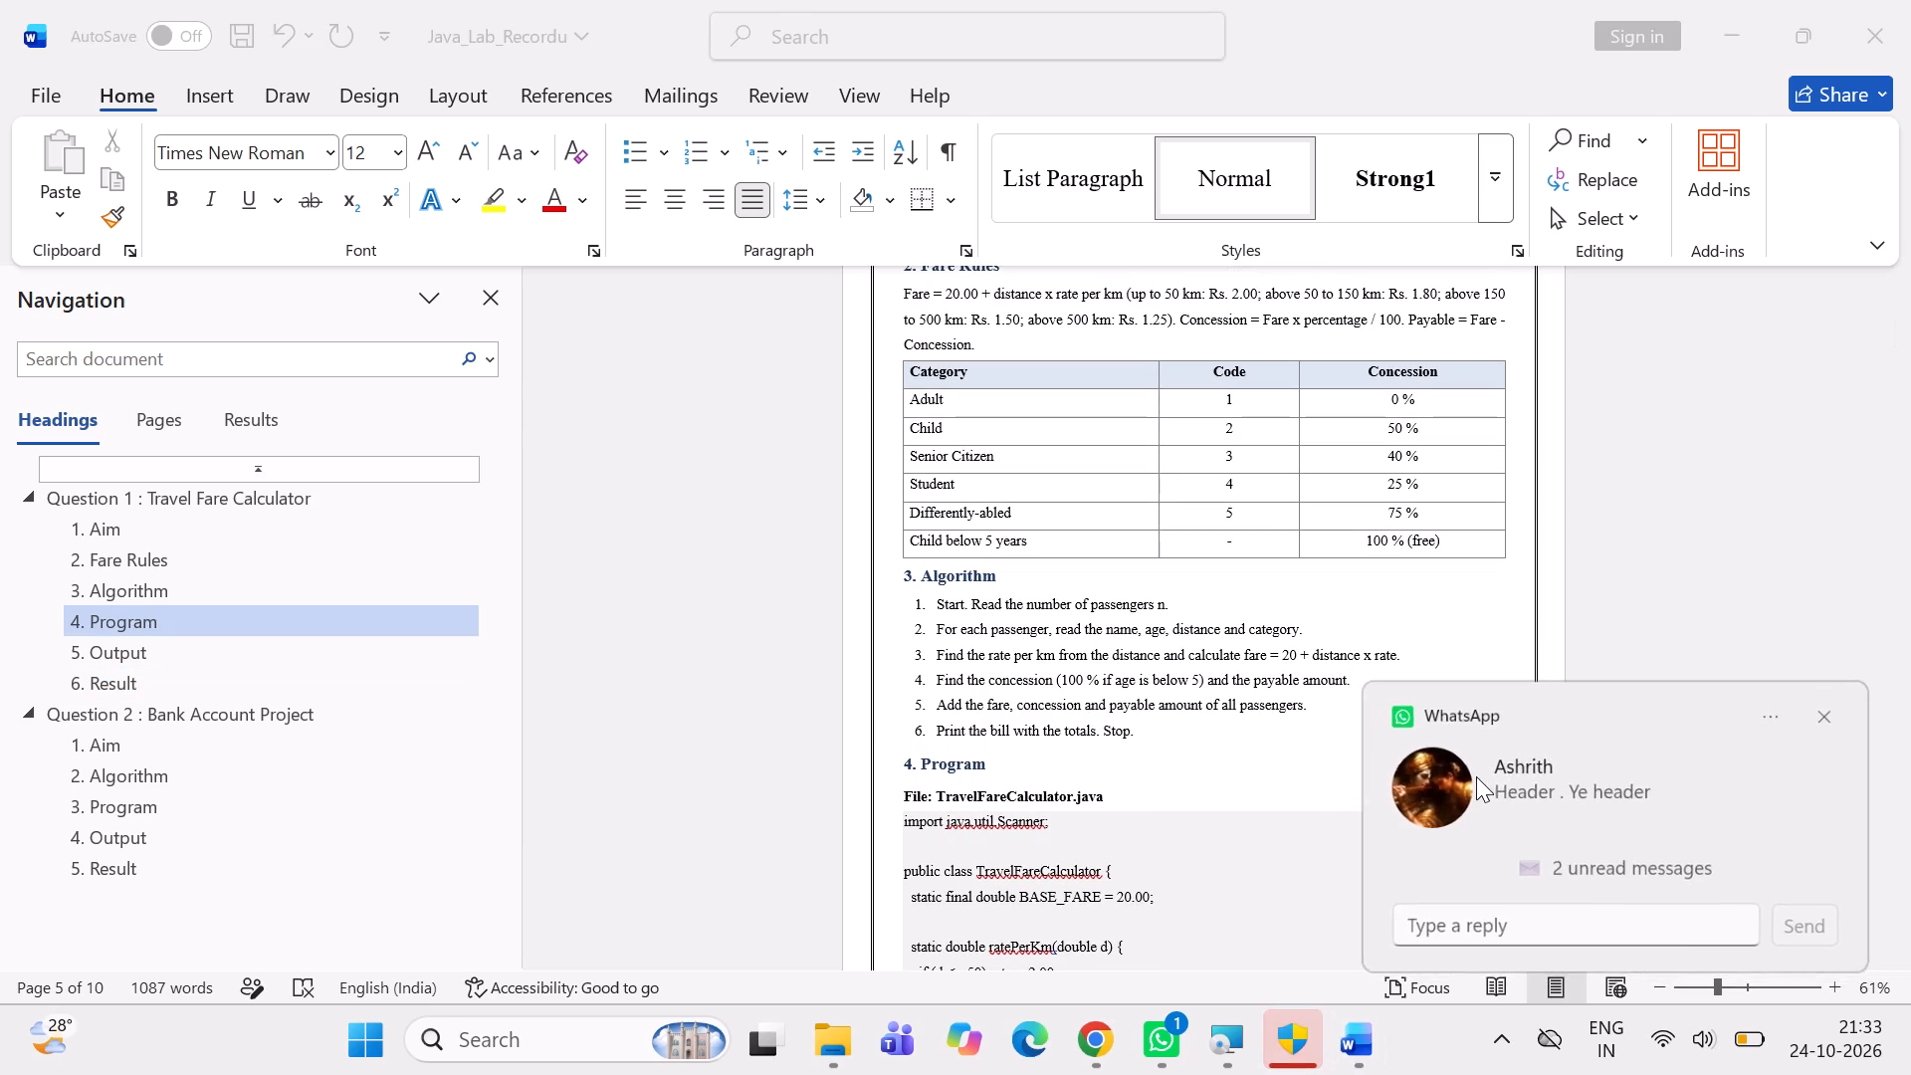
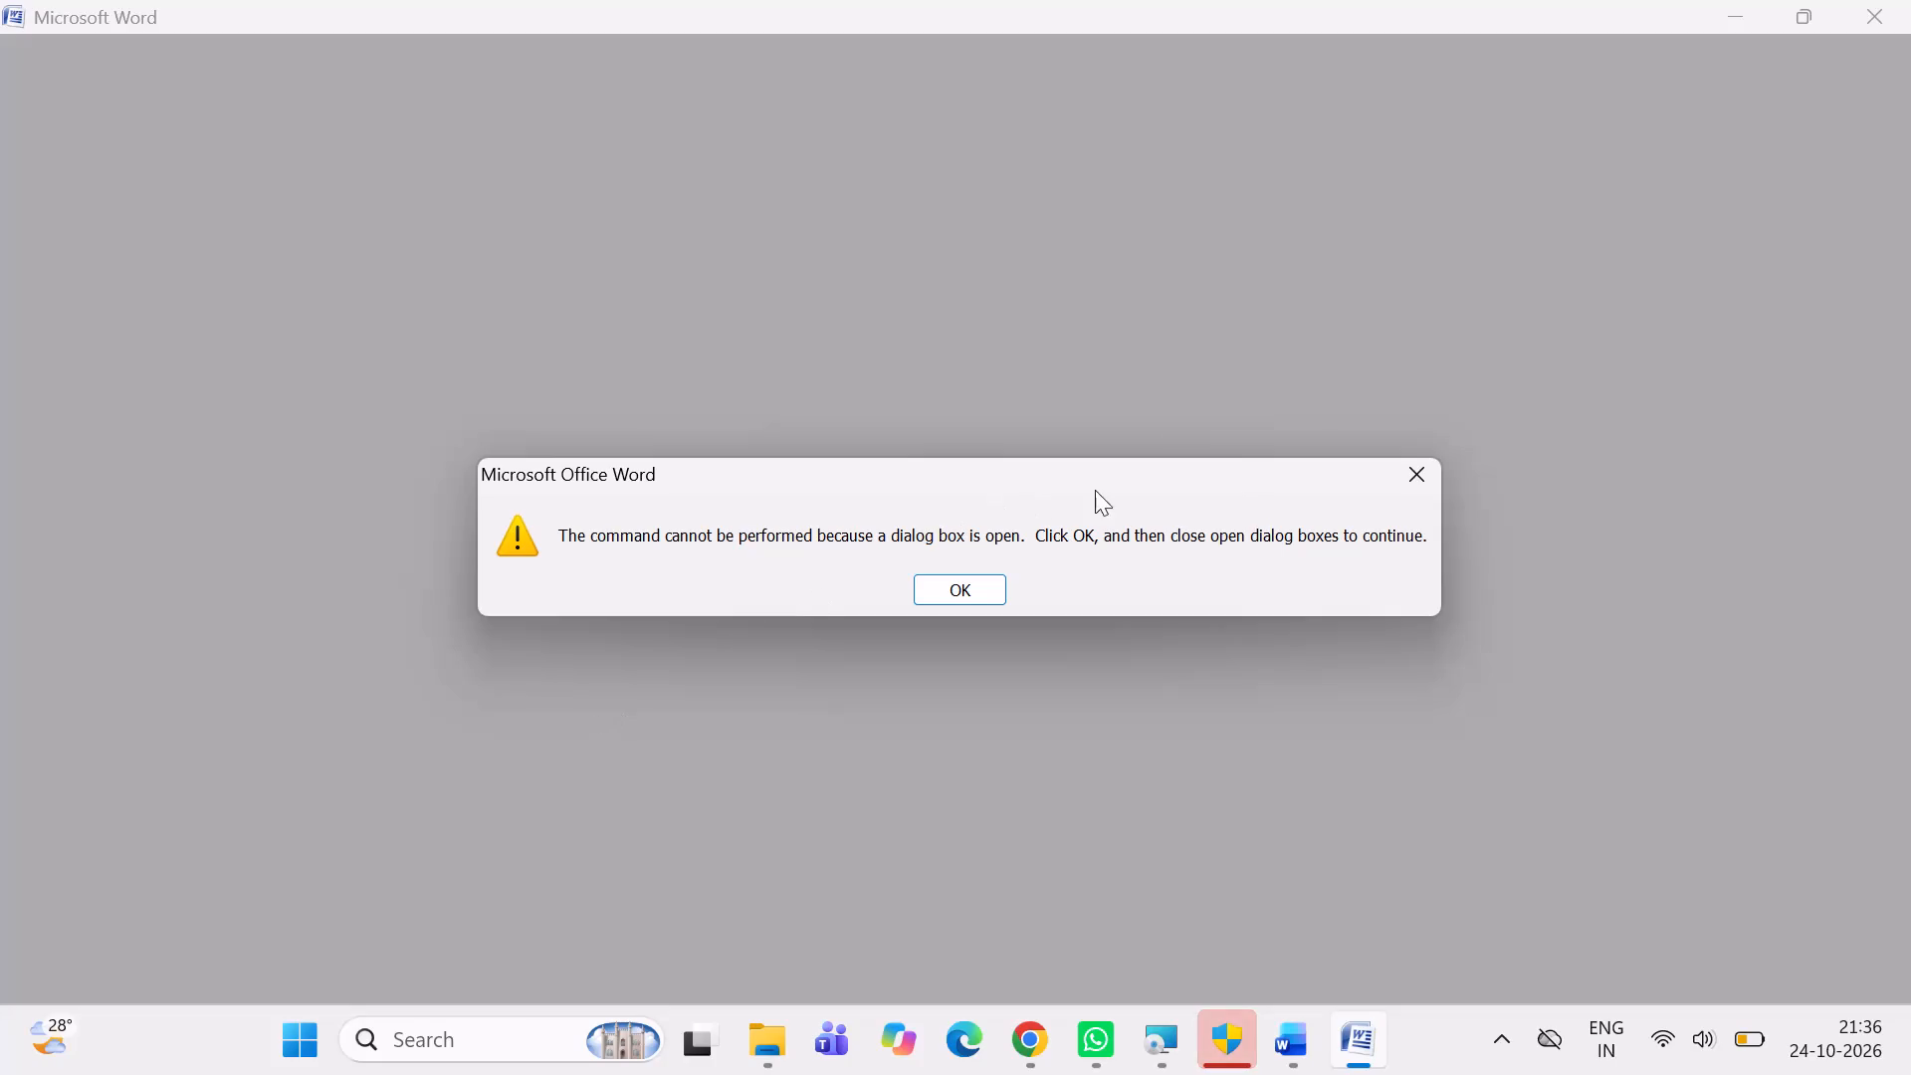
Dismiss the Microsoft Office Word alert and switch back to the Java_Lab_Recordu document in the other Word window.
left_click(1429, 459)
left_click(1274, 1057)
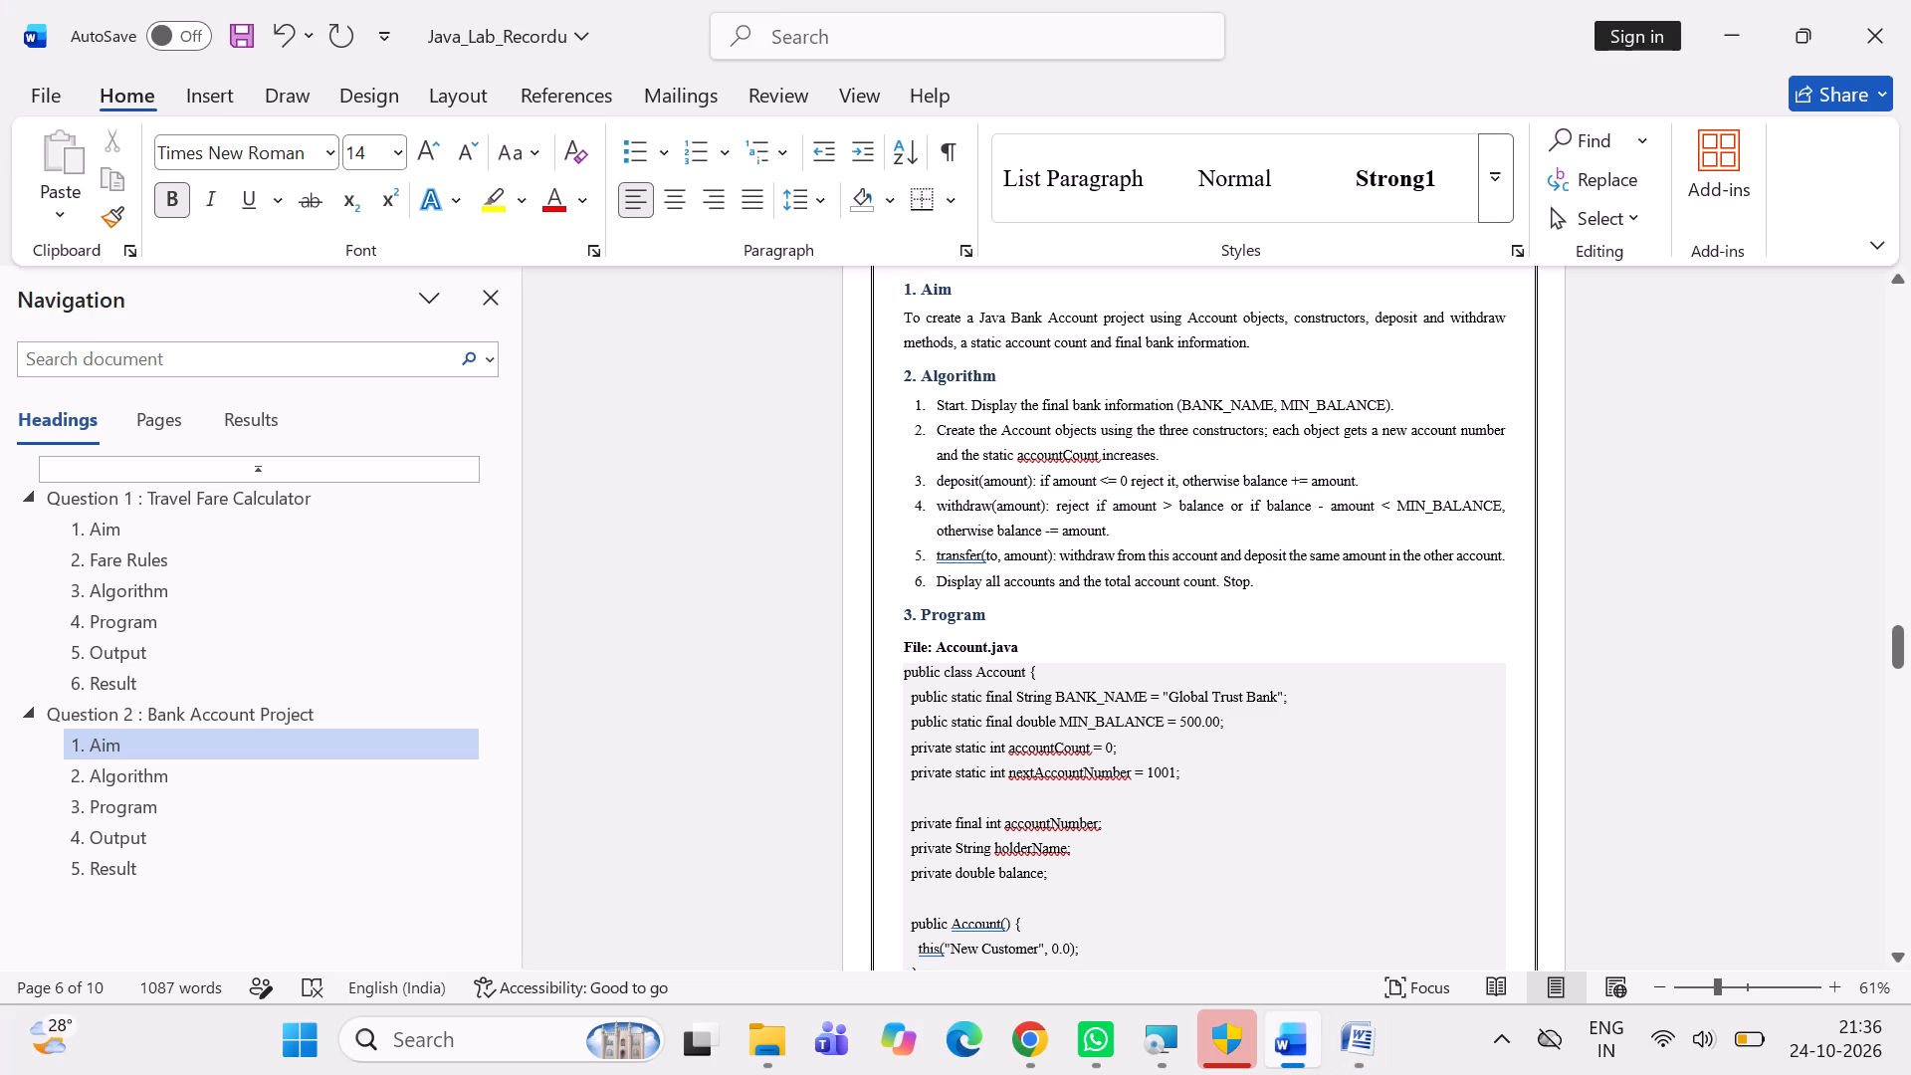
Open the document Java_Lab_Recordu (1) from the Downloads folder.
left_click(40, 102)
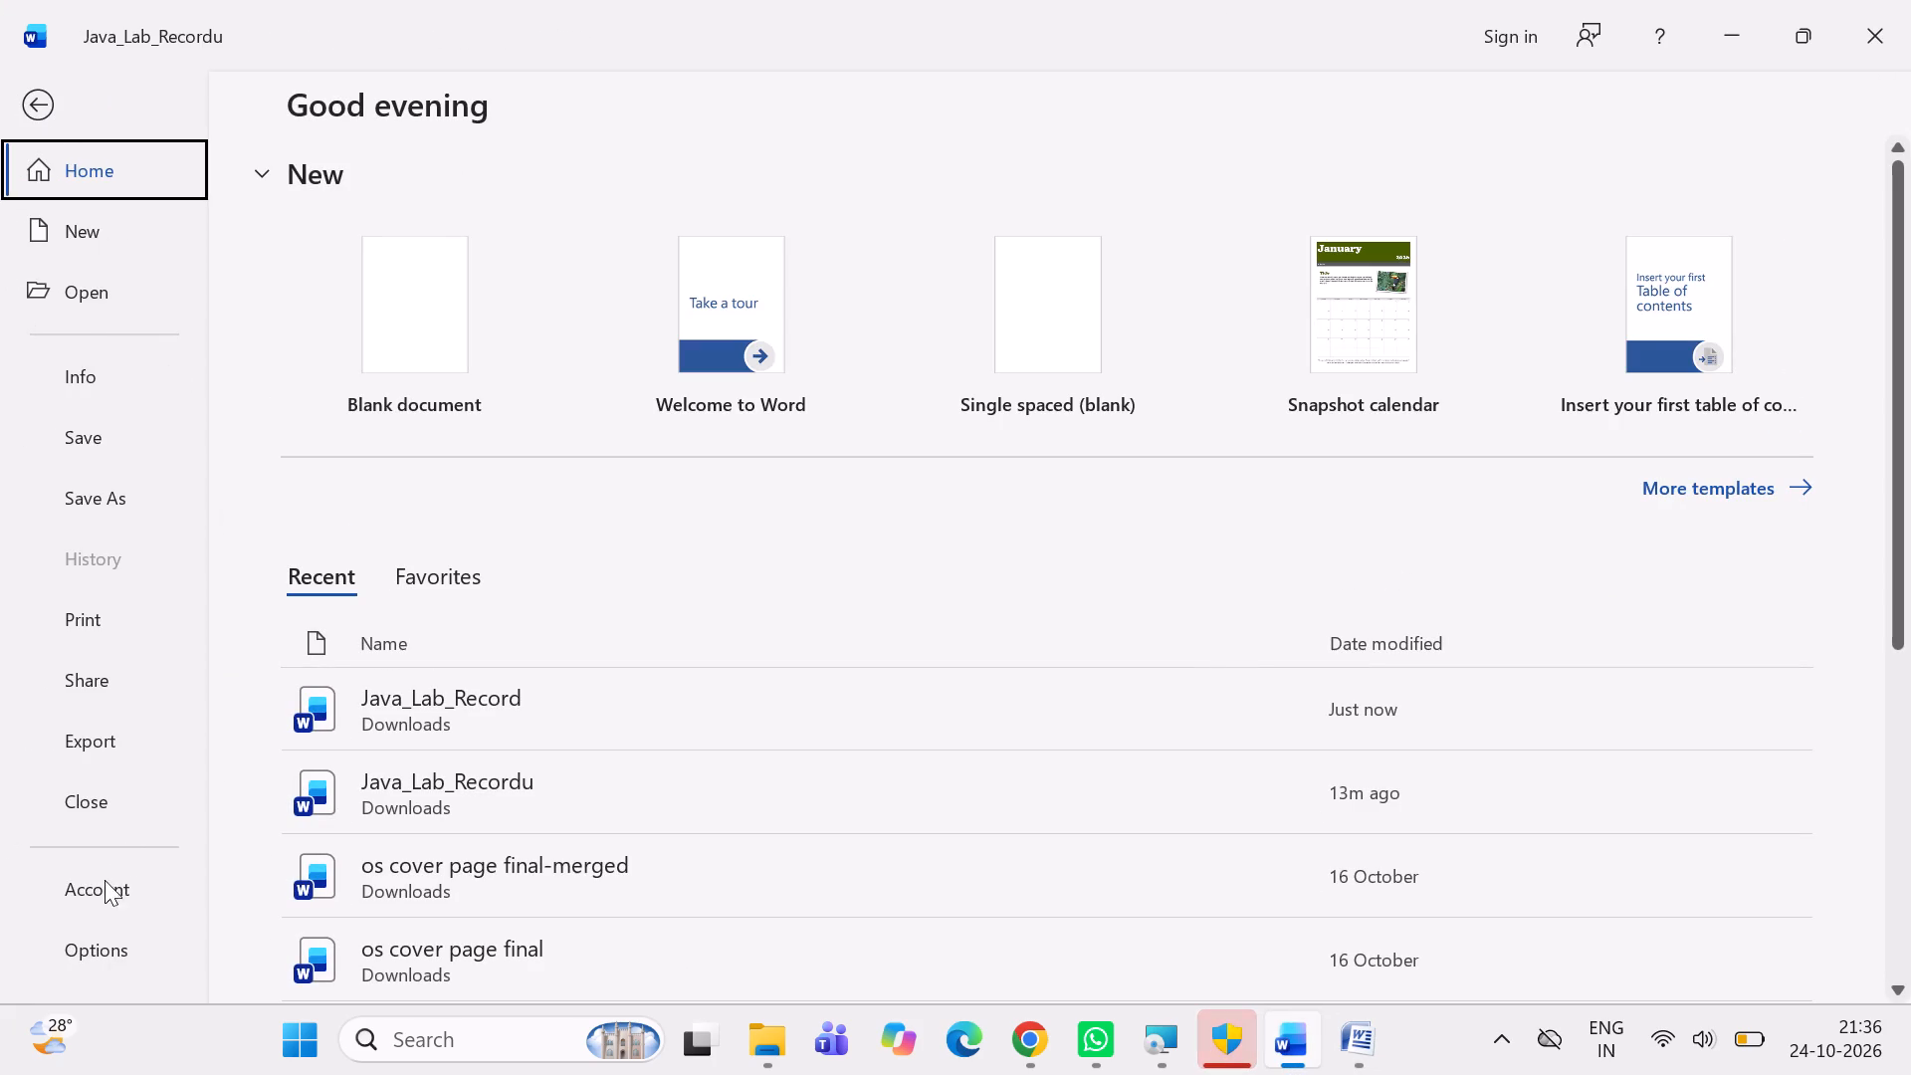
left_click(116, 280)
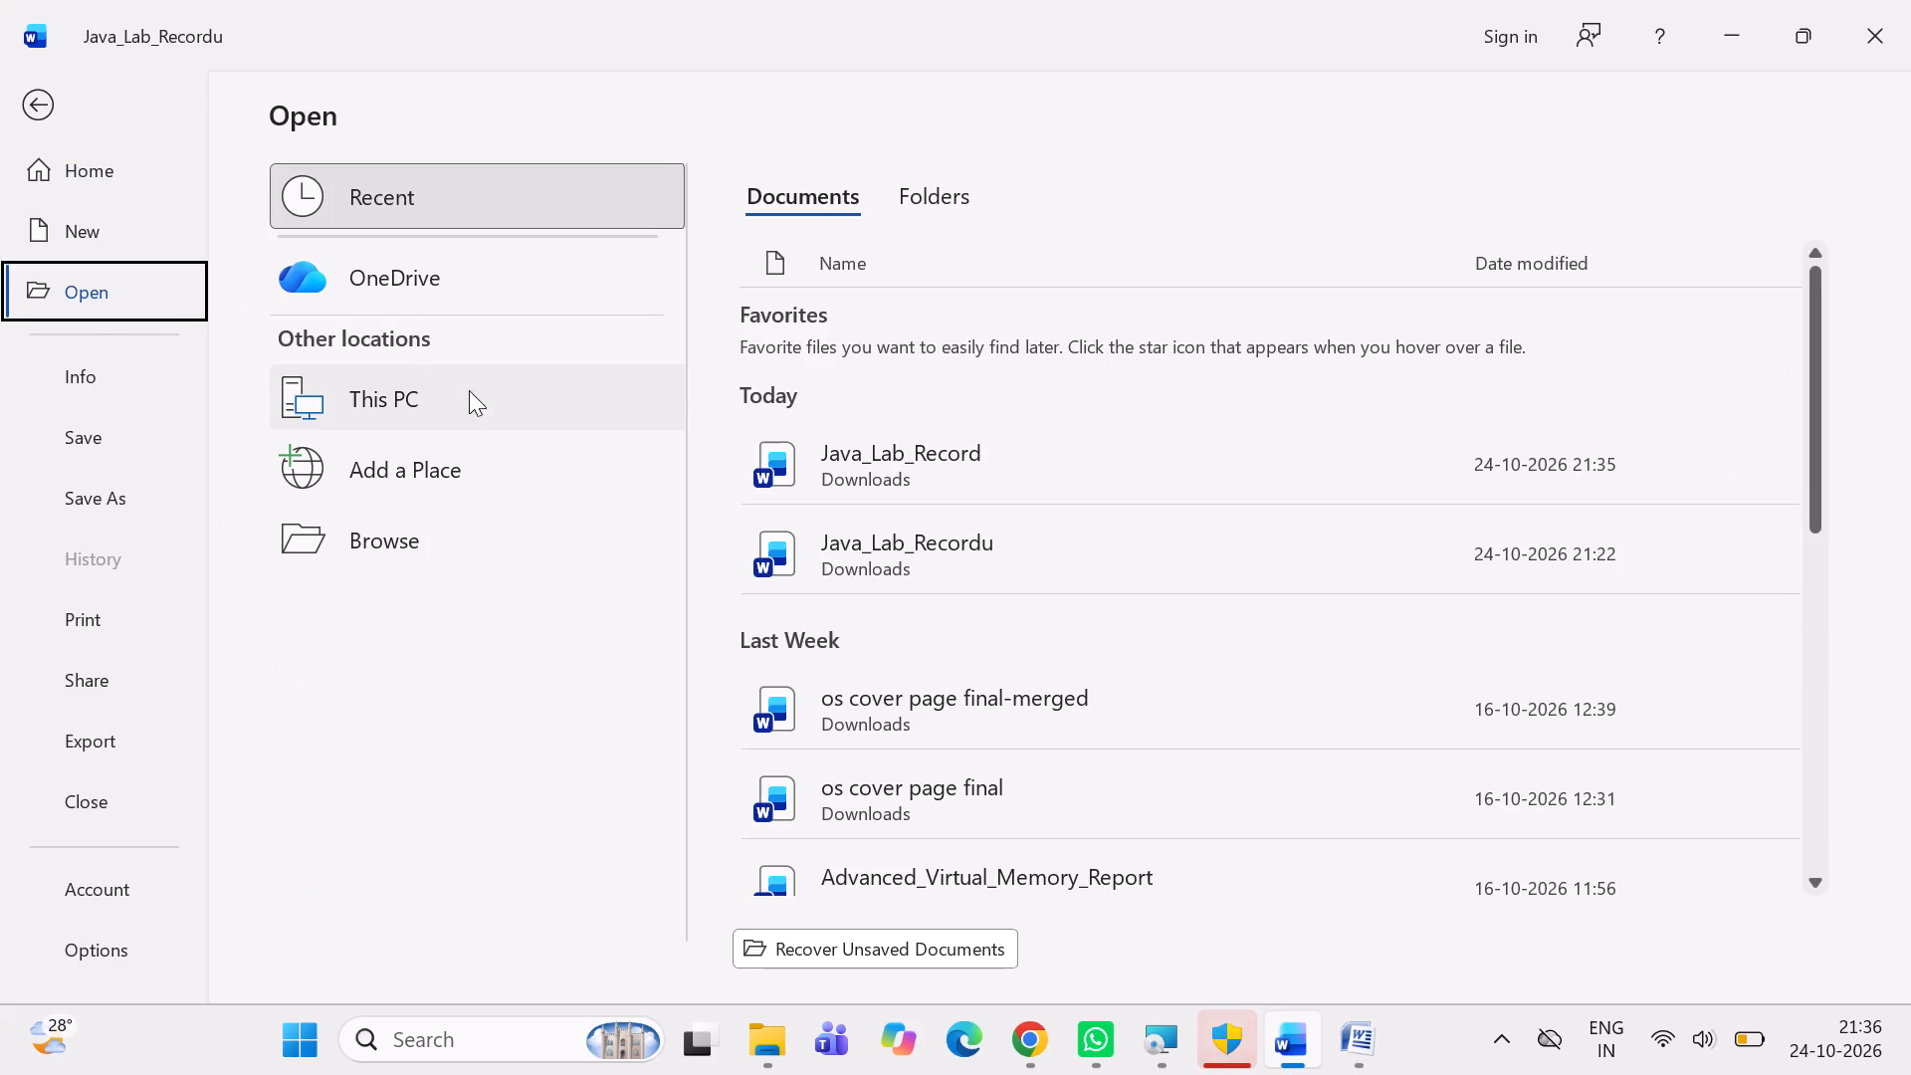
left_click(508, 537)
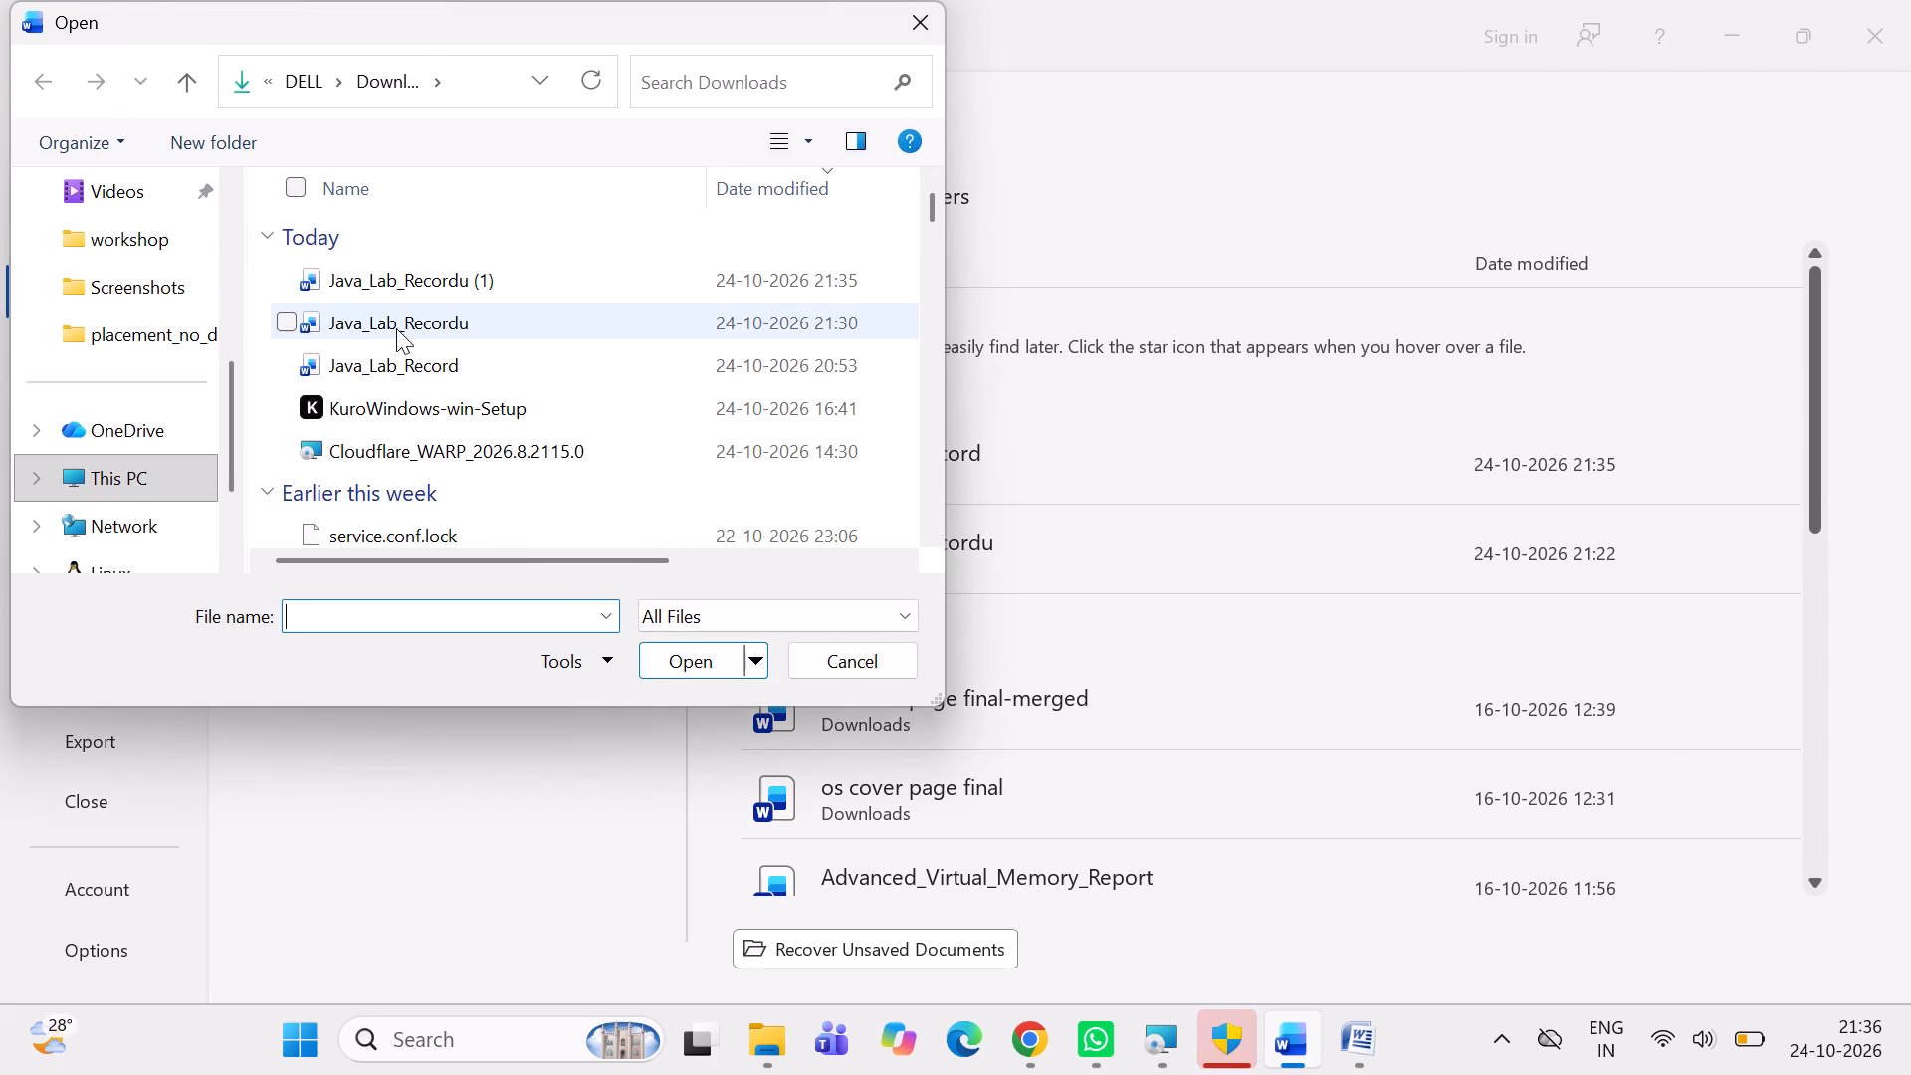
double_click(421, 300)
triple_click(438, 290)
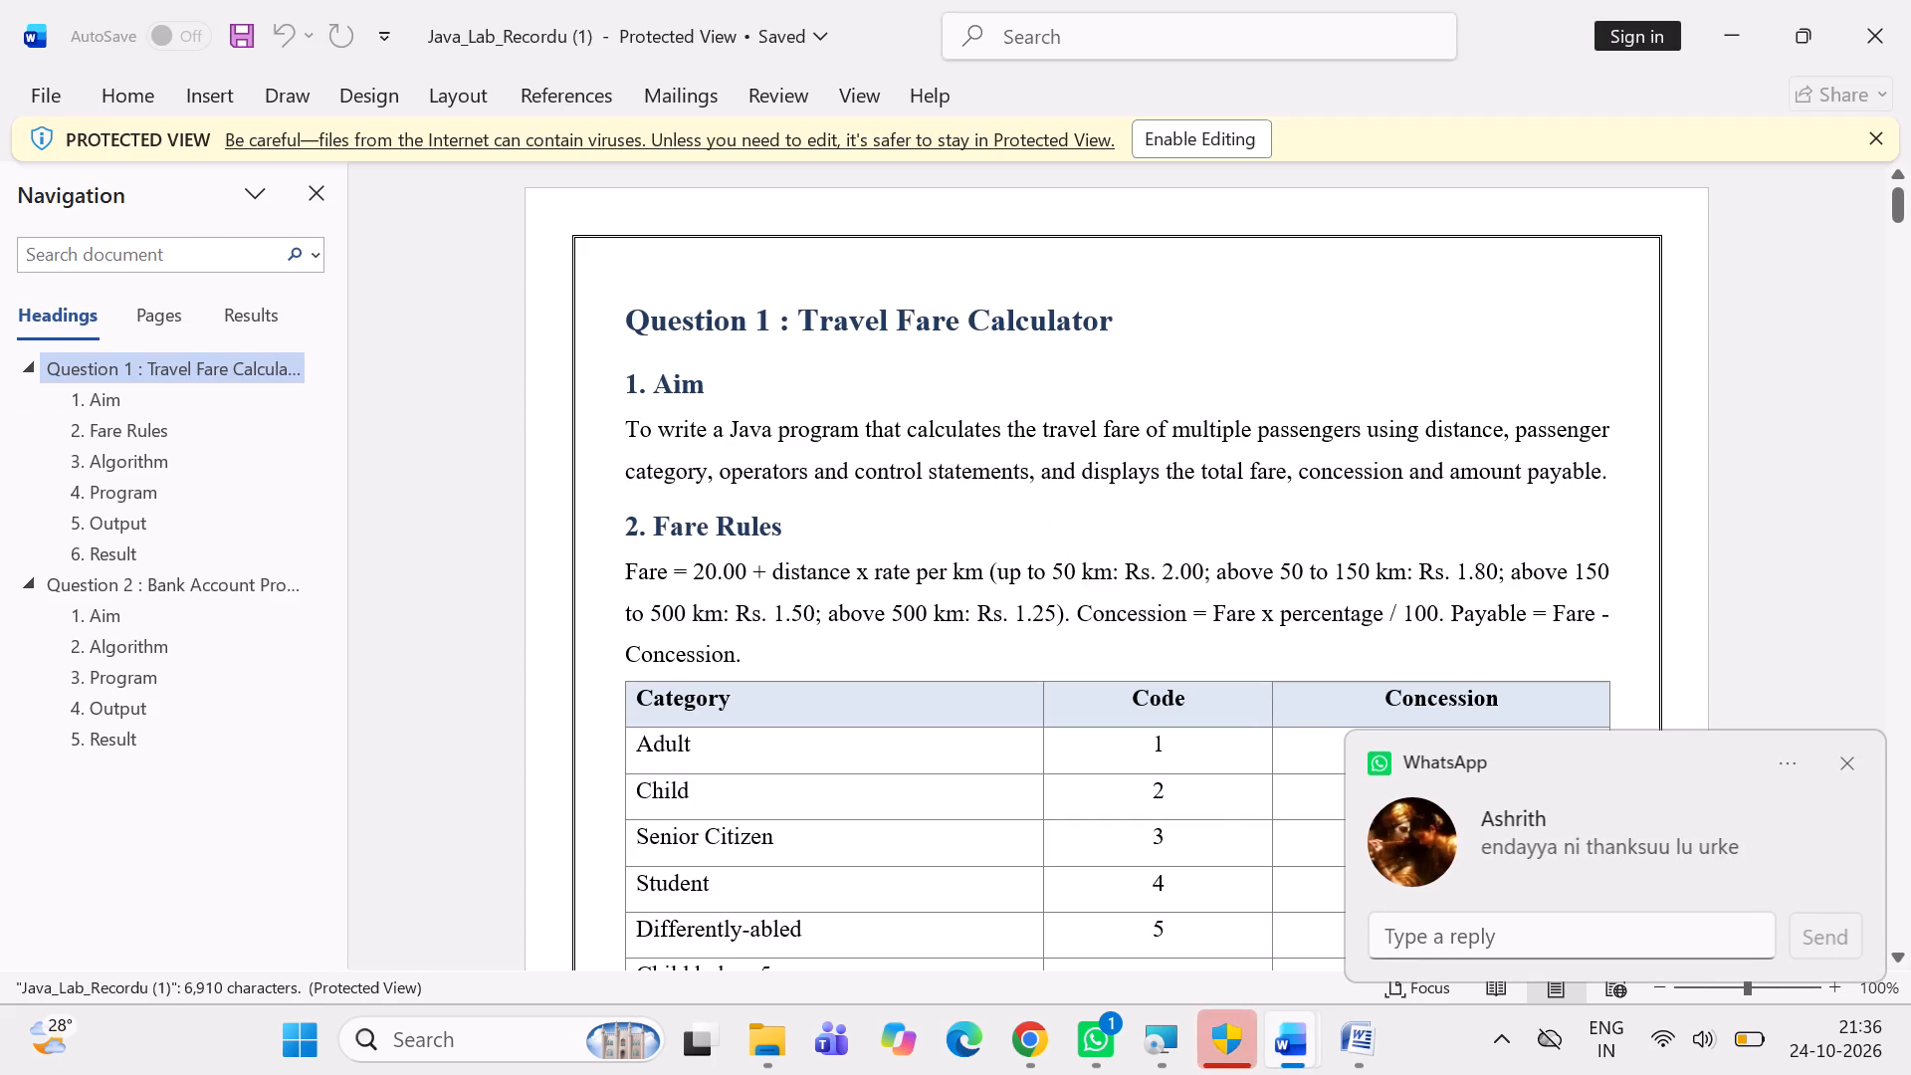
Review the program code, output screenshots and page layout of both questions throughout the opened document.
scroll(1057, 532, "down", 5)
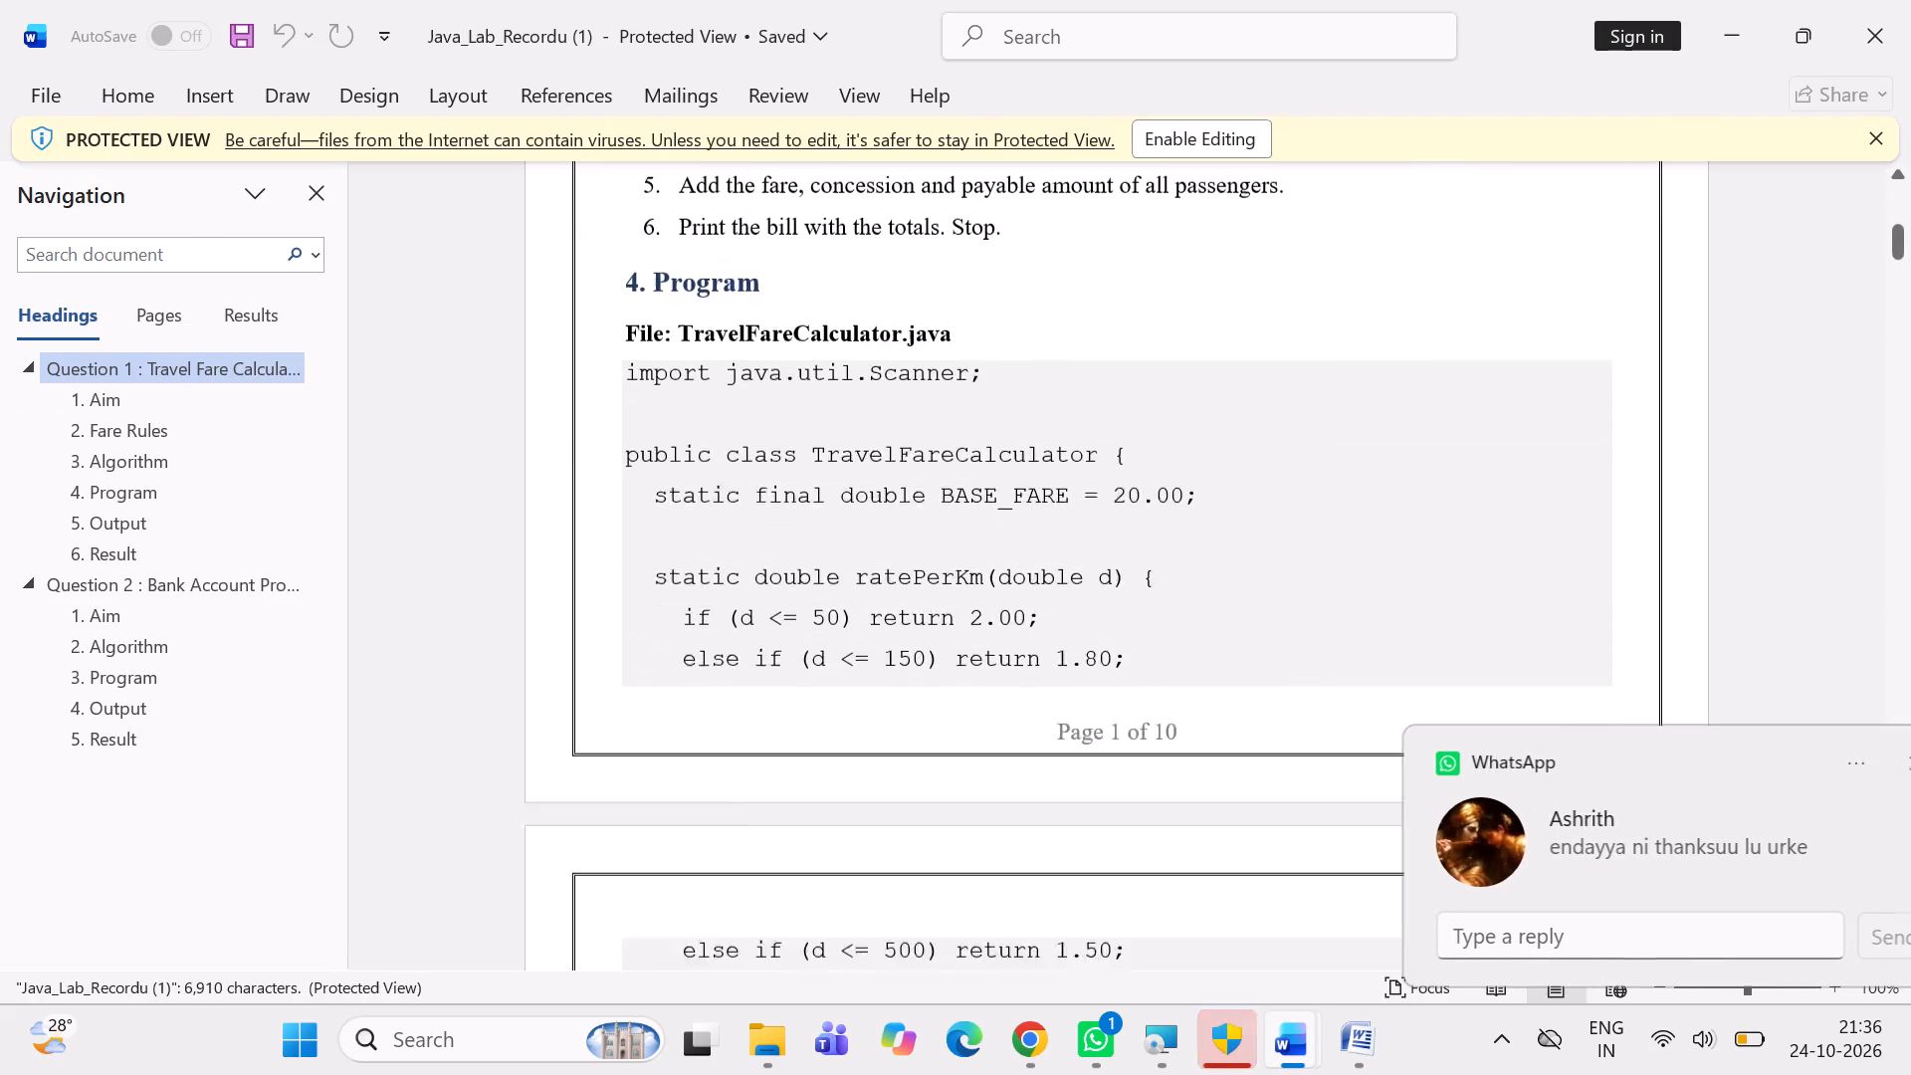
scroll(1057, 532, "down", 12)
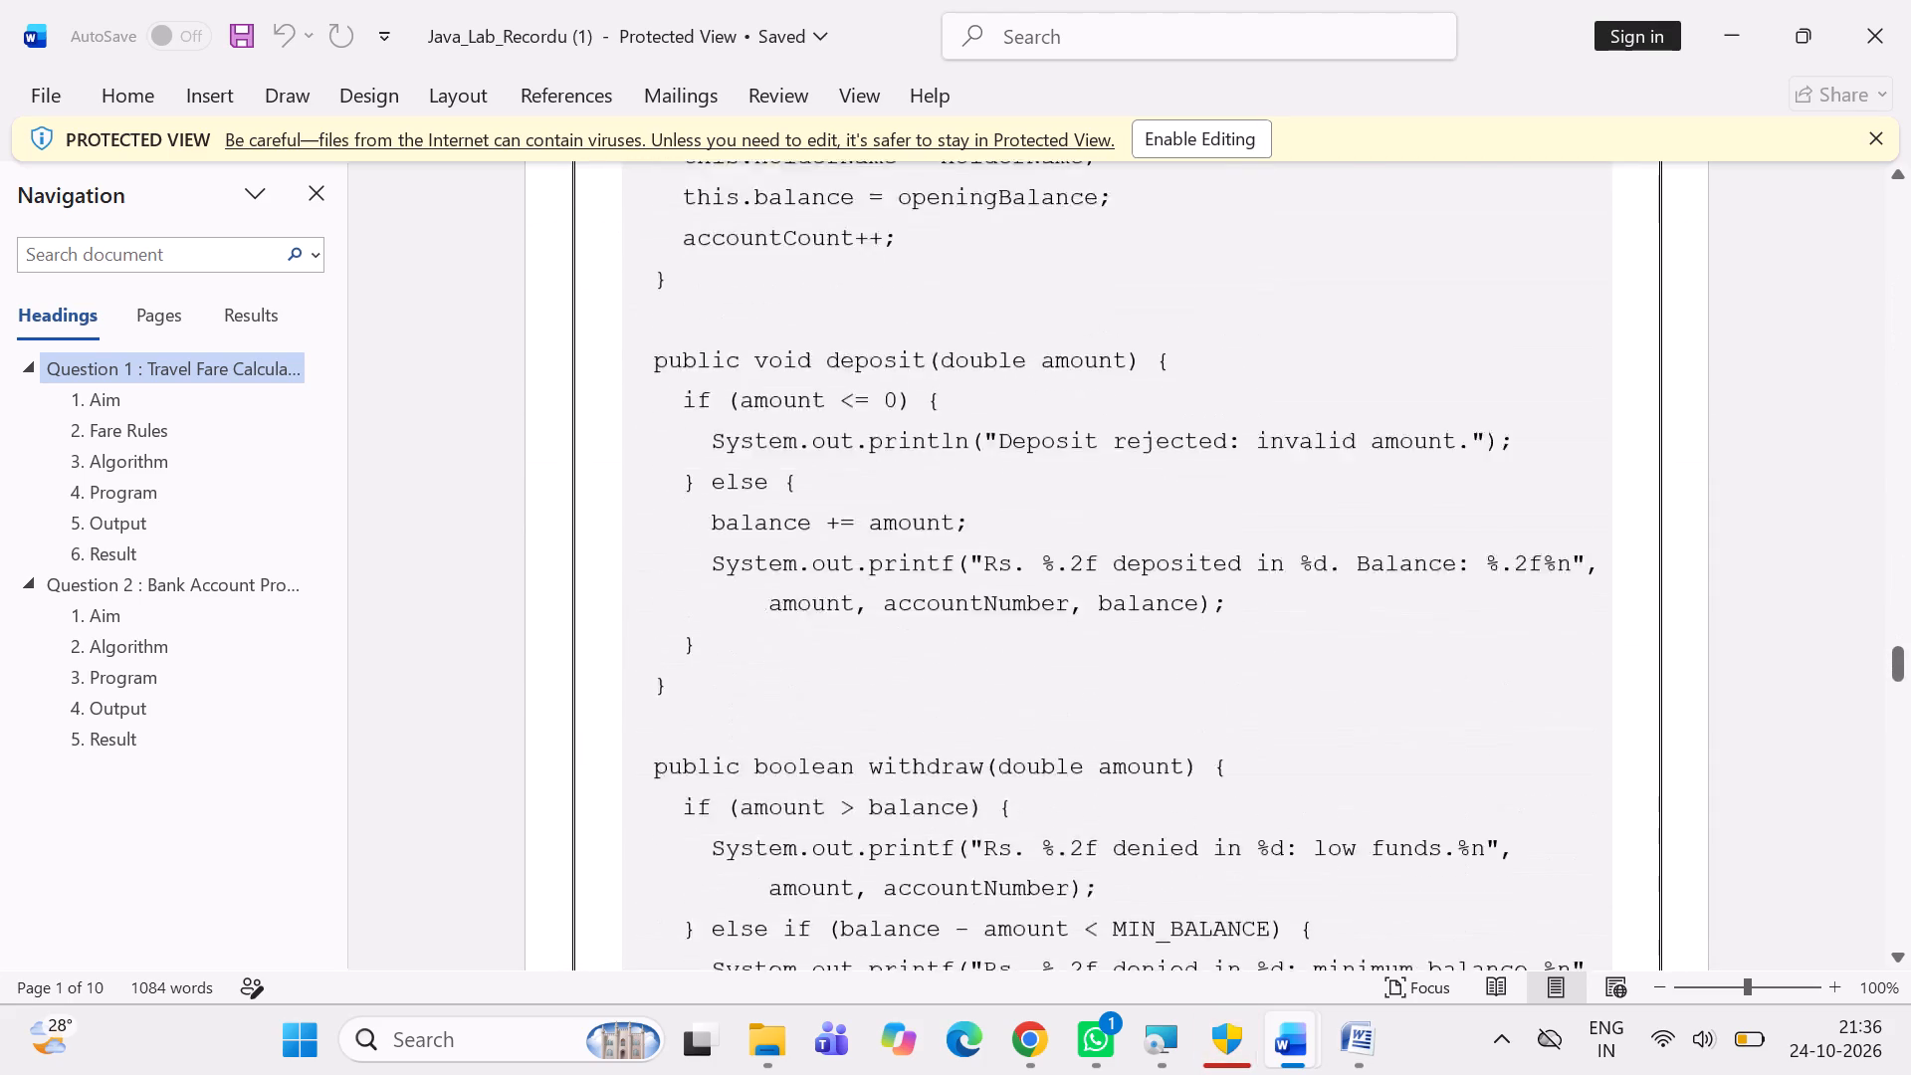
scroll(1057, 532, "down", 12)
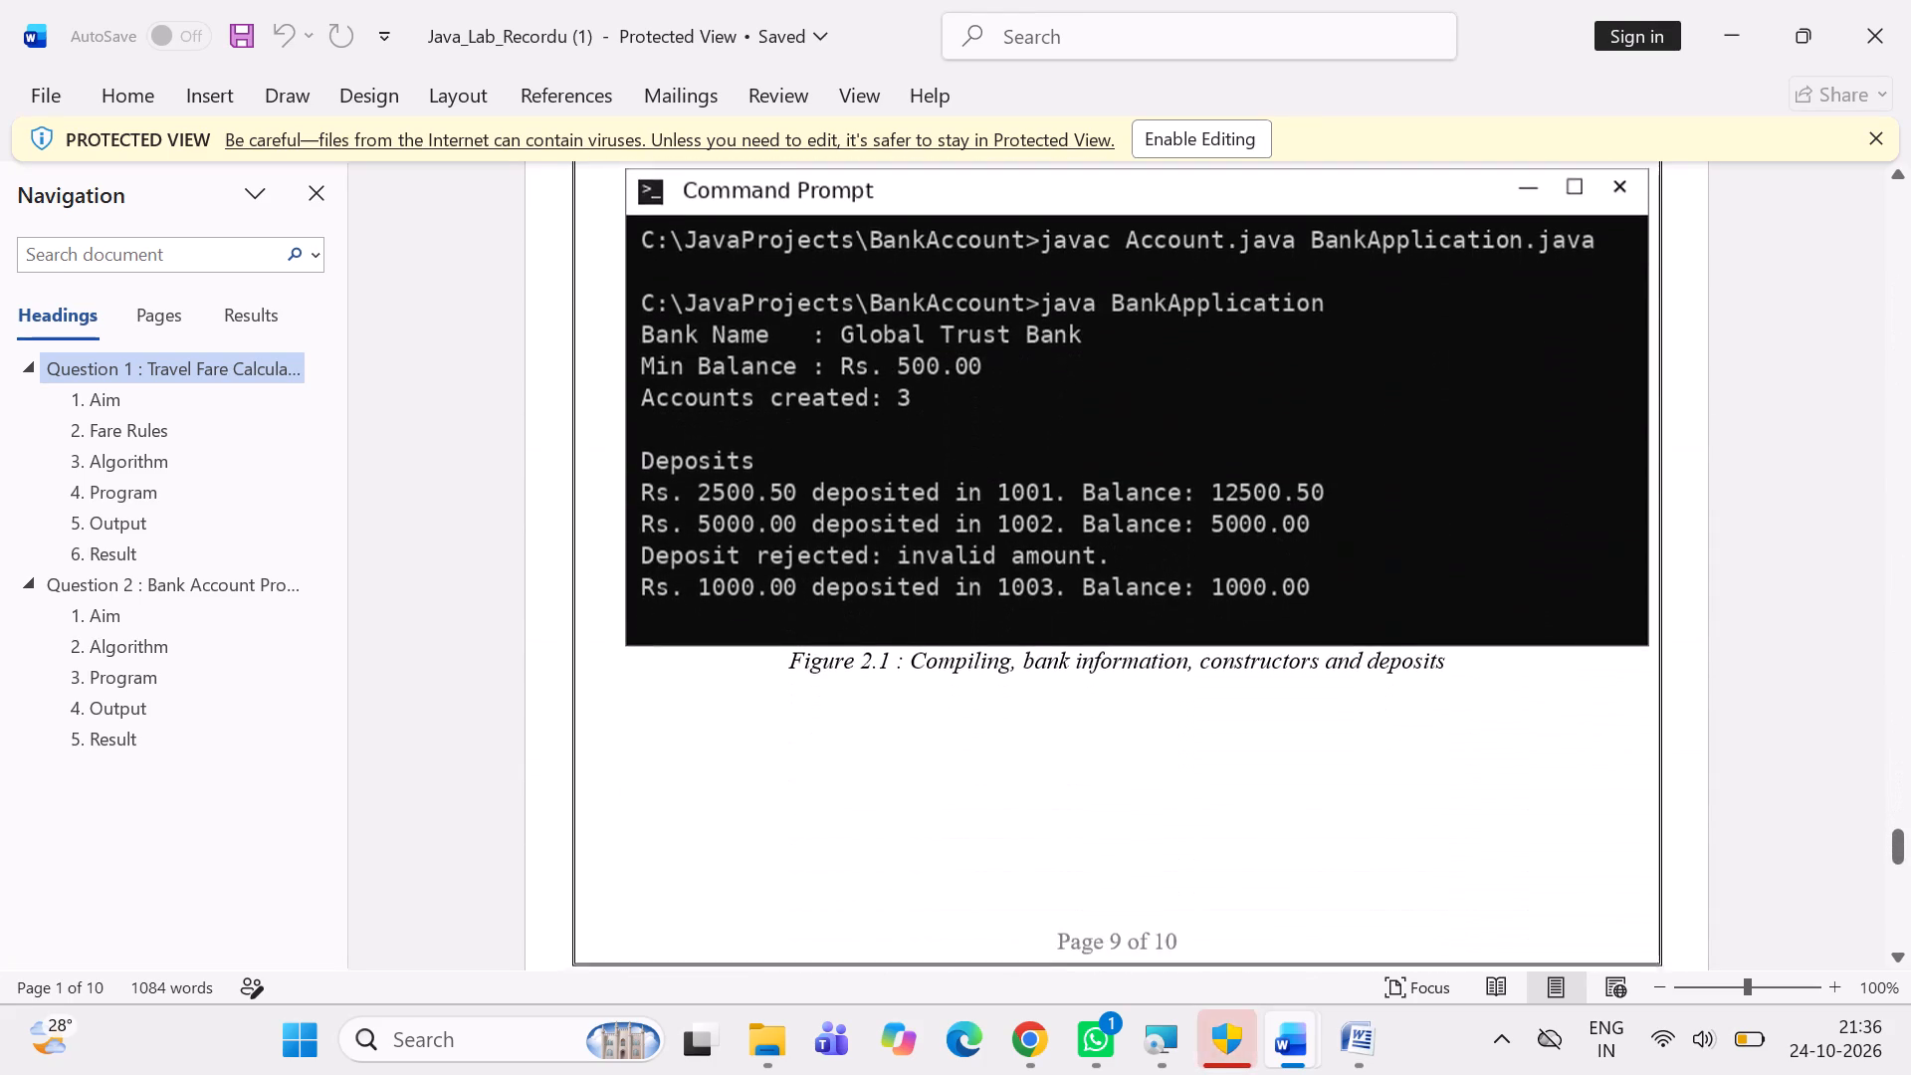
scroll(1057, 532, "down", 3)
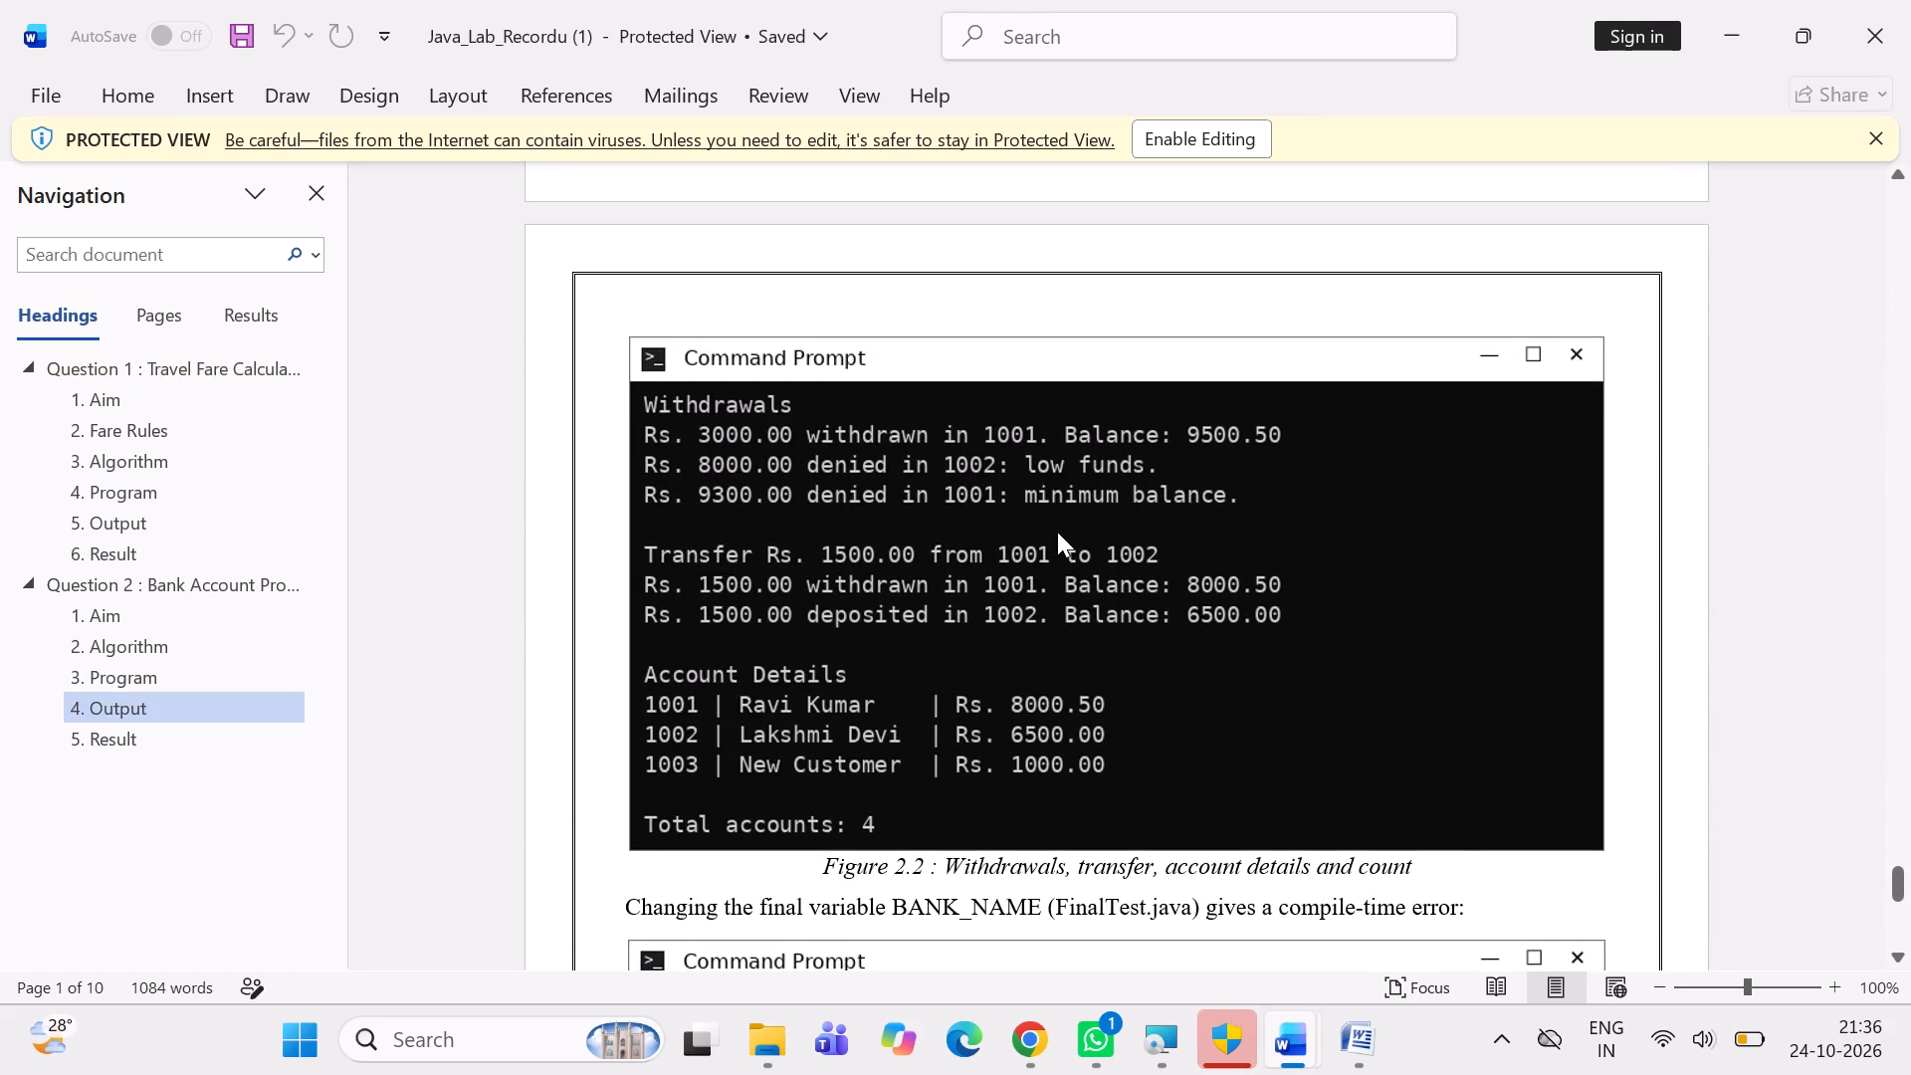
scroll(1057, 532, "down", 3)
scroll(1012, 627, "up", 10)
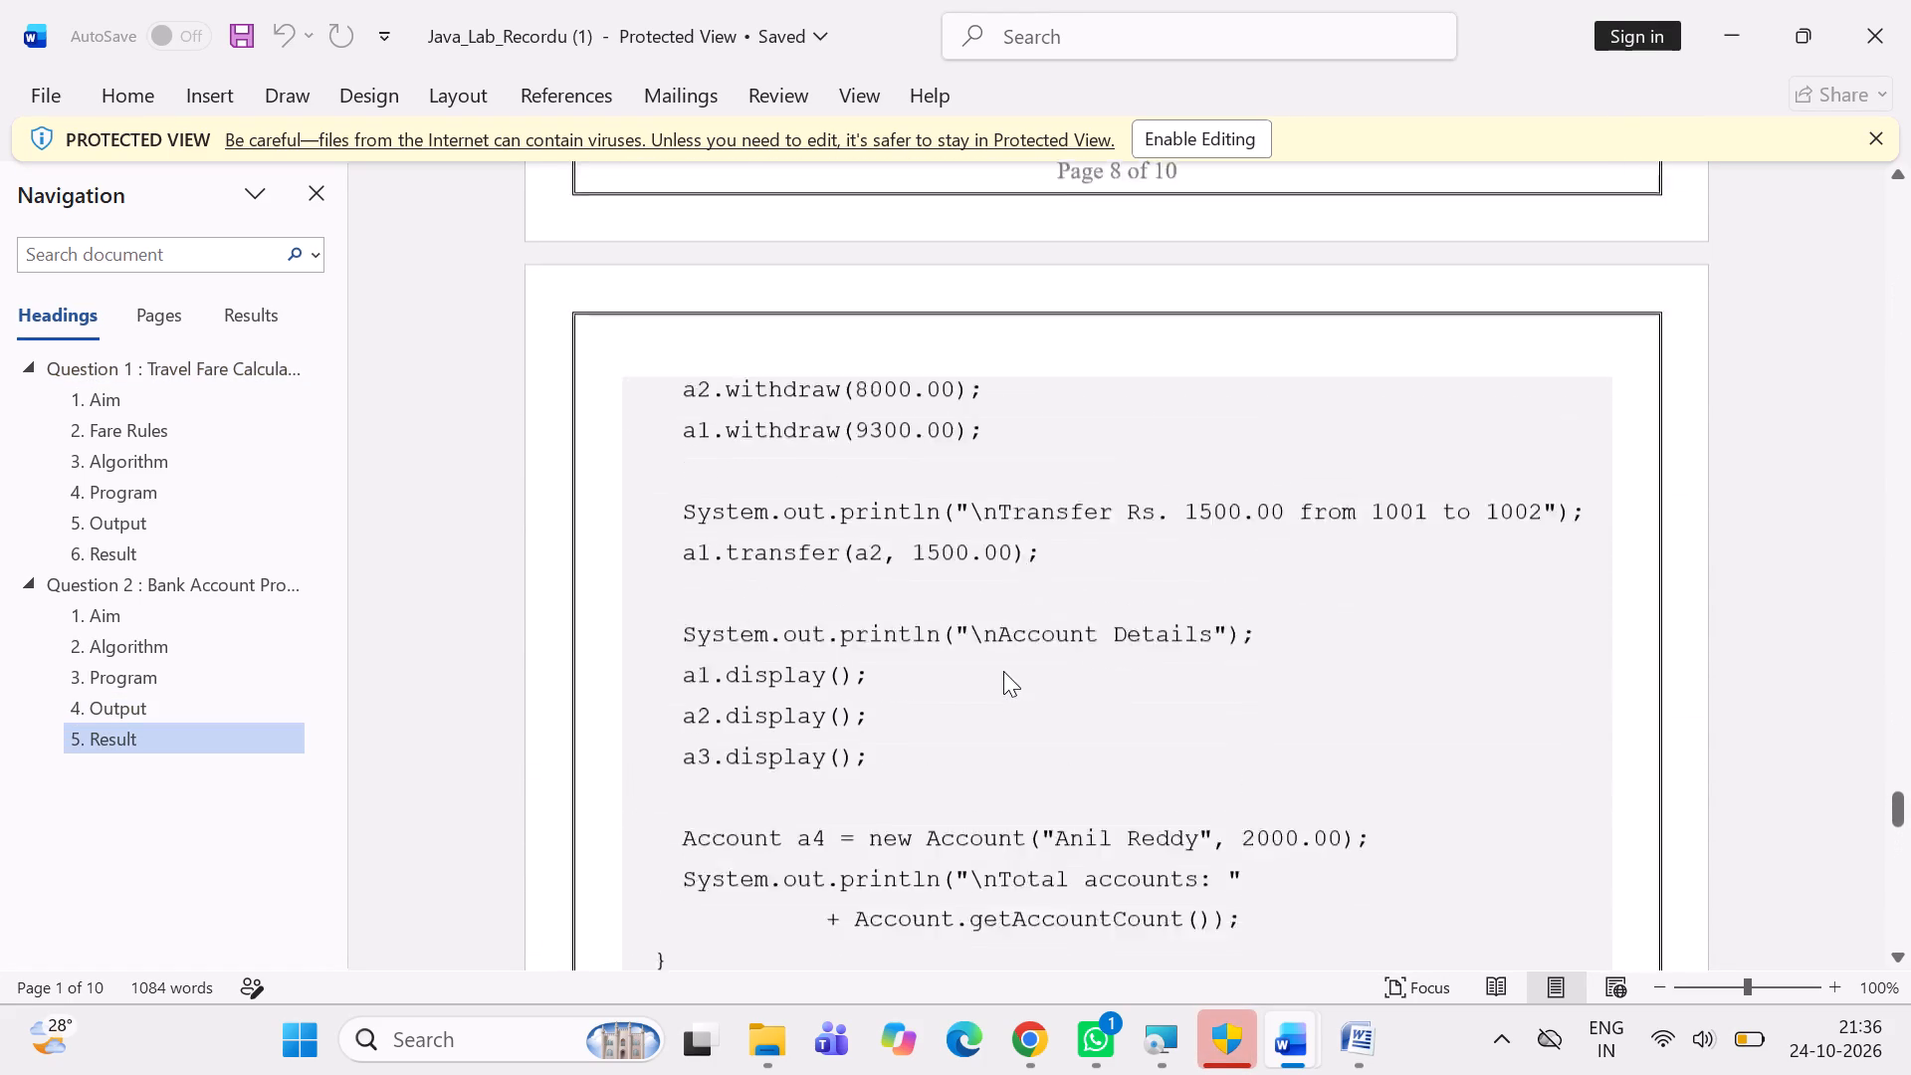
scroll(1003, 671, "up", 5)
scroll(1003, 671, "down", 4)
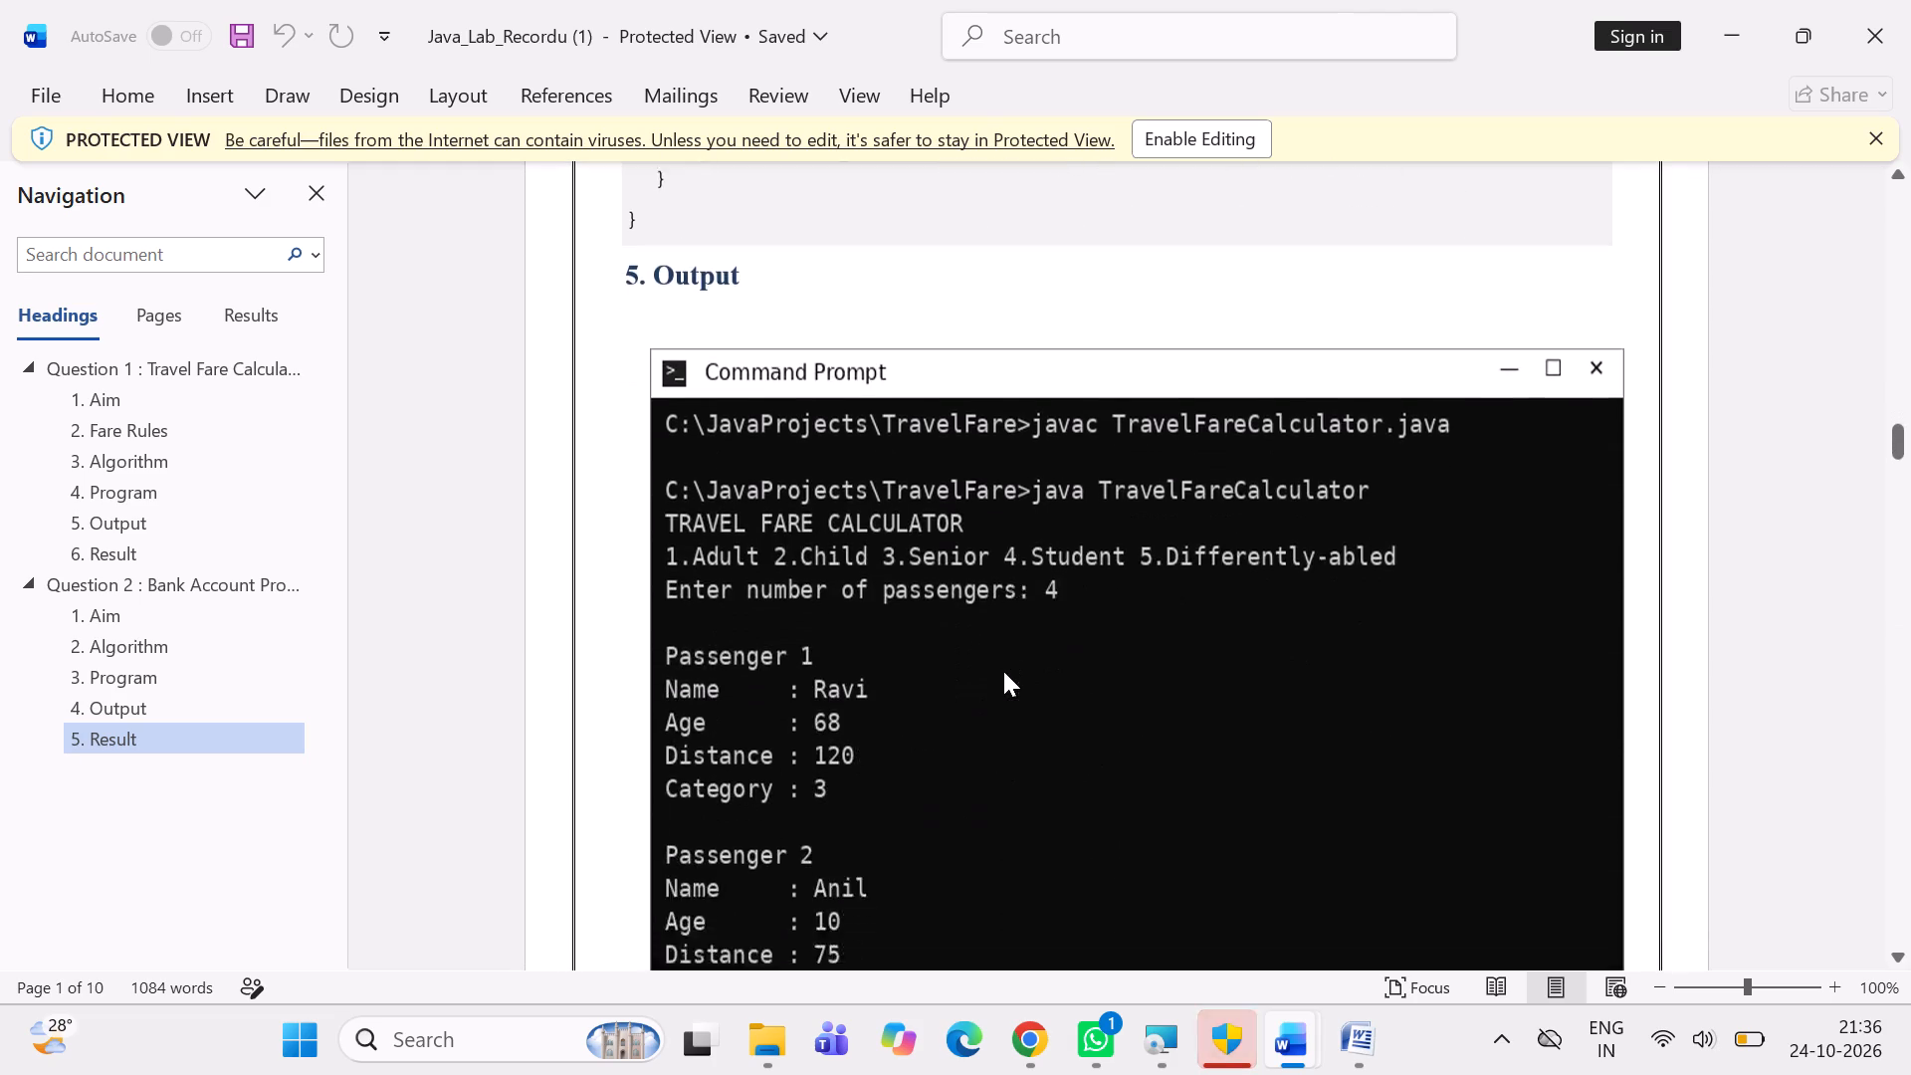
scroll(1003, 671, "down", 6)
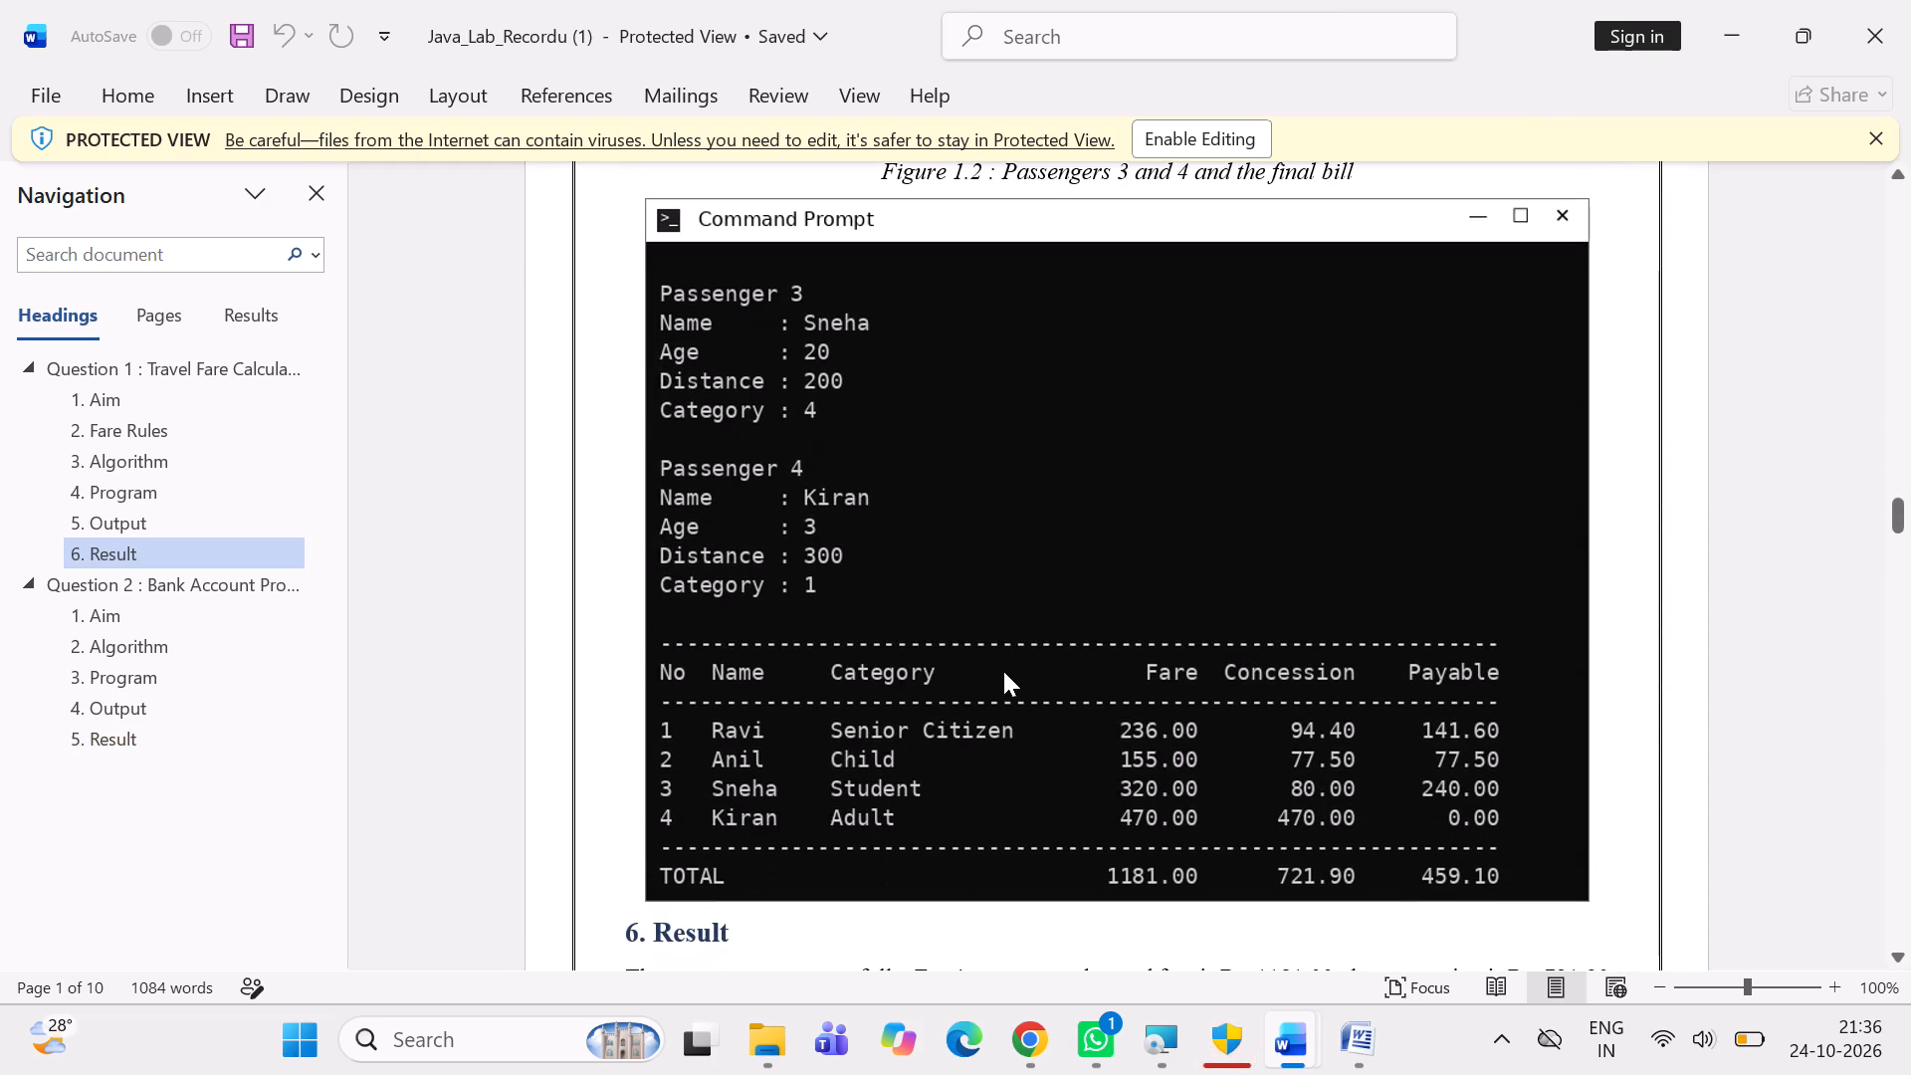
Enable editing for the protected Java_Lab_Recordu (1) document.
left_click(1003, 671)
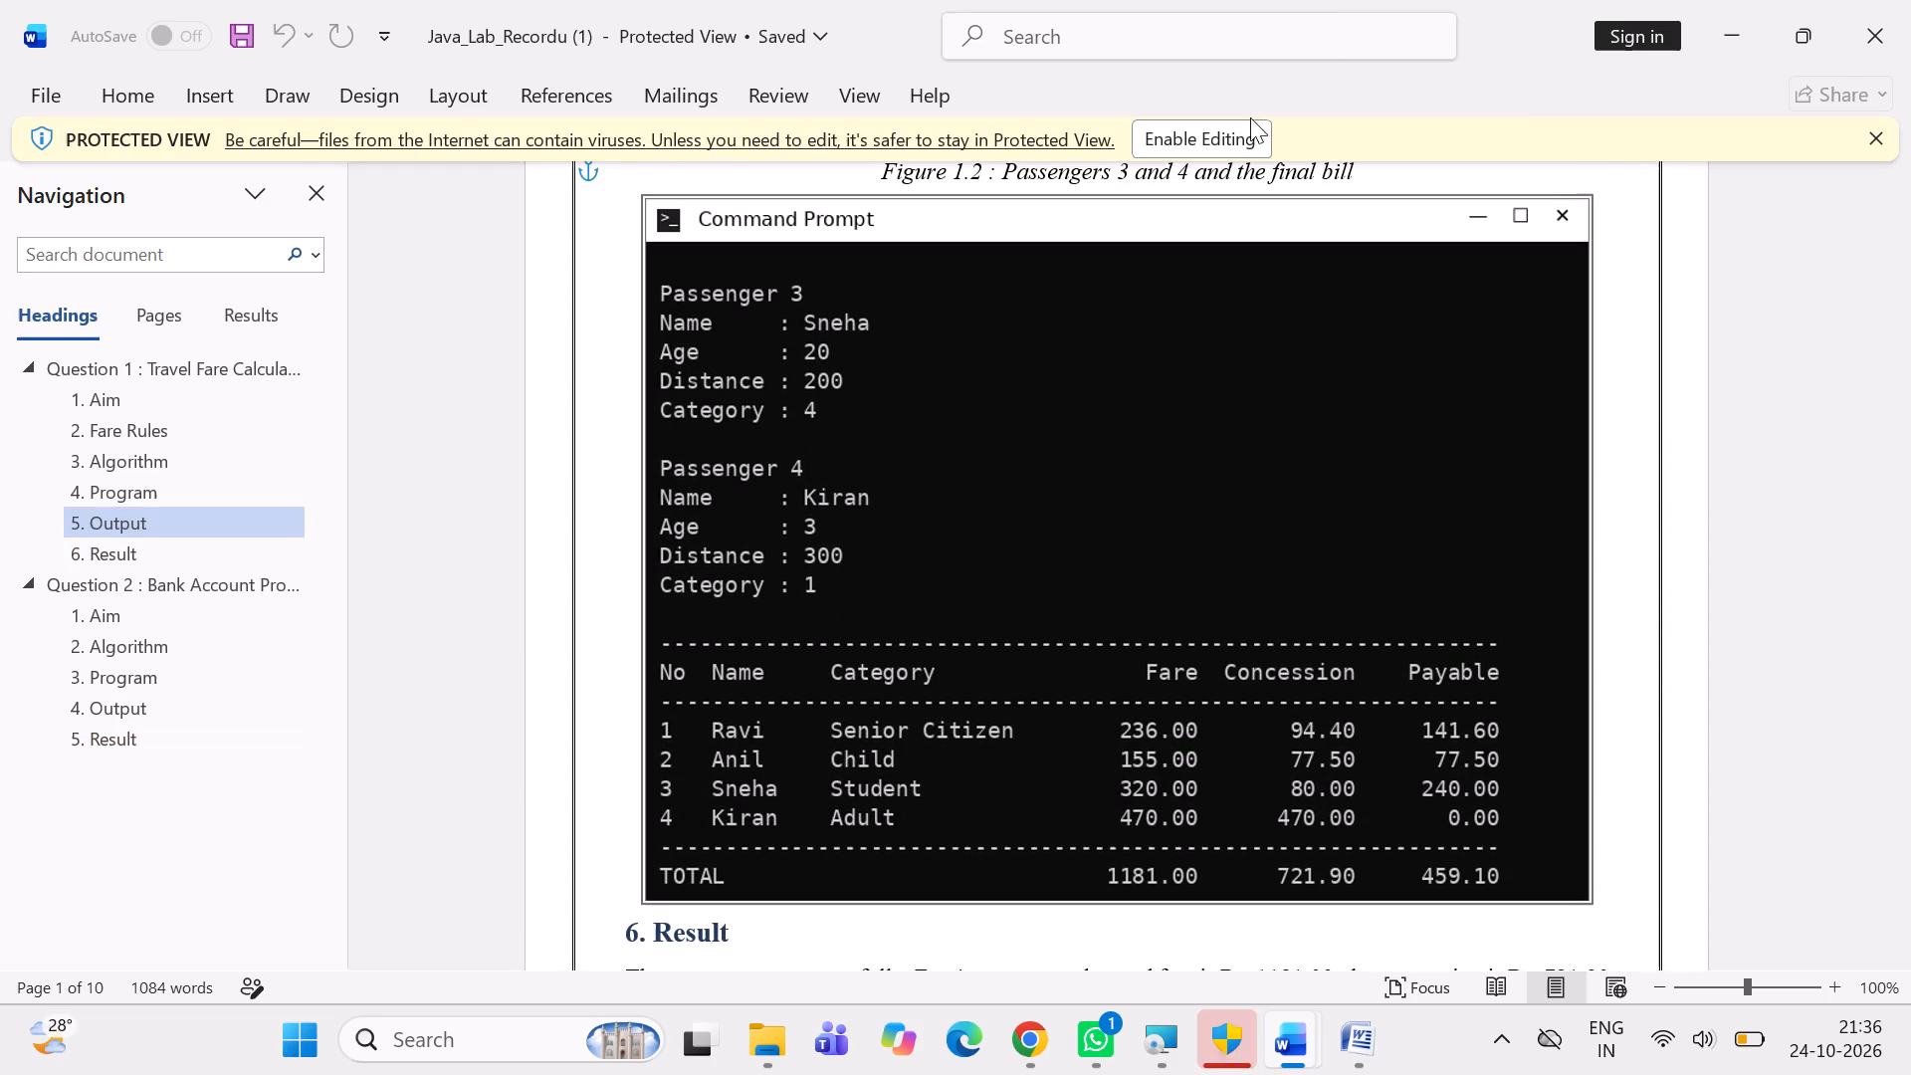
left_click(1211, 143)
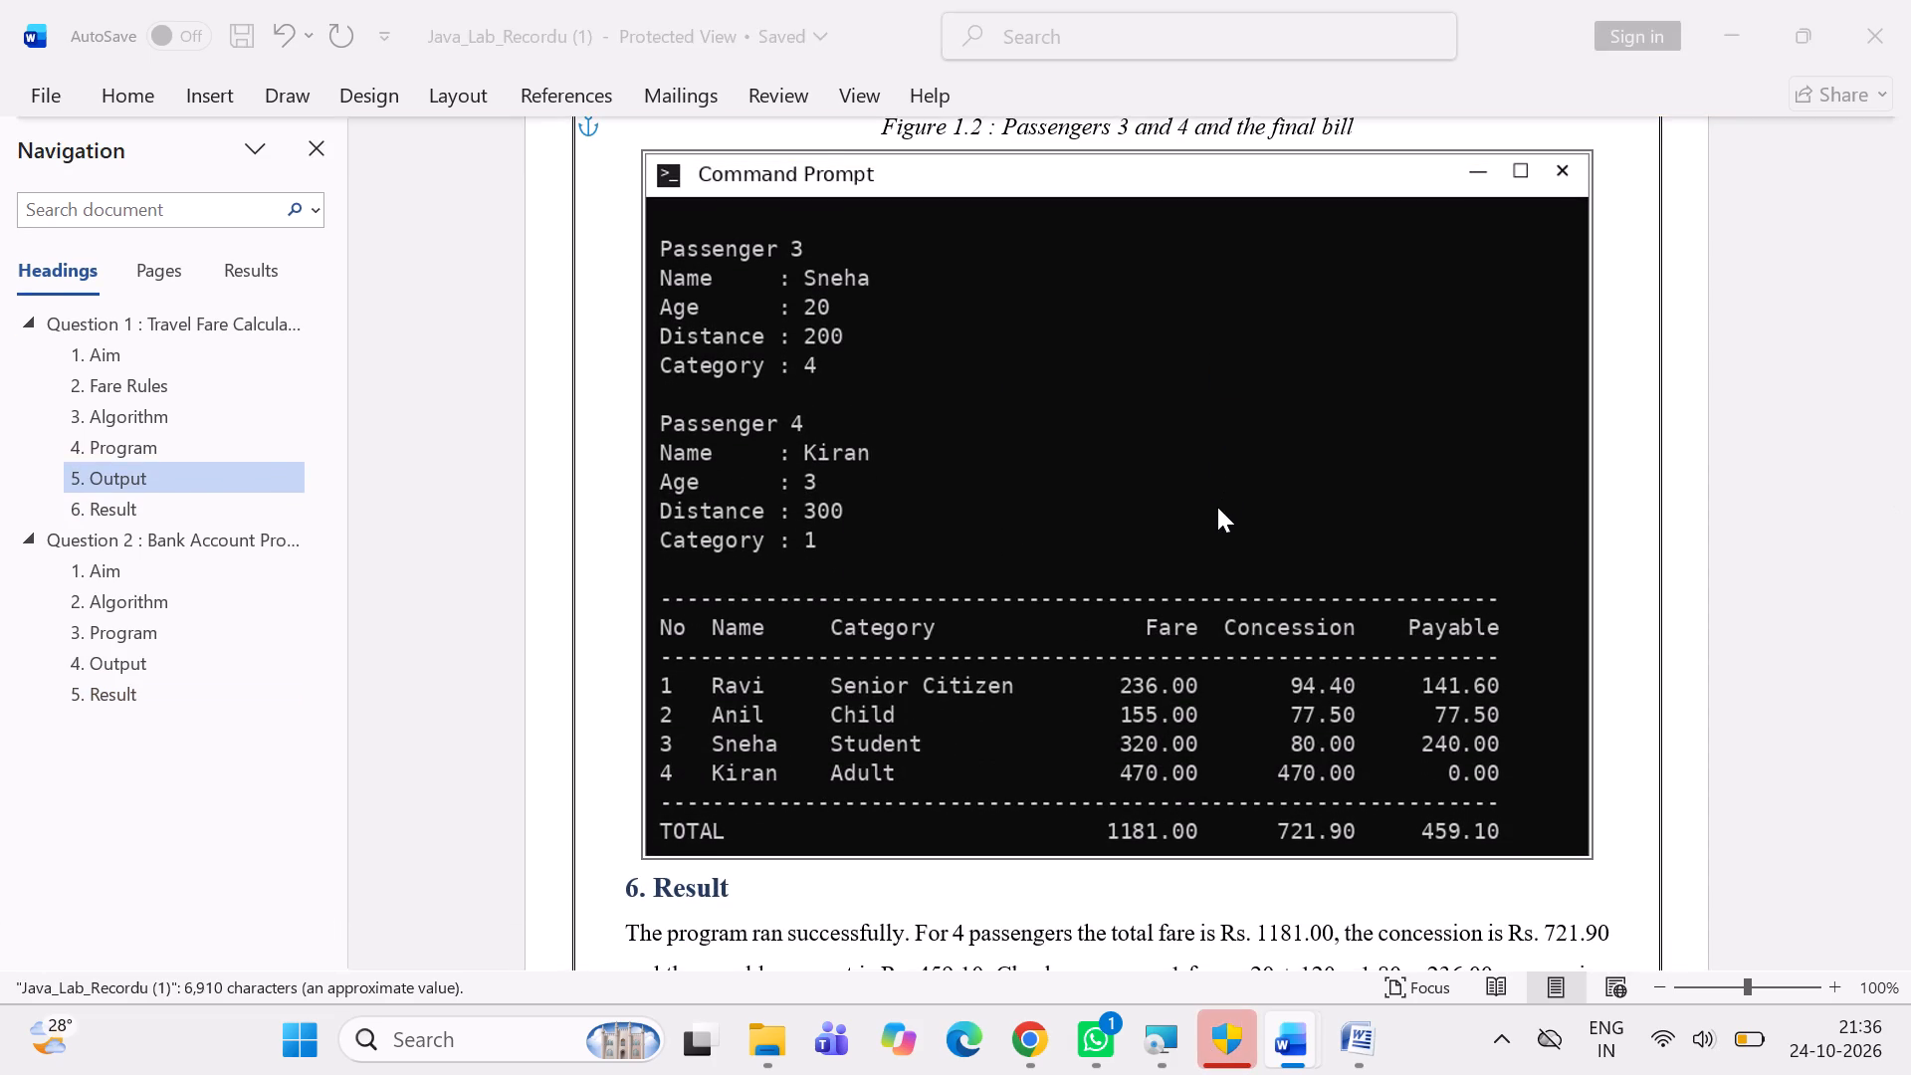
left_click(1217, 507)
Move the passengers 3 and 4 output screenshot in Question 1 up to the top margin of its page.
scroll(1162, 646, "down", 3)
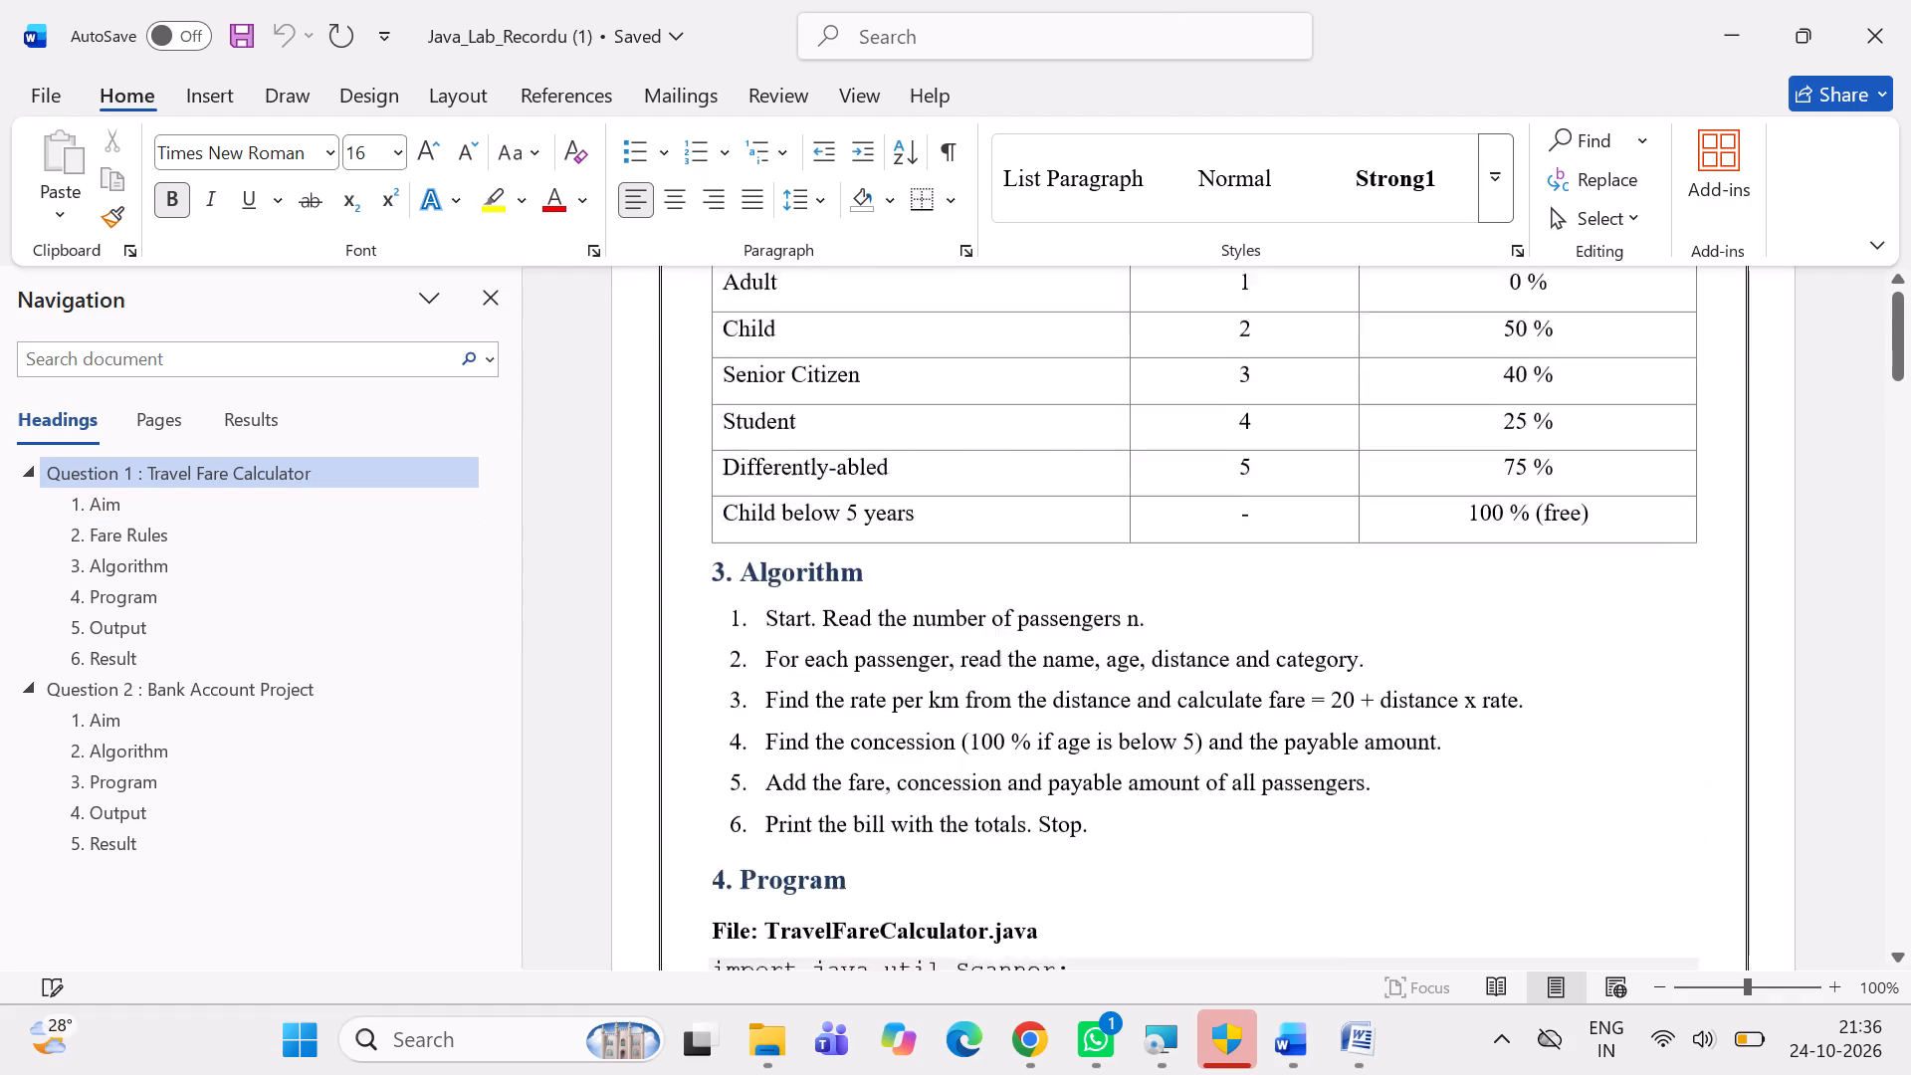
scroll(1162, 646, "down", 8)
scroll(1162, 646, "up", 1)
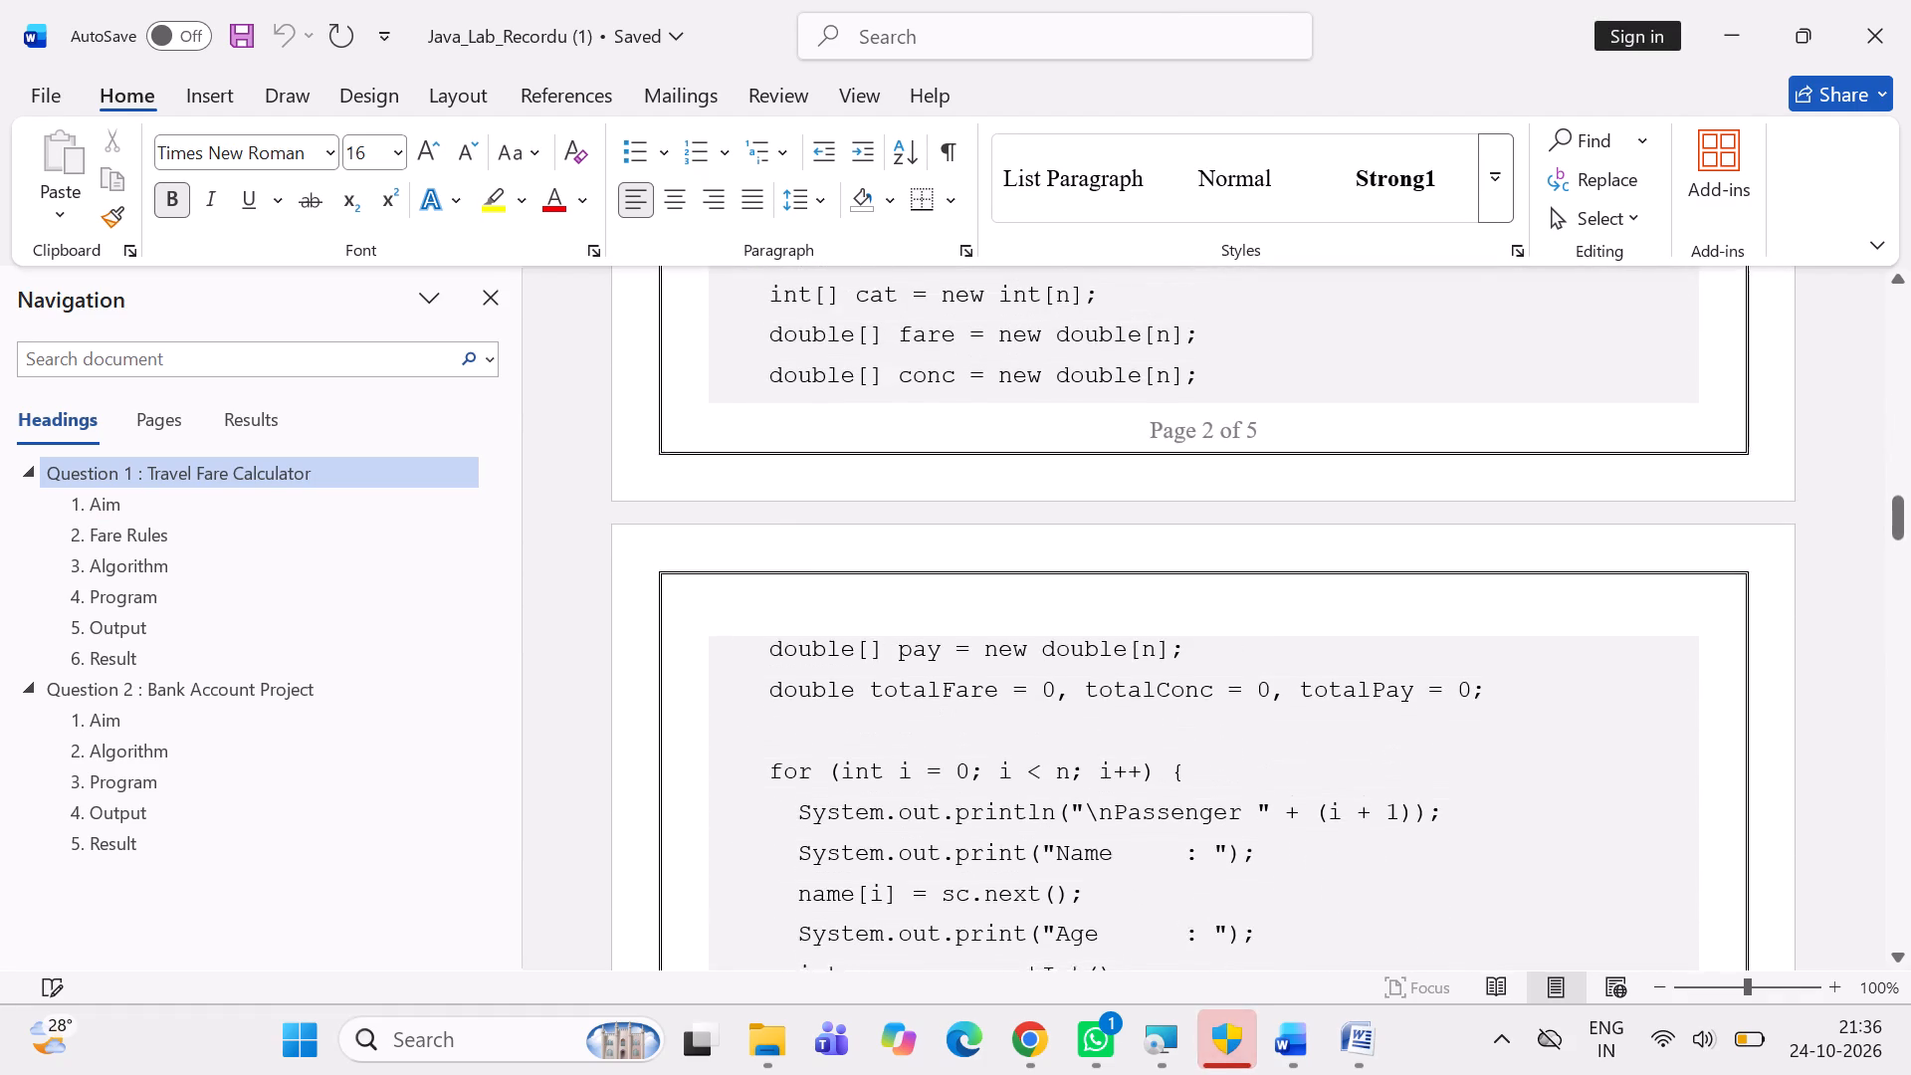
scroll(1162, 646, "up", 1)
scroll(1162, 646, "down", 10)
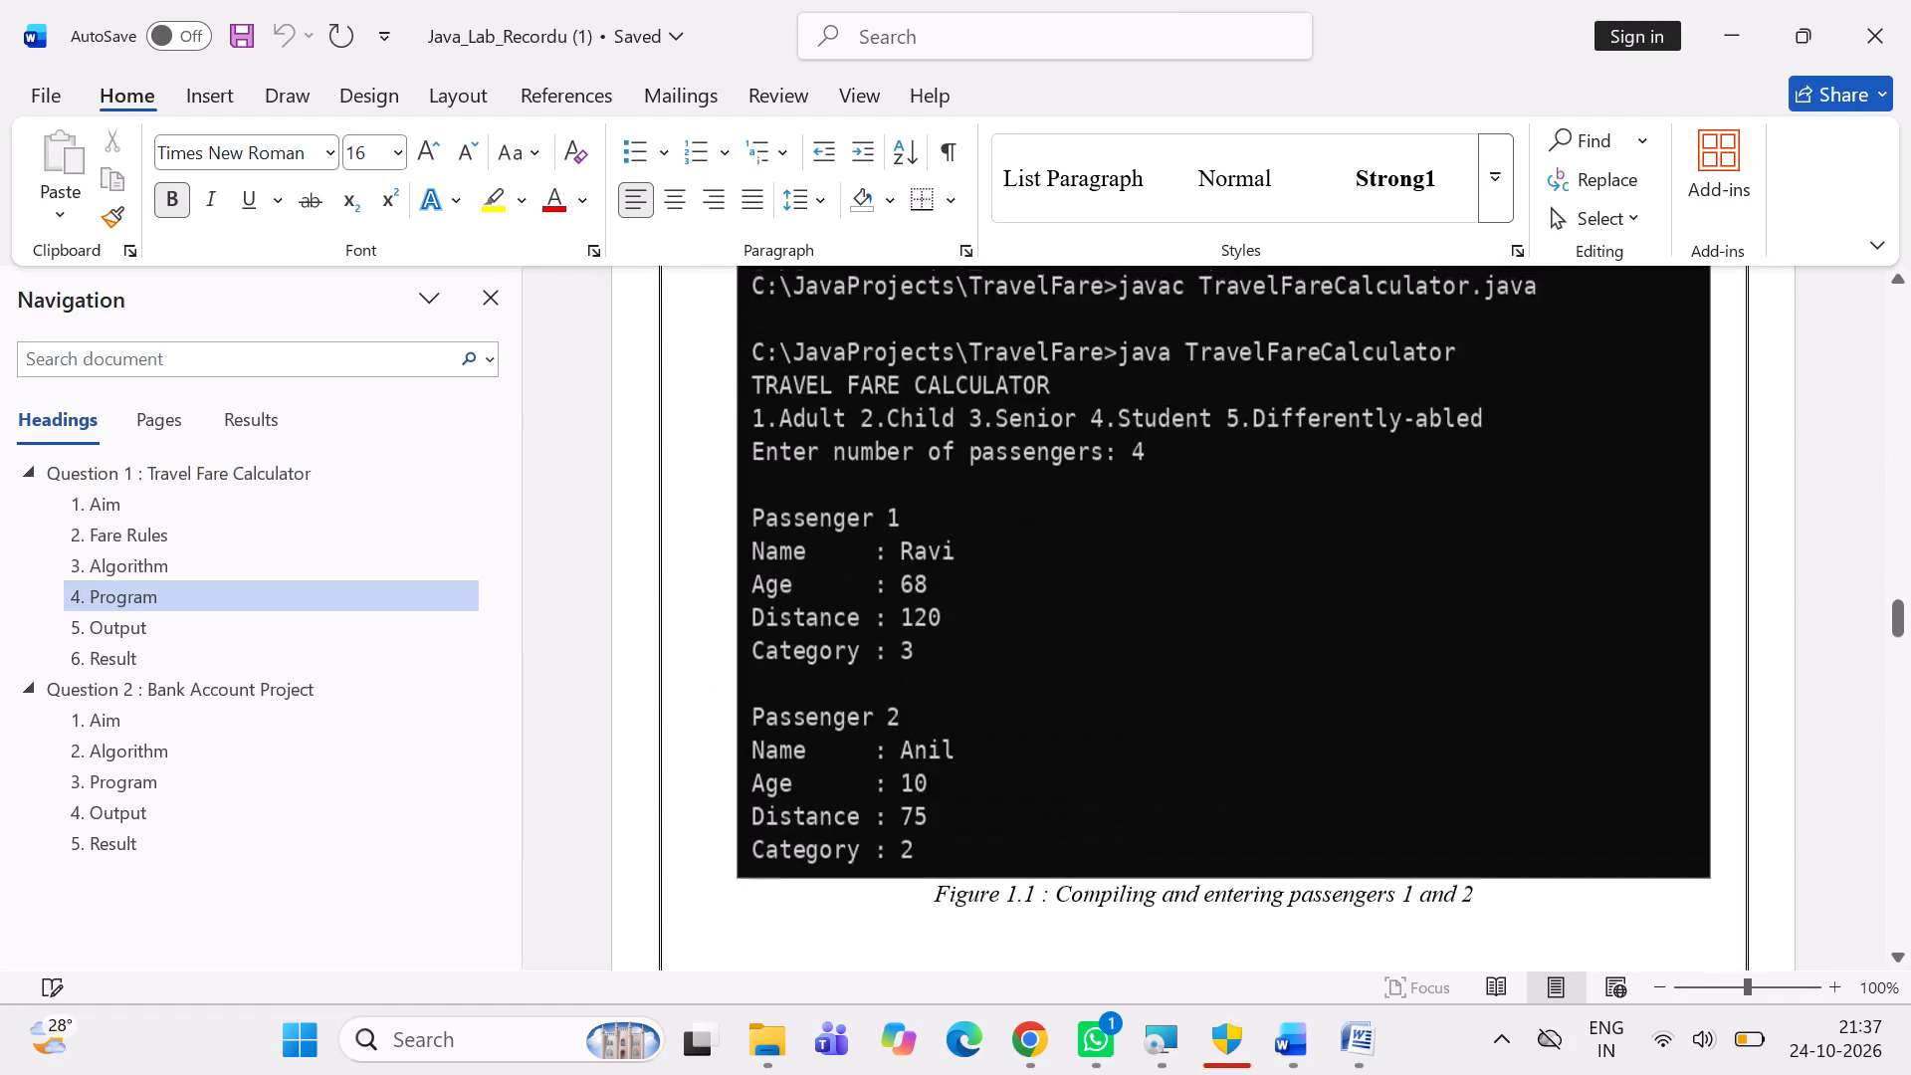
scroll(1162, 646, "down", 1)
scroll(1162, 646, "up", 5)
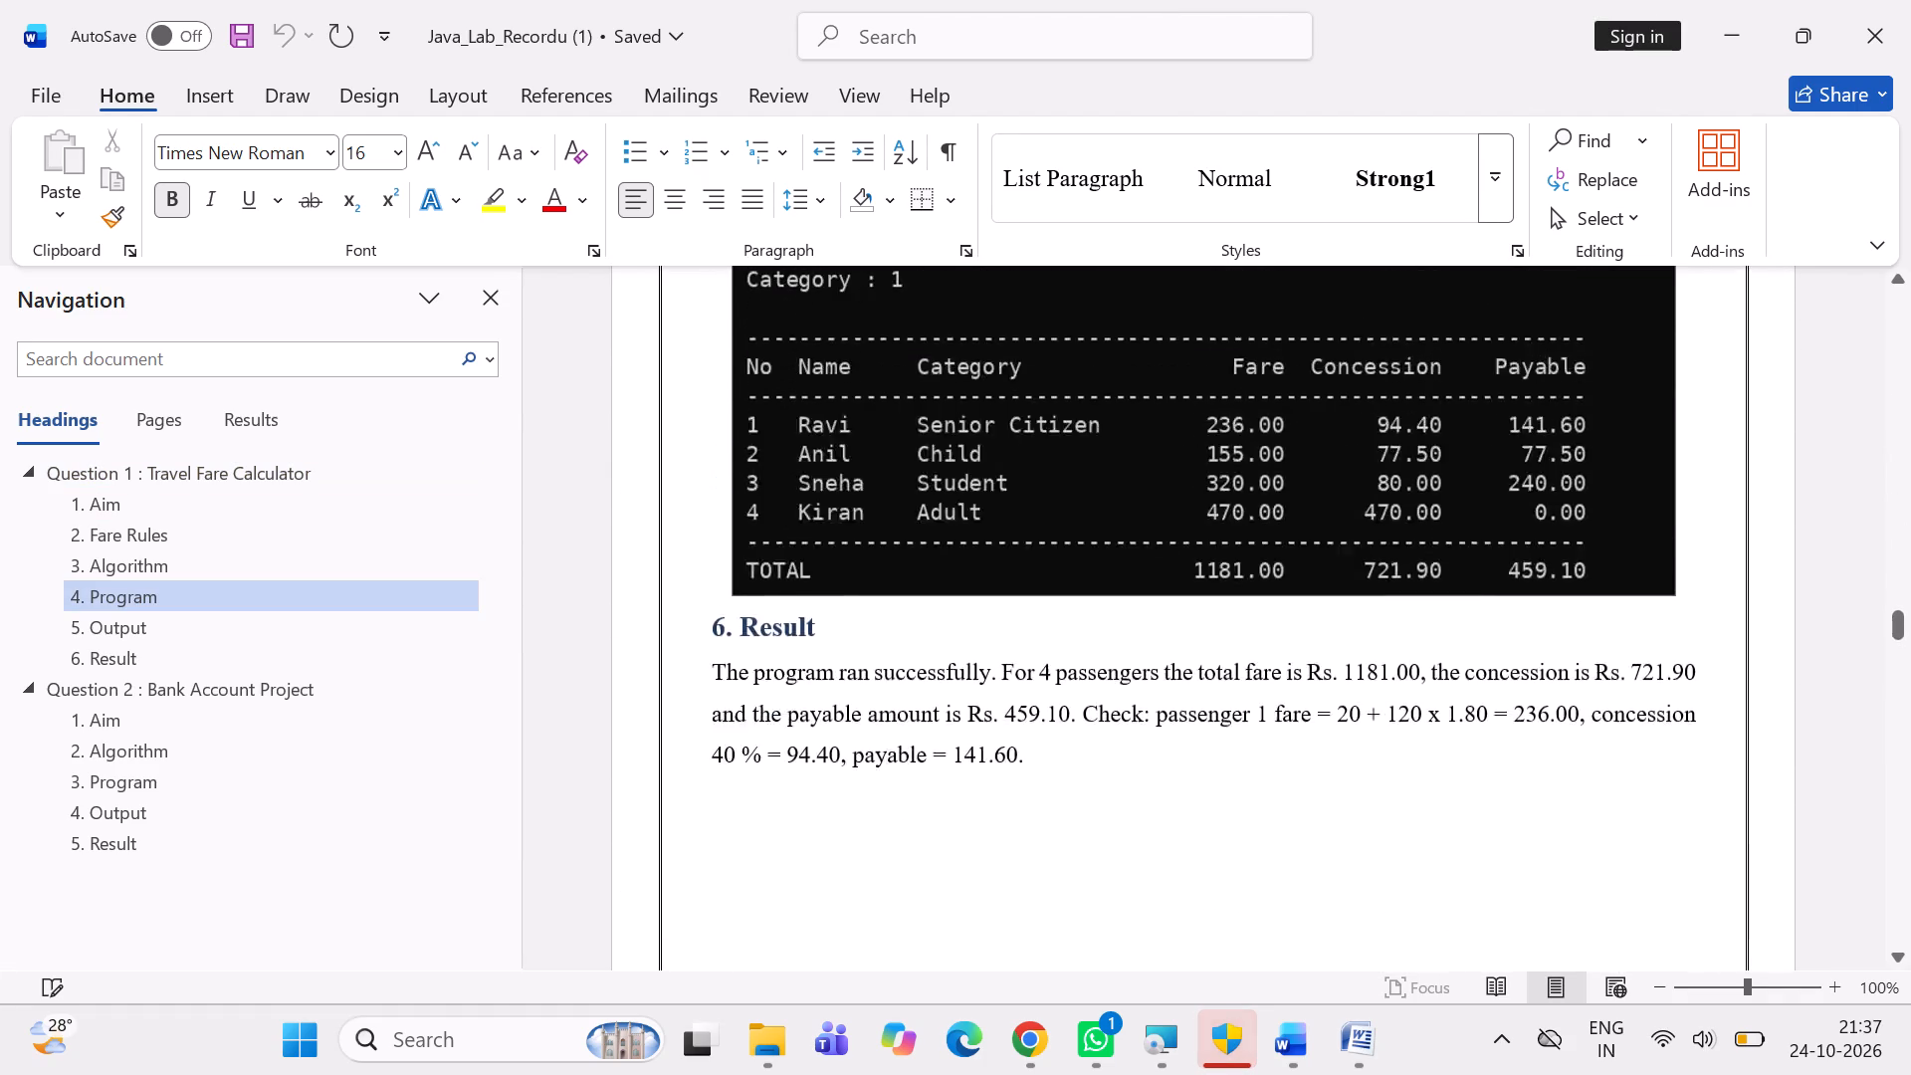
scroll(1162, 646, "up", 1)
left_click_drag(1161, 648, 1160, 541)
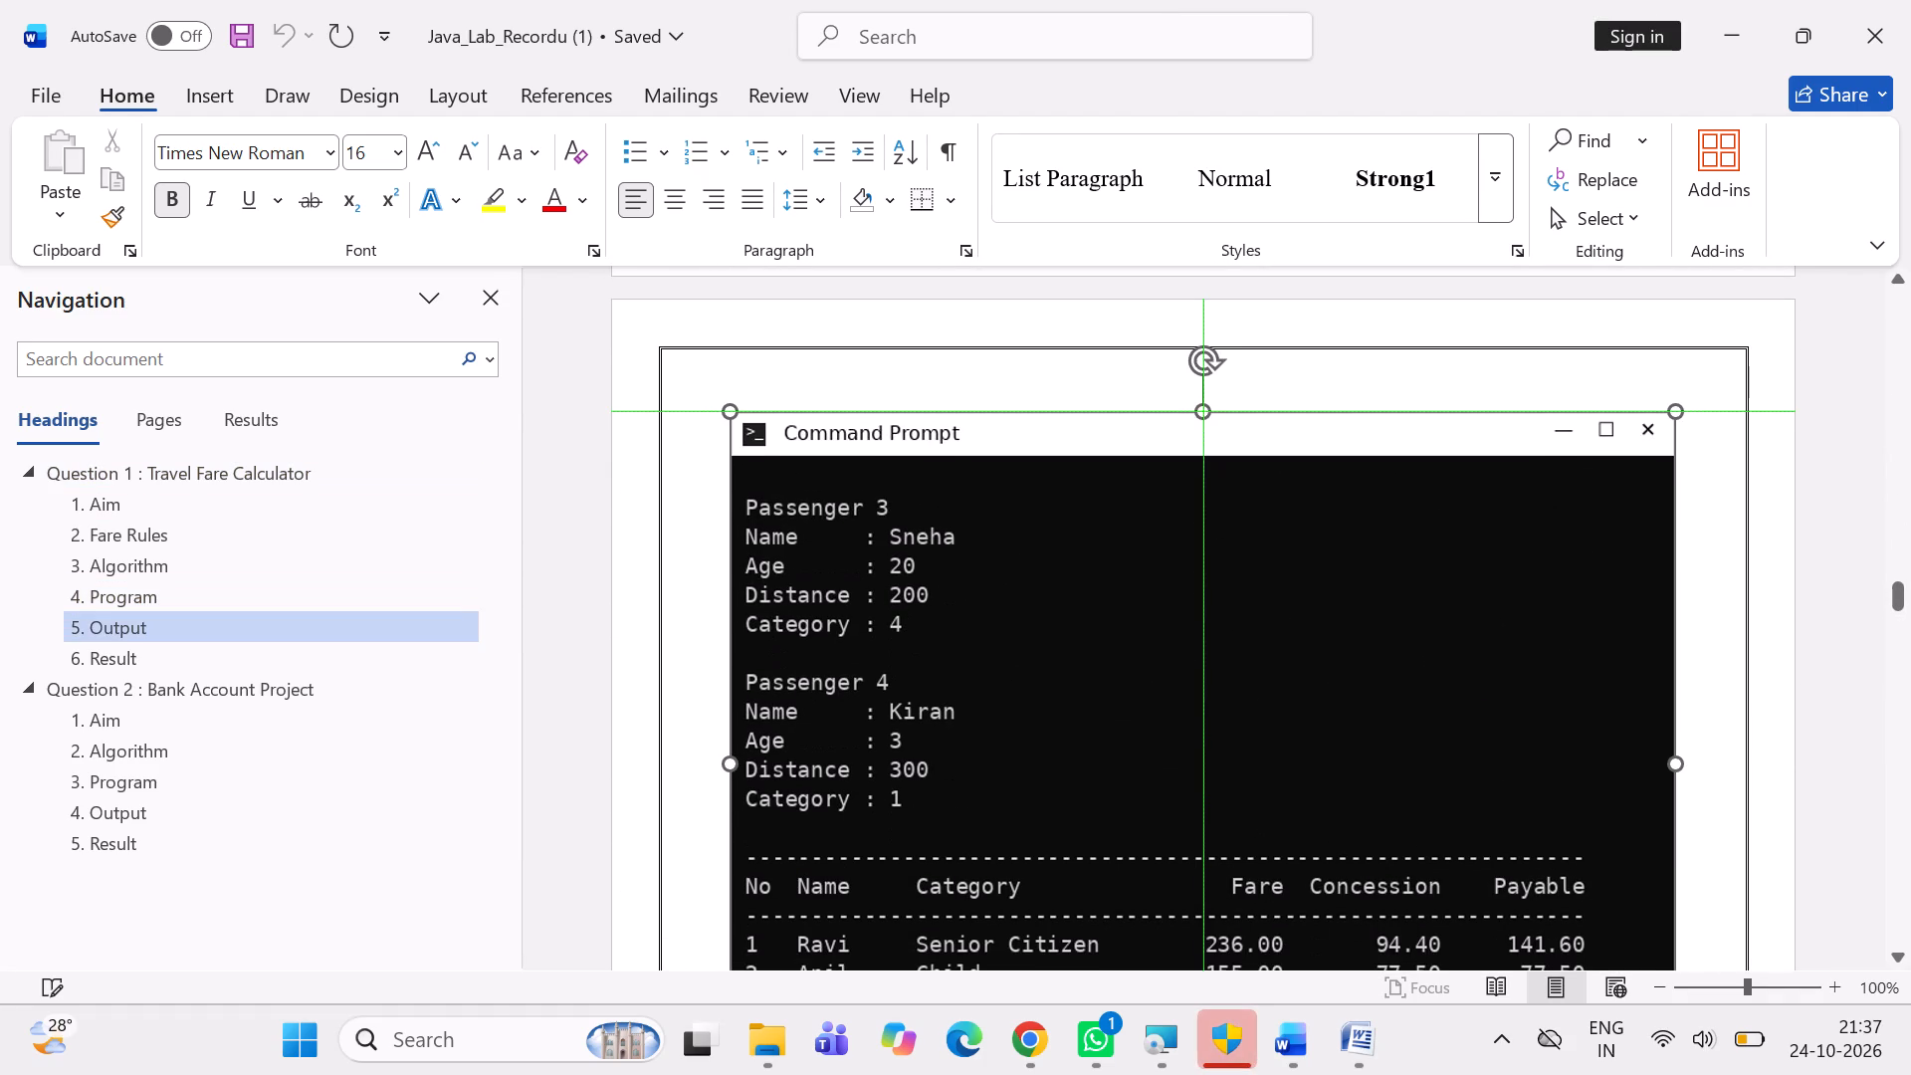
left_click_drag(1160, 541, 1166, 541)
scroll(1188, 533, "up", 3)
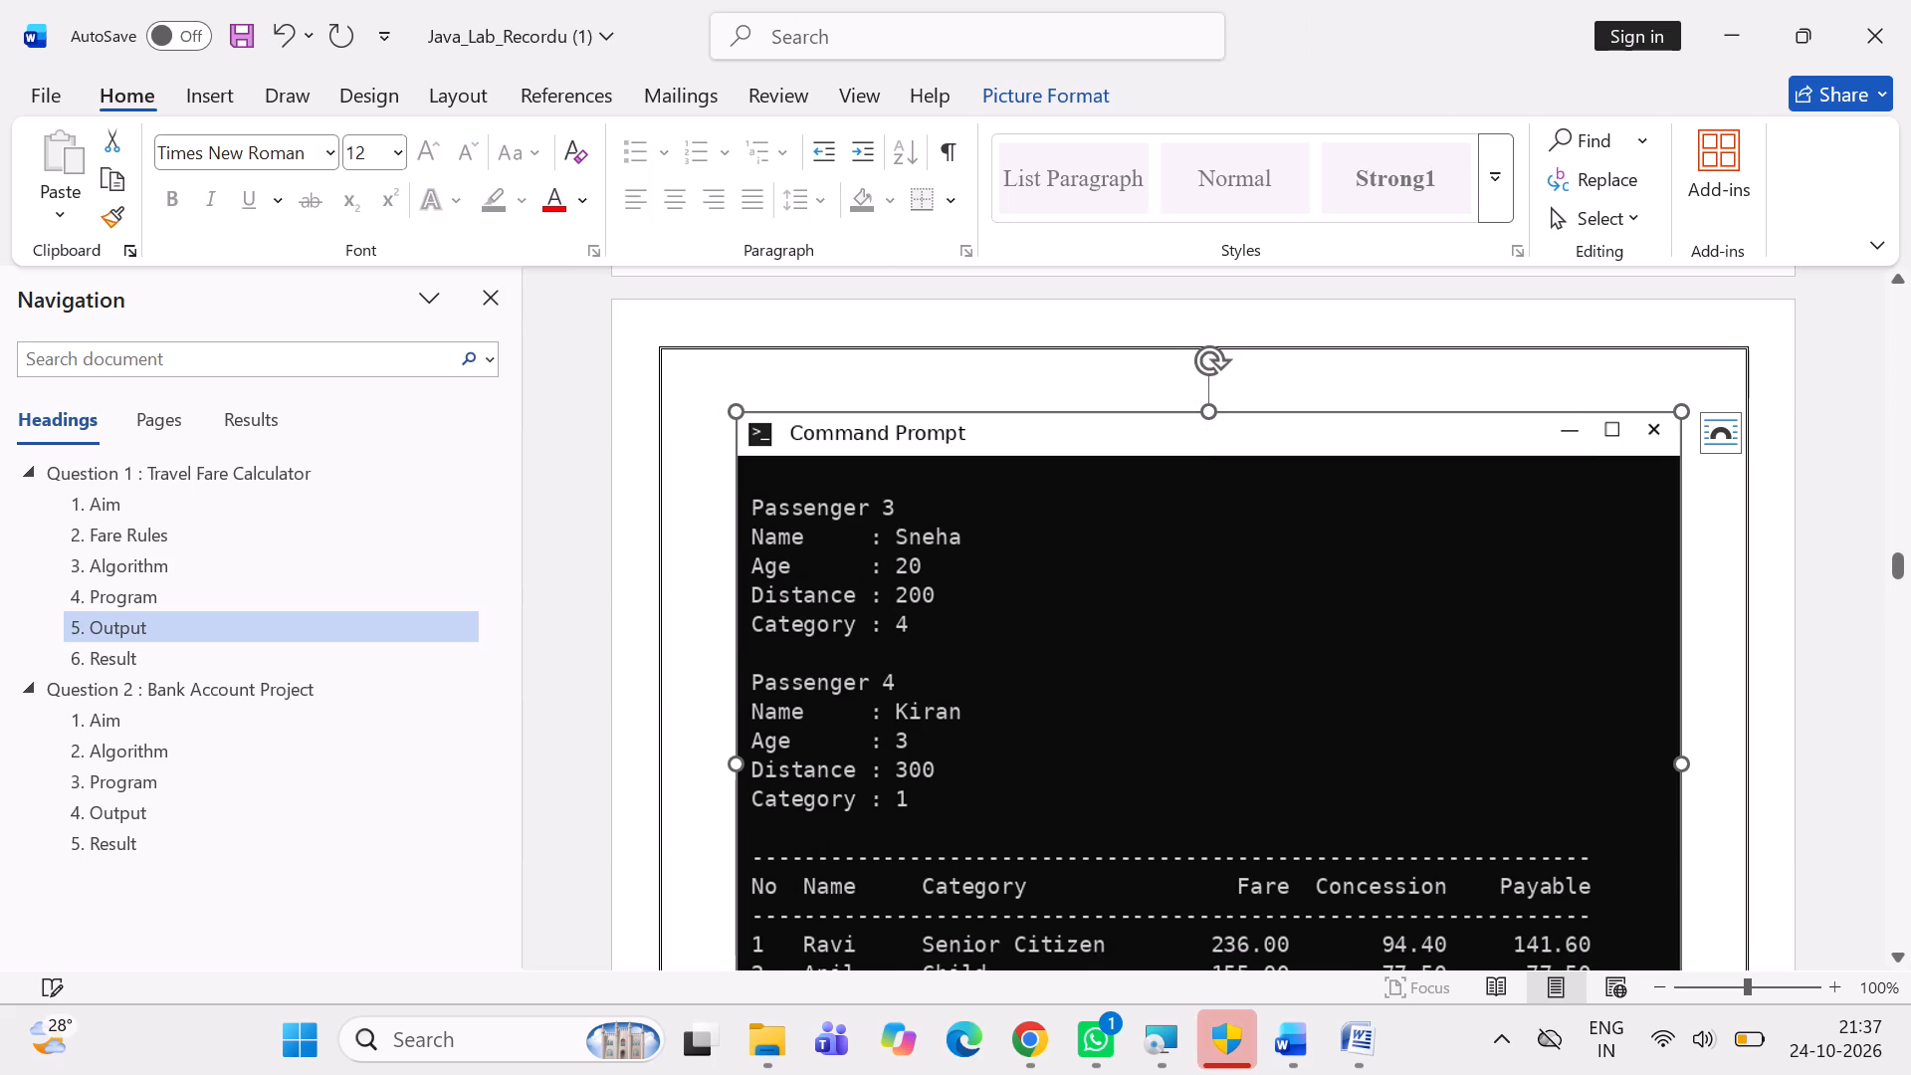
scroll(1177, 665, "up", 4)
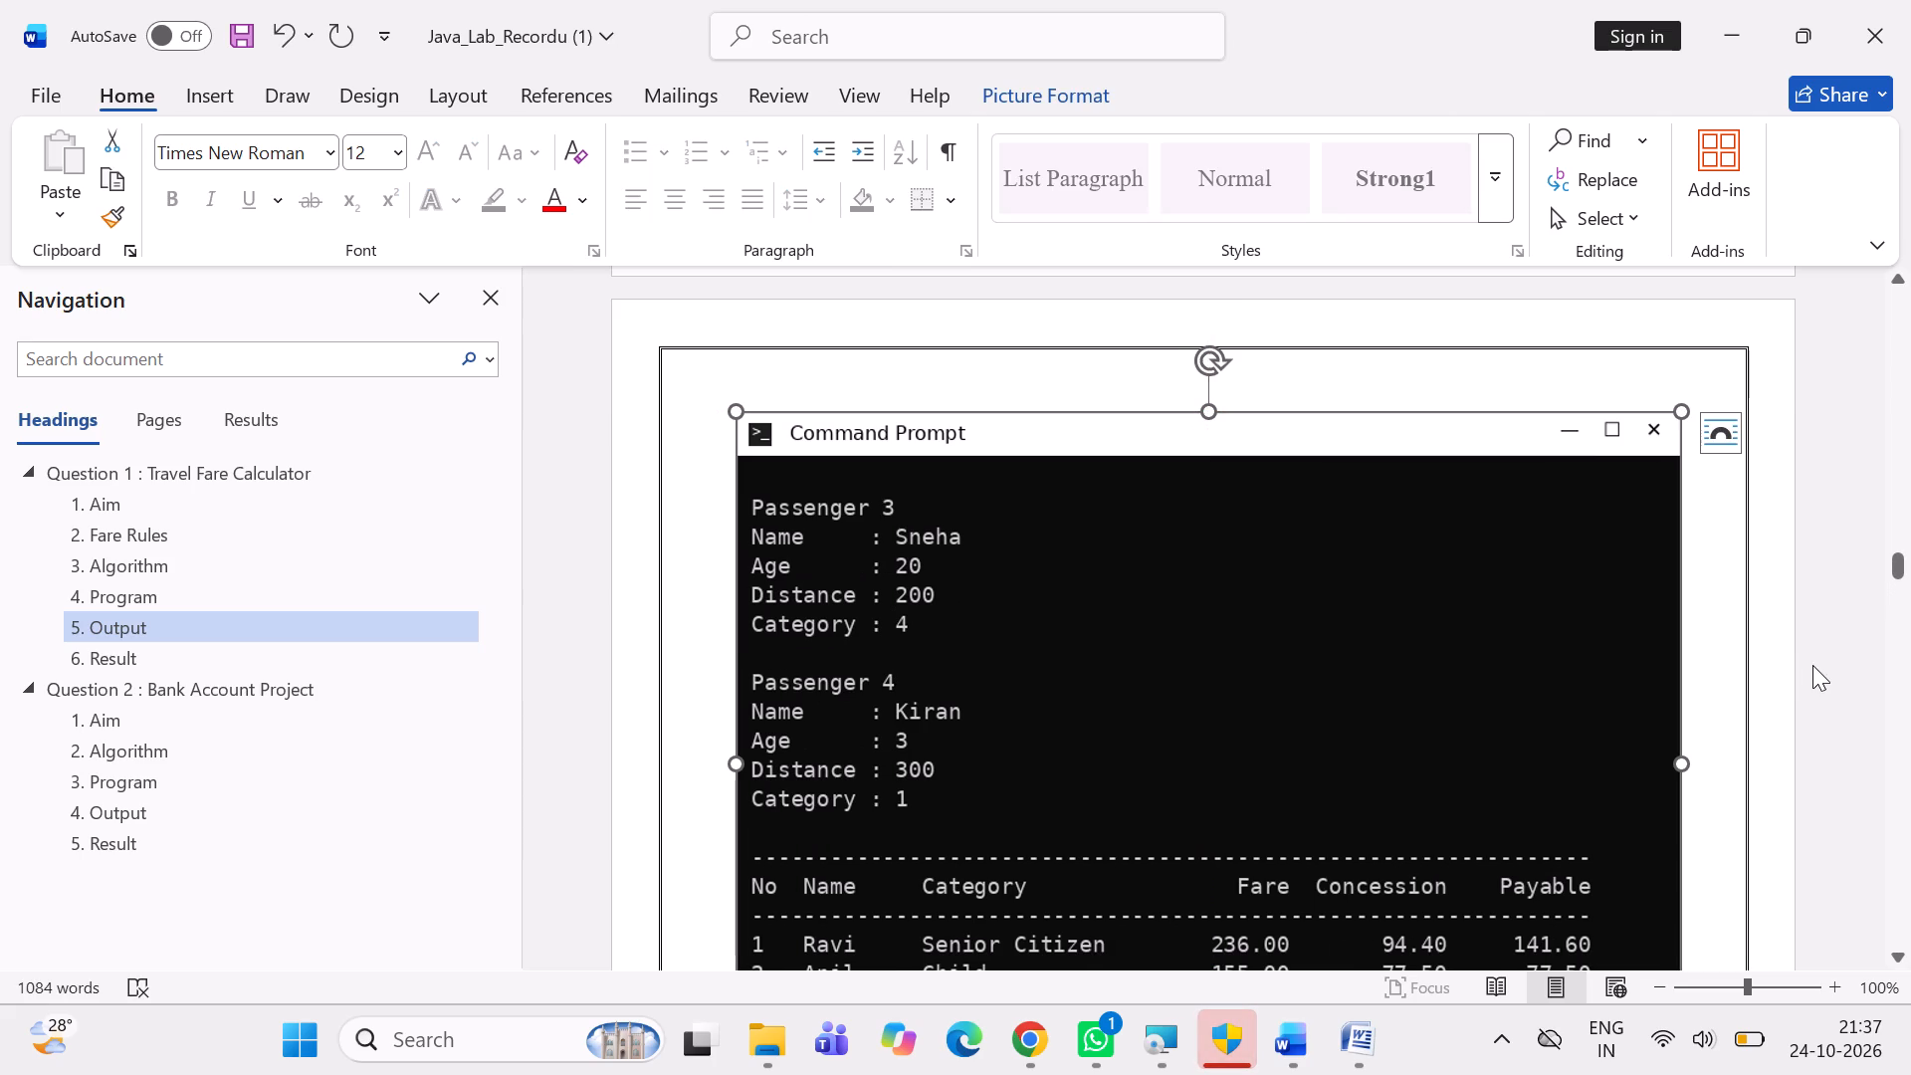
left_click(1812, 665)
Add the title "JAVA ASSIGNMENT" on a new line above the Question 1 : Travel Fare Calculator heading.
scroll(1422, 577, "up", 11)
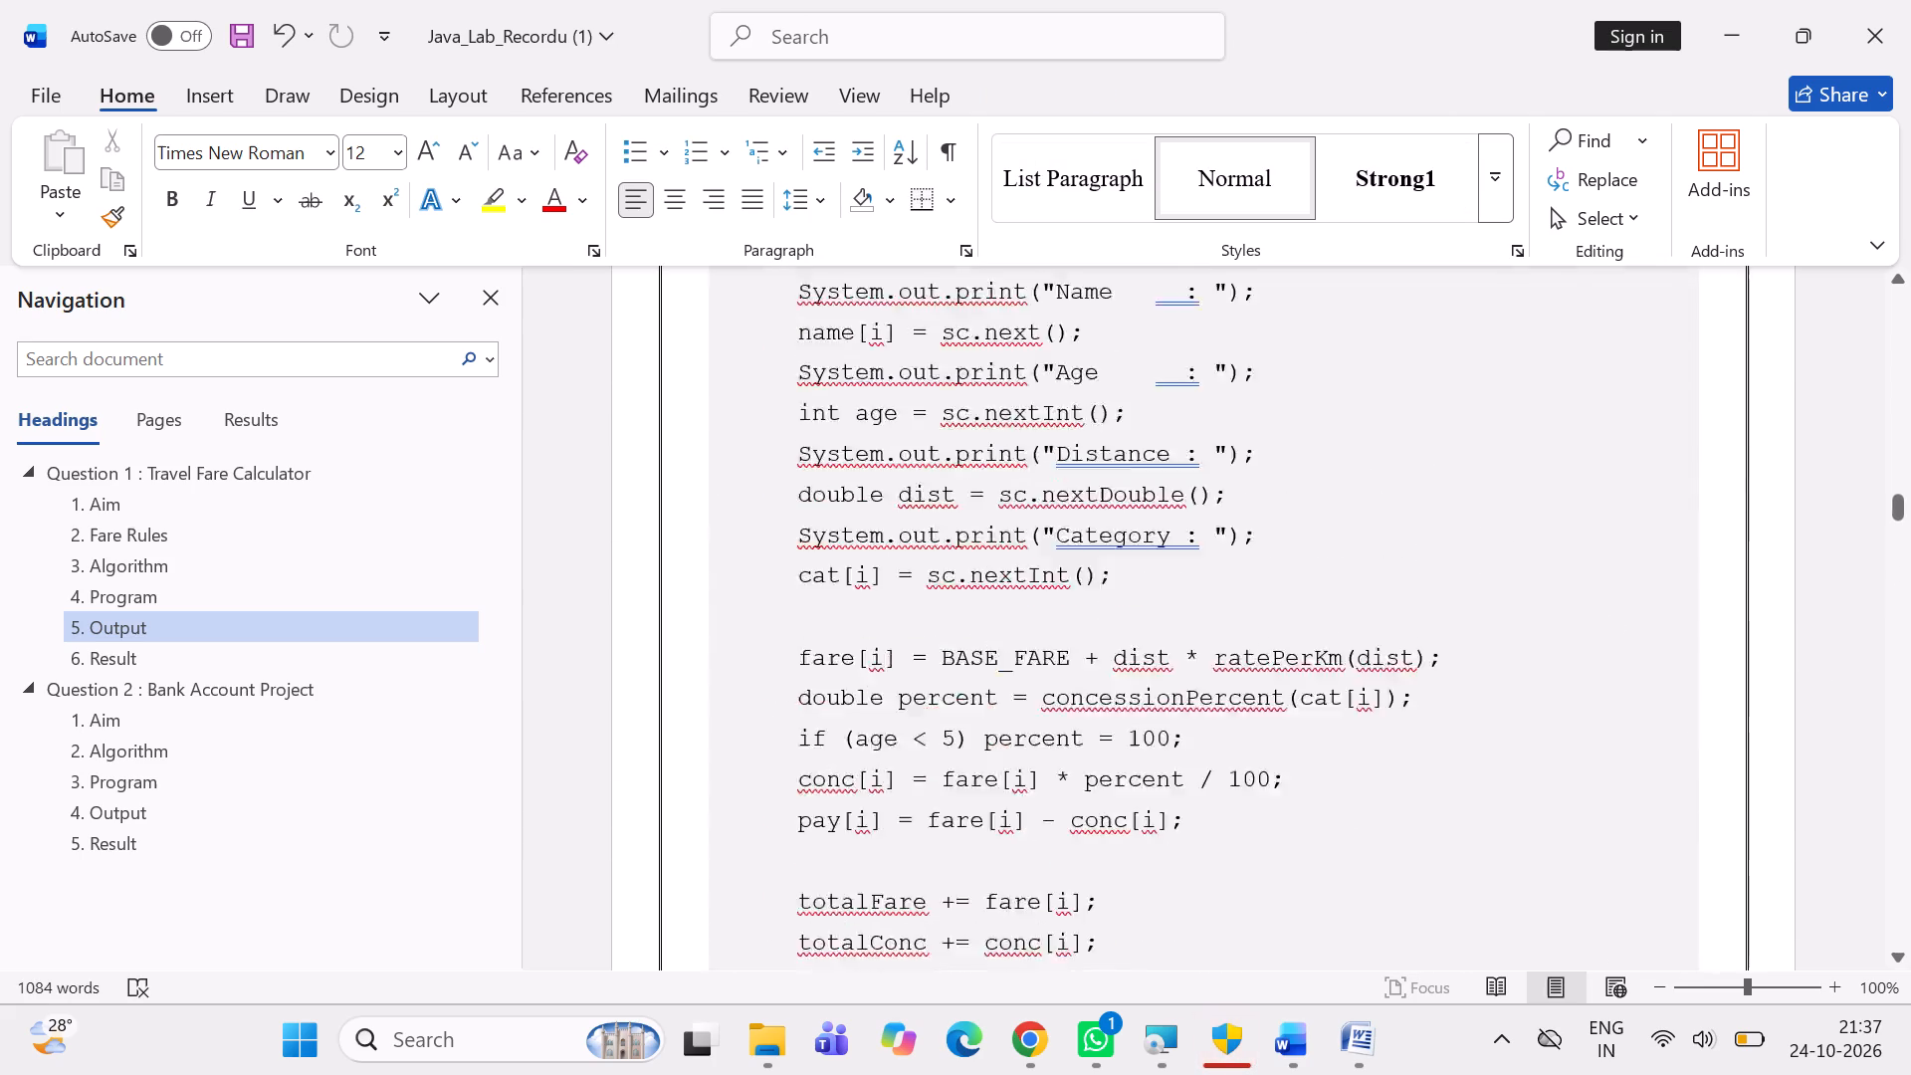
scroll(1422, 577, "up", 8)
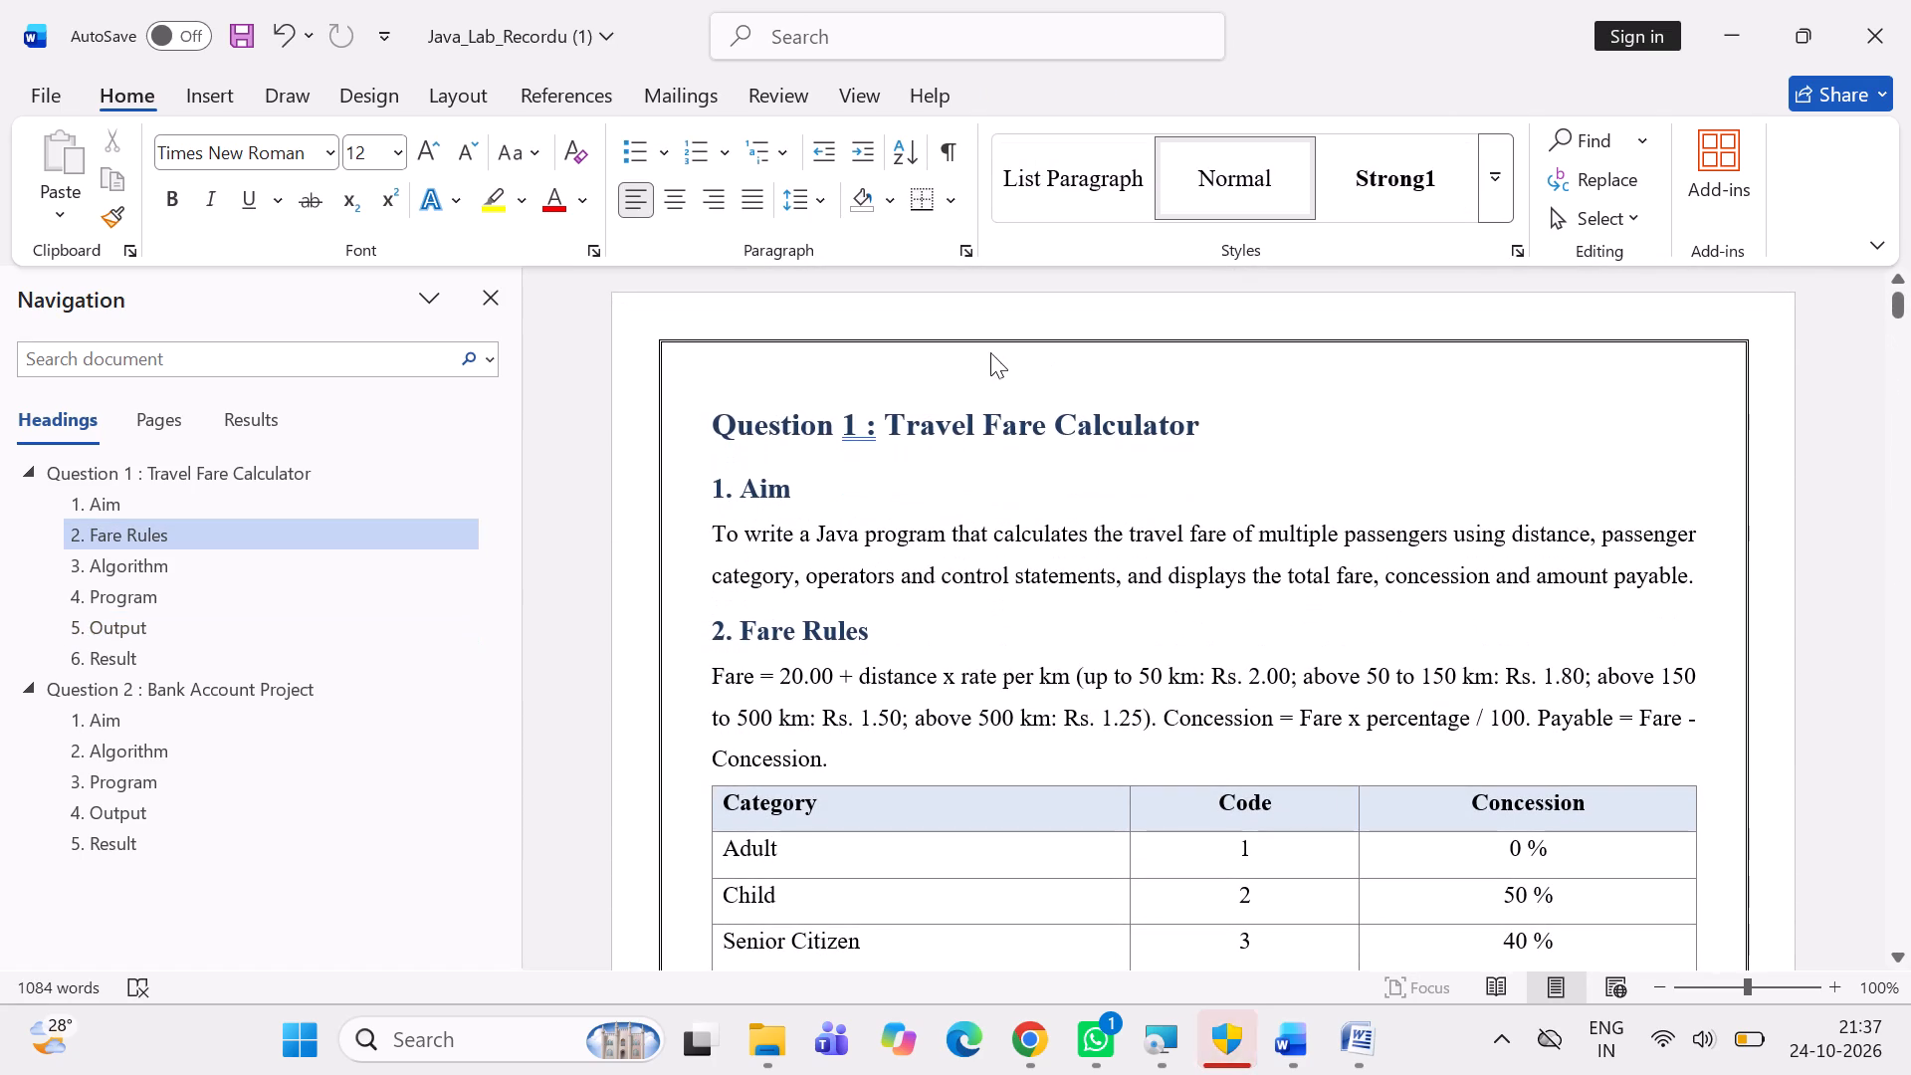
left_click(987, 381)
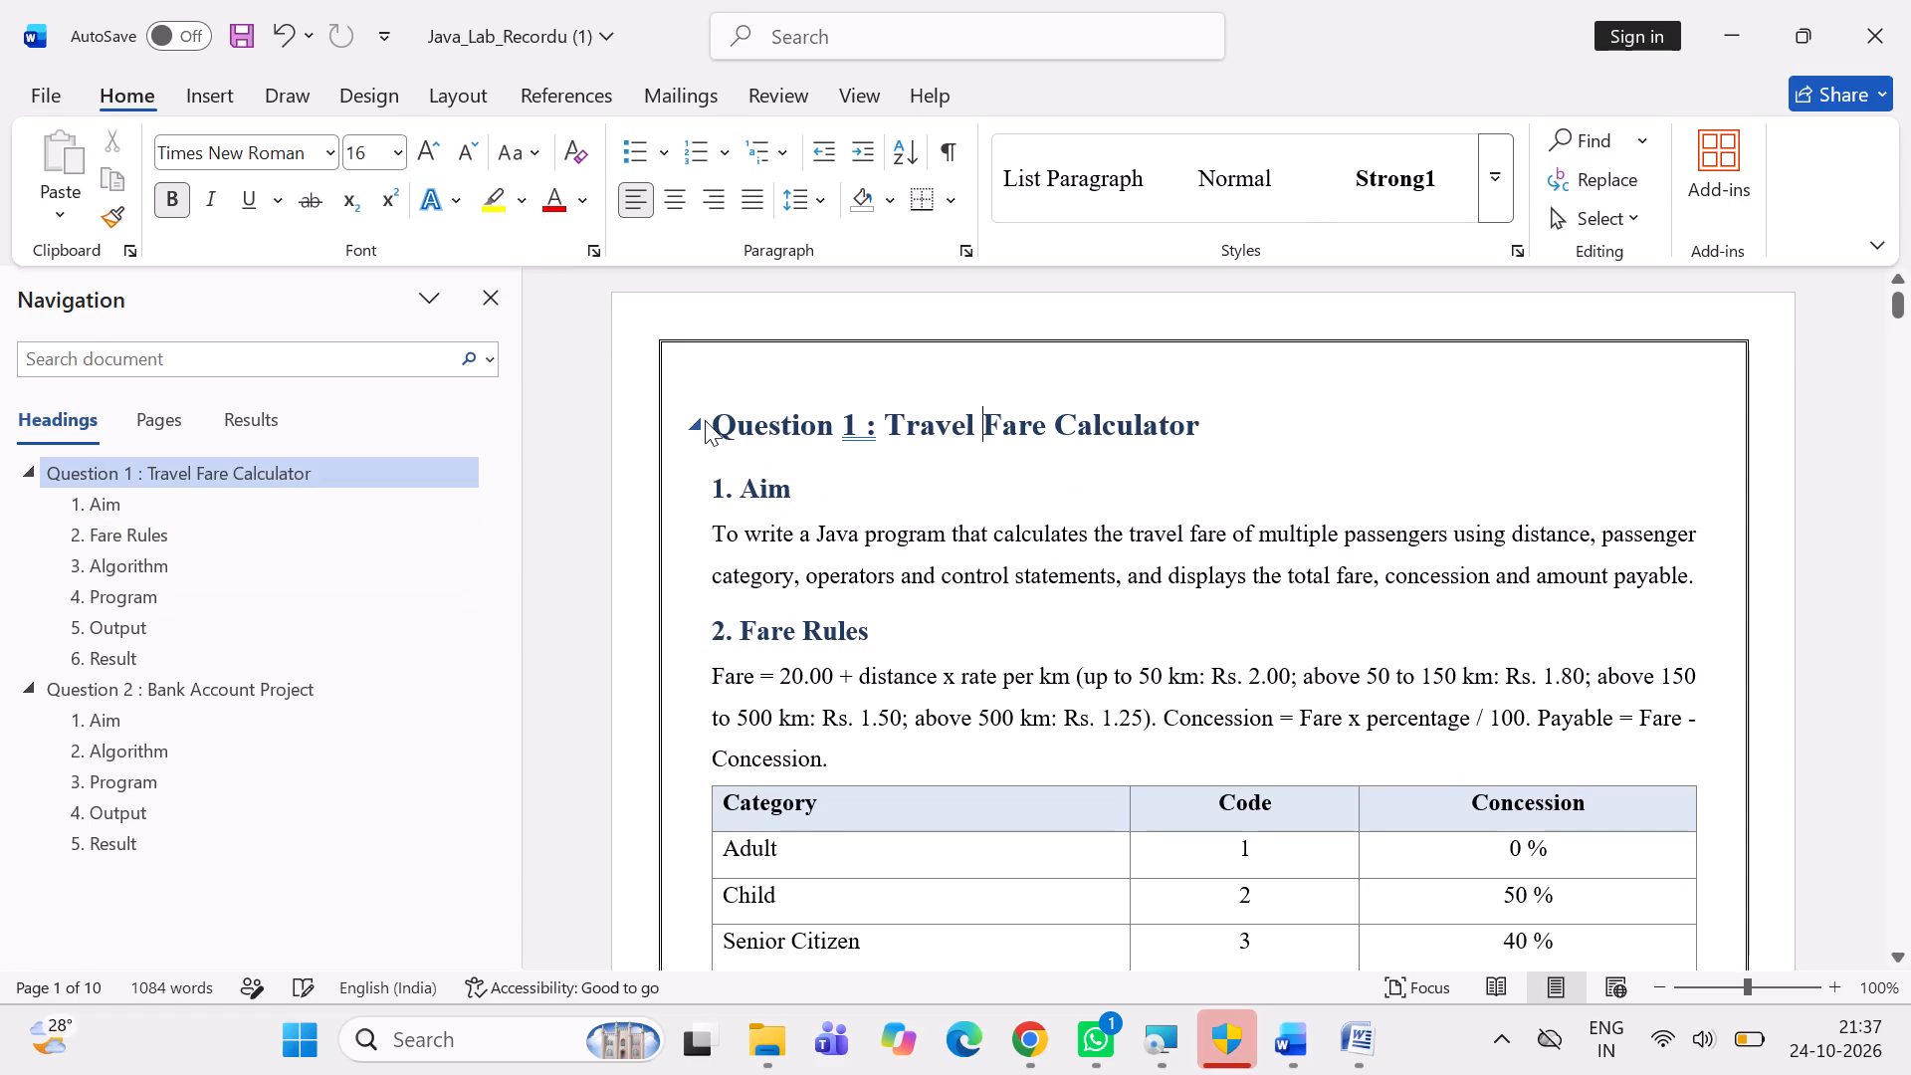
left_click(715, 418)
key("Return")
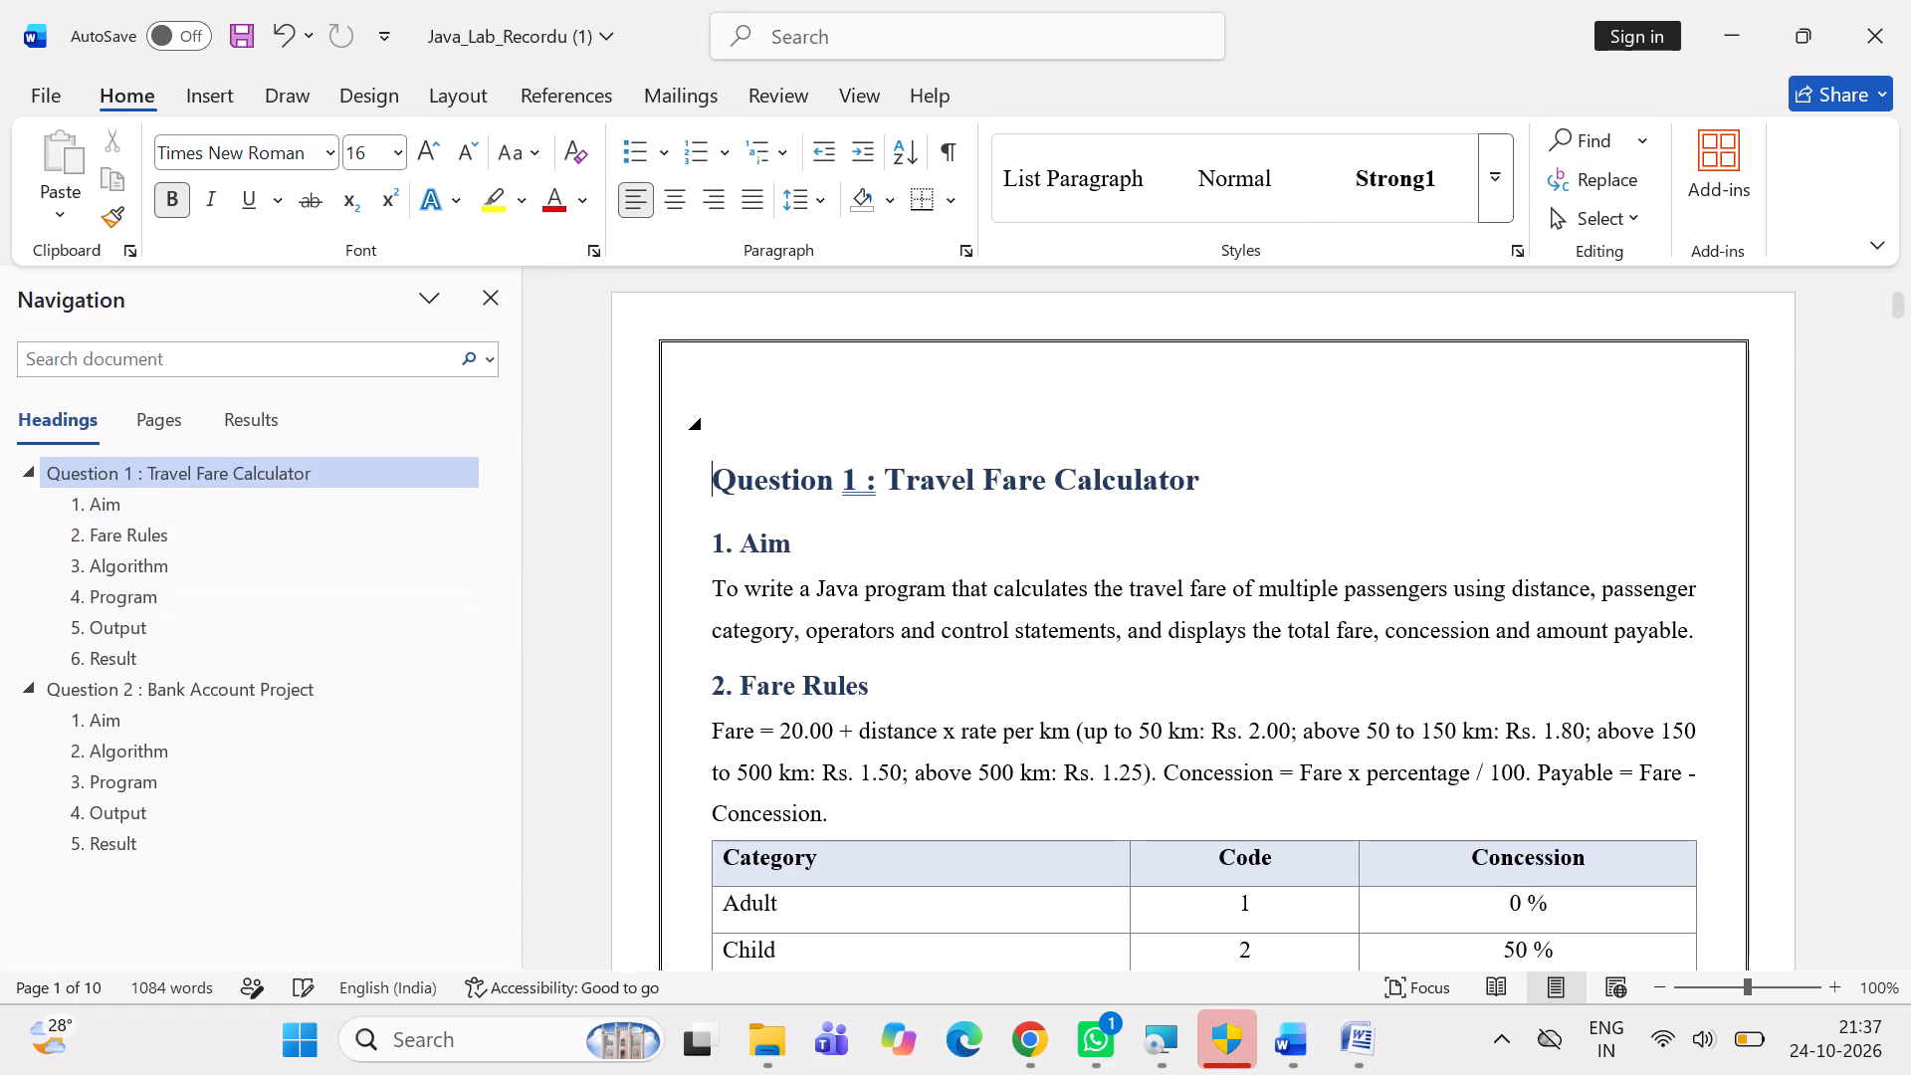
left_click(823, 410)
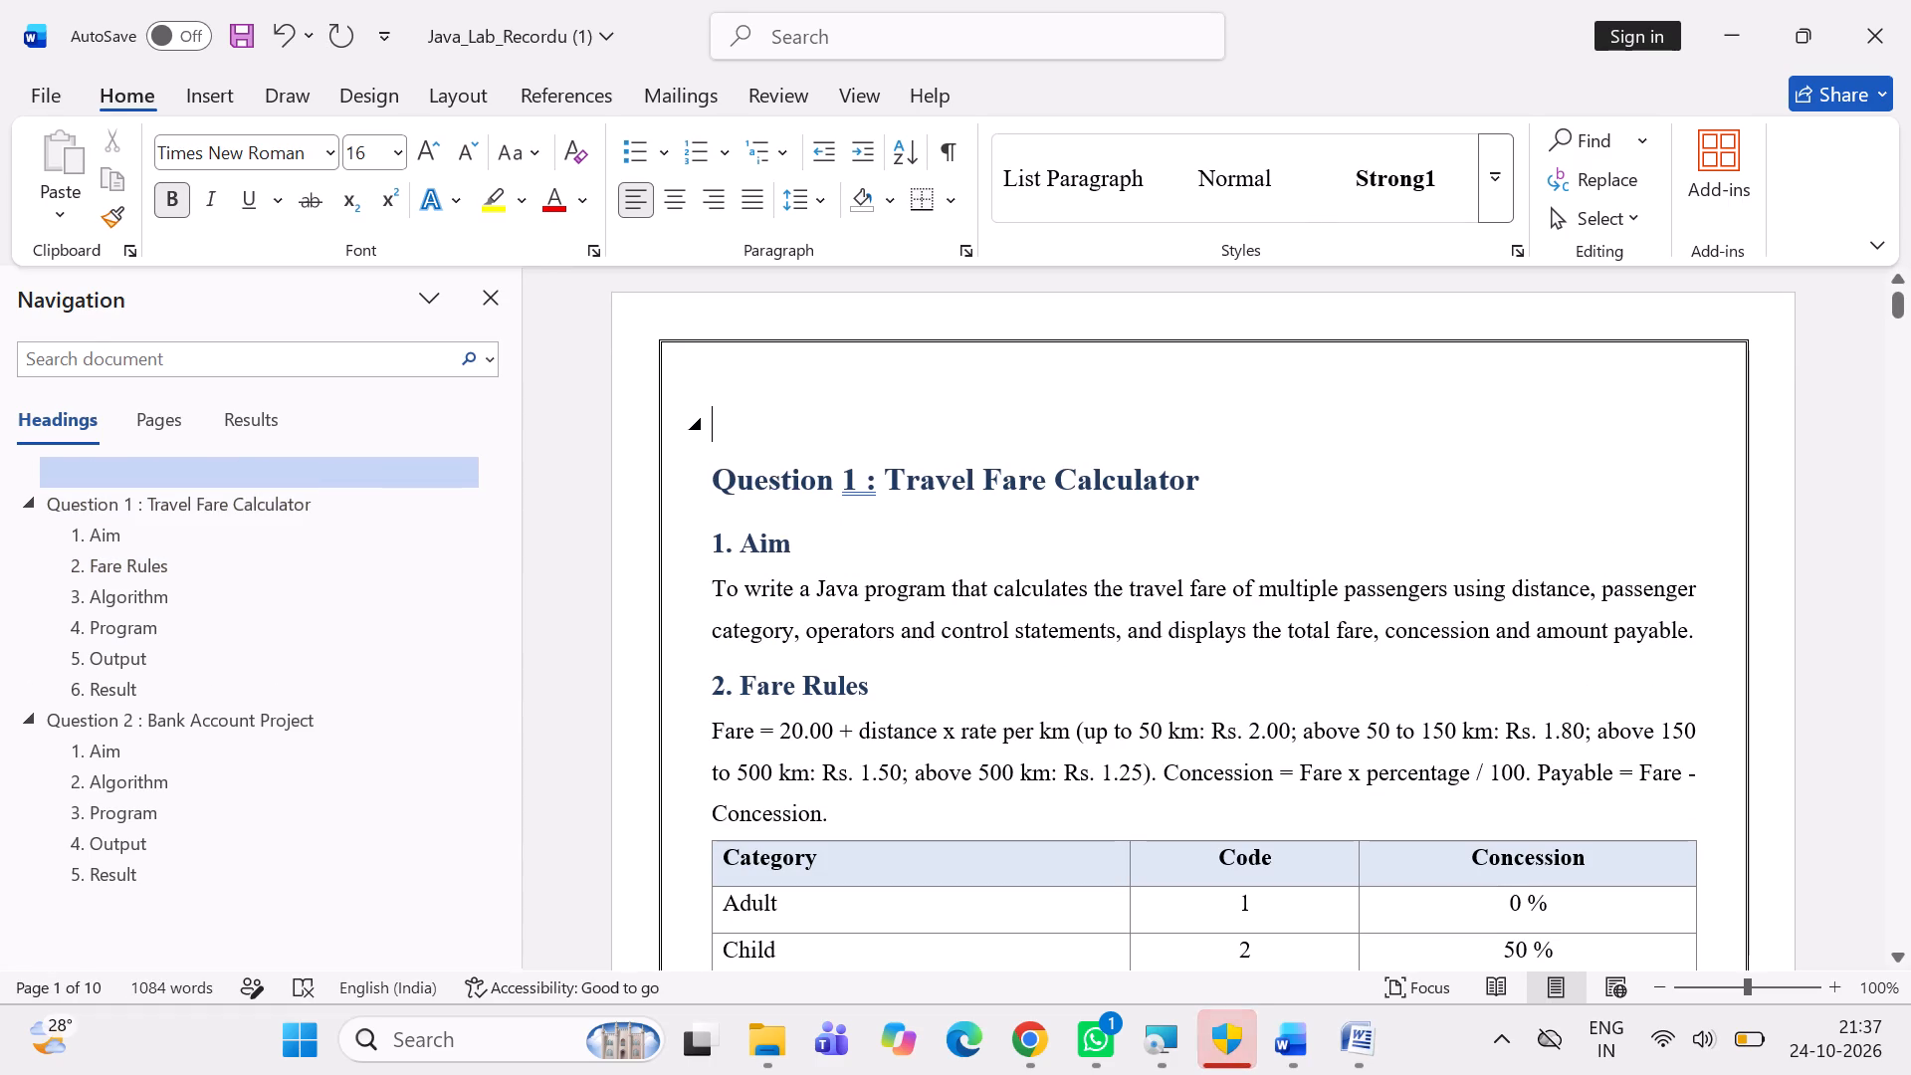
type("JAVA")
key("space")
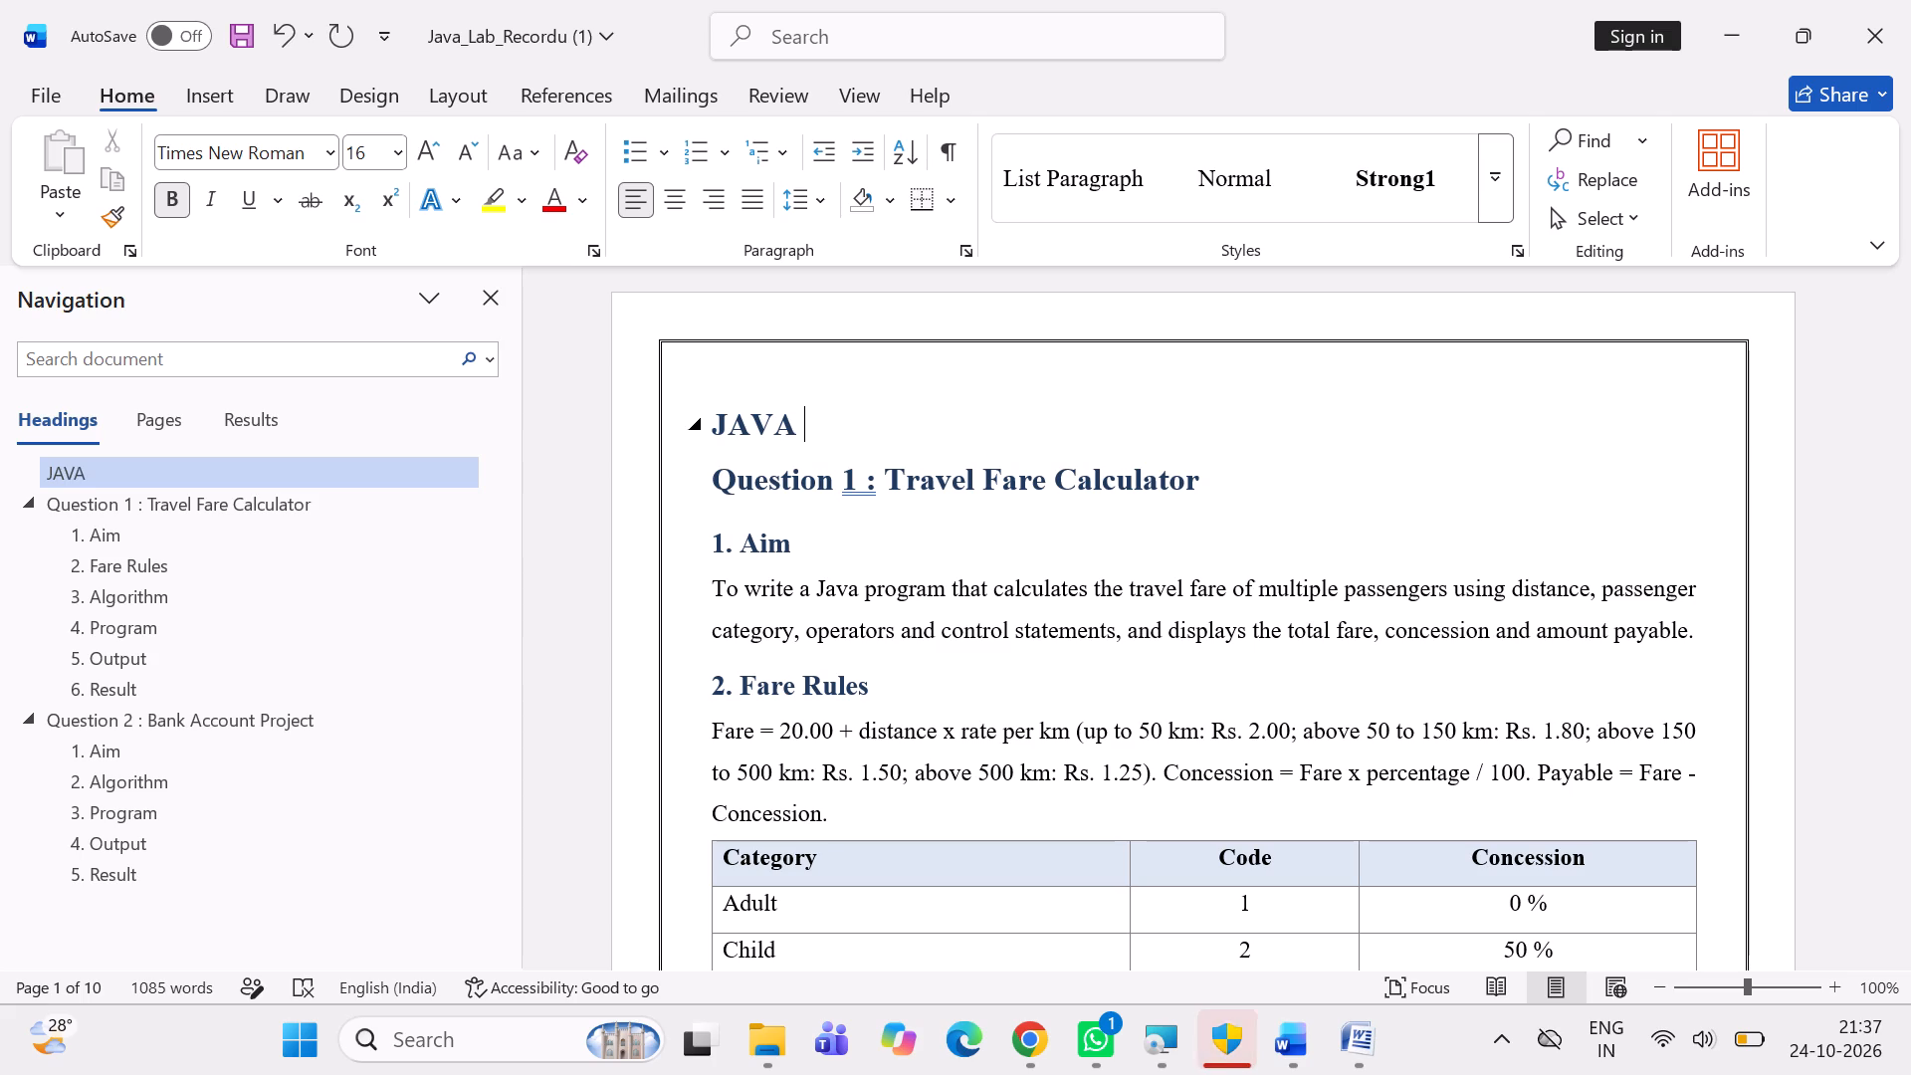
type("ASSIGNMENT")
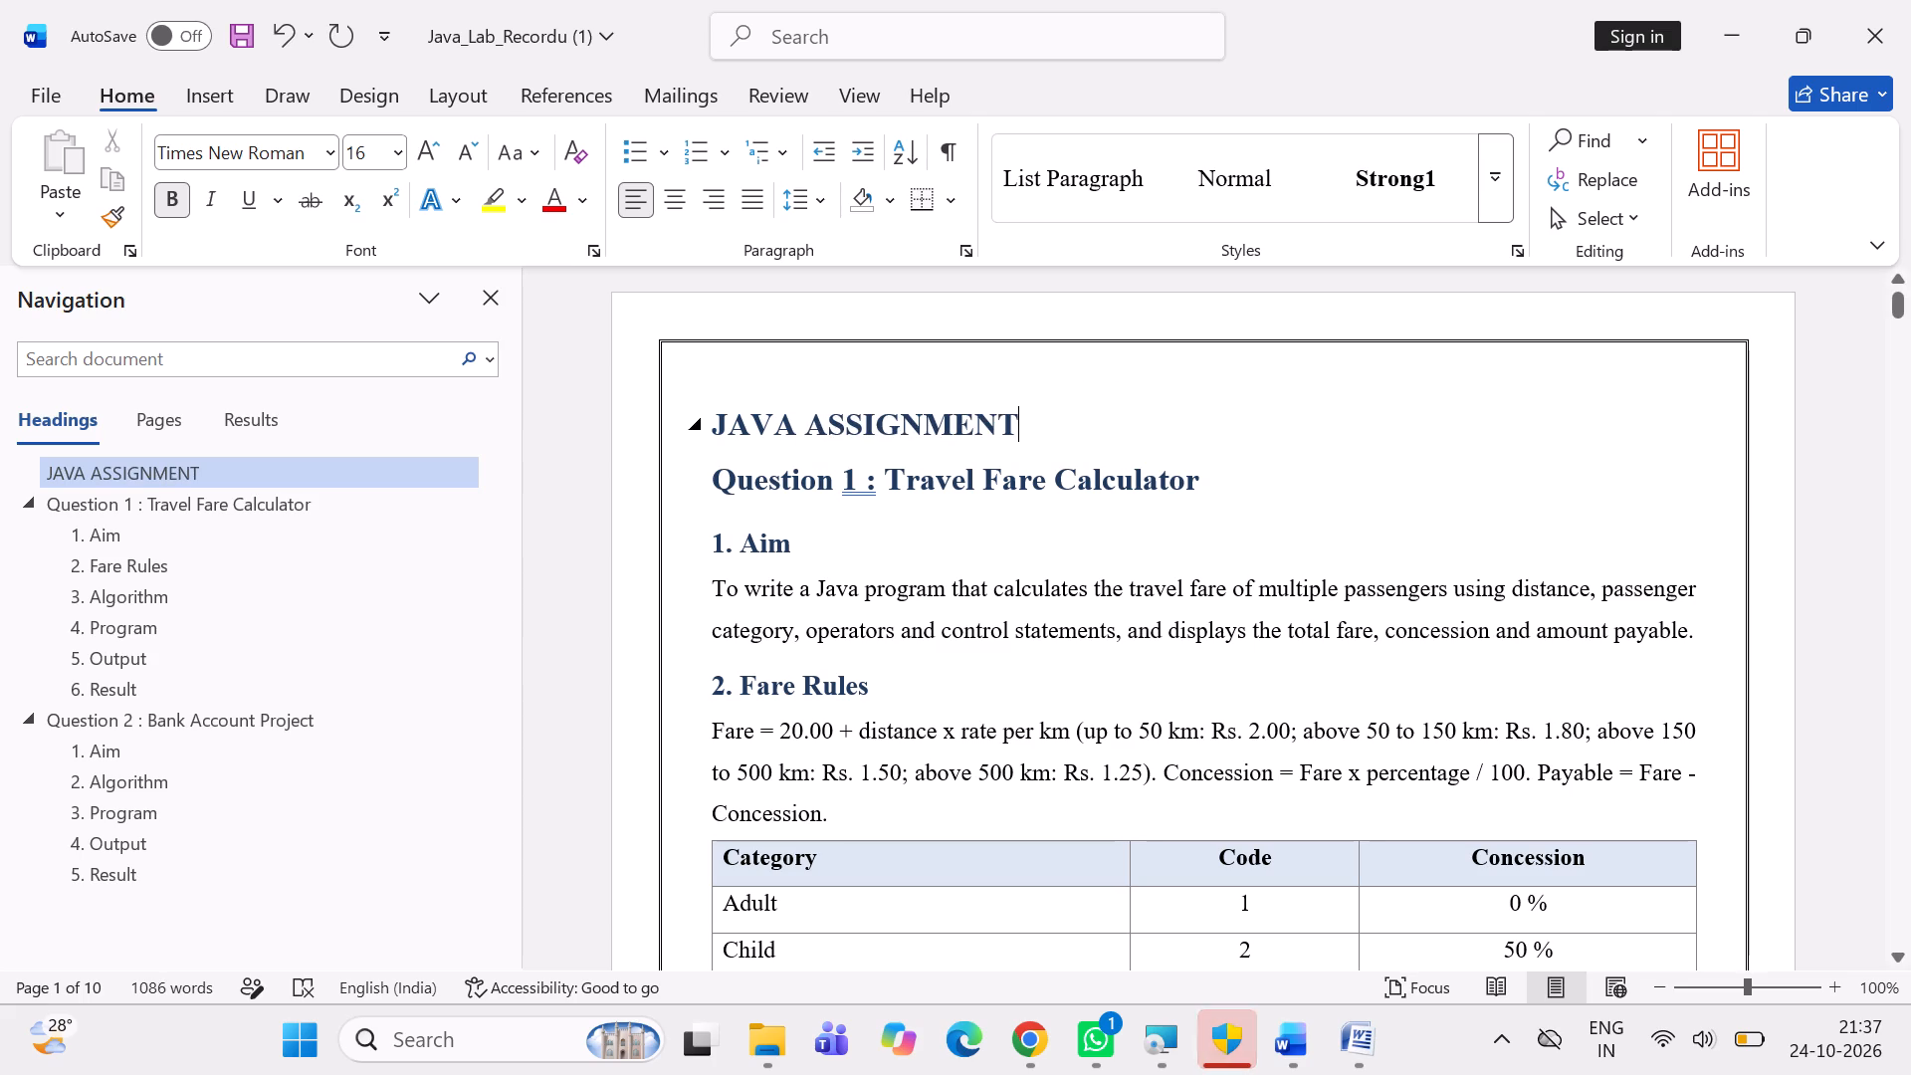
Centre the JAVA ASSIGNMENT title on the first page.
left_click_drag(1048, 417, 714, 385)
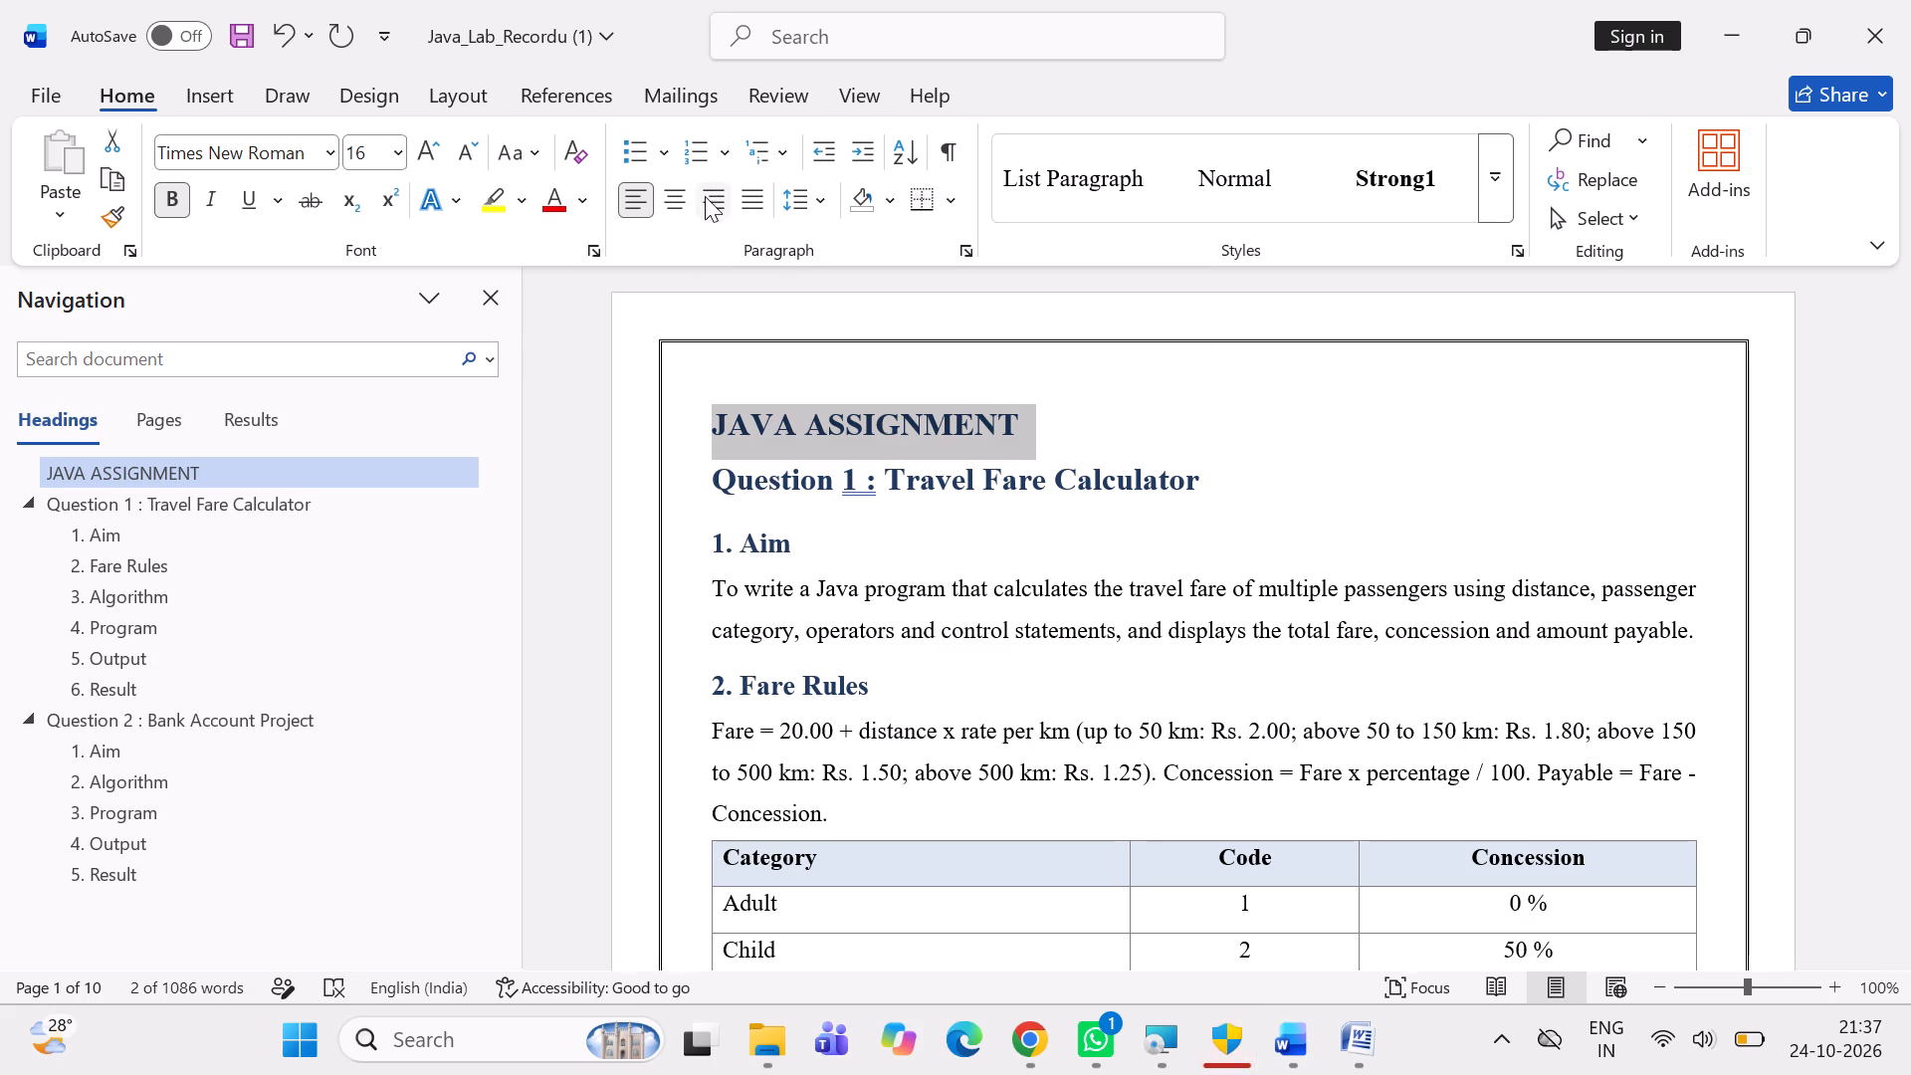
left_click(686, 198)
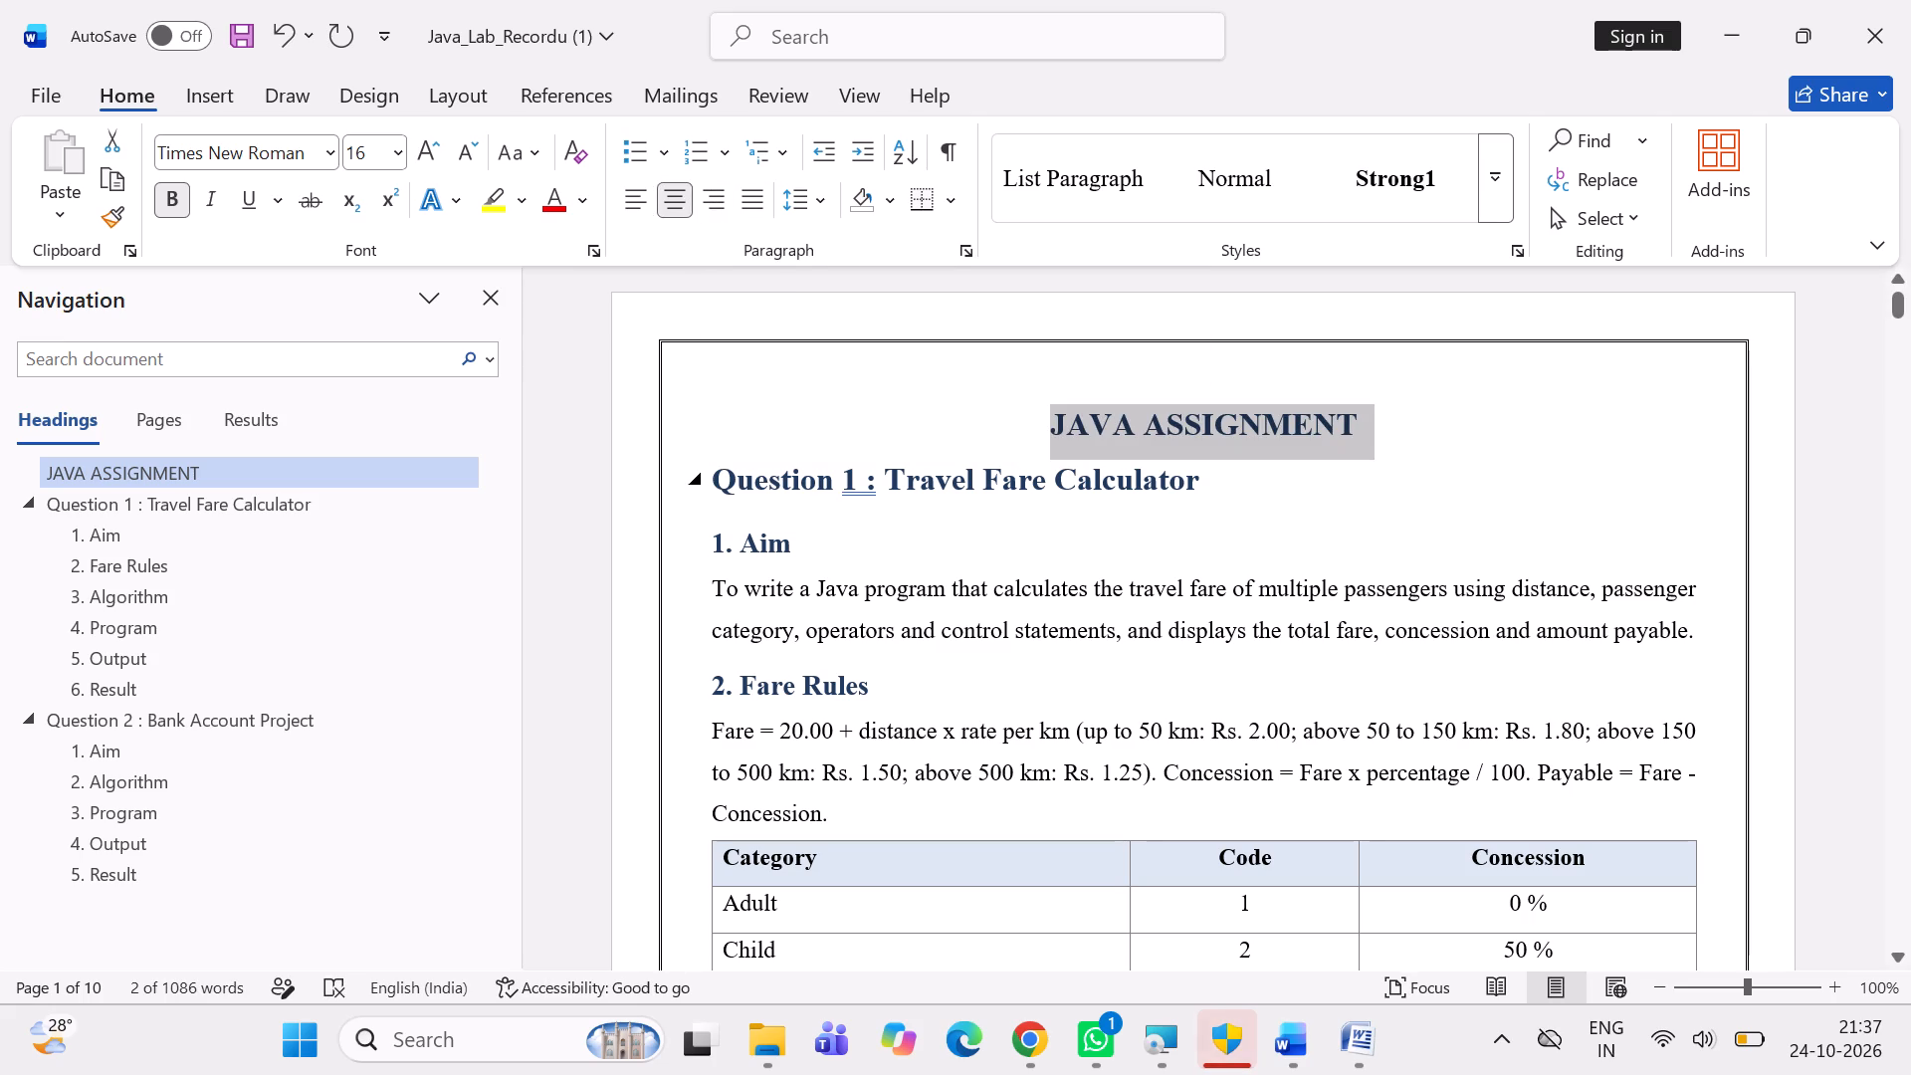
Set the font size of the Question 1 : Travel Fare Calculator heading to 14.
left_click_drag(1259, 493, 741, 492)
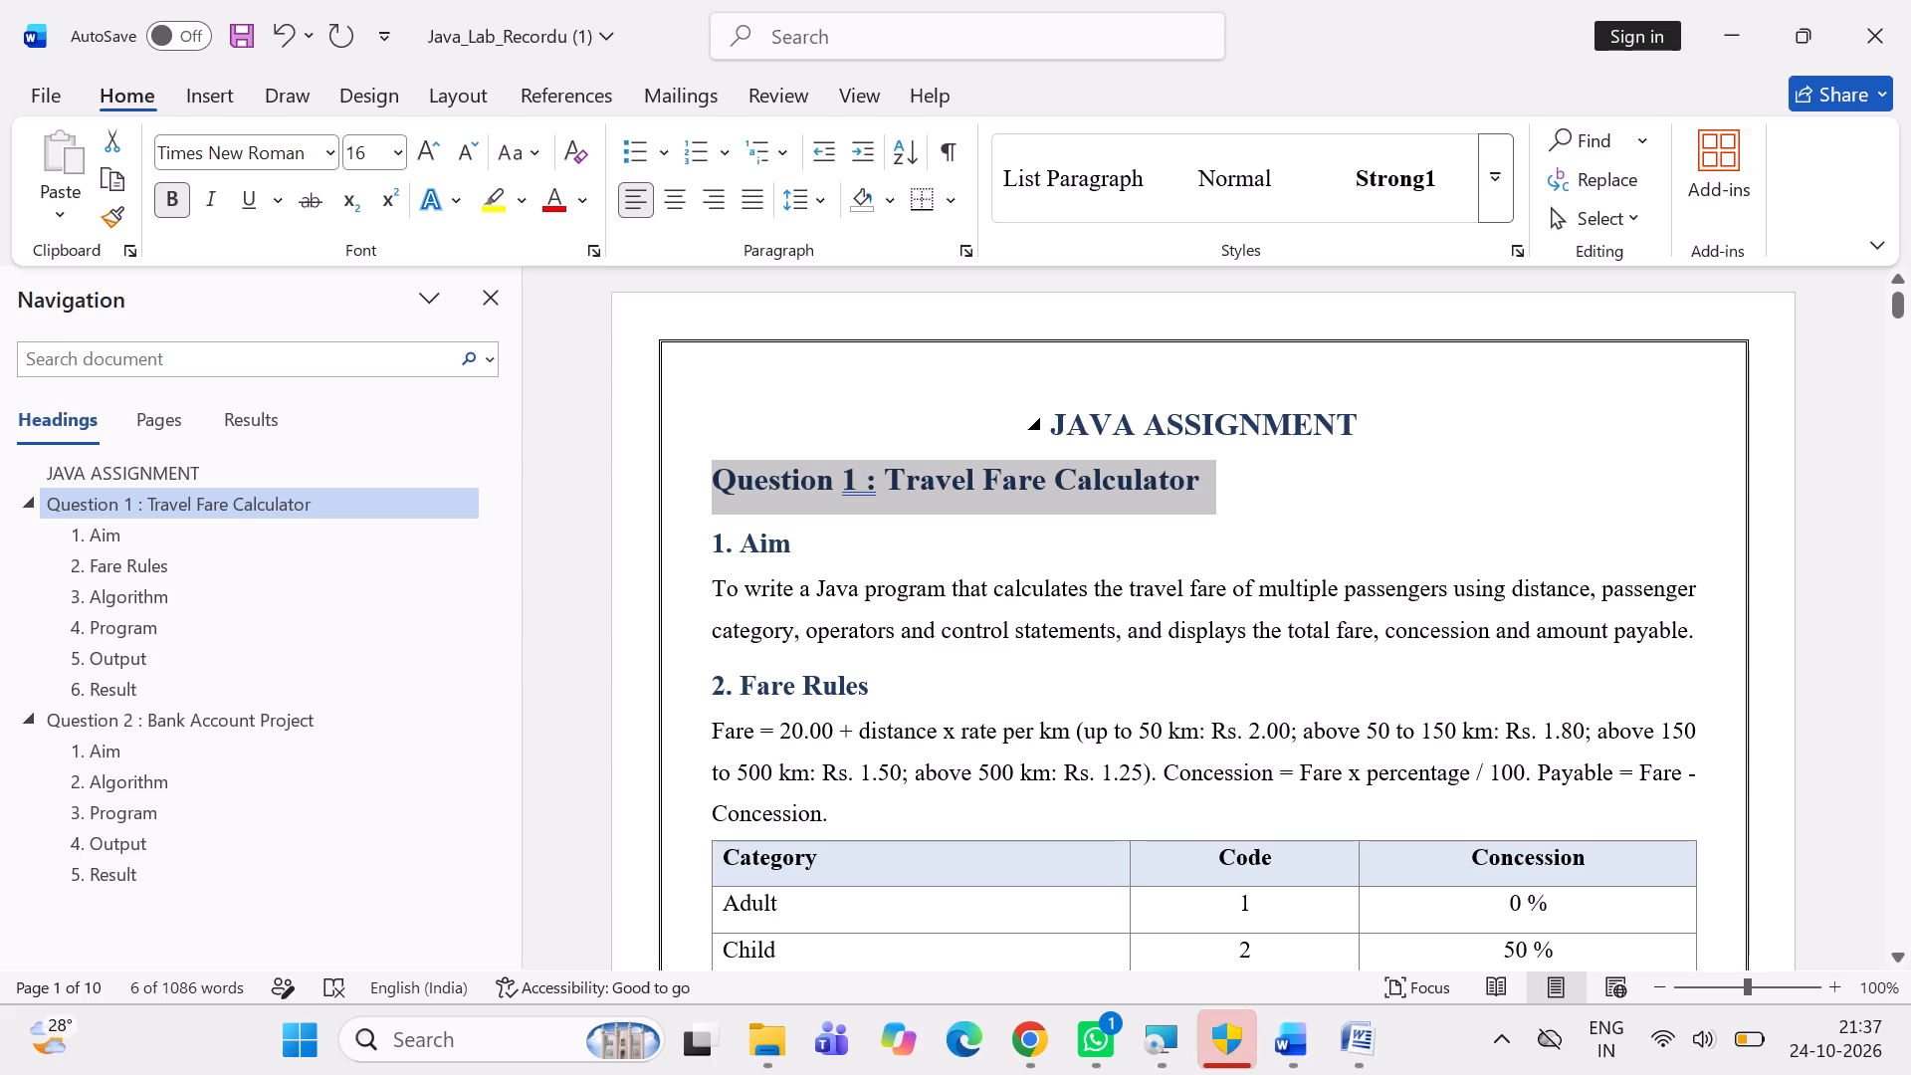
left_click(395, 152)
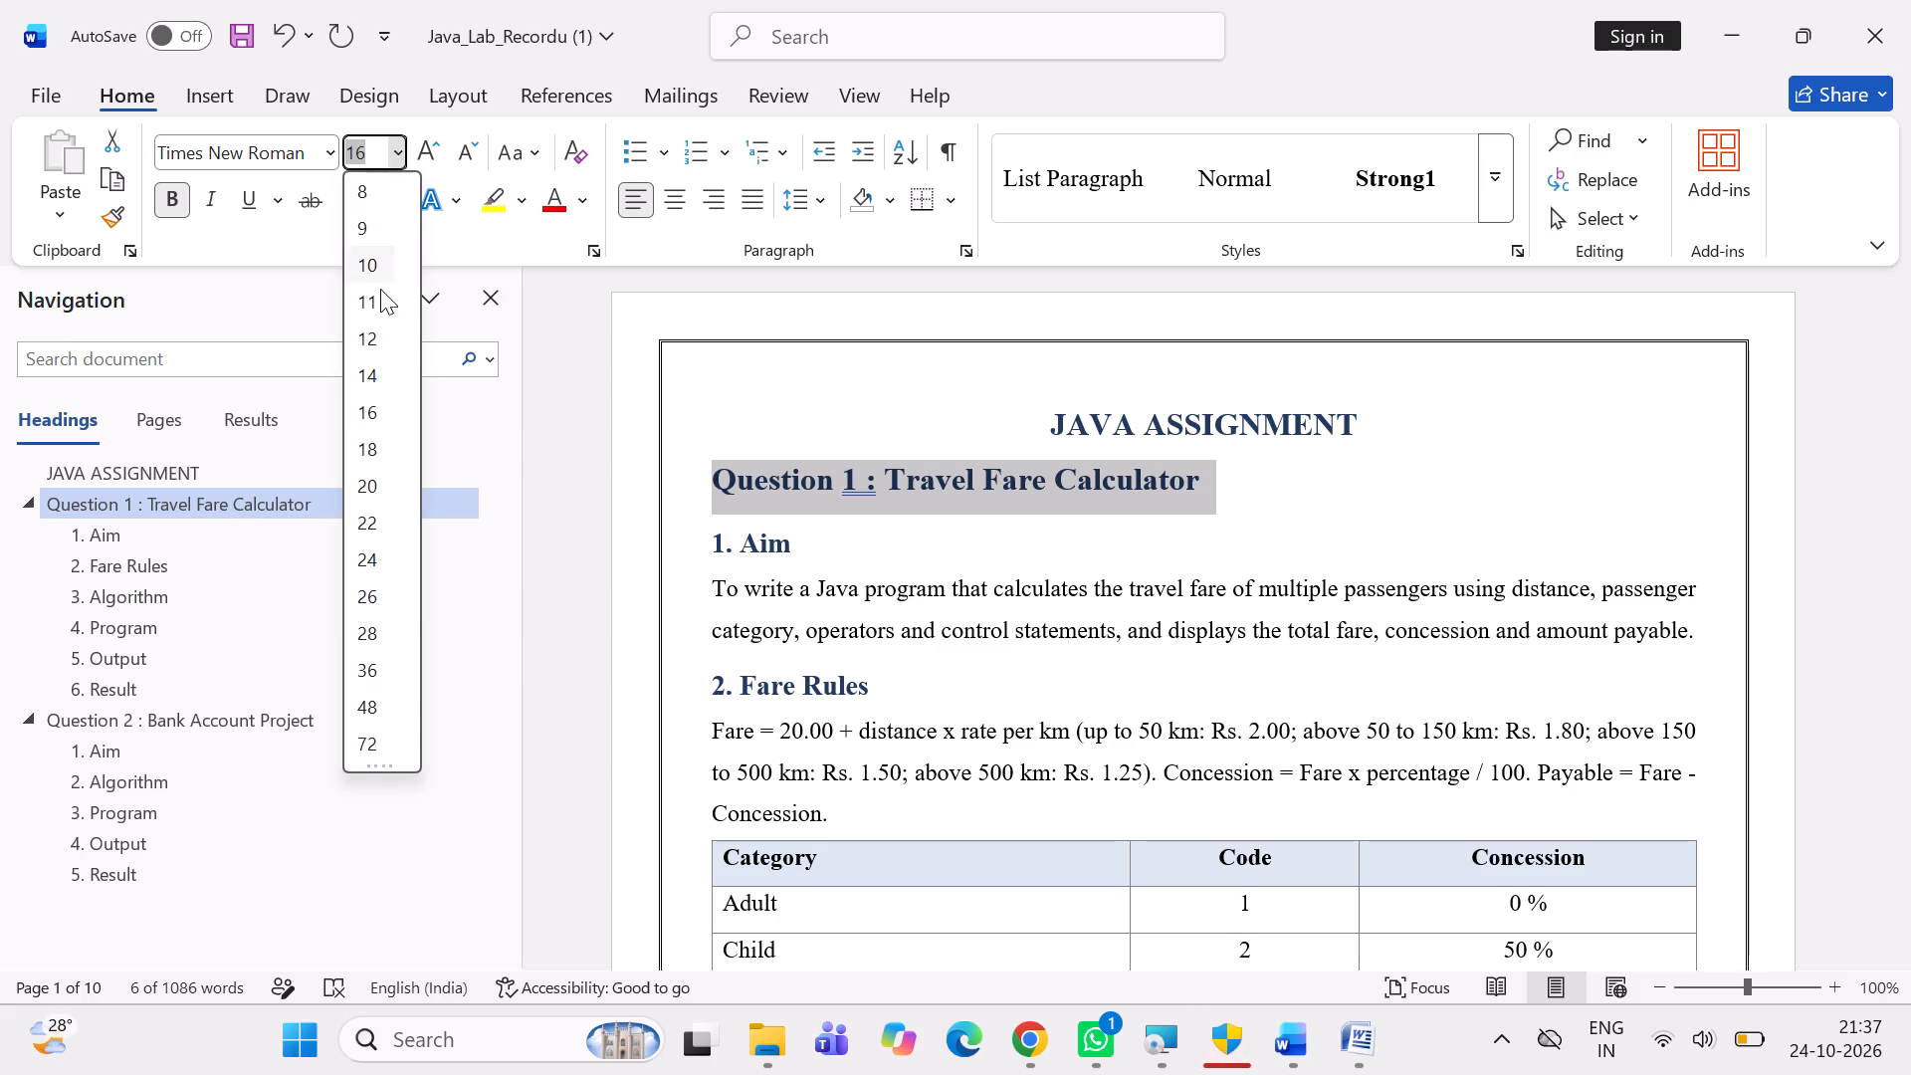
left_click(384, 383)
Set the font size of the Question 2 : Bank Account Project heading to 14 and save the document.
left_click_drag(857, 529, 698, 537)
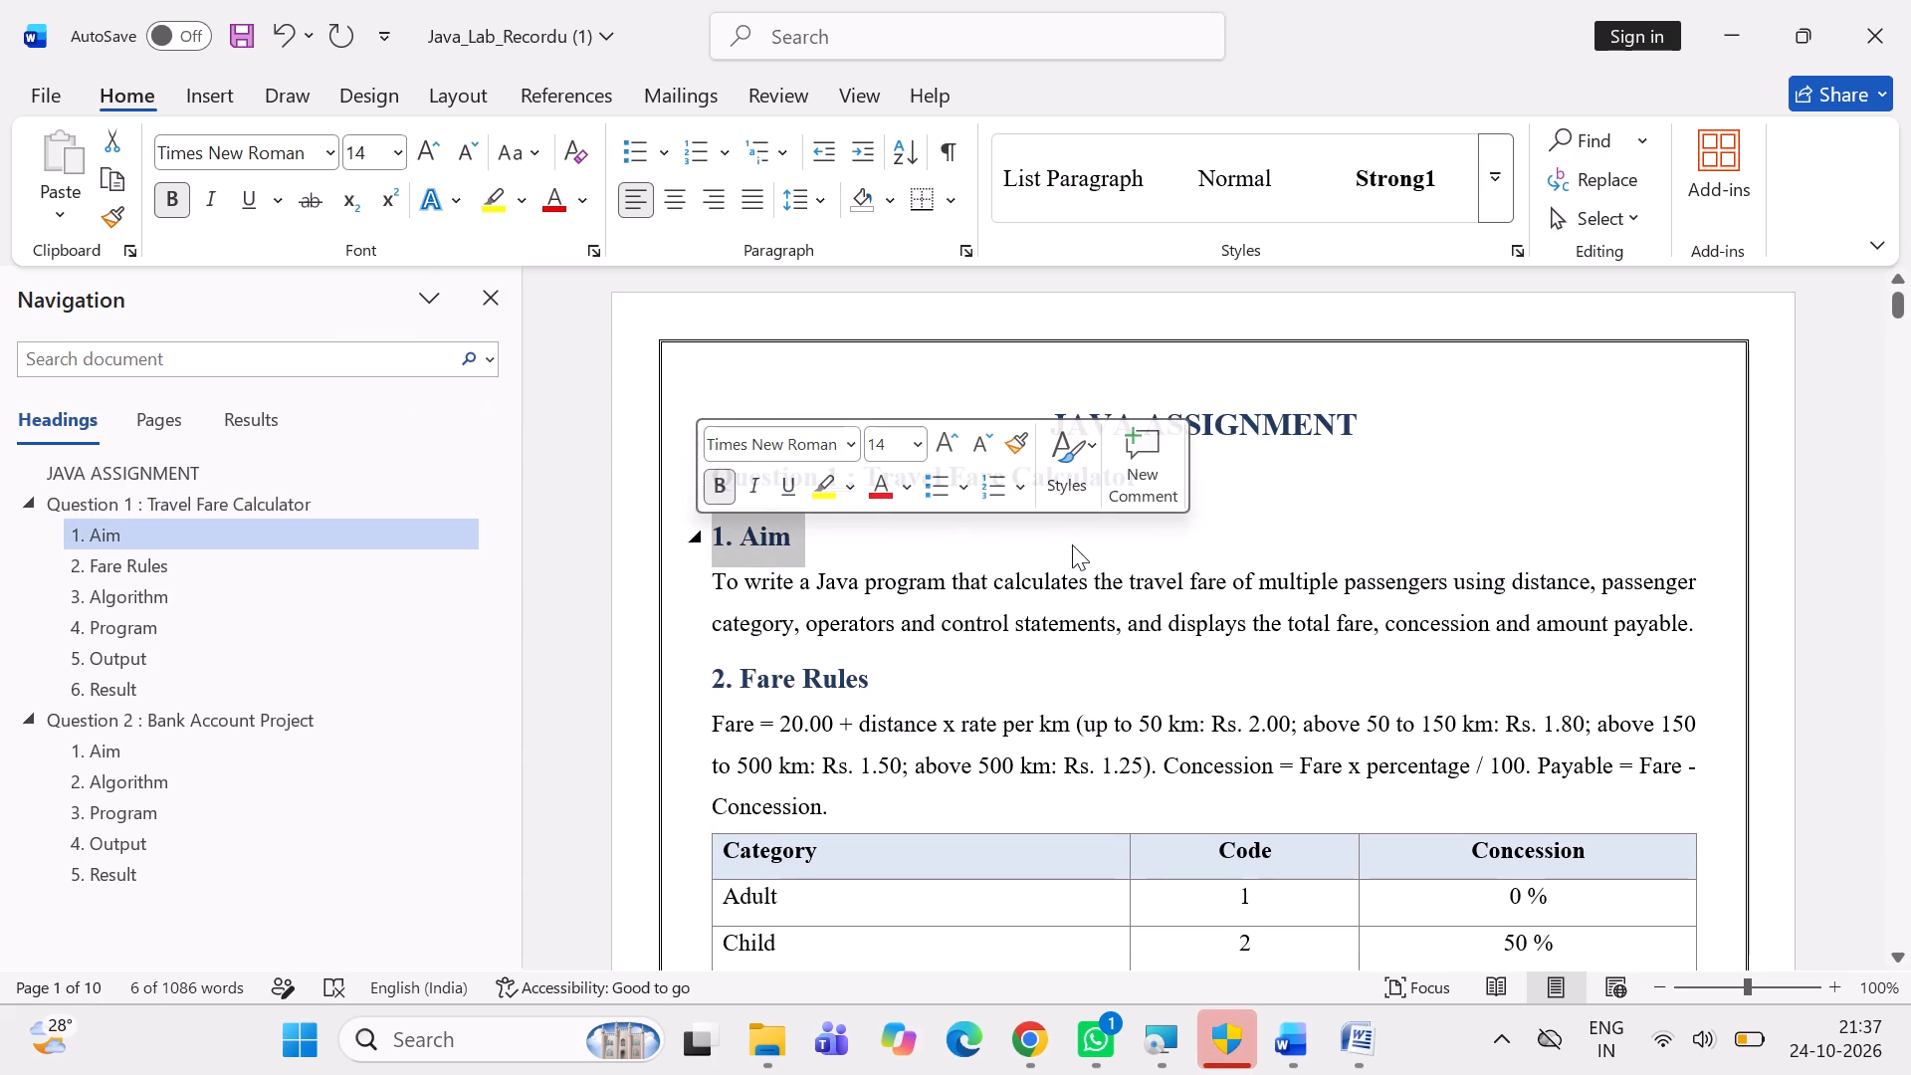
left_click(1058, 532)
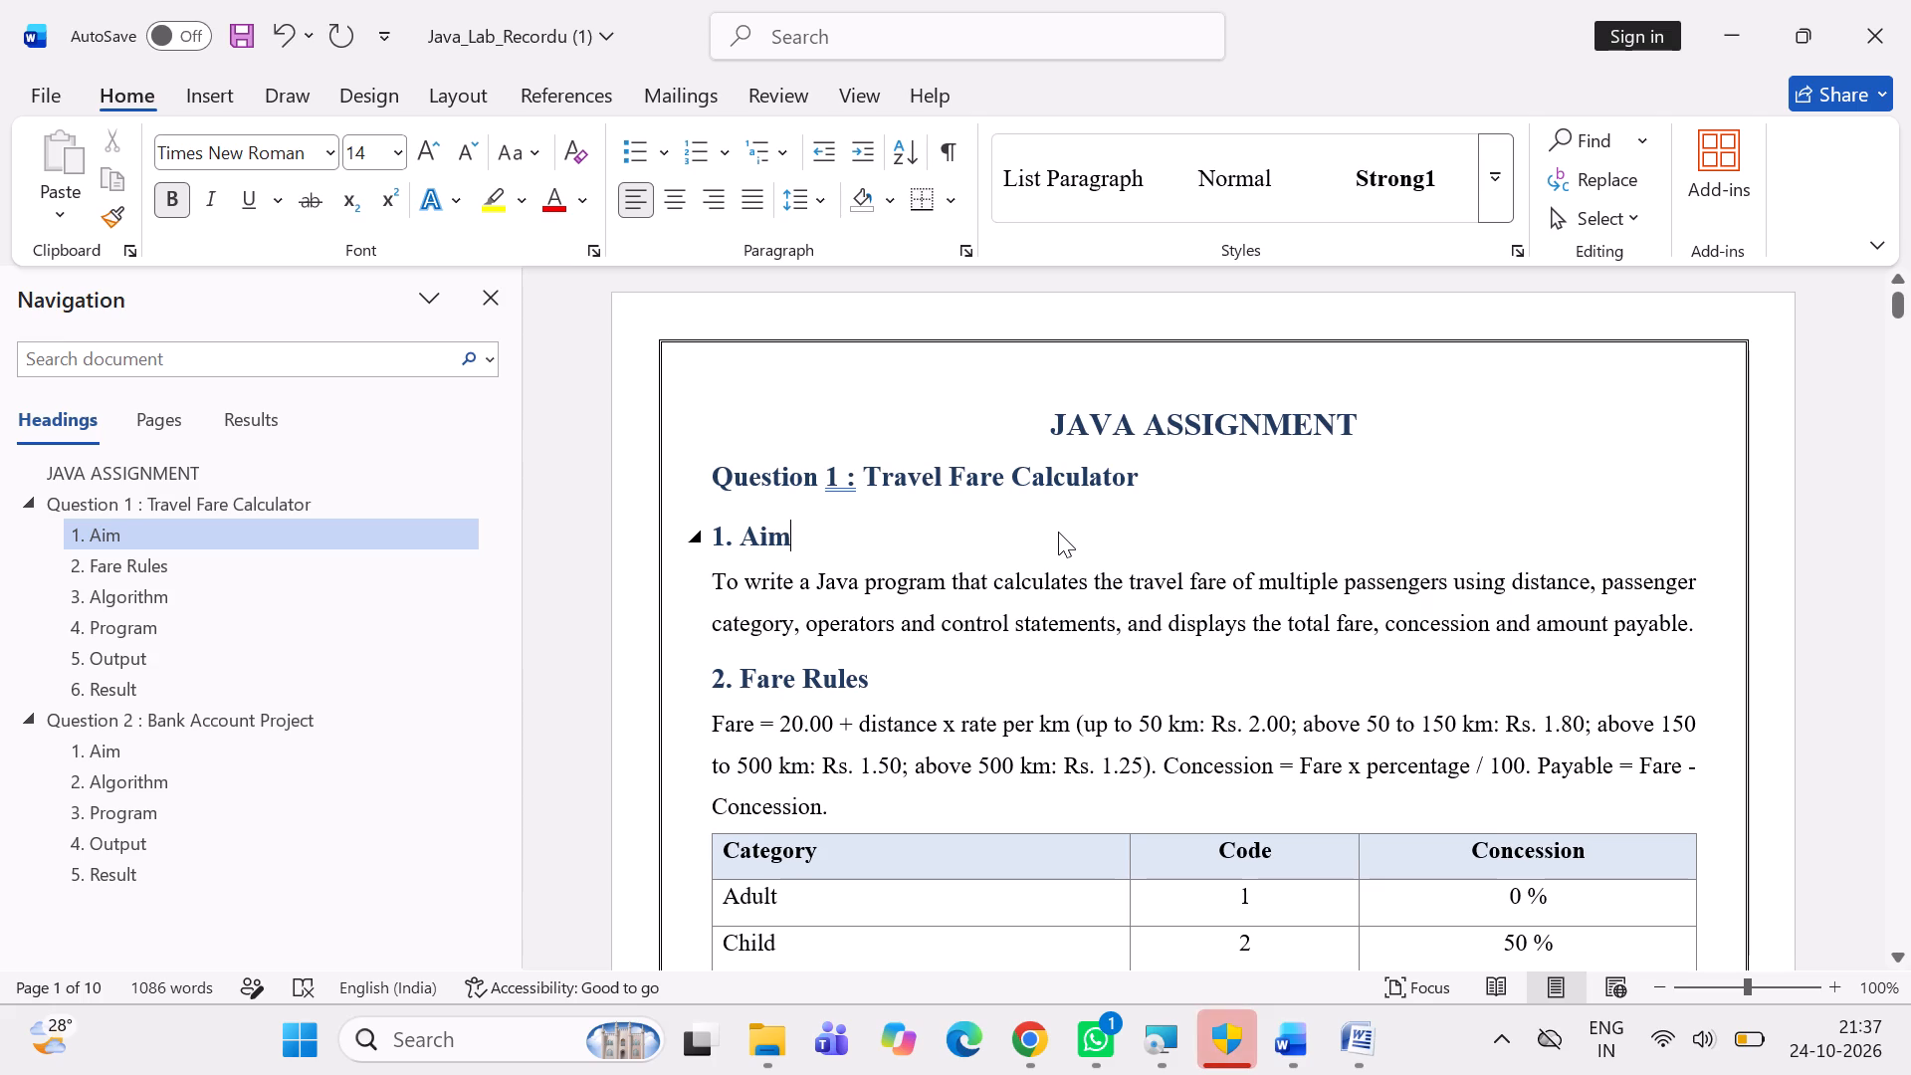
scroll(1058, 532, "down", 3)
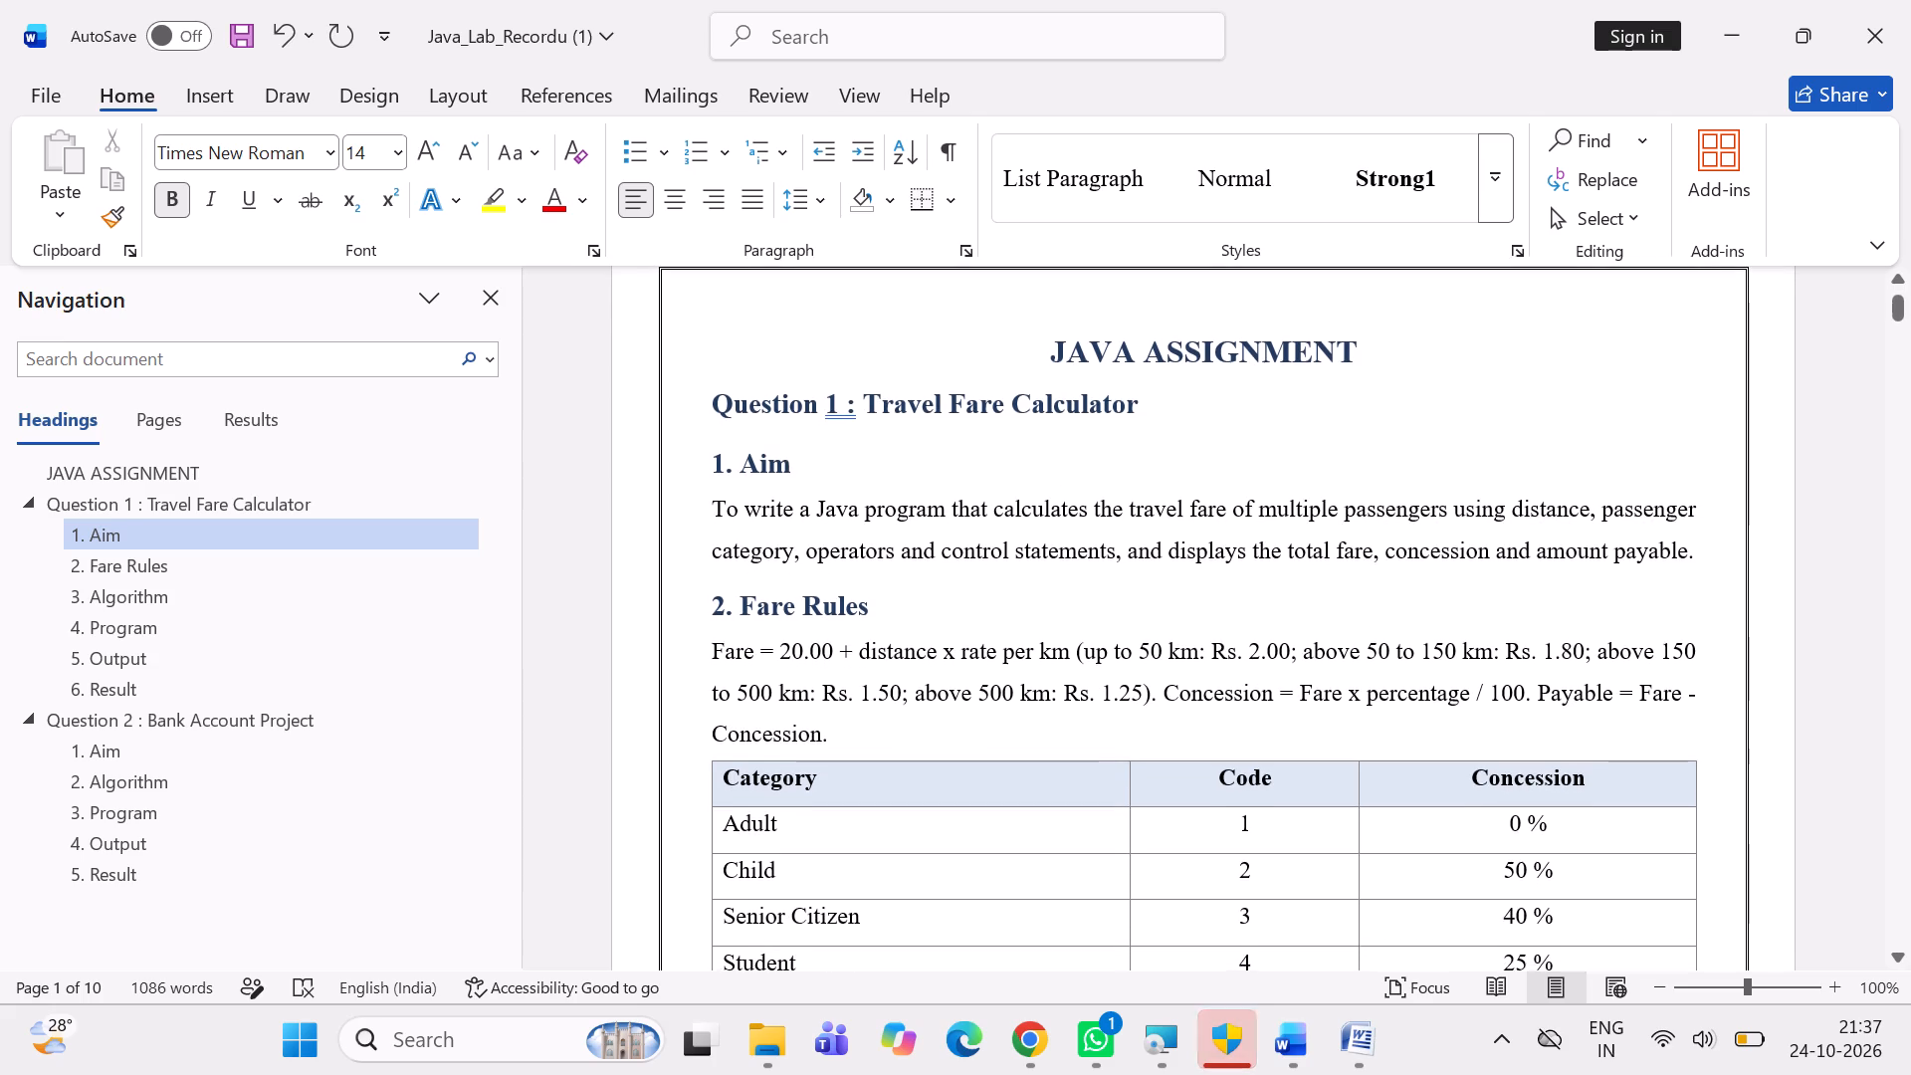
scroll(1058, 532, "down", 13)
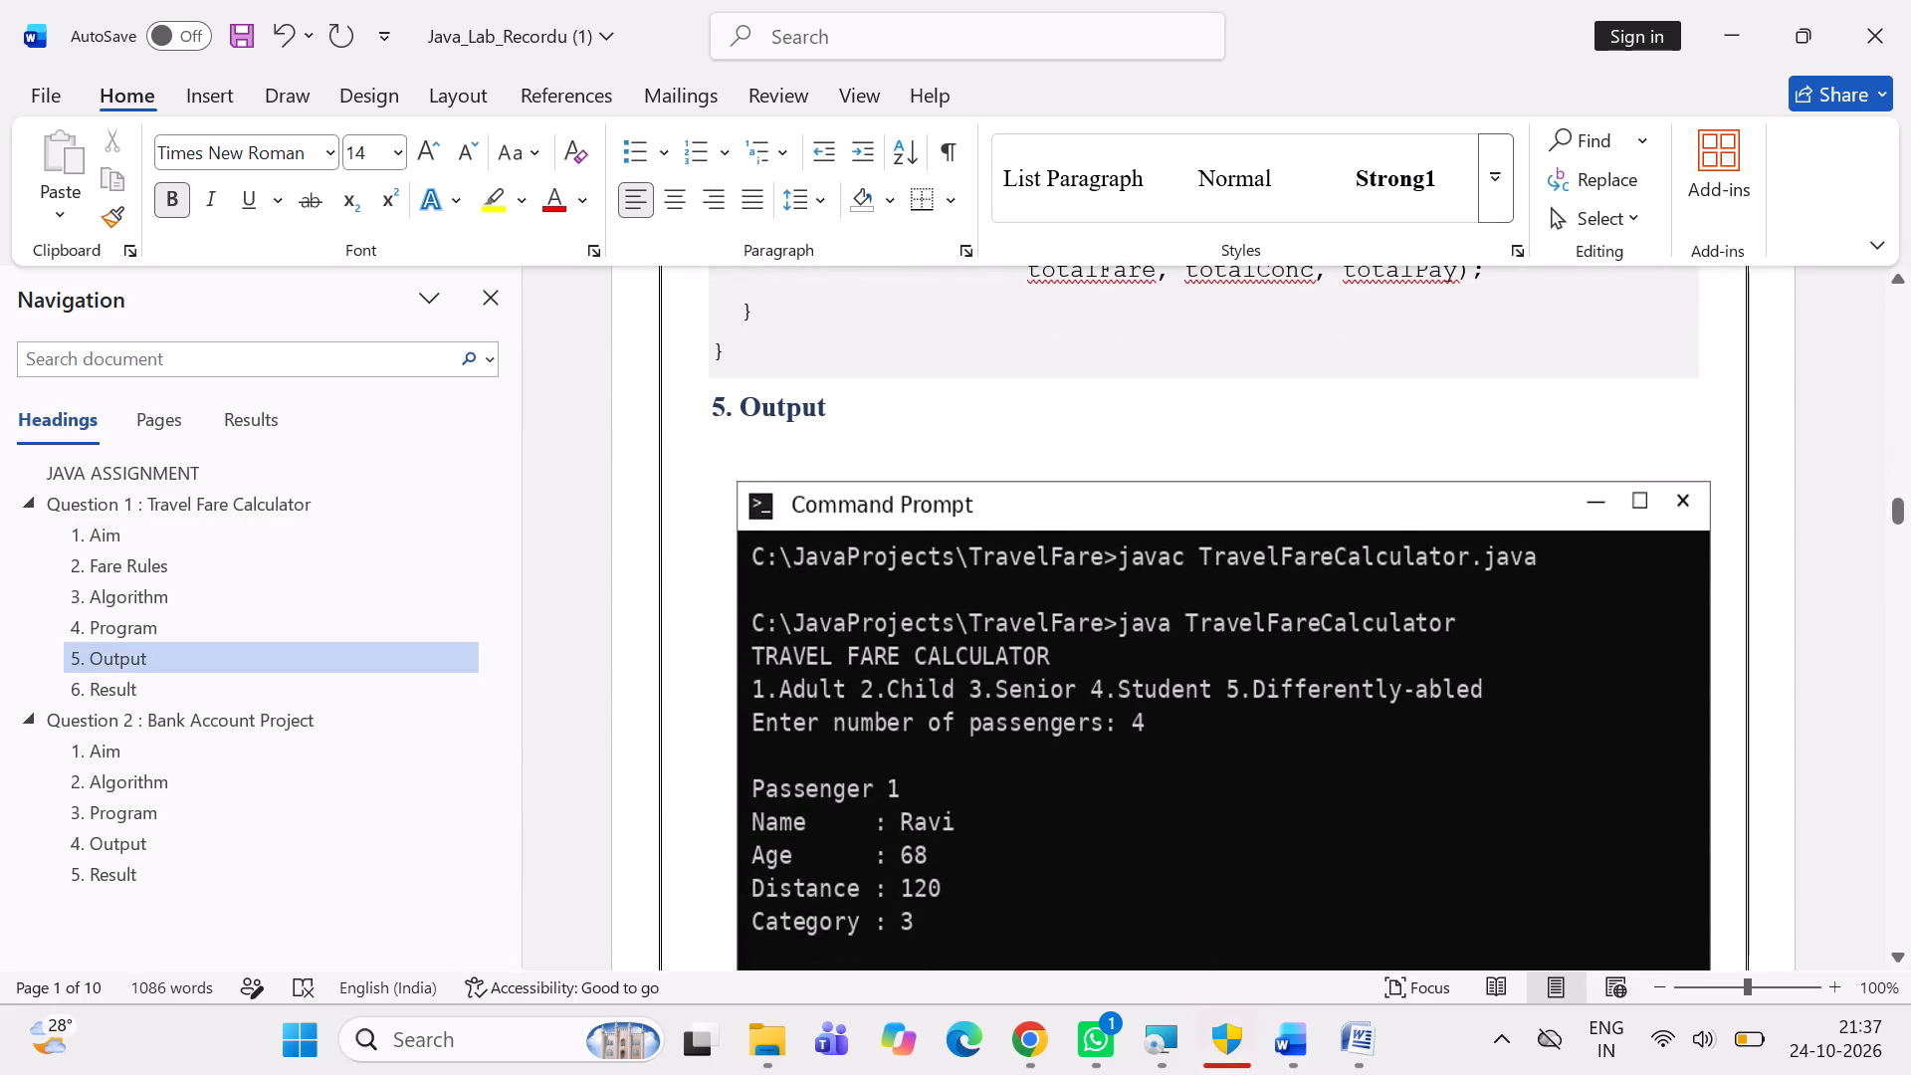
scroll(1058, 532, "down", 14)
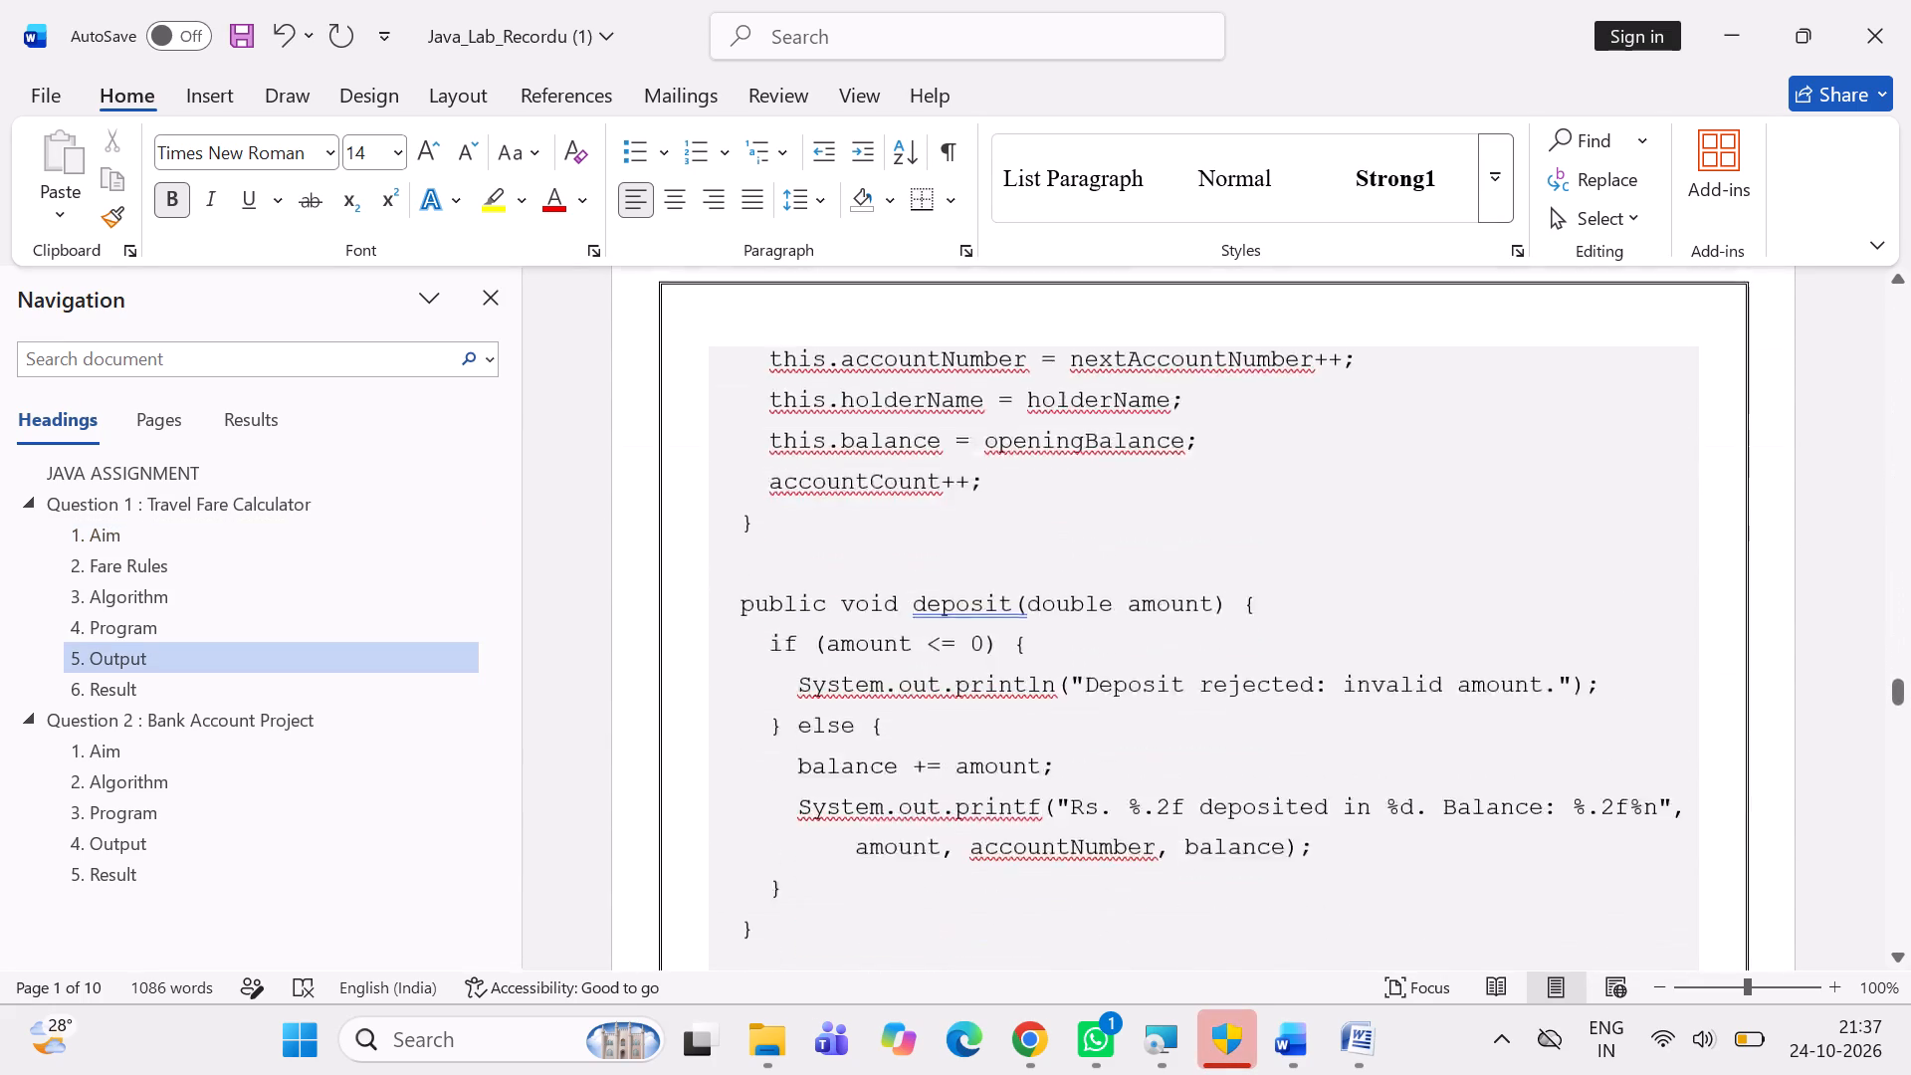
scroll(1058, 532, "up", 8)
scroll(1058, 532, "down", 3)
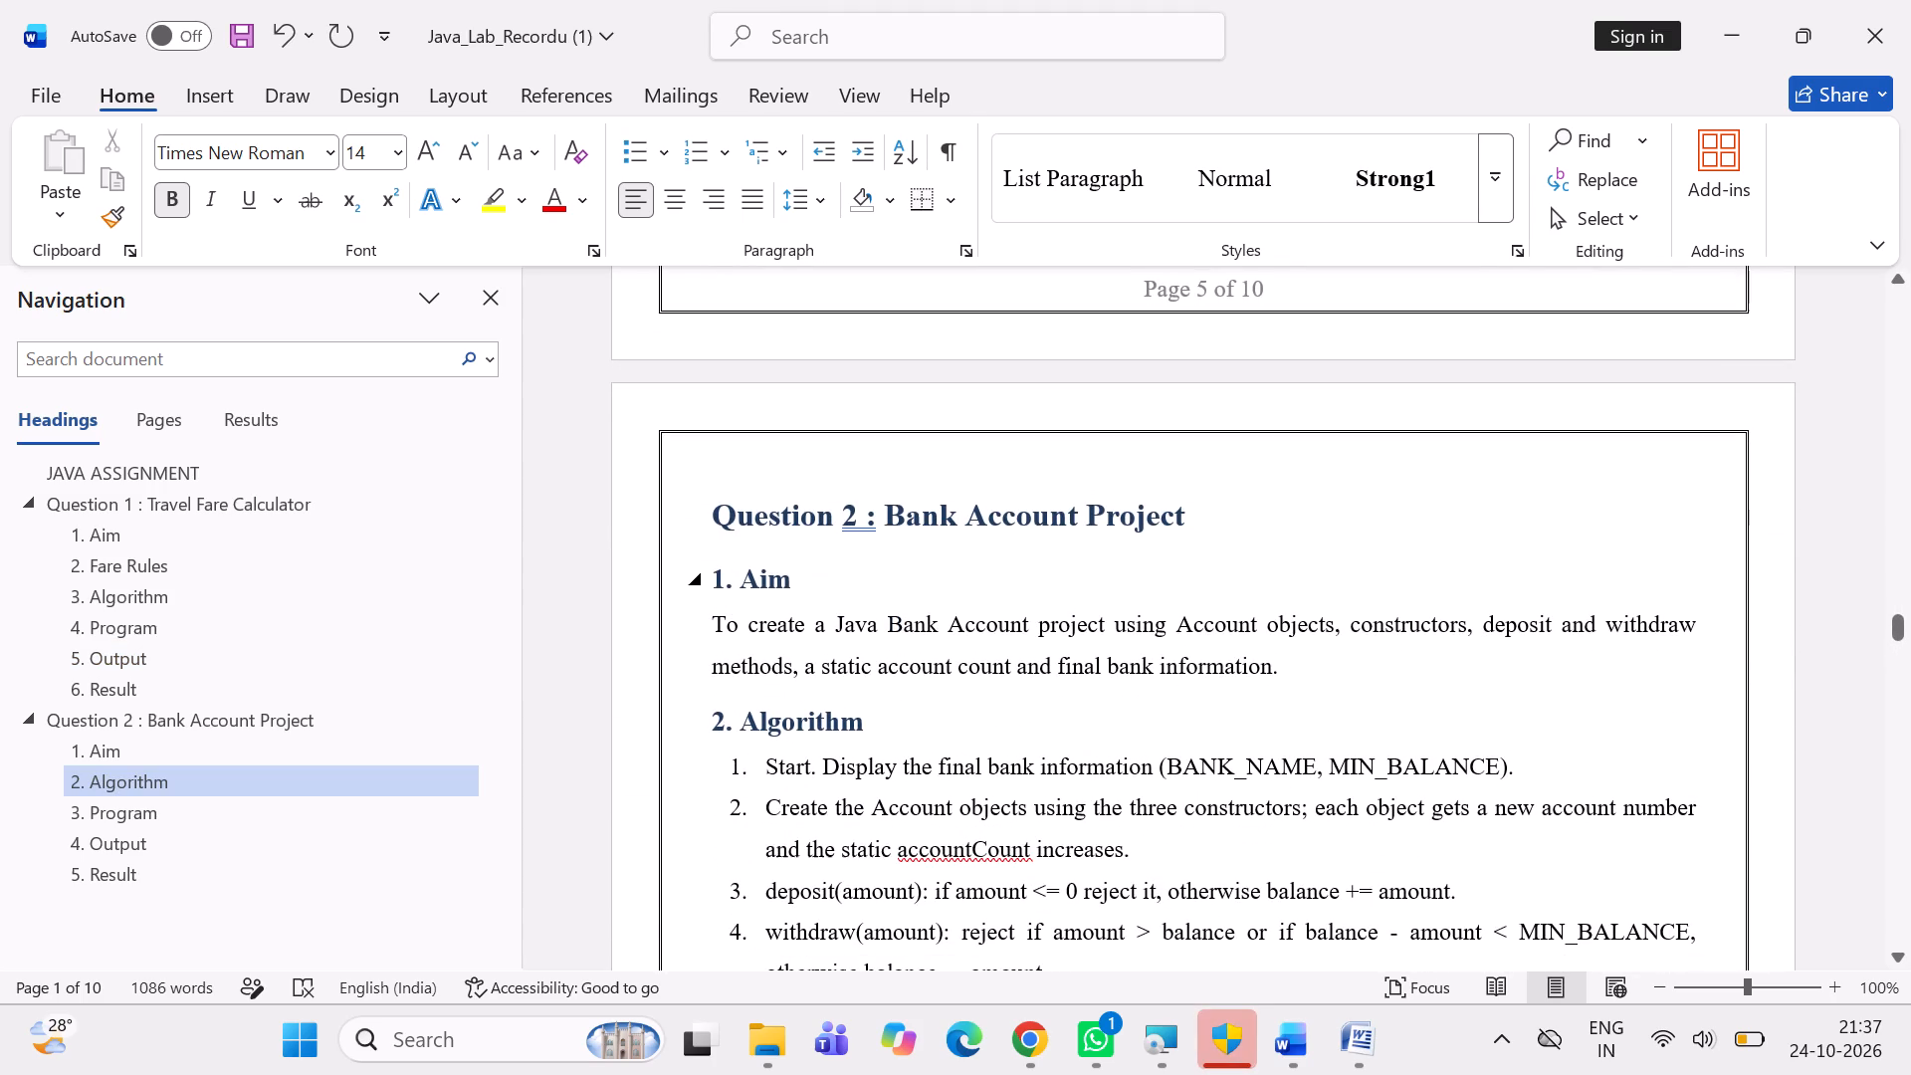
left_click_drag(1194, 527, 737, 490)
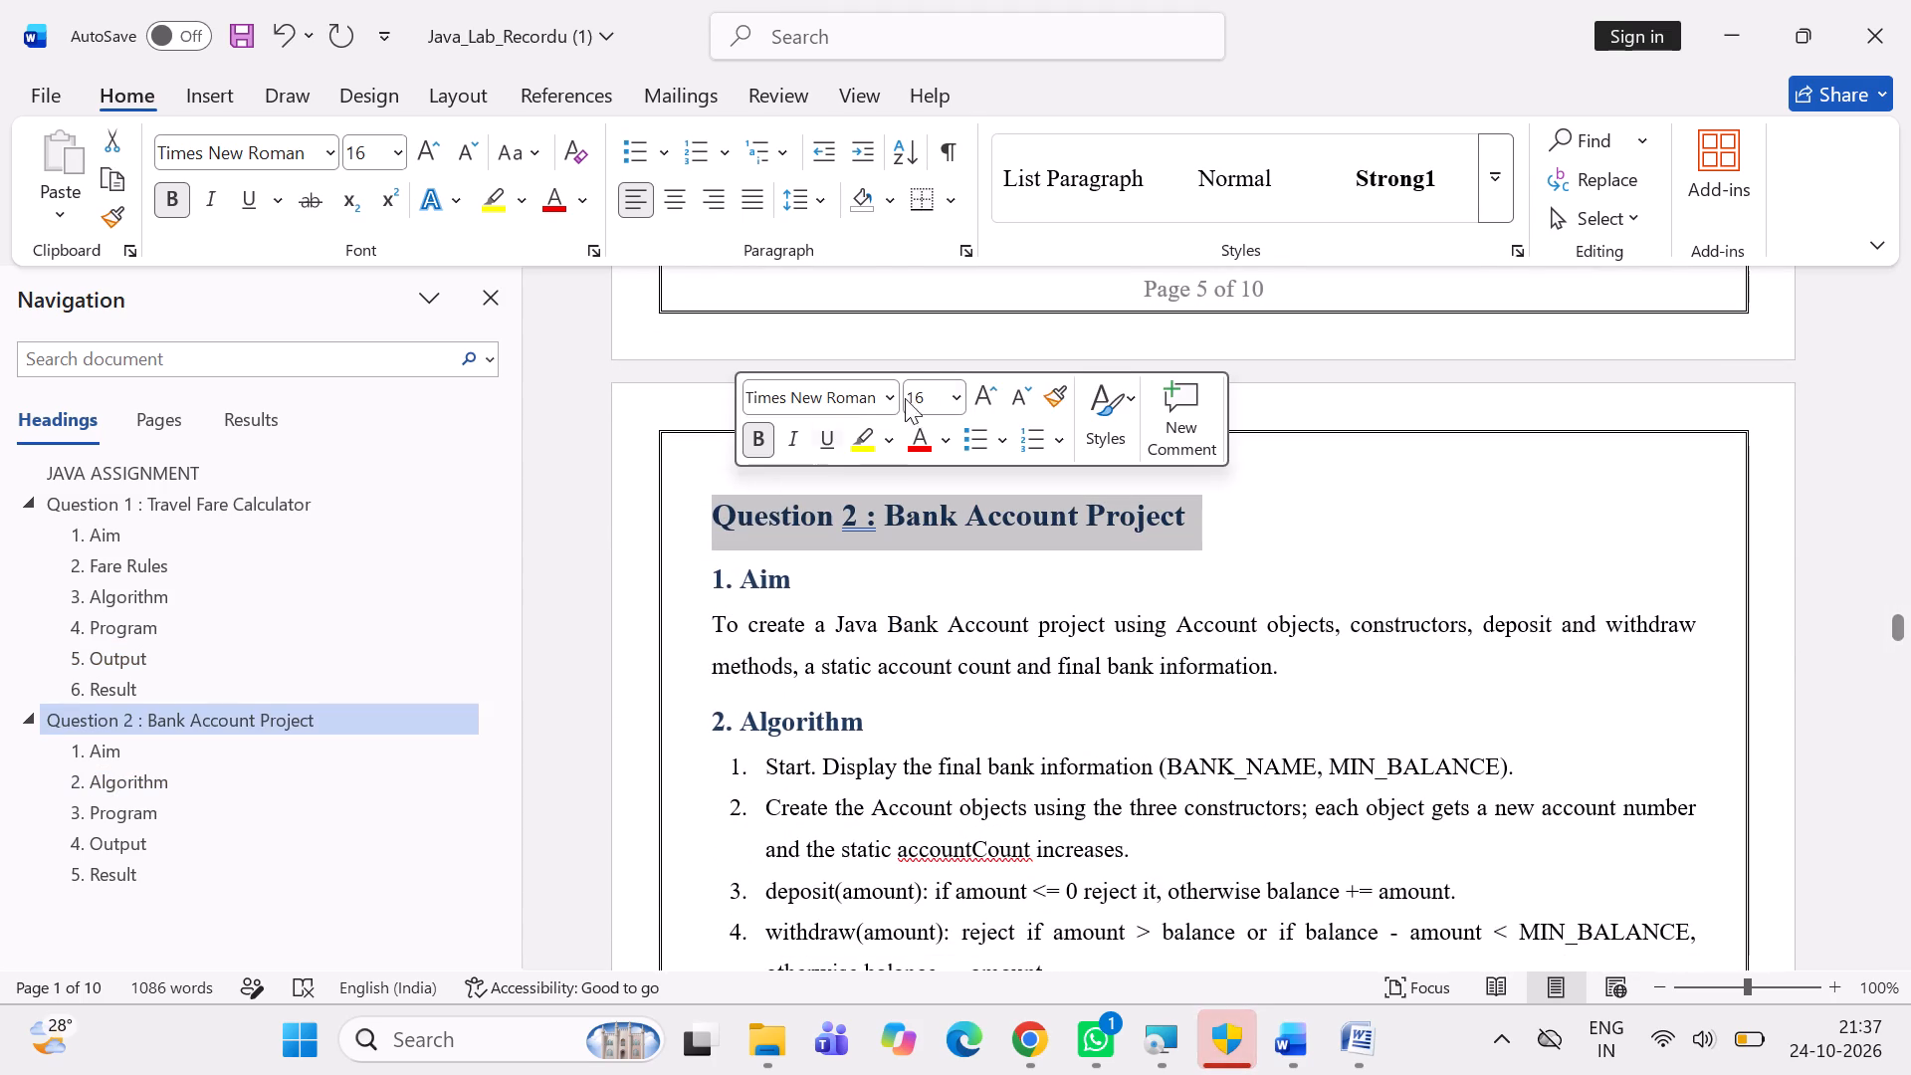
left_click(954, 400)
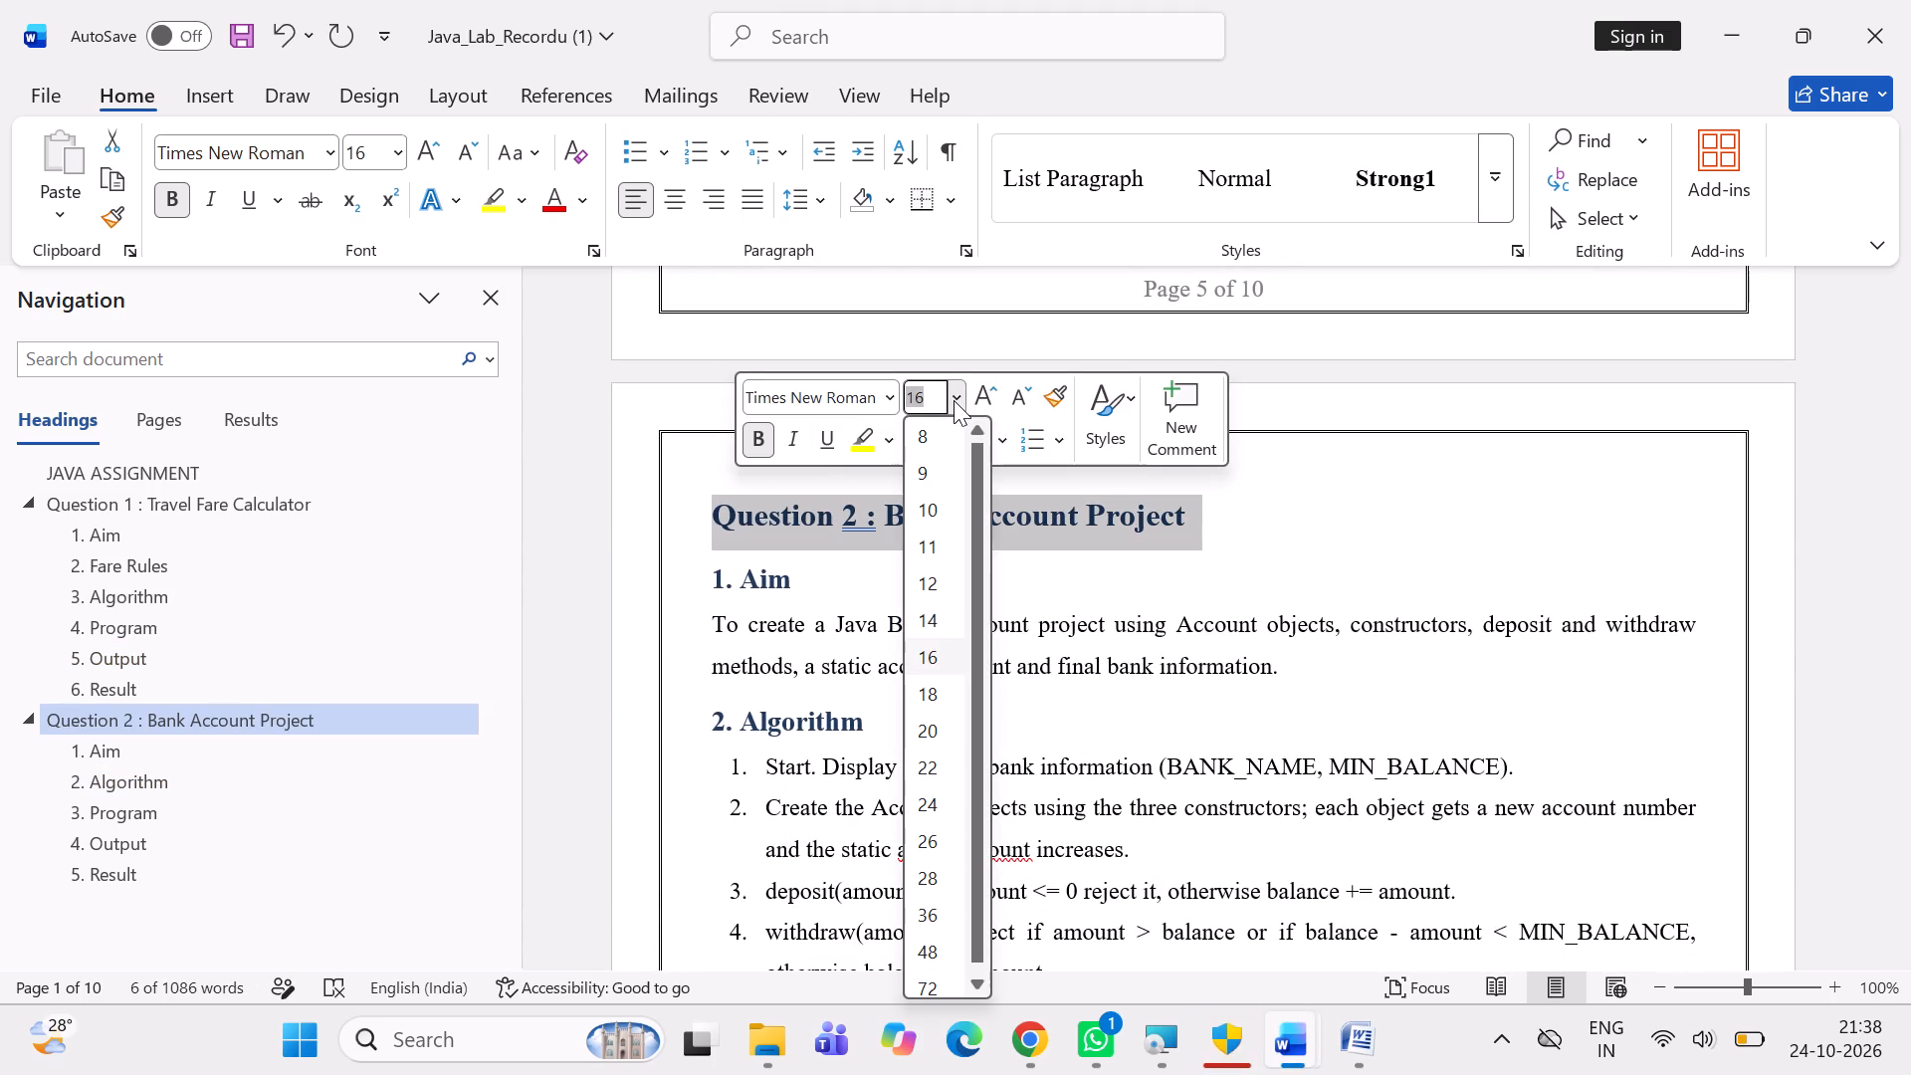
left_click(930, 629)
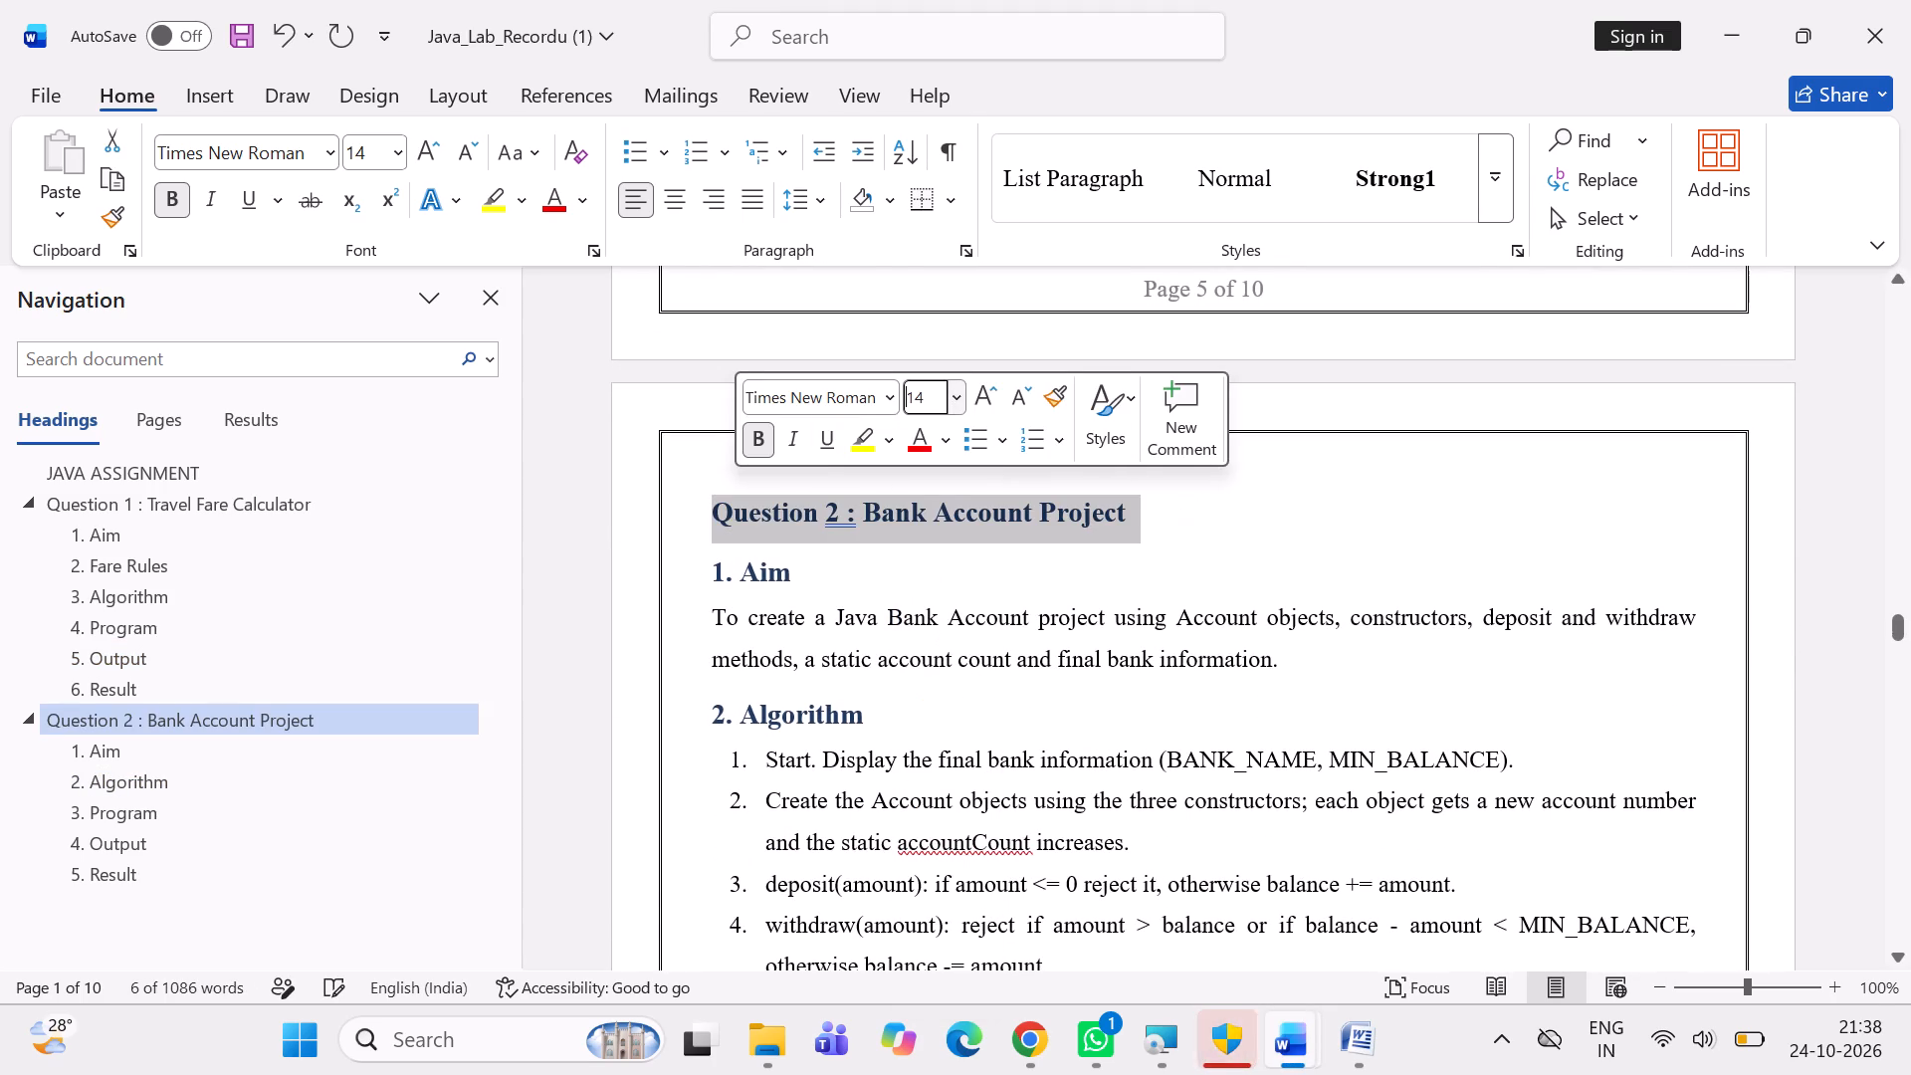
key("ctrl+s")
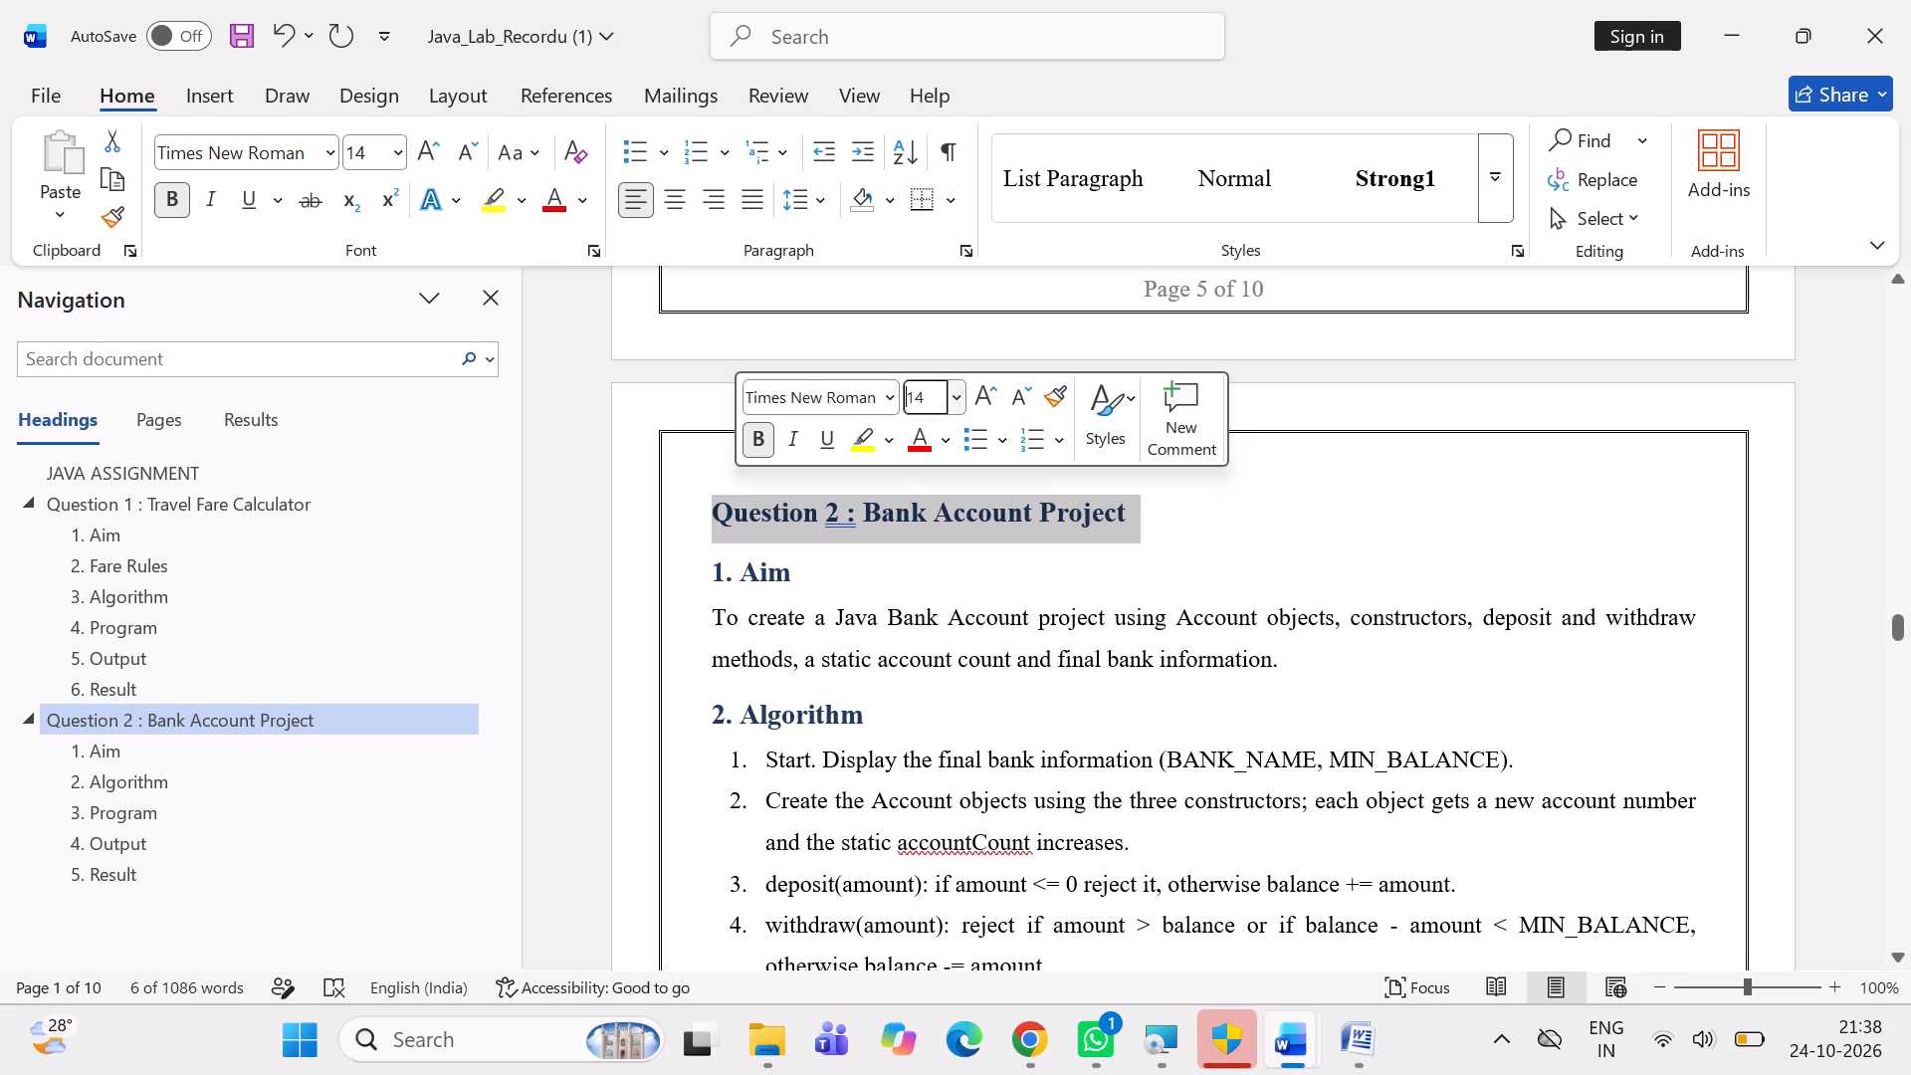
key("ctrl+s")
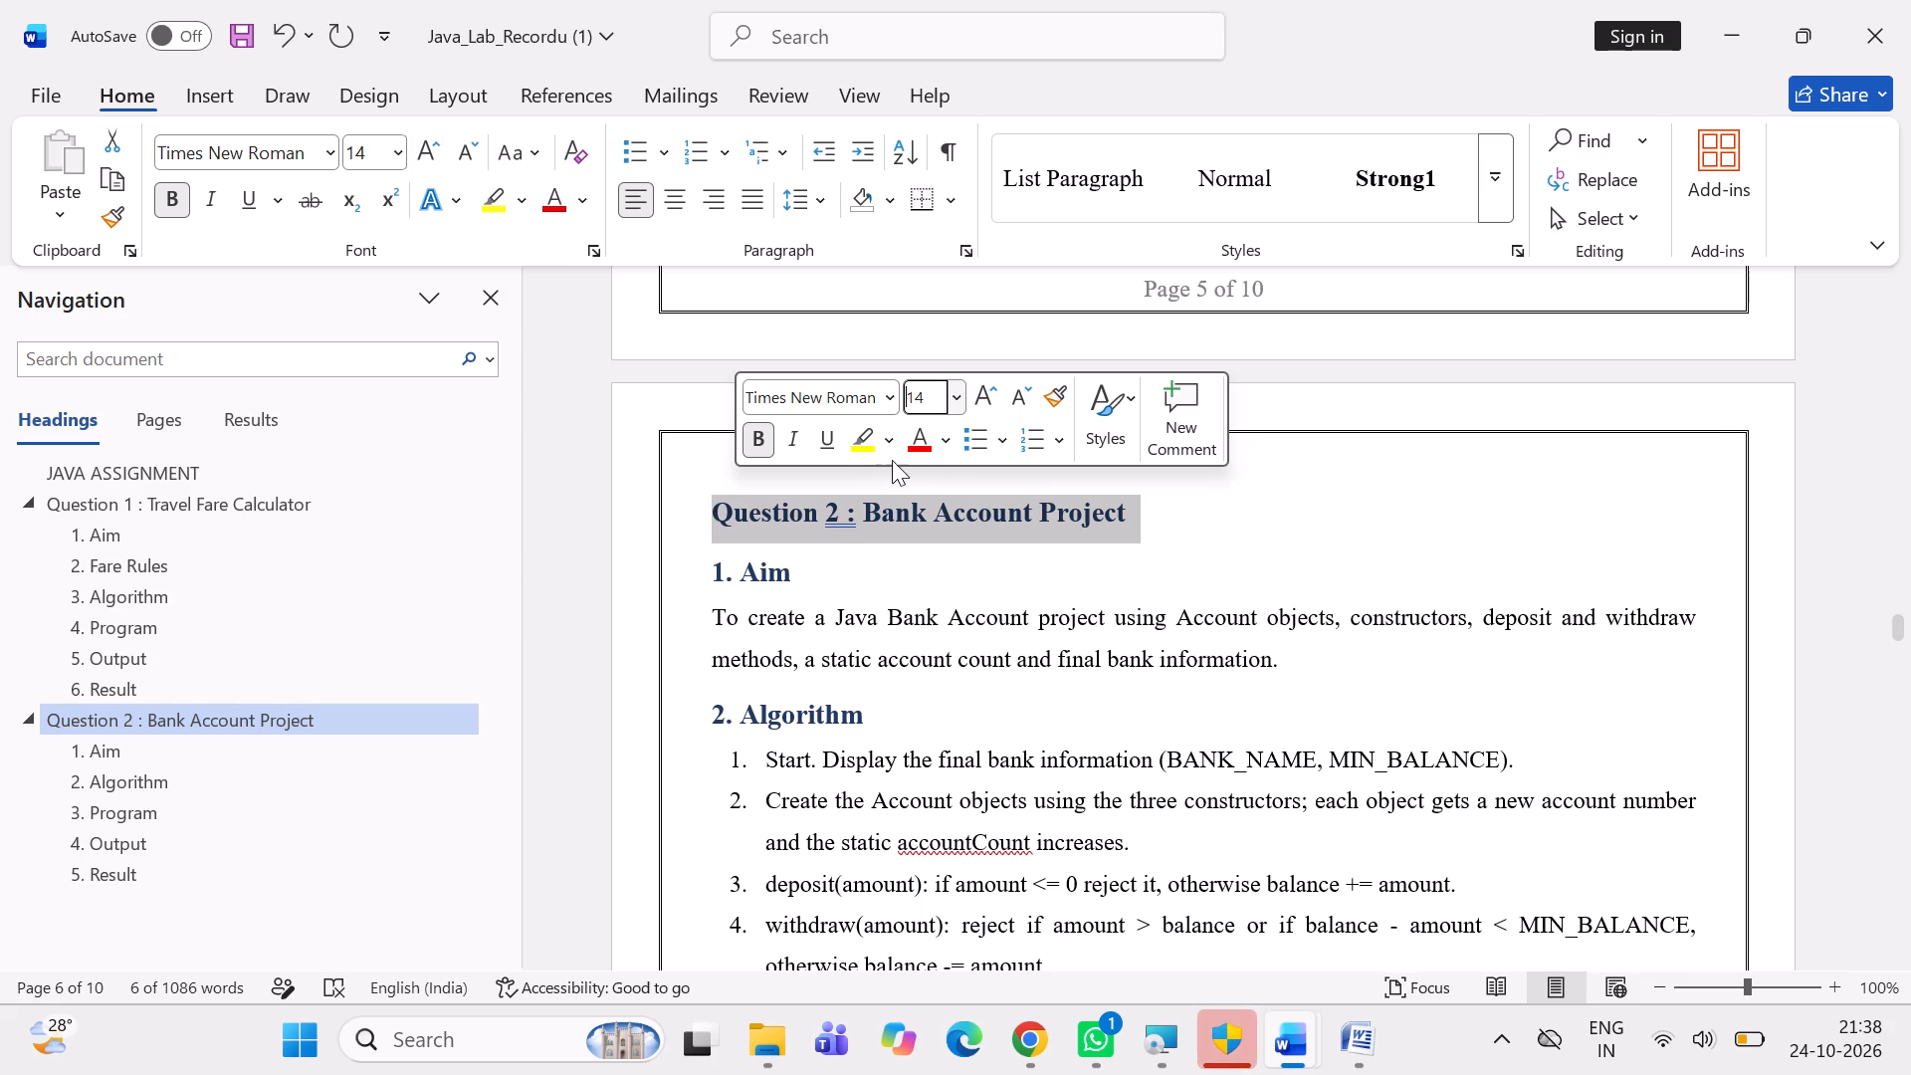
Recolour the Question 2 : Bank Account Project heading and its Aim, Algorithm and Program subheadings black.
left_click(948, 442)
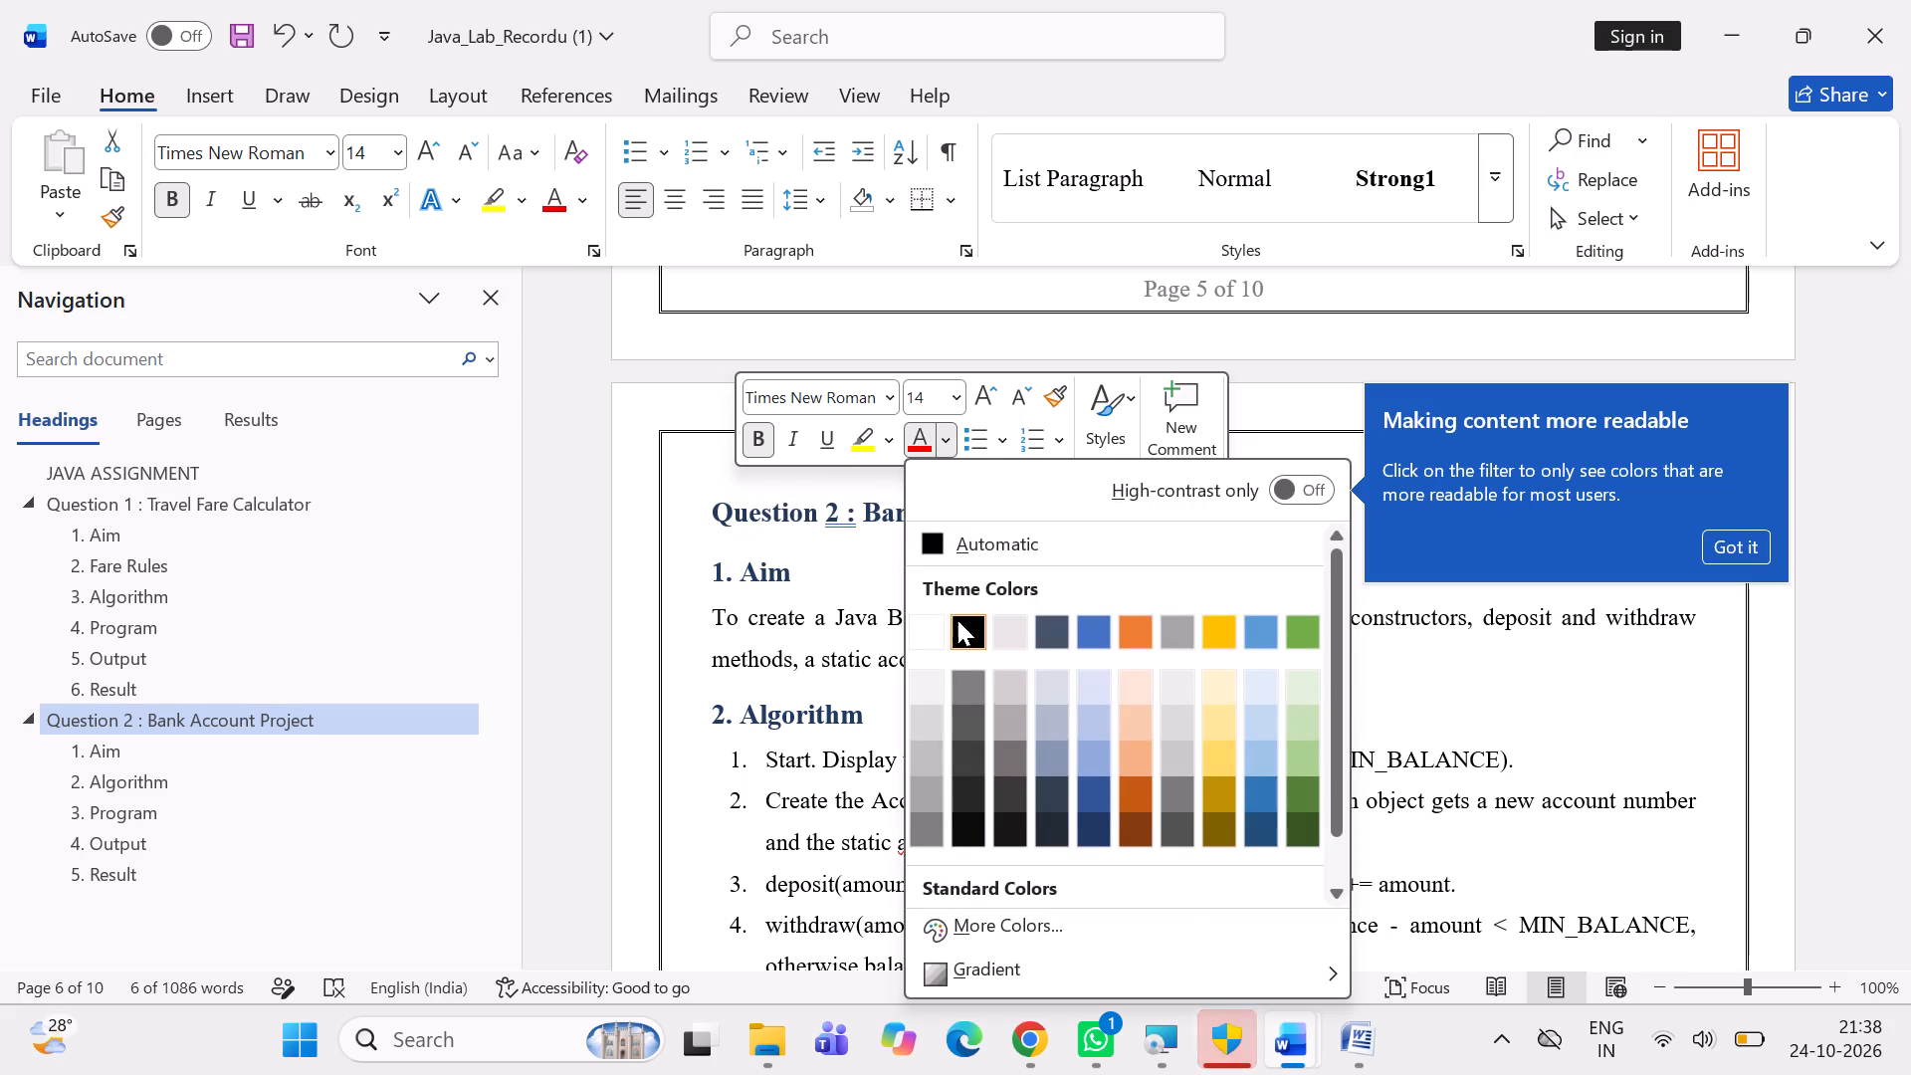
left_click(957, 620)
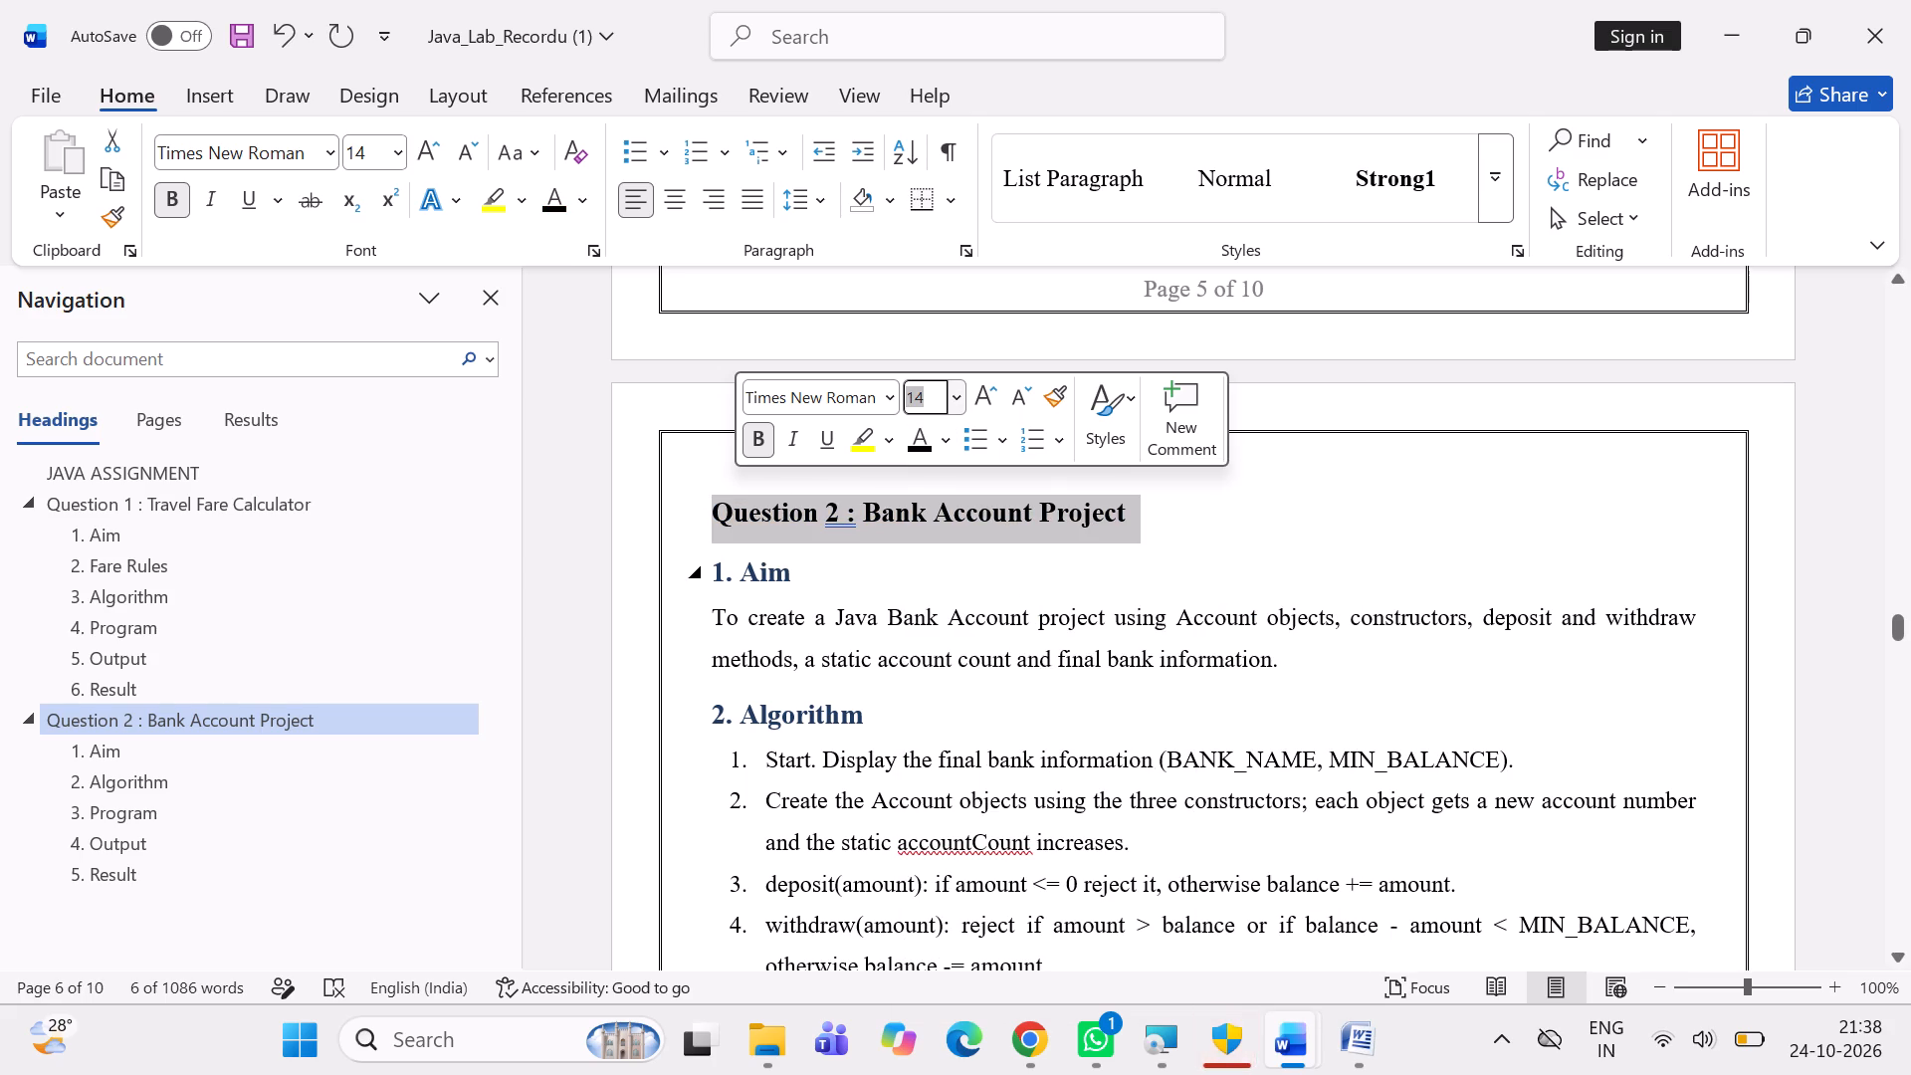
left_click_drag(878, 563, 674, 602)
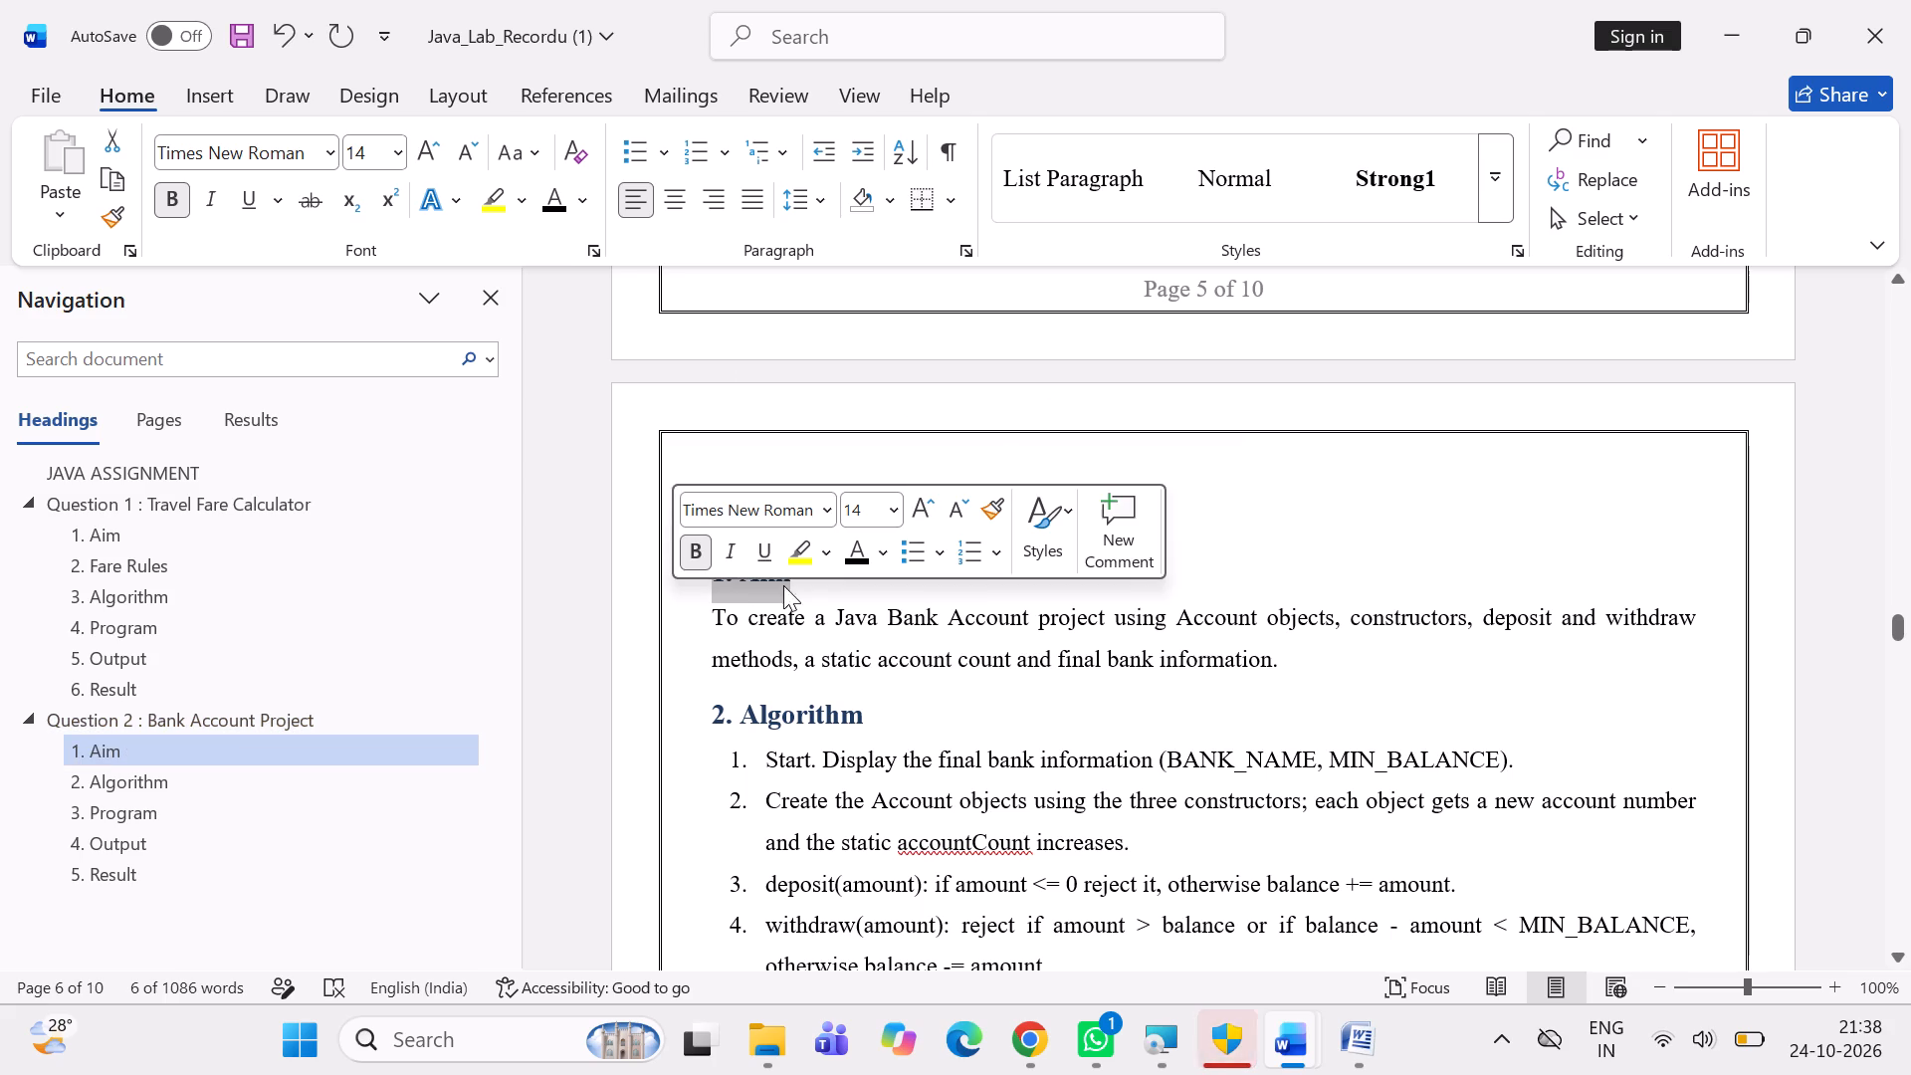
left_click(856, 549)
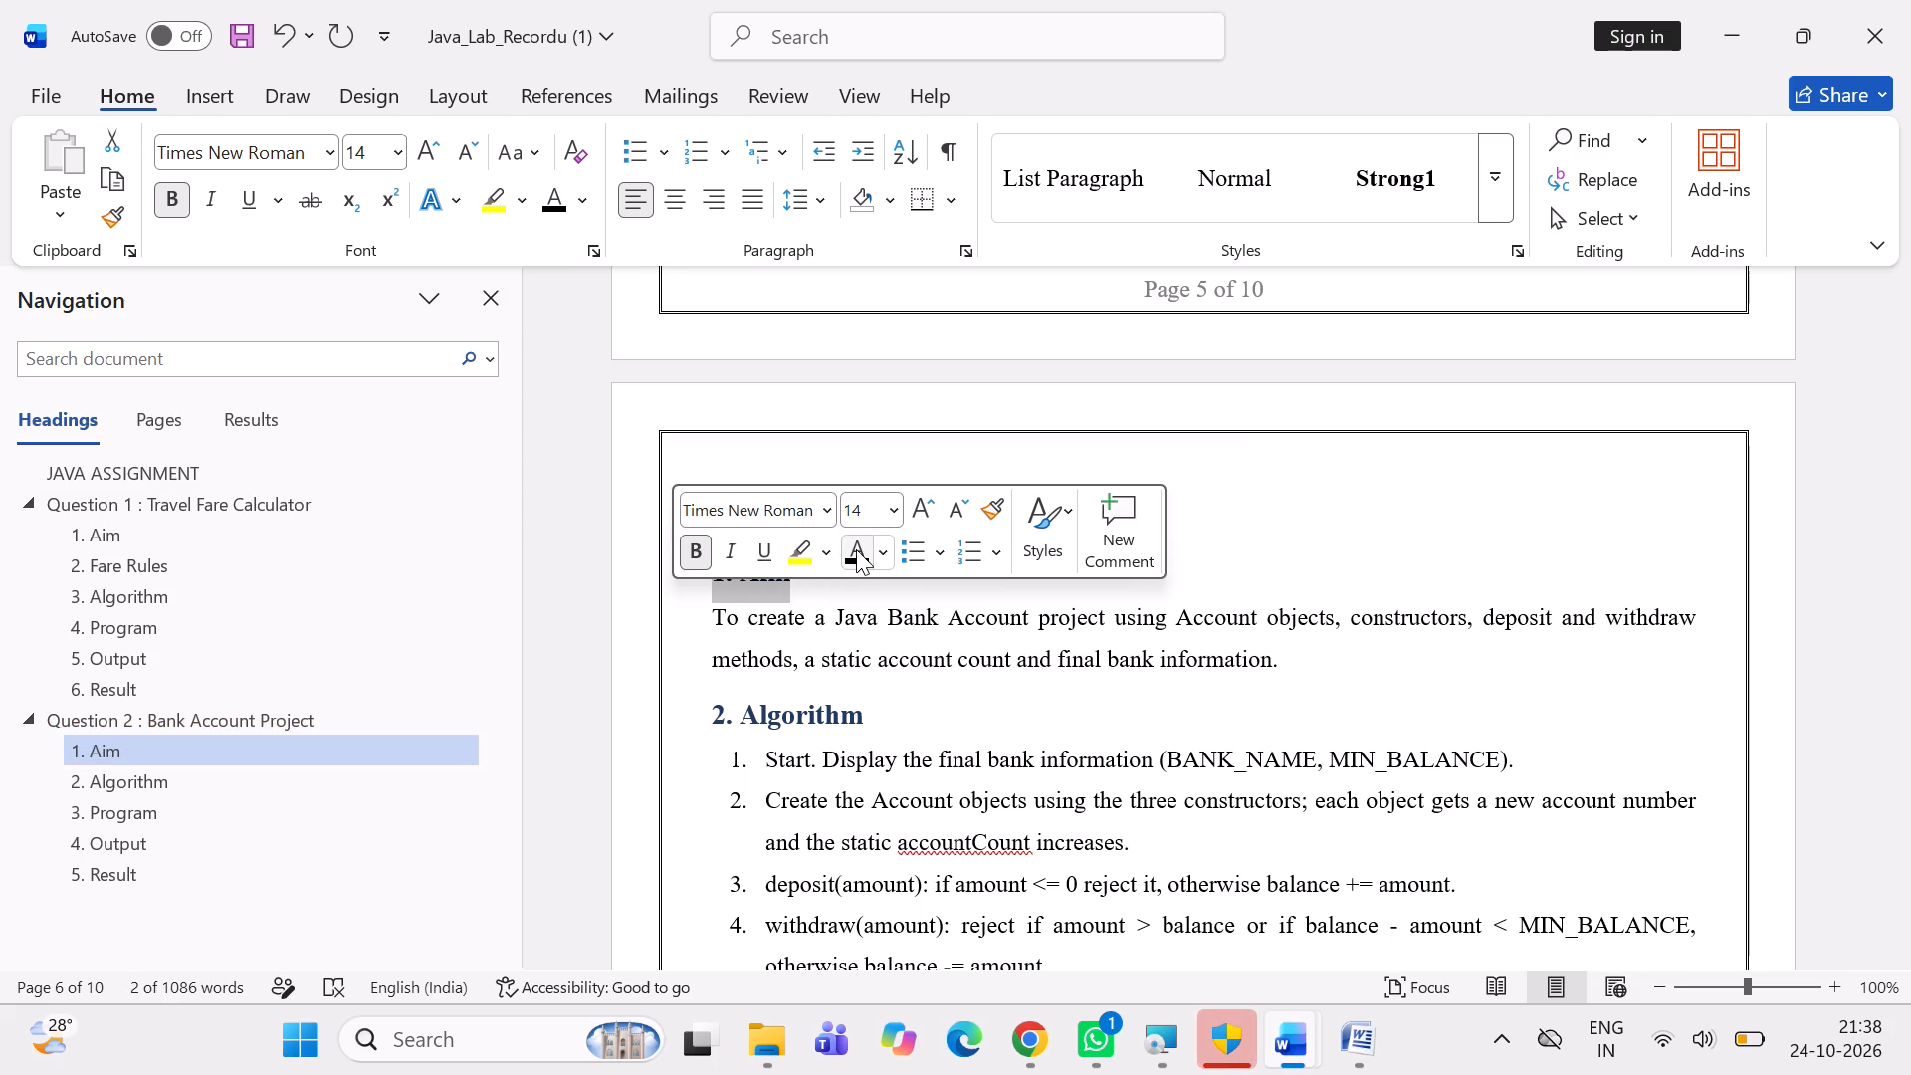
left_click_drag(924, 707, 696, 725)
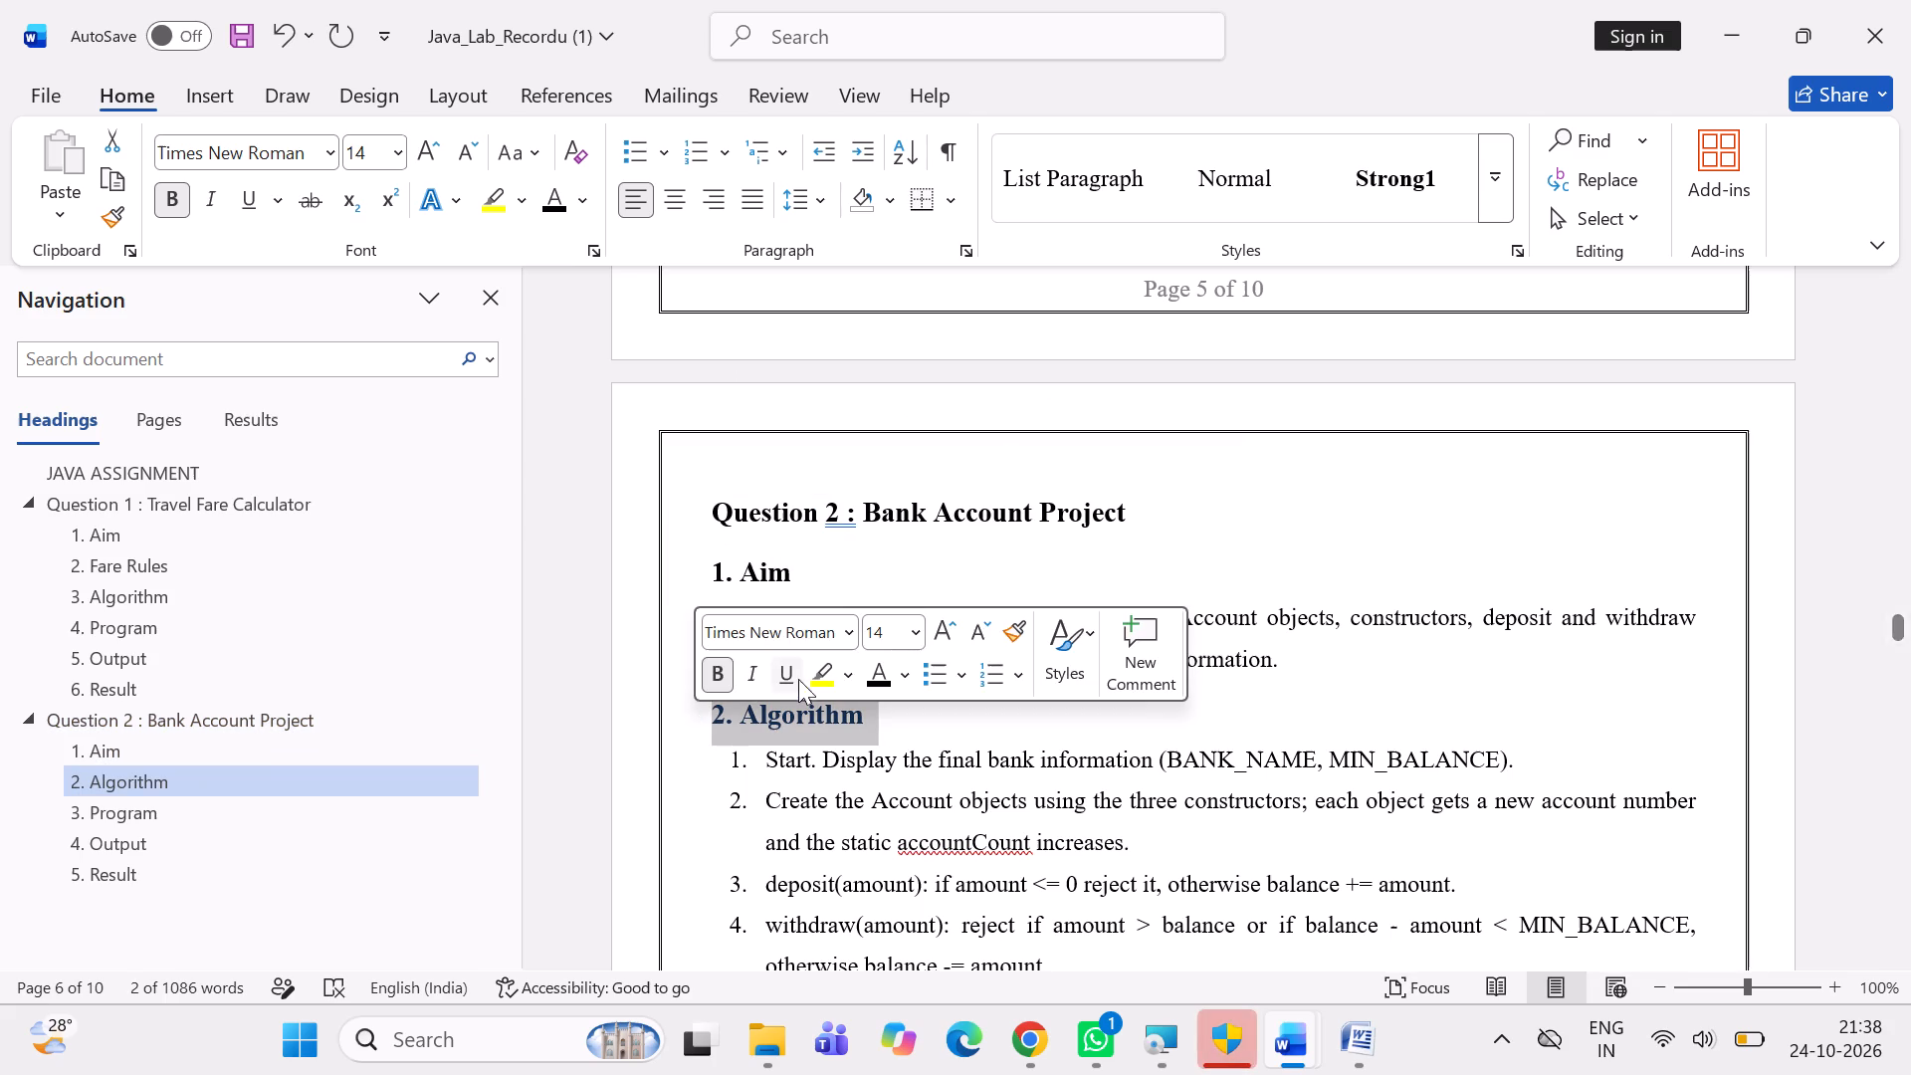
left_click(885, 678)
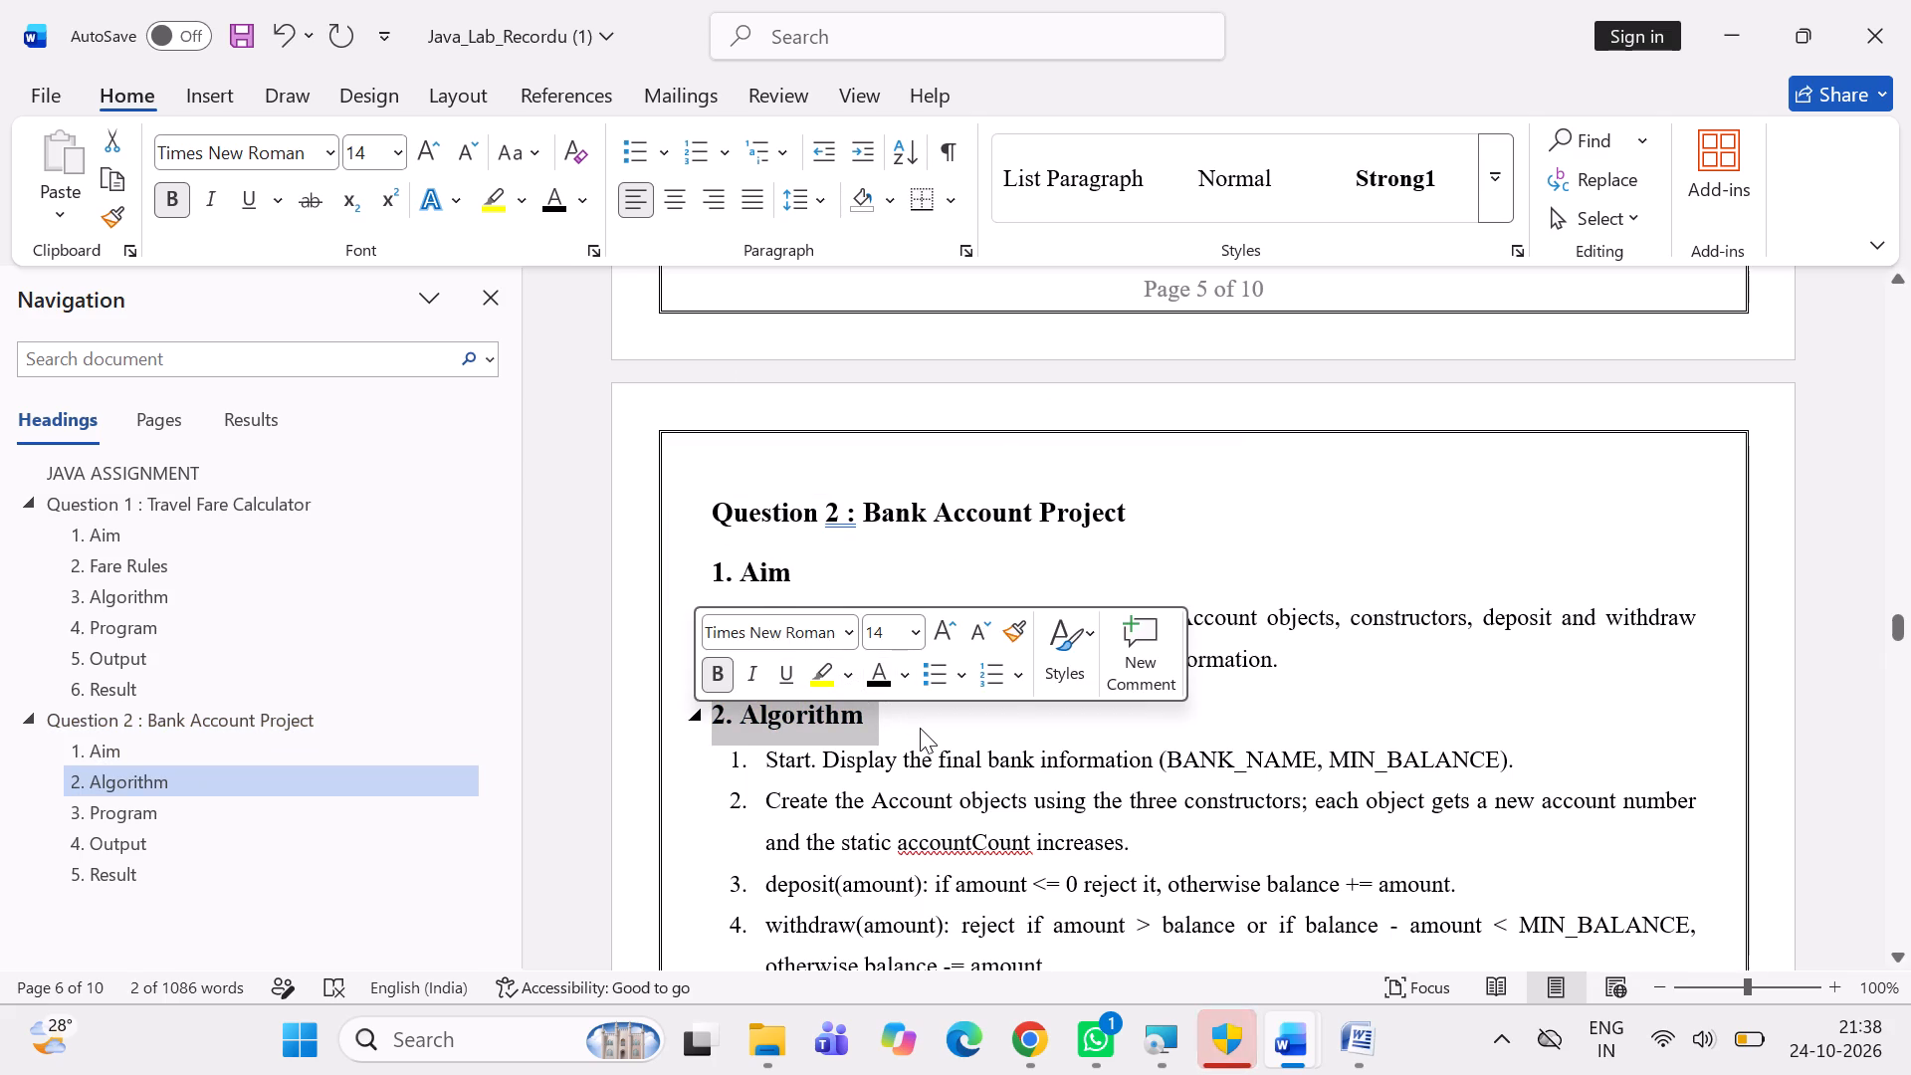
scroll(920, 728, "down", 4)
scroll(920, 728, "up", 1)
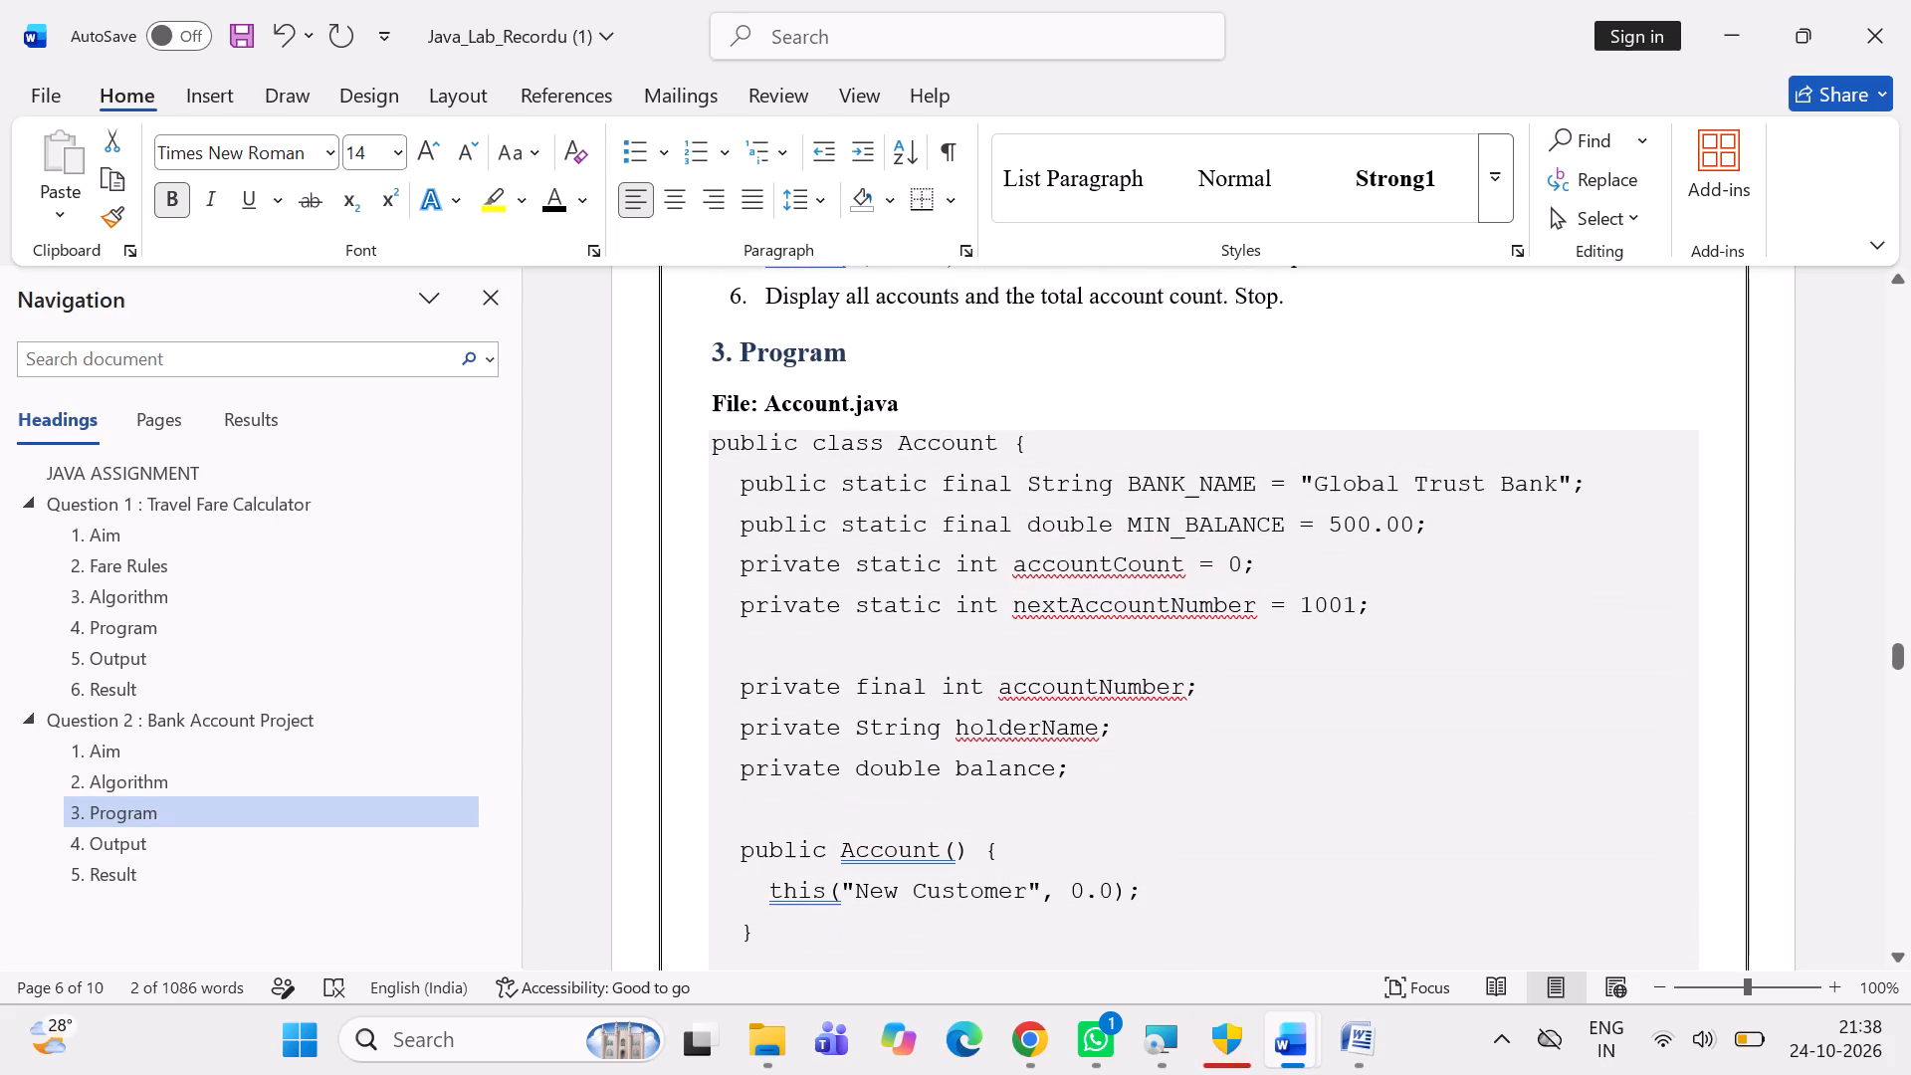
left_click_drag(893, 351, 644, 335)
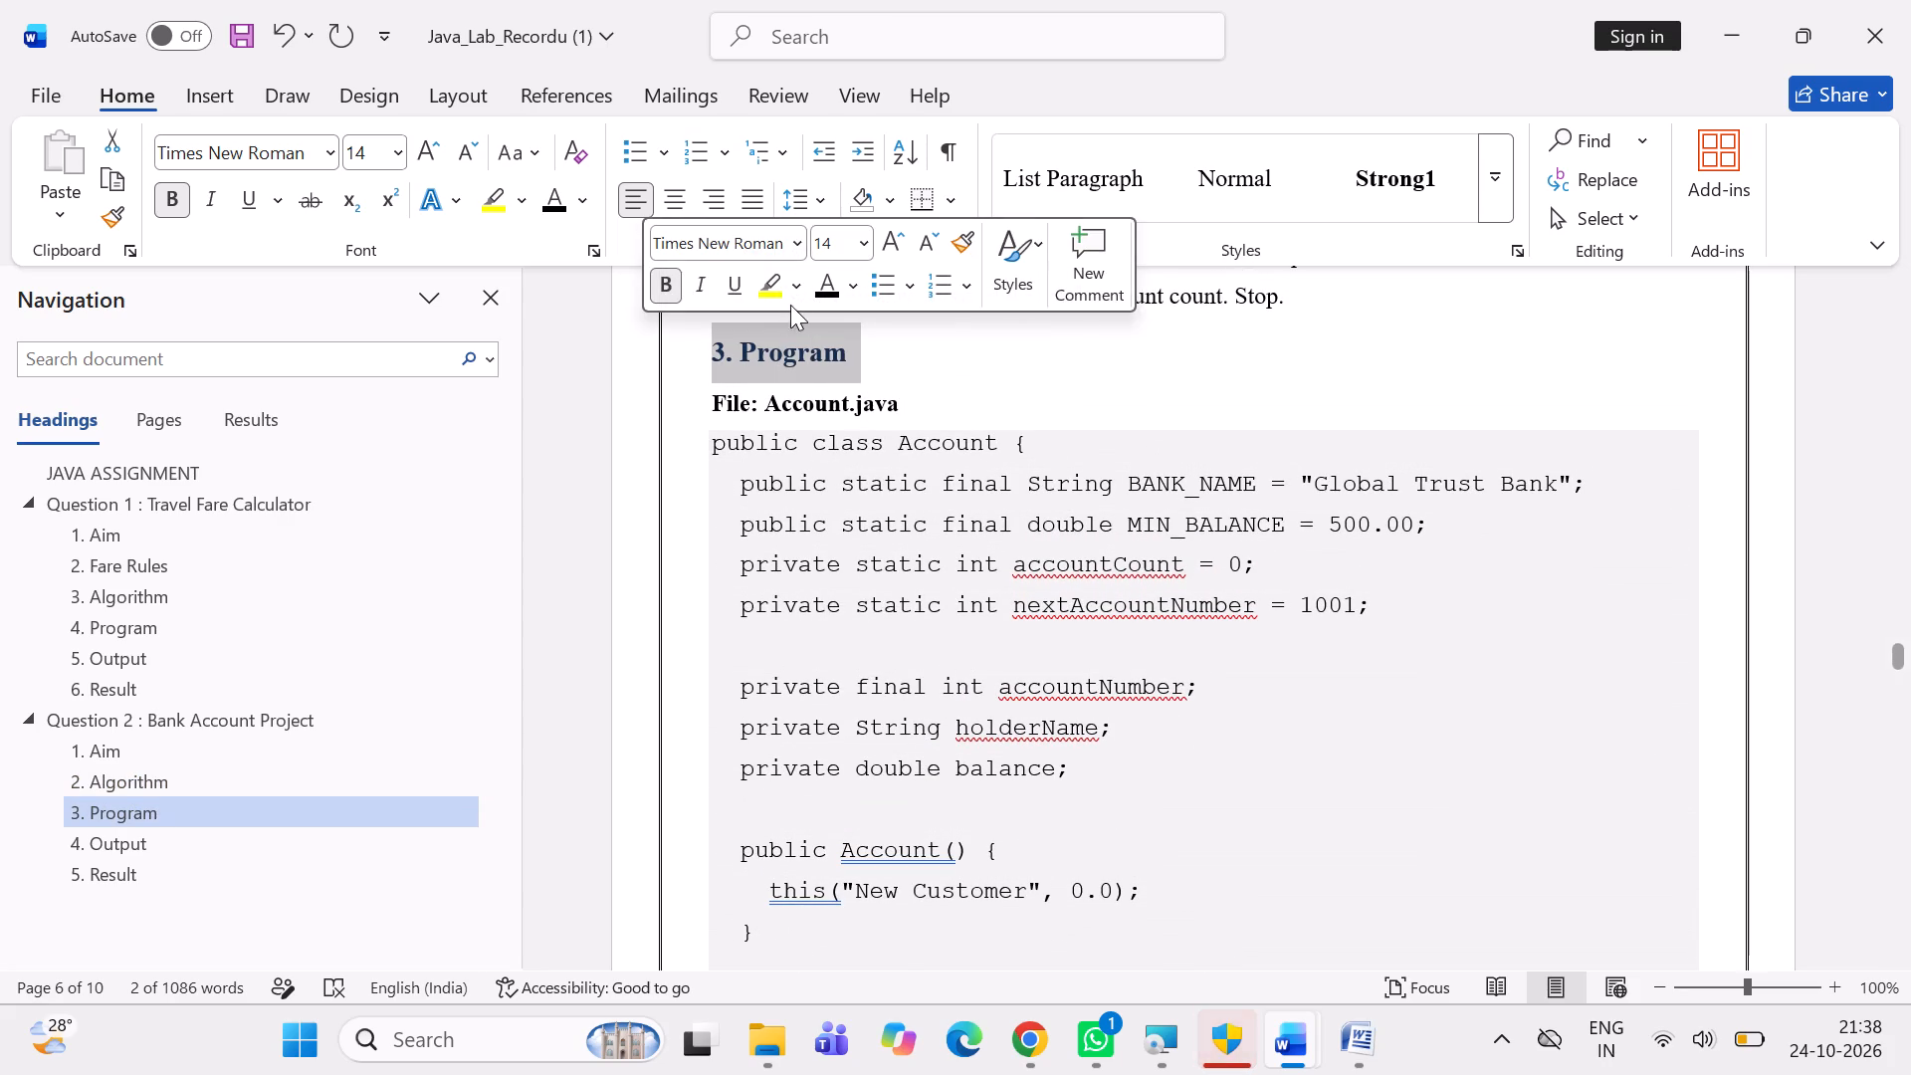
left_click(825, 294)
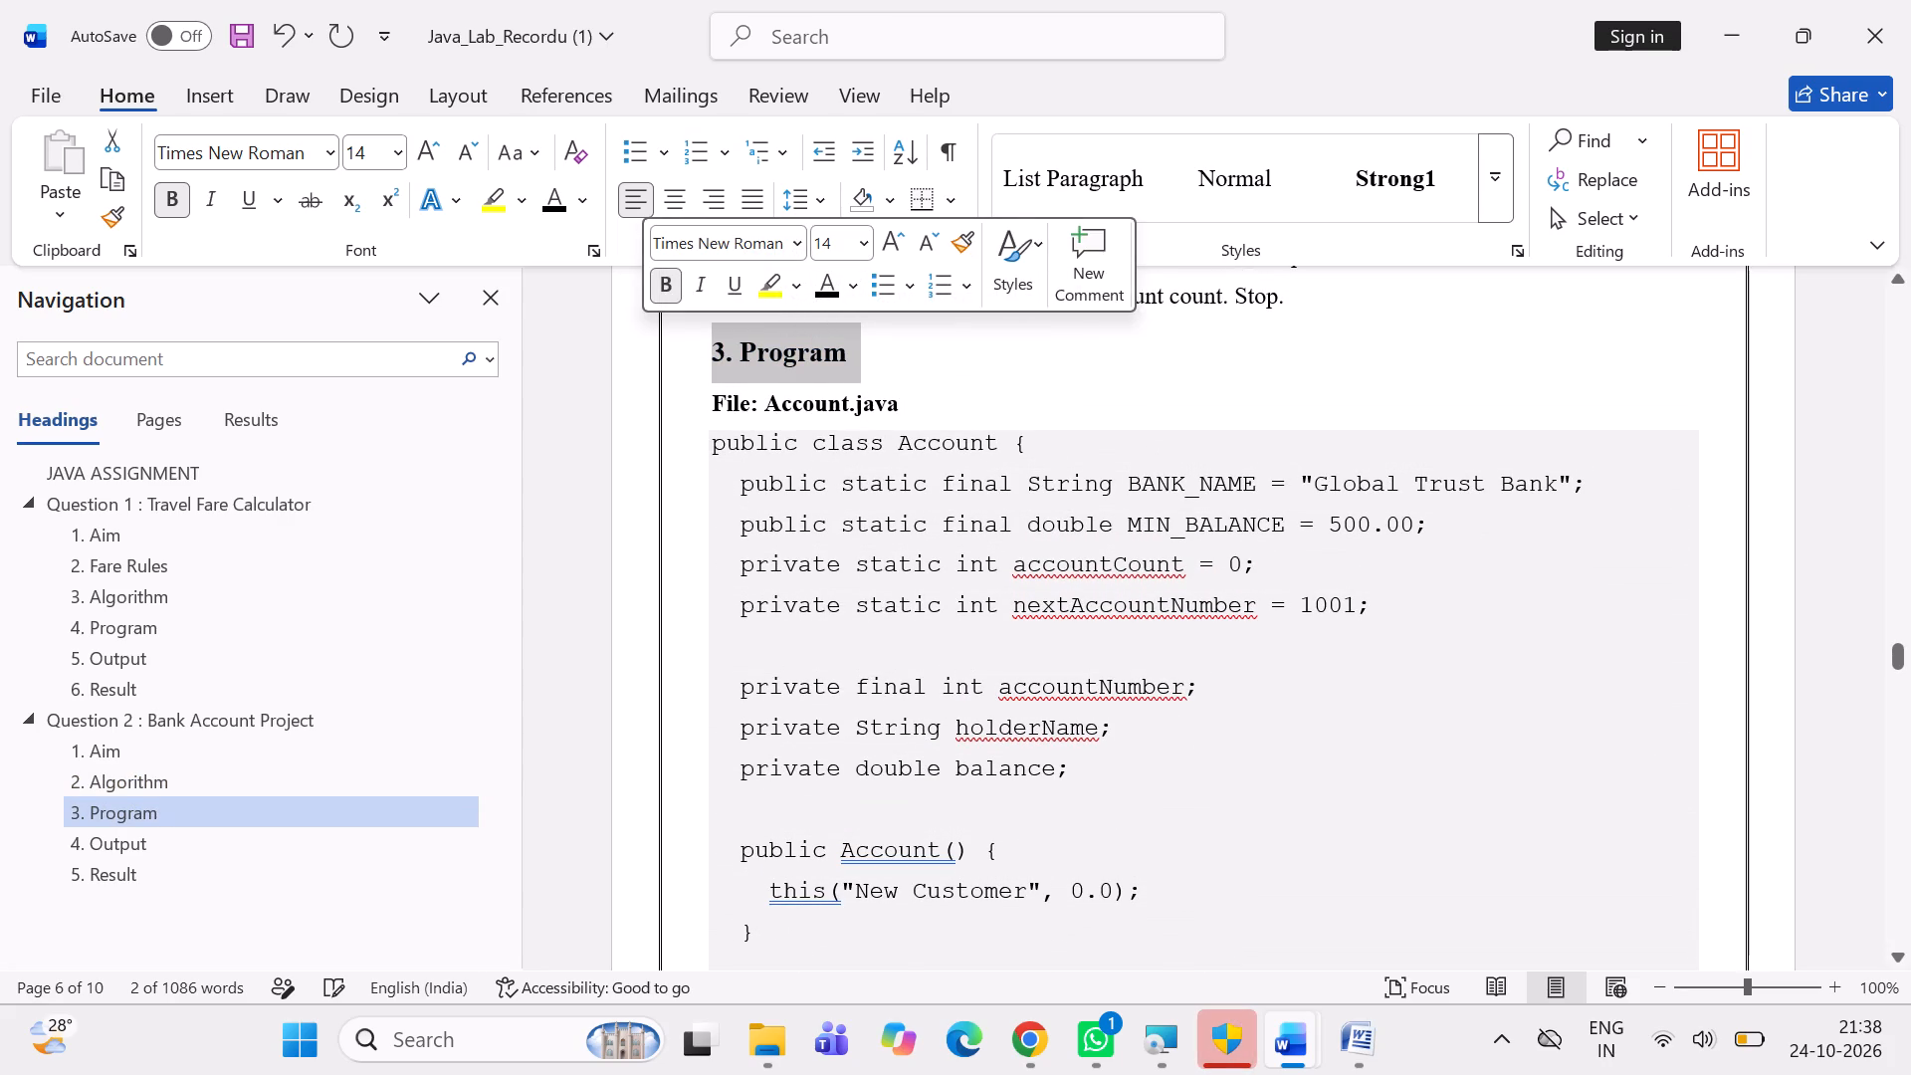
Close Java_Lab_Recordu (1) and Java_Lab_Recordu without saving the changes.
scroll(956, 634, "up", 1)
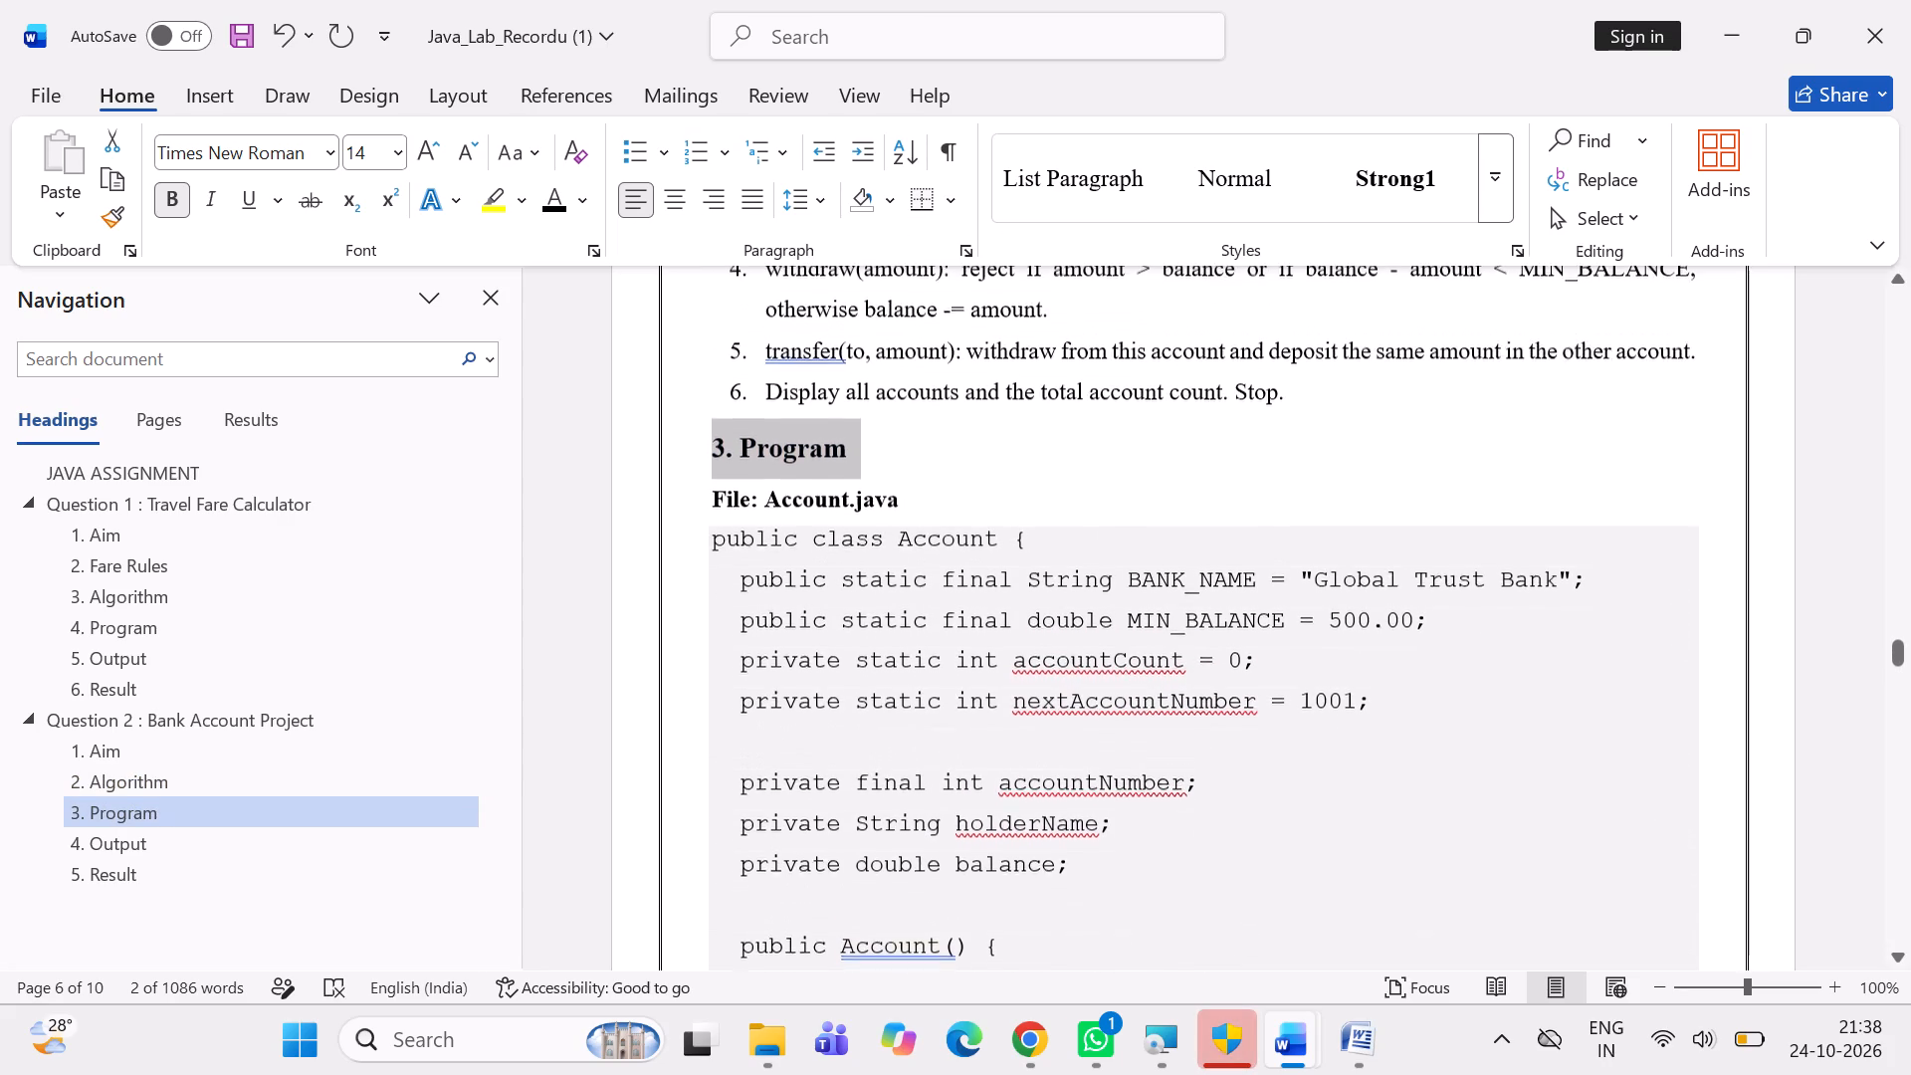
scroll(956, 634, "up", 5)
scroll(956, 634, "down", 3)
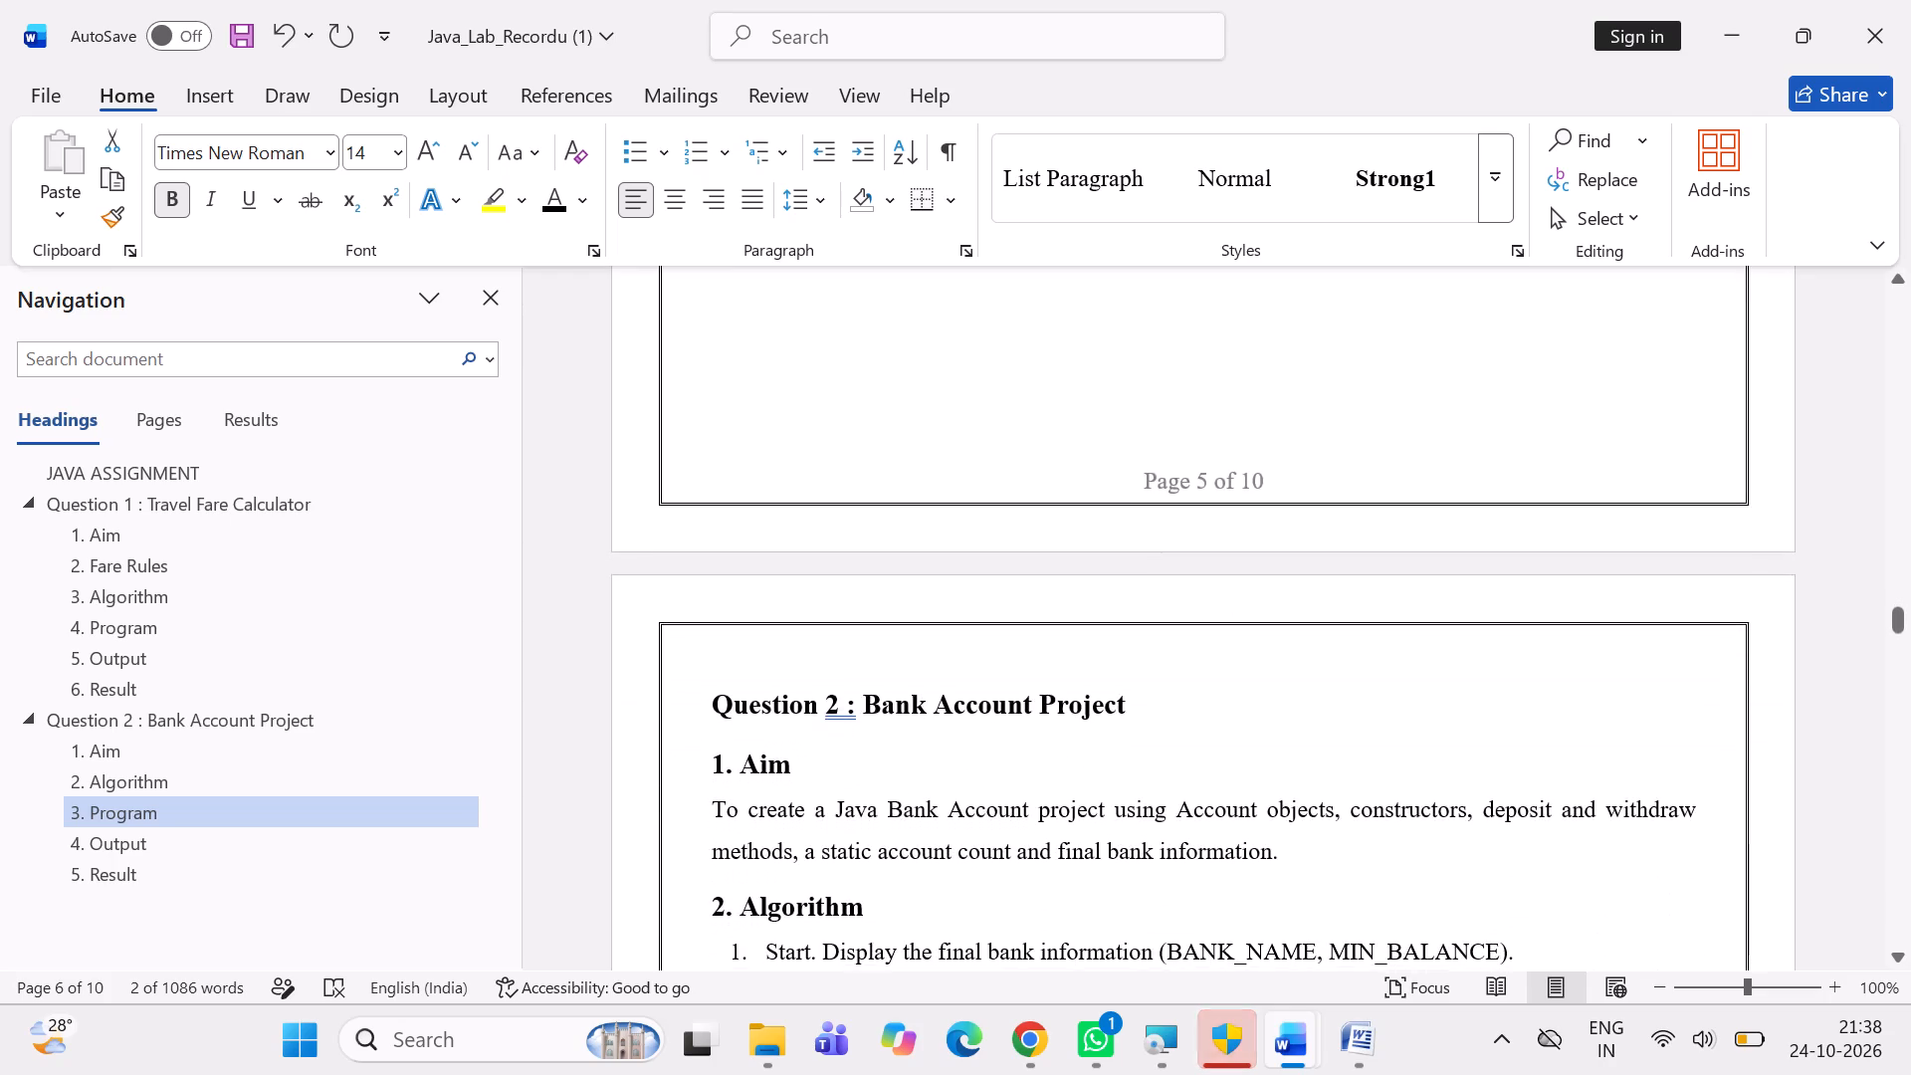
scroll(956, 634, "down", 9)
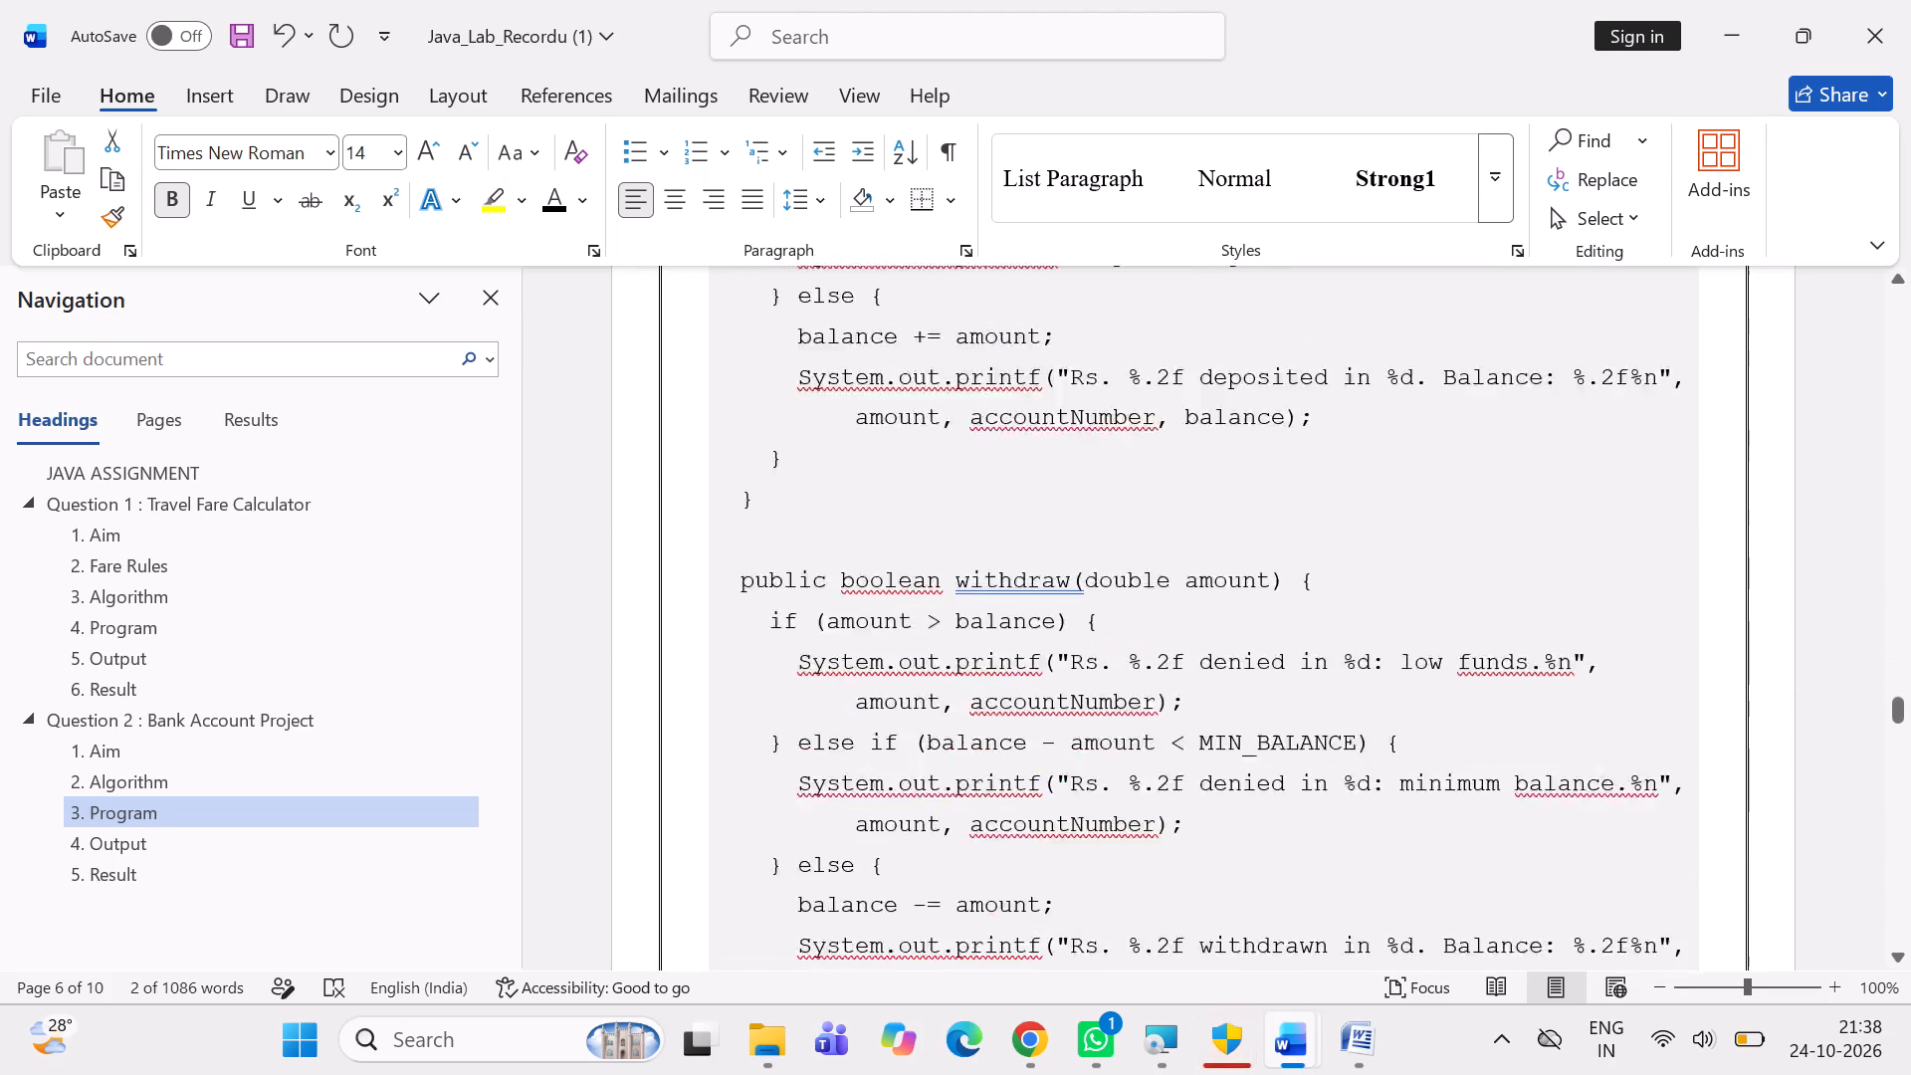
left_click(1872, 52)
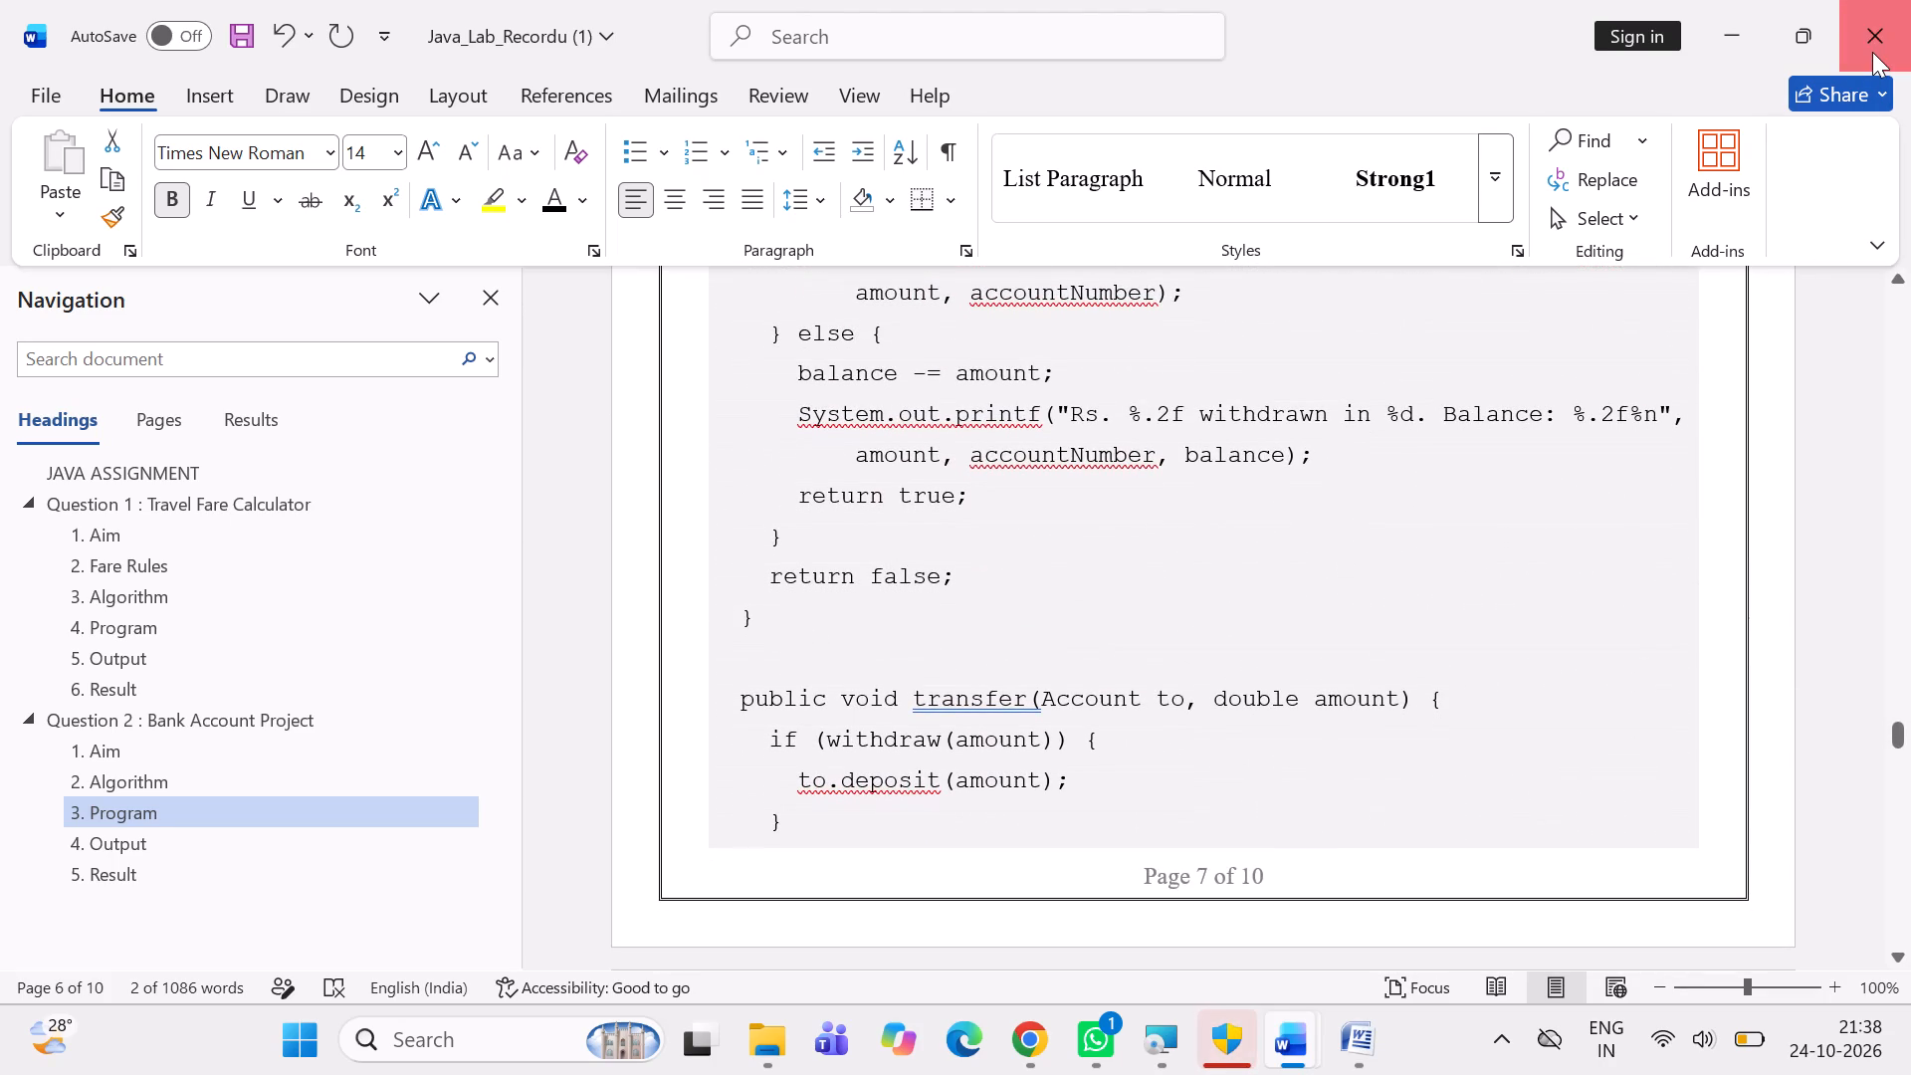
left_click(1131, 578)
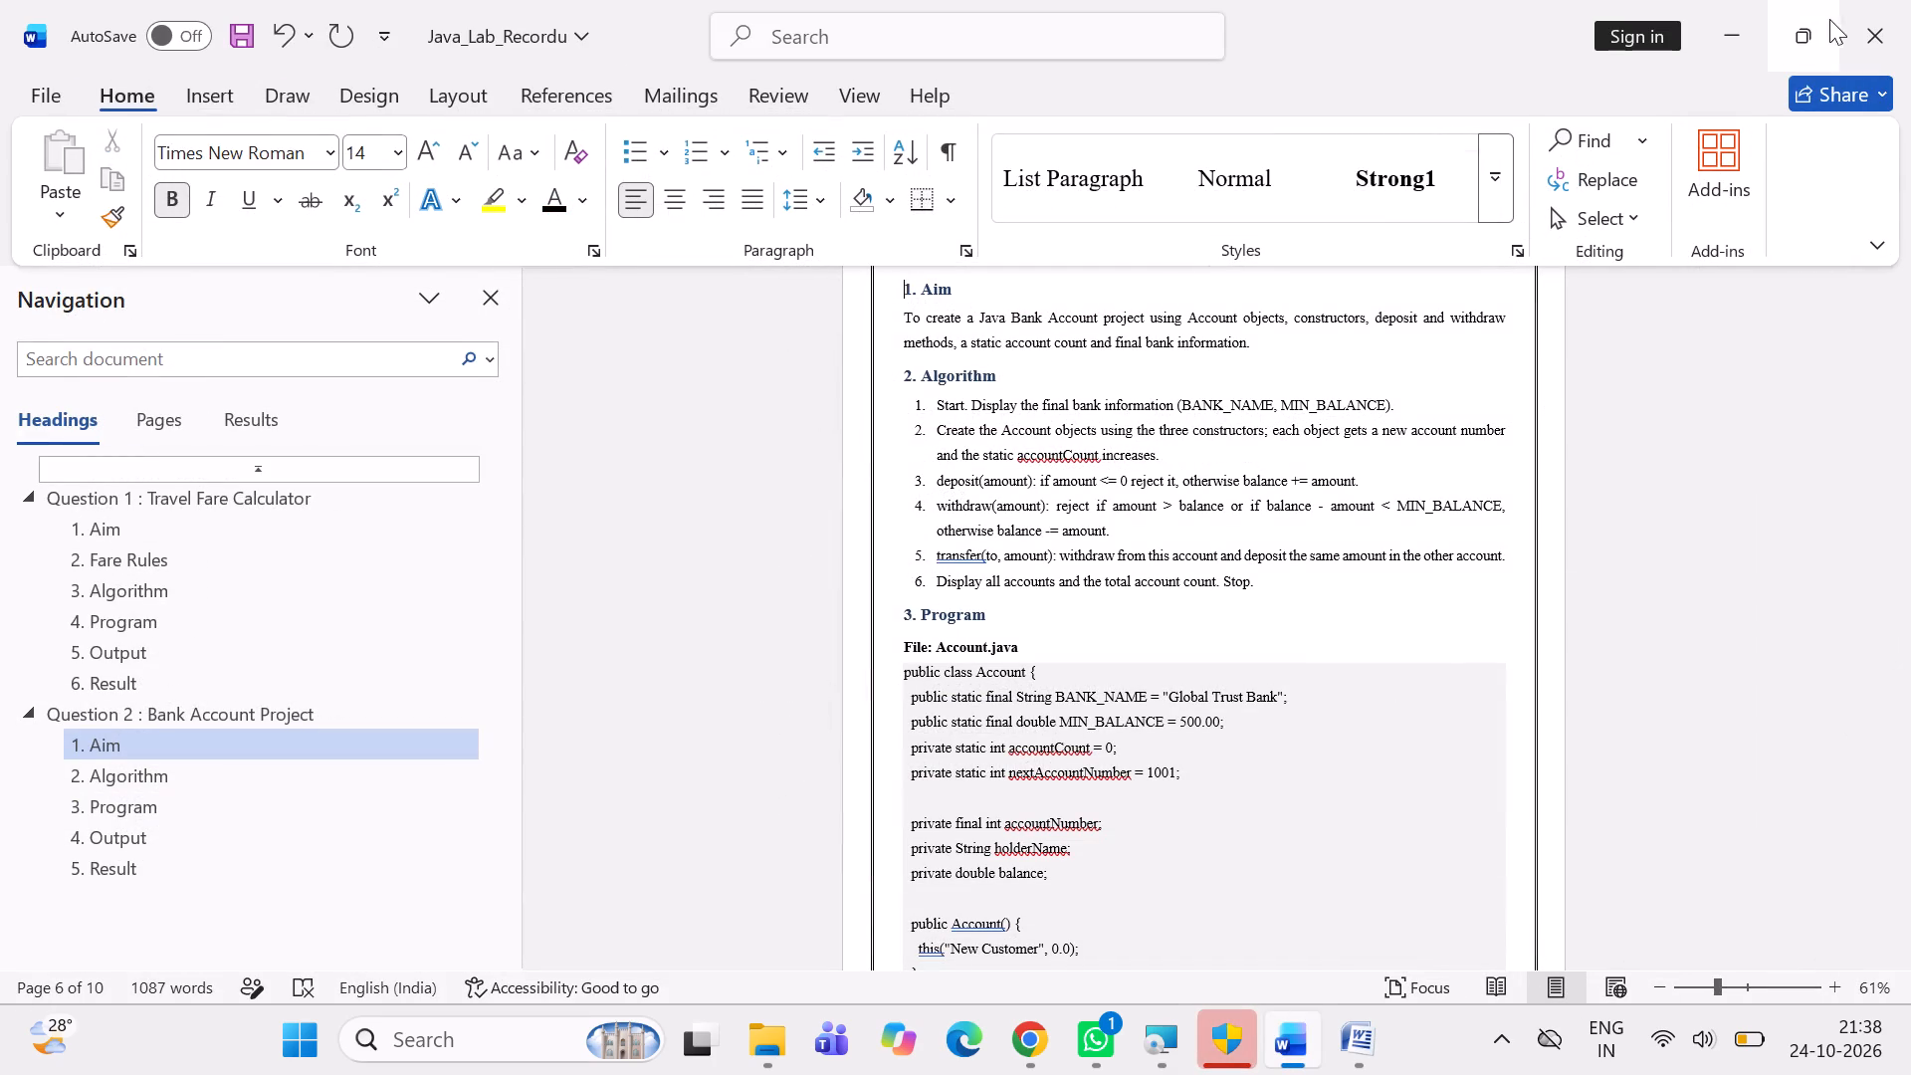
left_click(1875, 23)
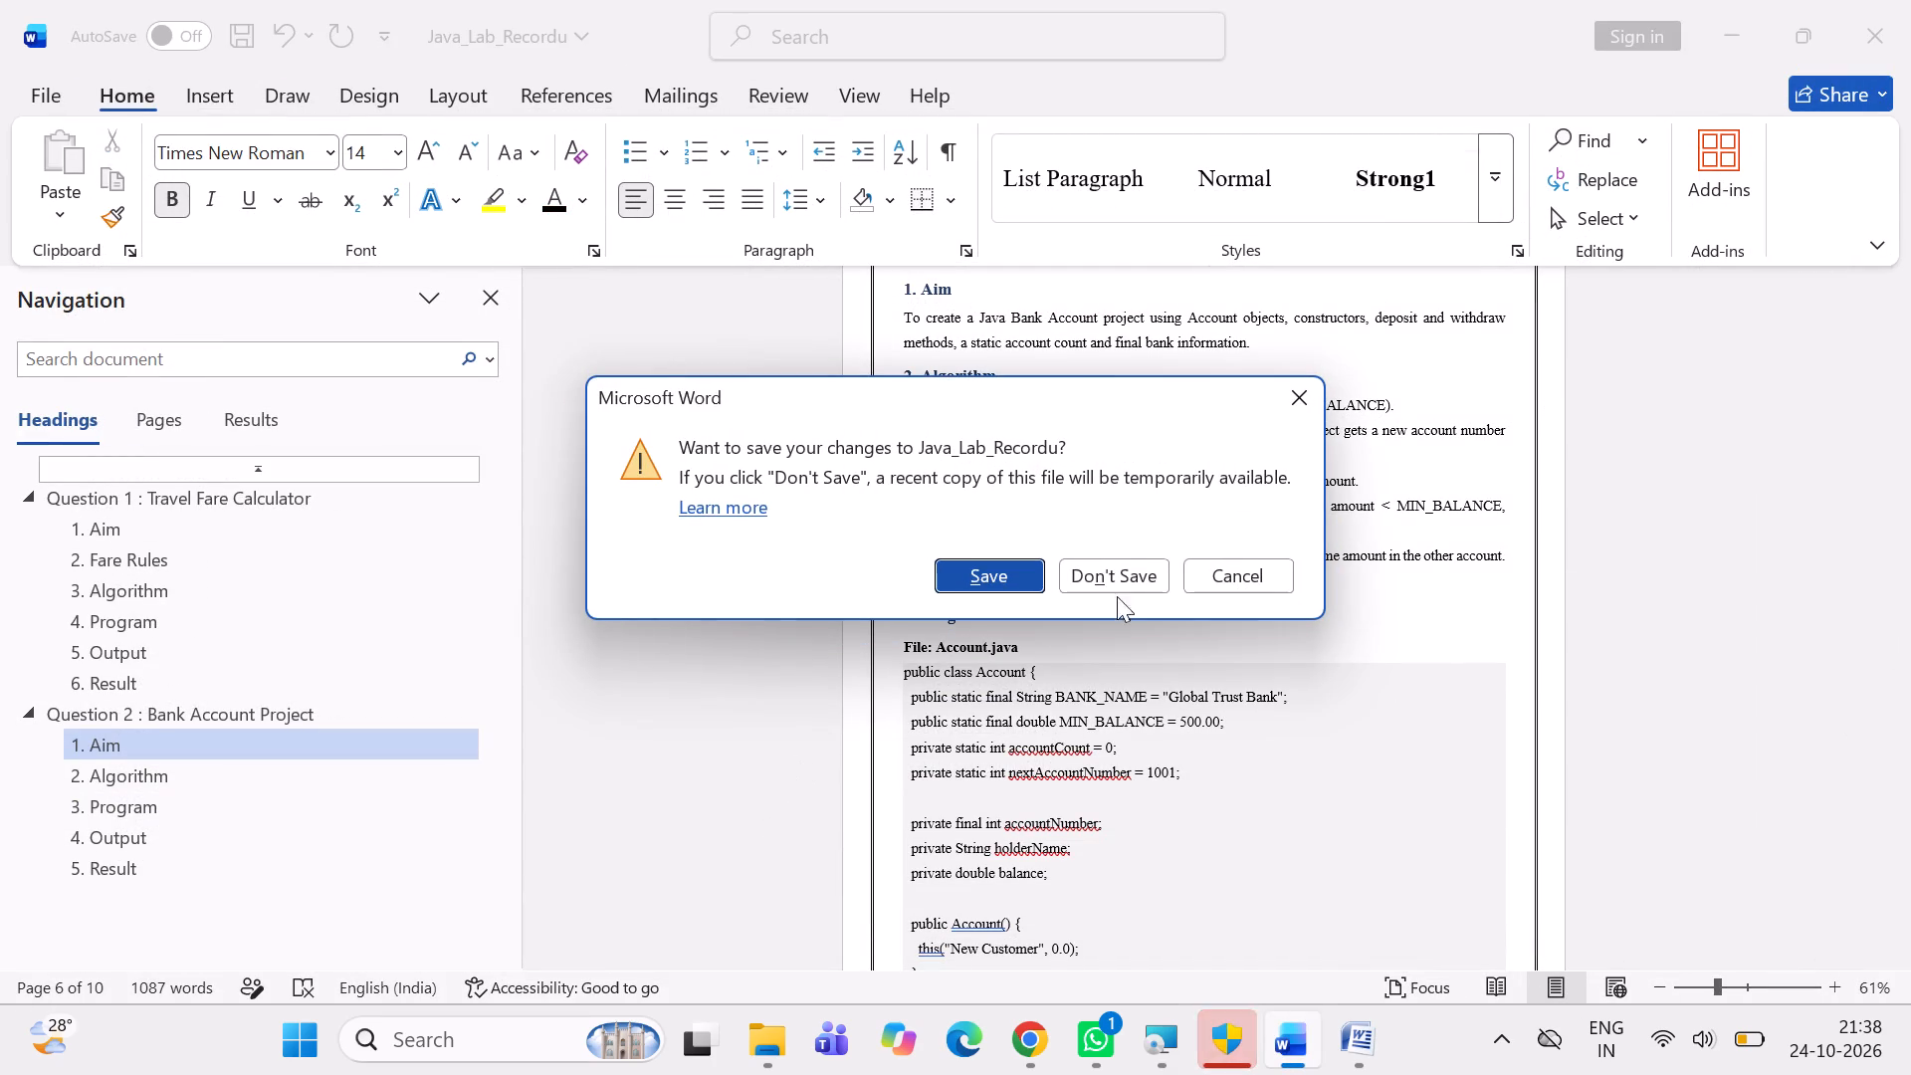
left_click(1140, 565)
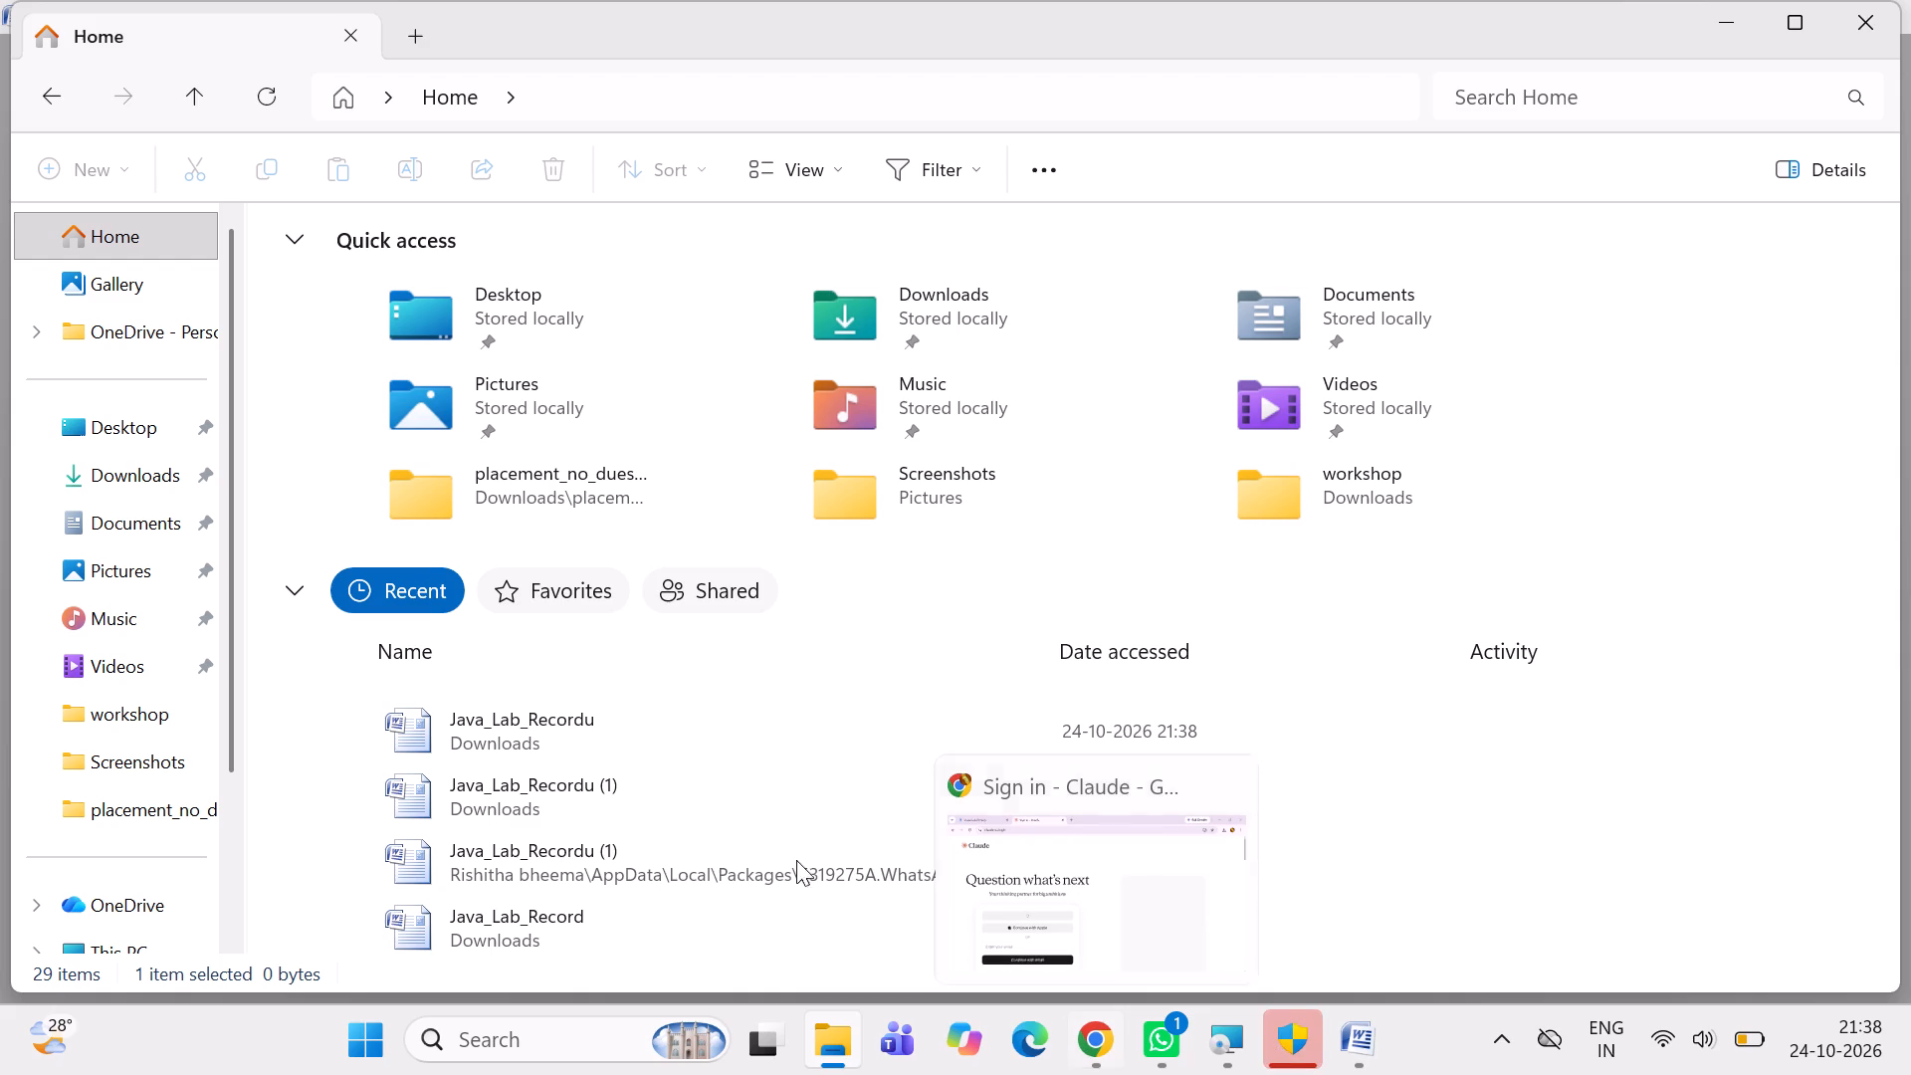
Start Word through a system search for "WORD" and reopen the recent document Java_Lab_Recordu (1).
left_click(707, 756)
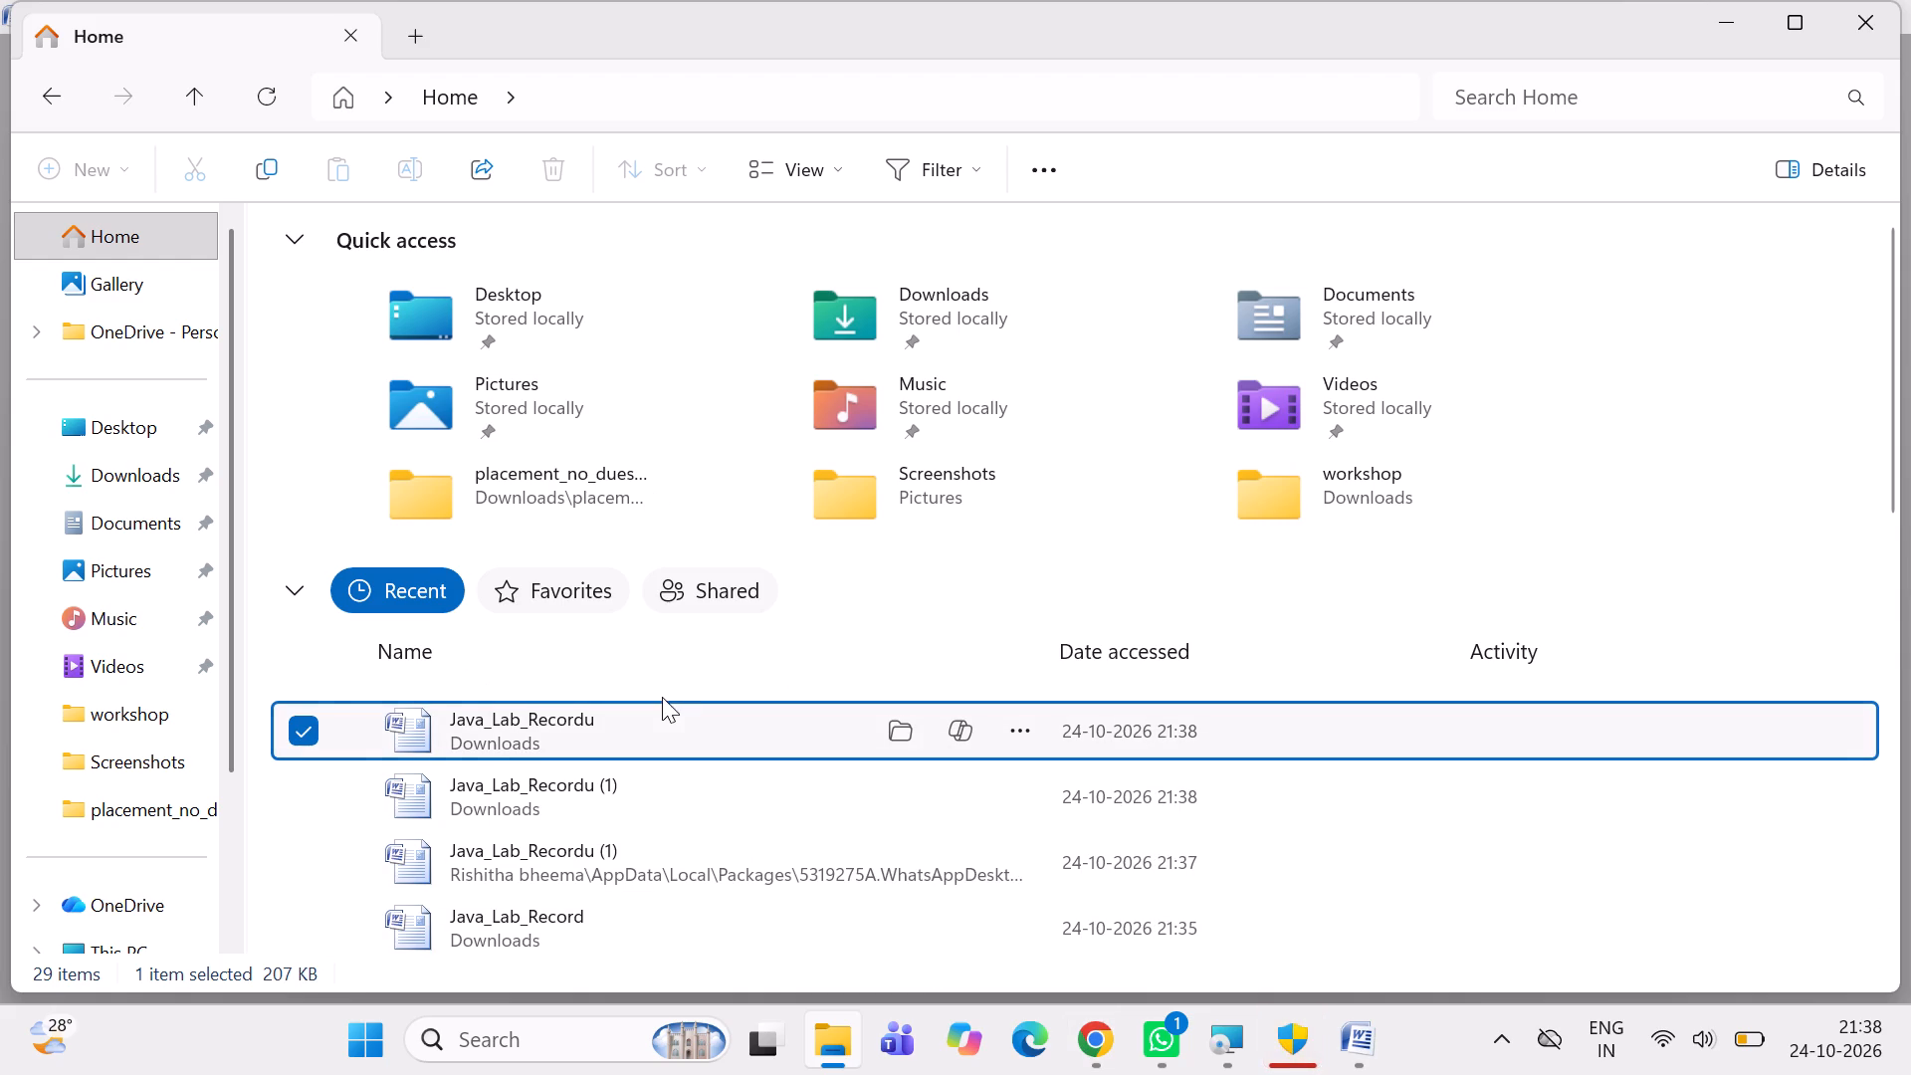
left_click(649, 1042)
type("WORD")
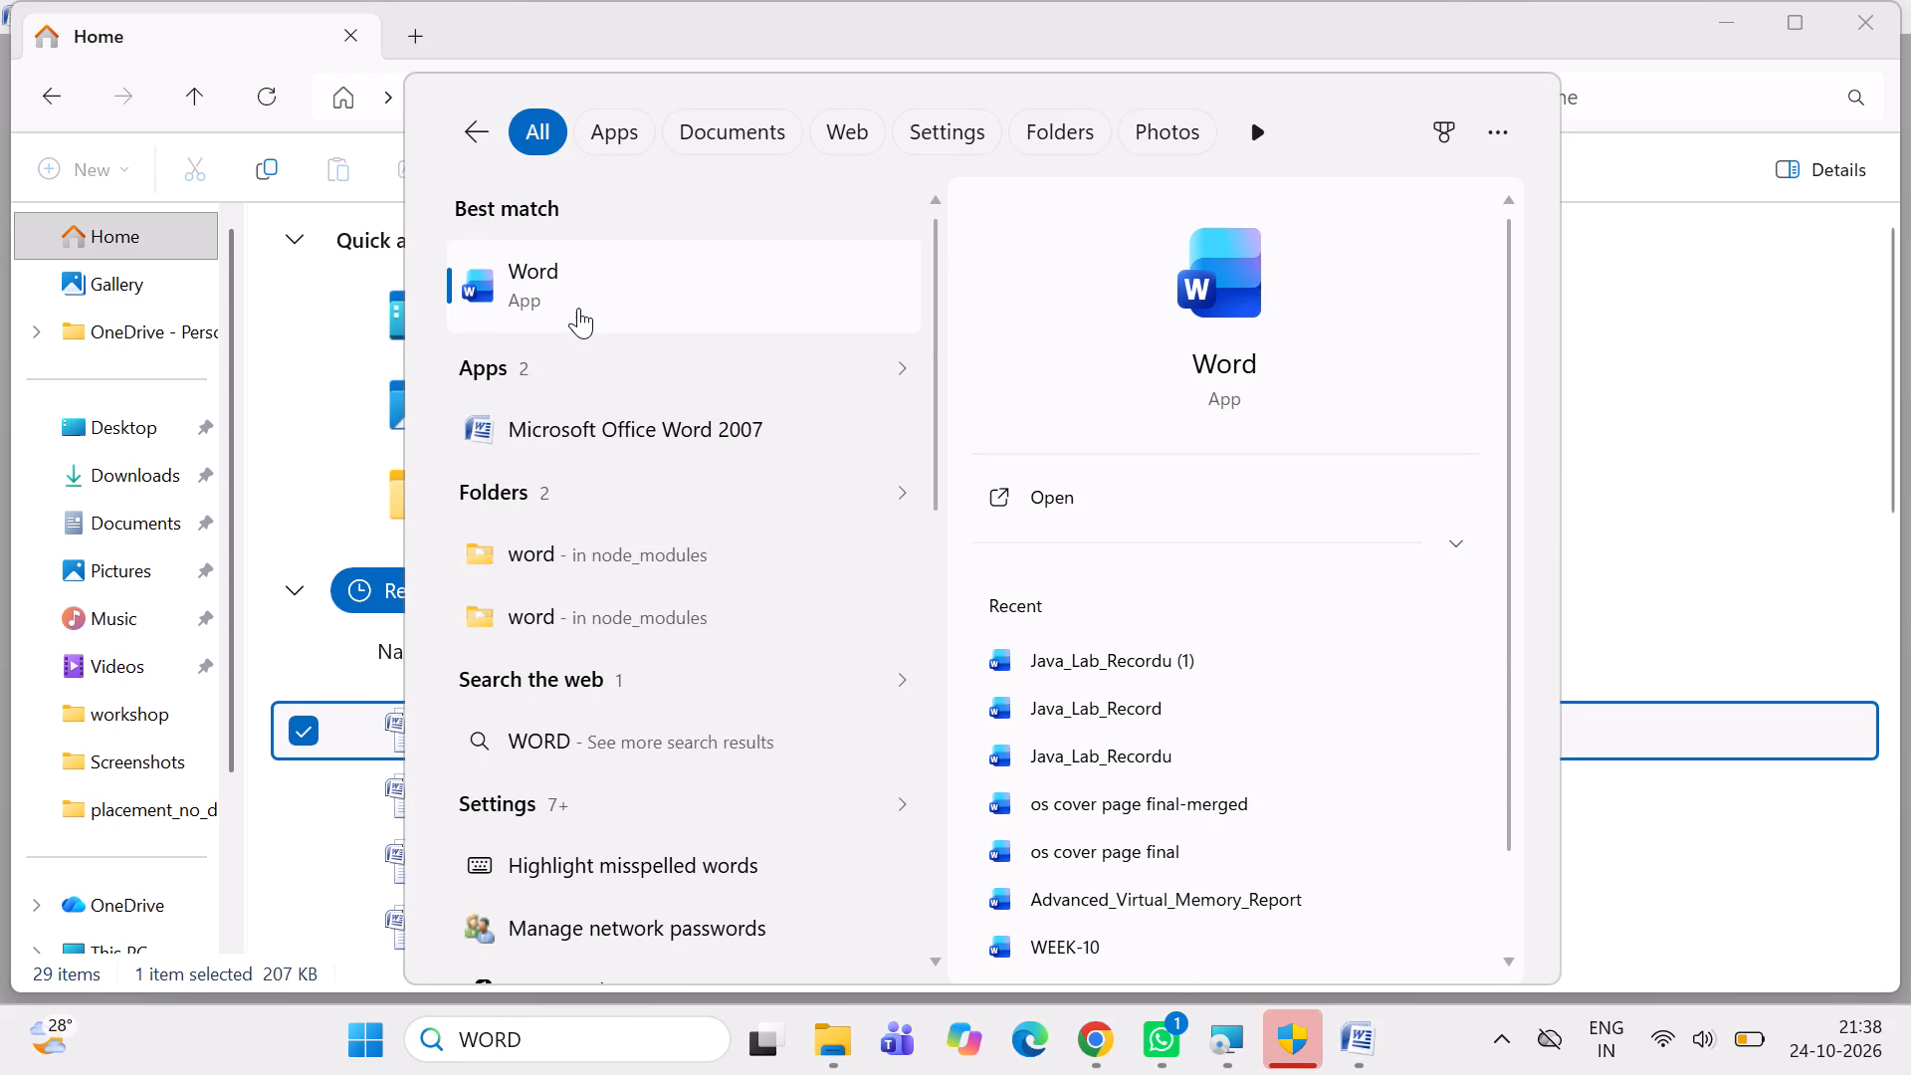
left_click(578, 308)
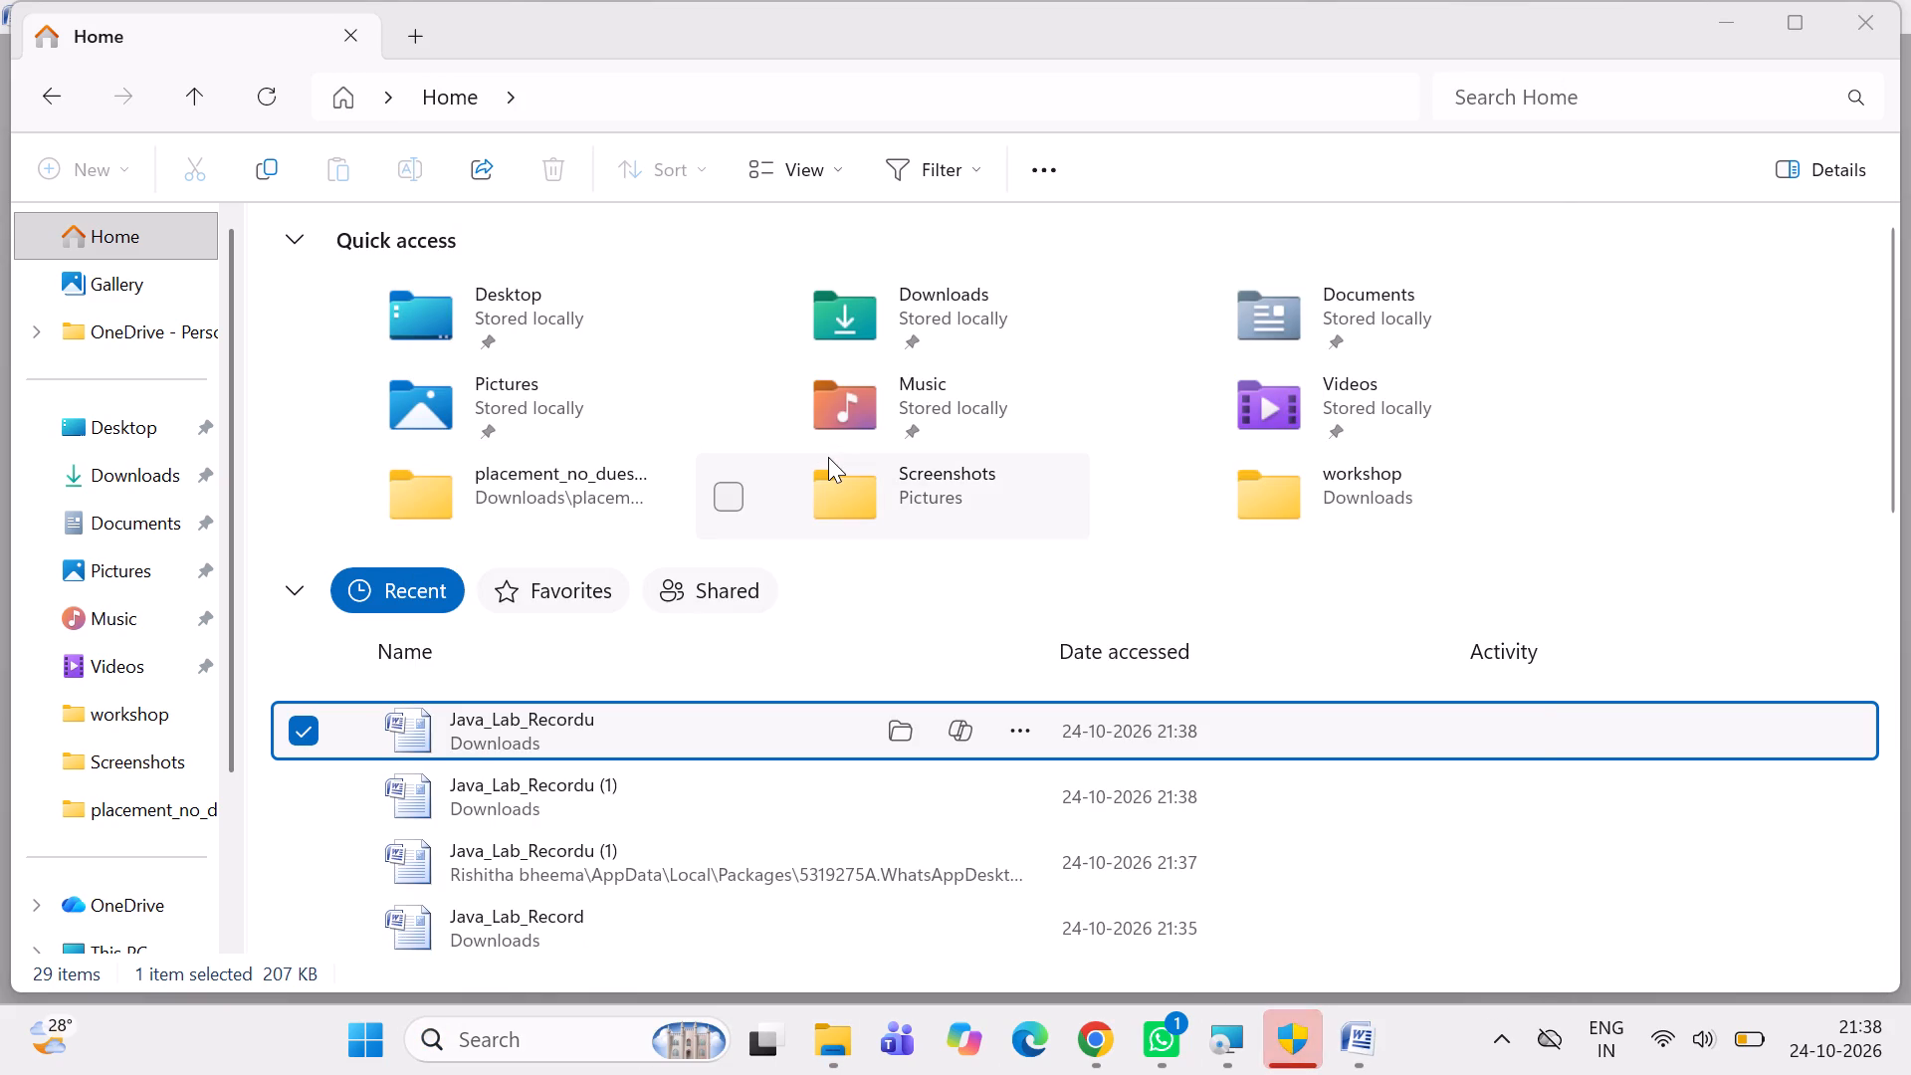
double_click(540, 732)
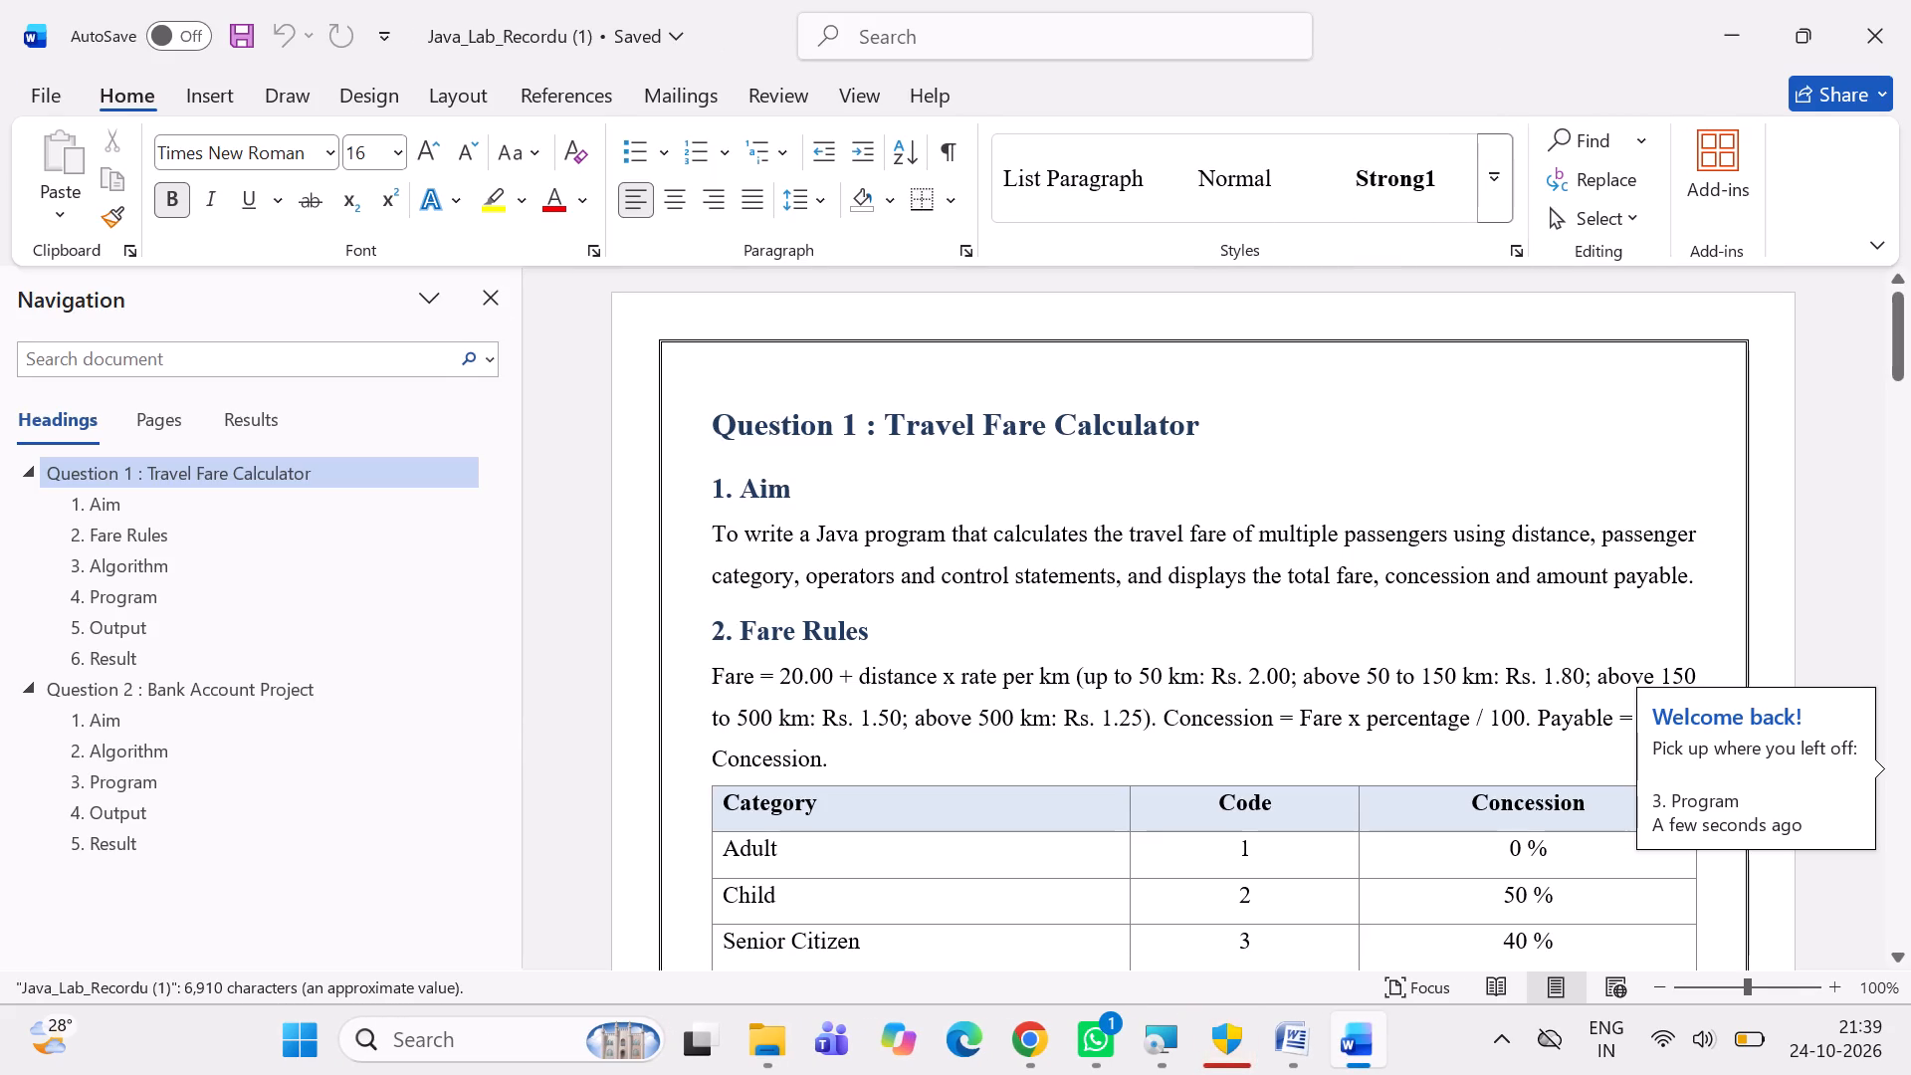
Set the font size of the Question 1 : Travel Fare Calculator heading to 14 in the reopened document.
left_click(714, 428)
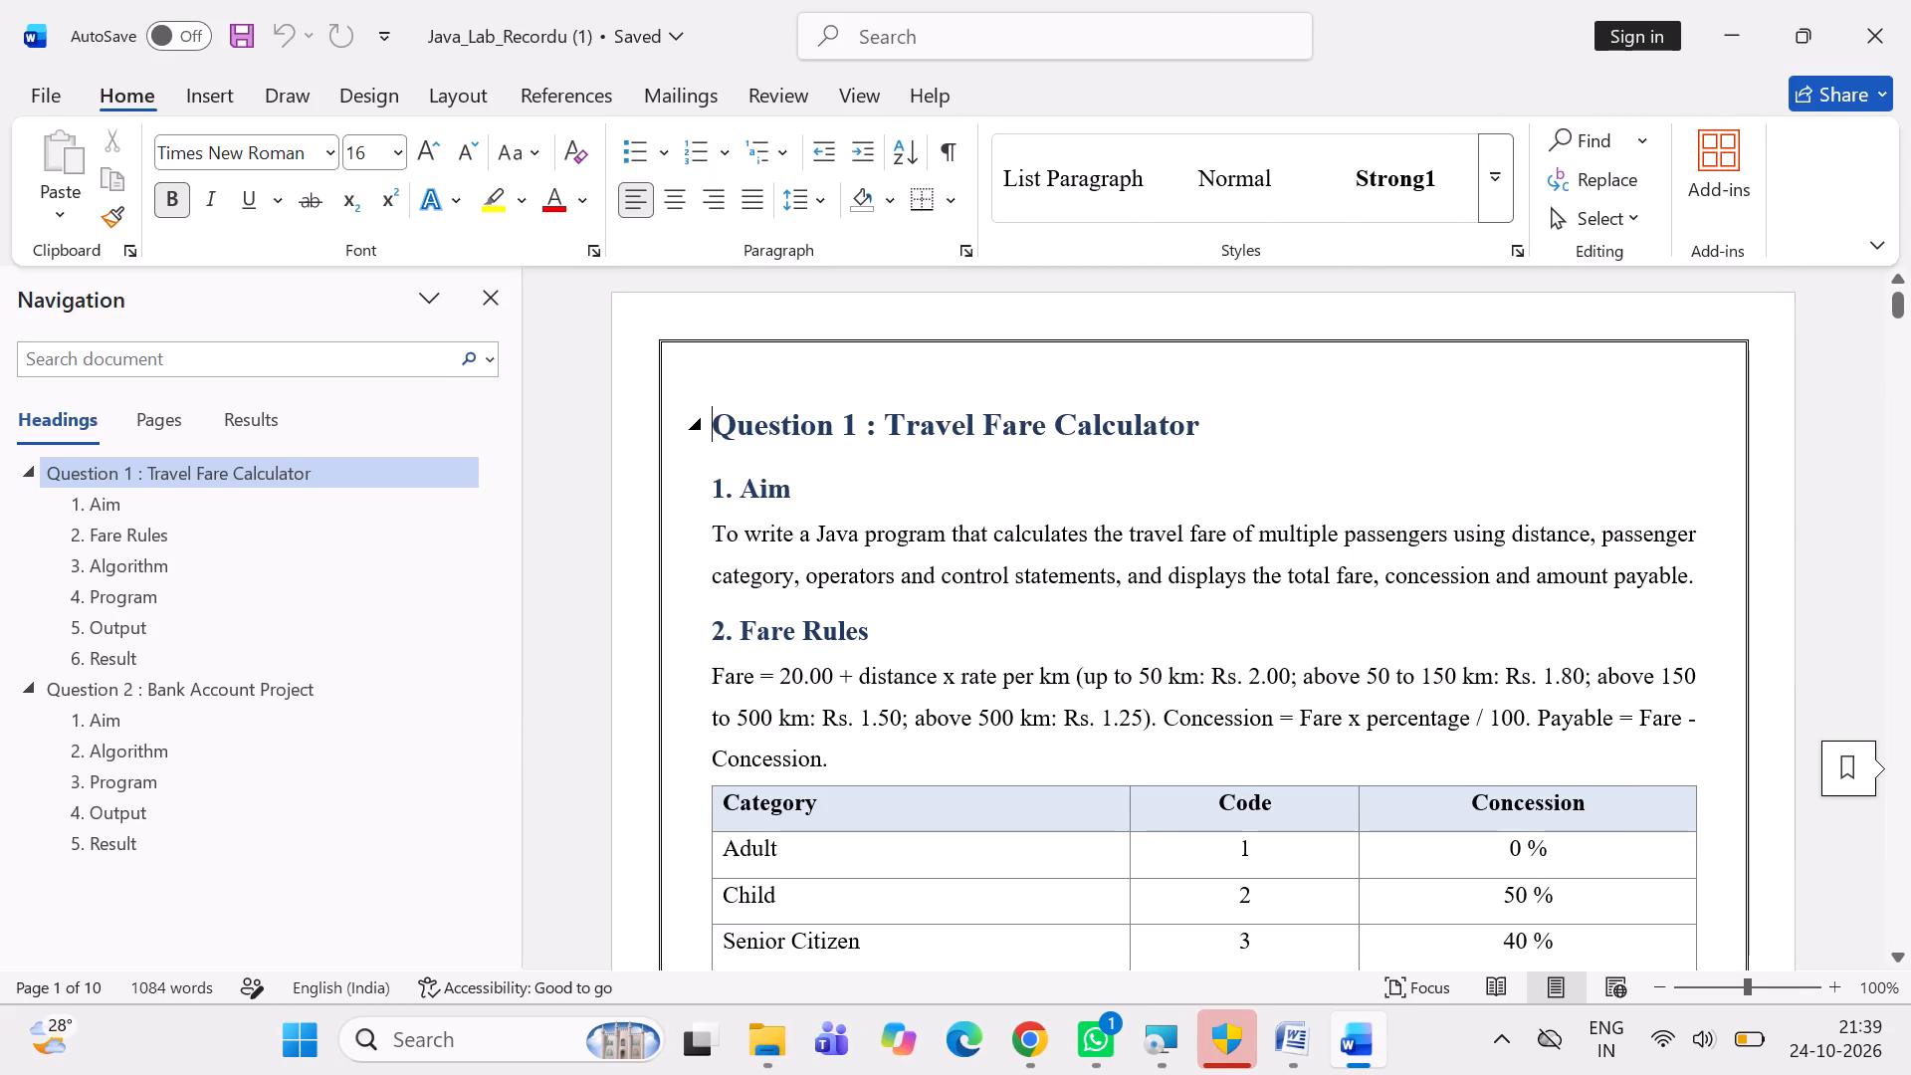
left_click_drag(714, 428, 1176, 438)
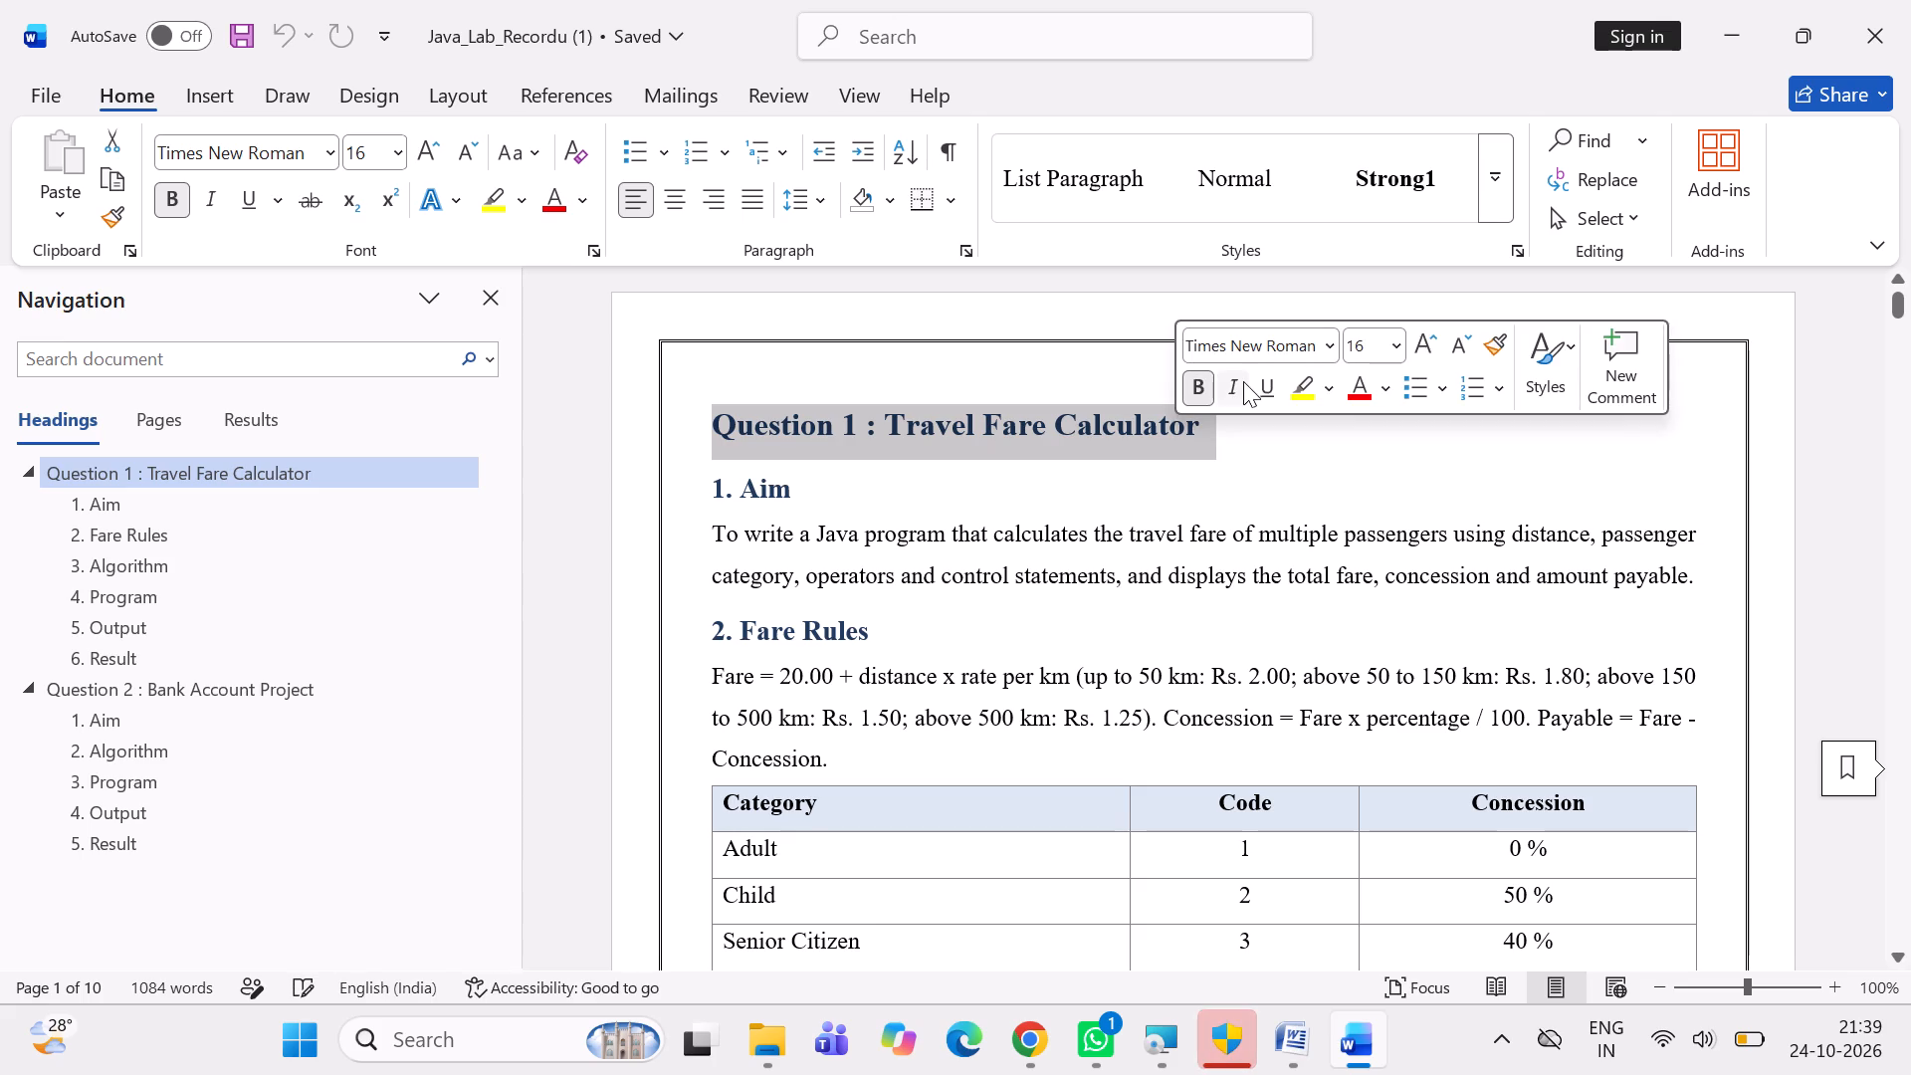
left_click(1390, 349)
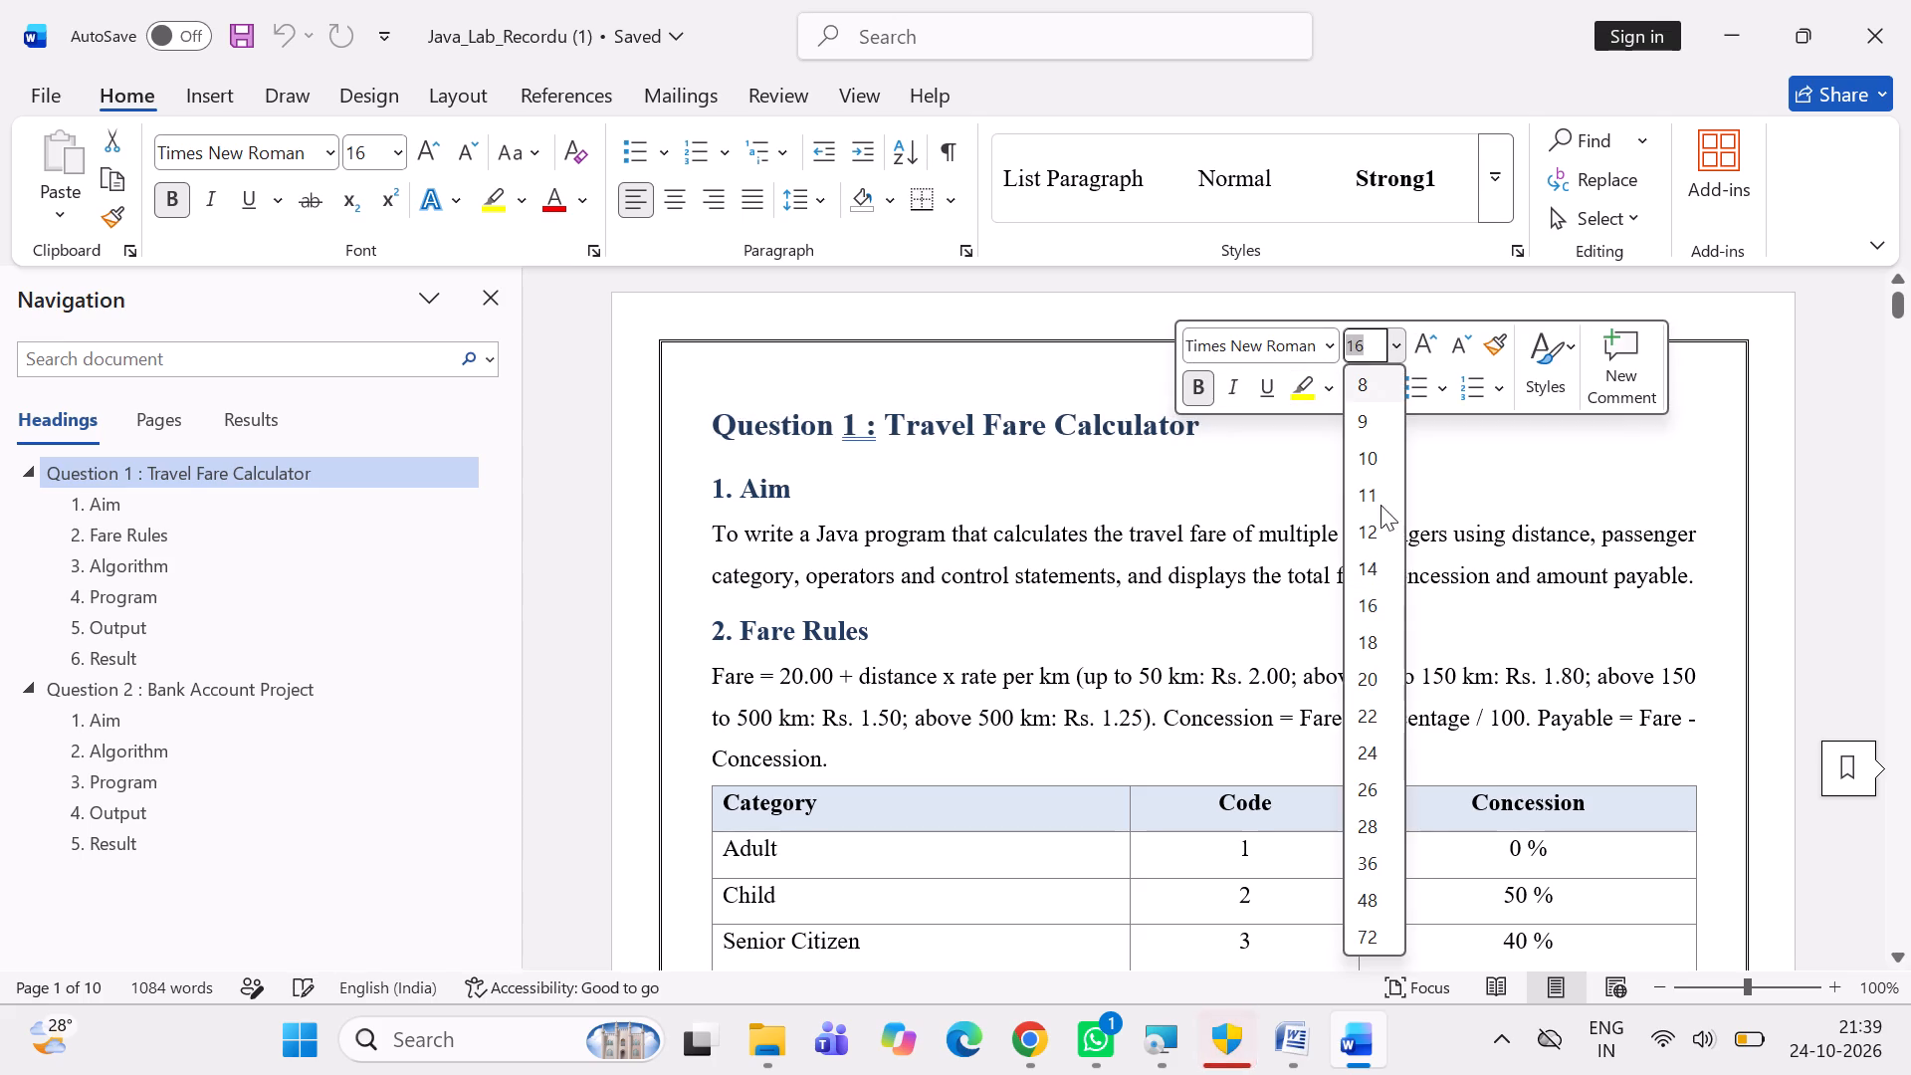
left_click(1377, 574)
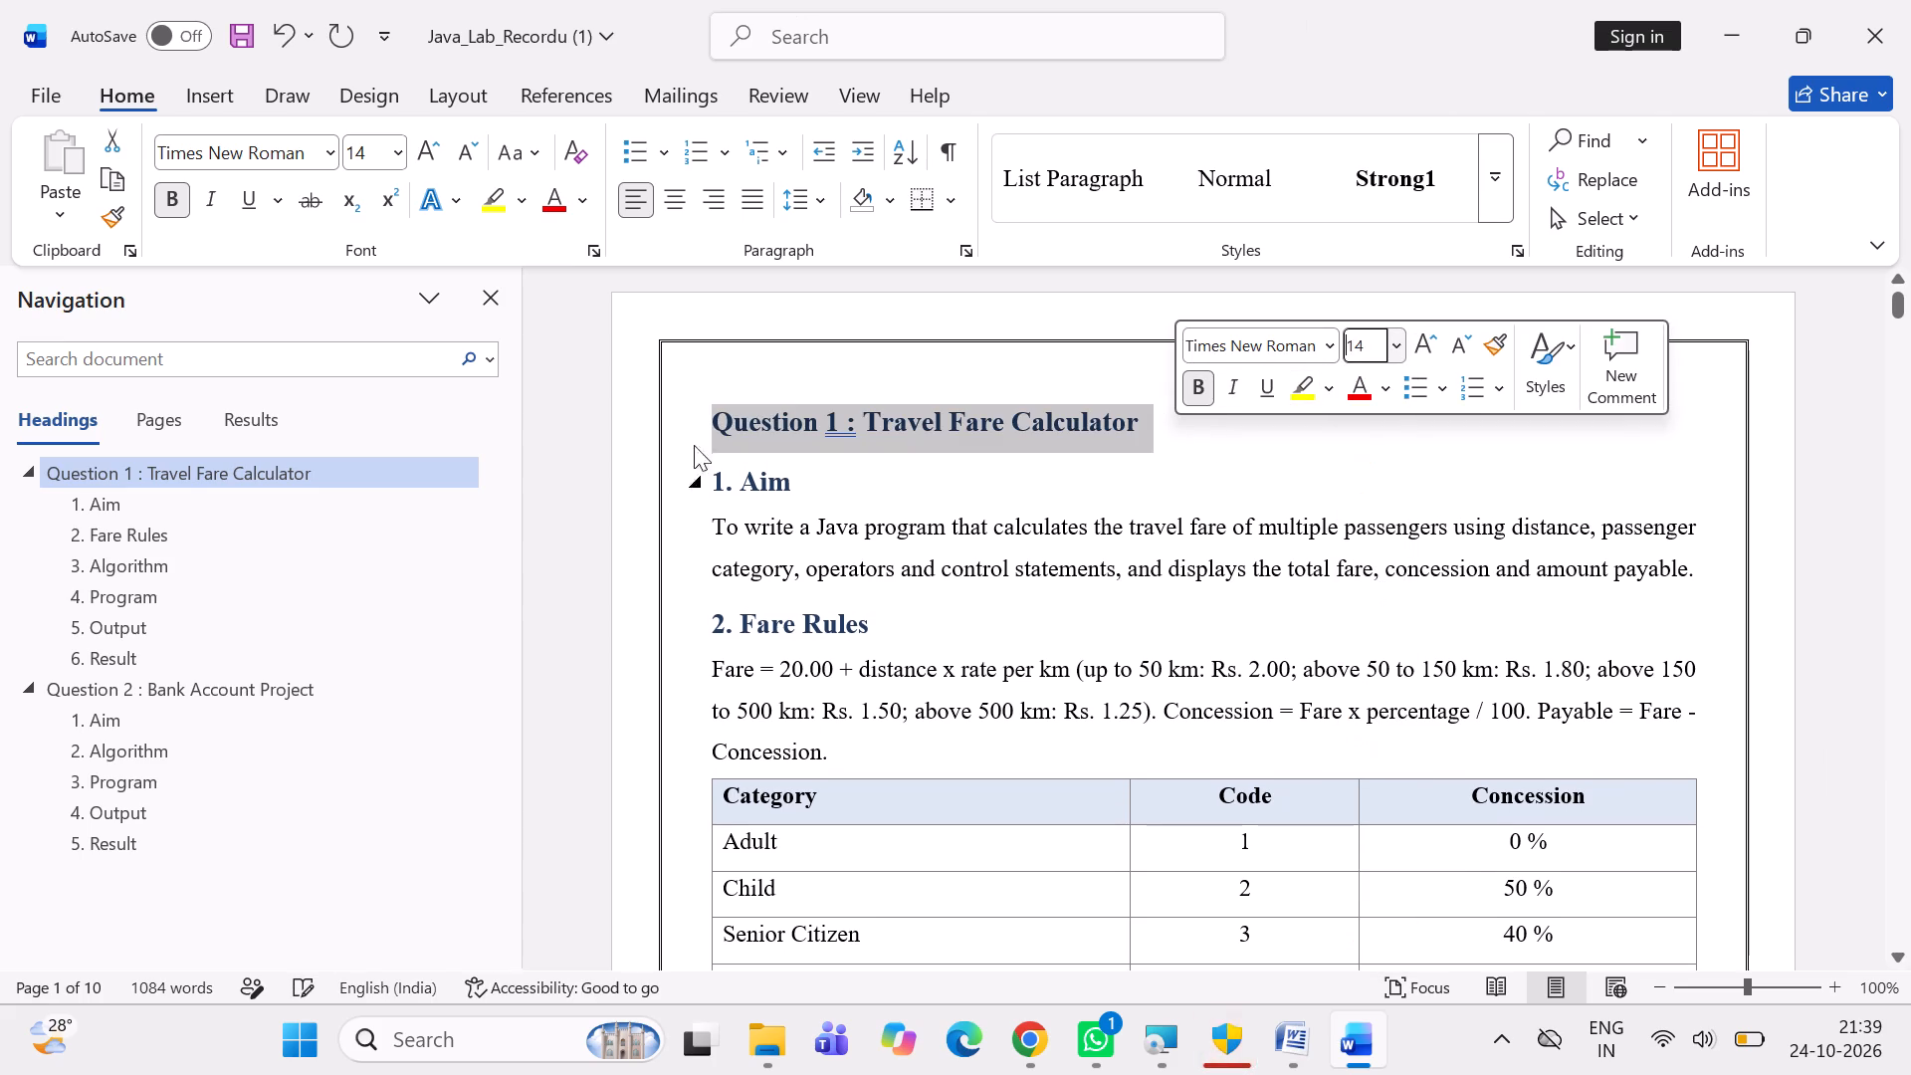
left_click(735, 366)
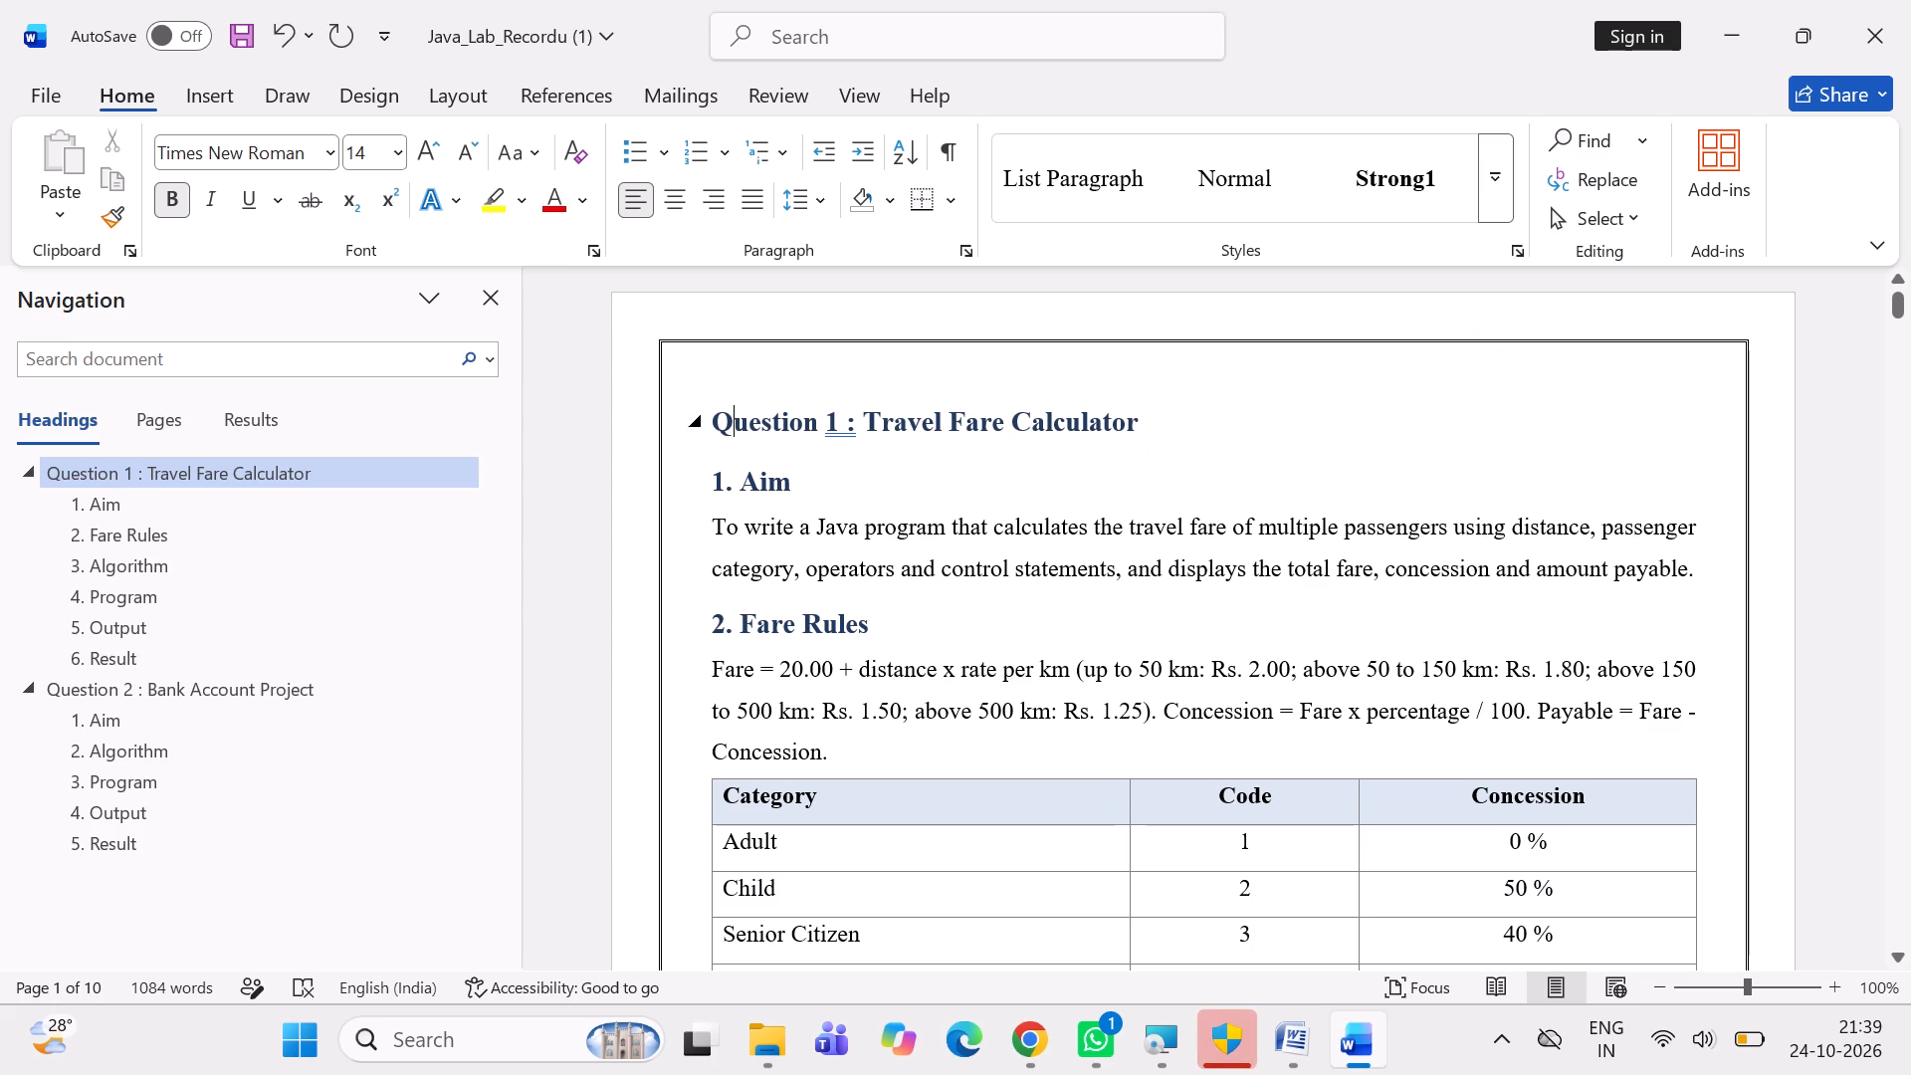
Insert a new line reading JAVA ASSIGNMENT above the Question 1 : Travel Fare Calculator heading.
left_click(711, 426)
key("Return")
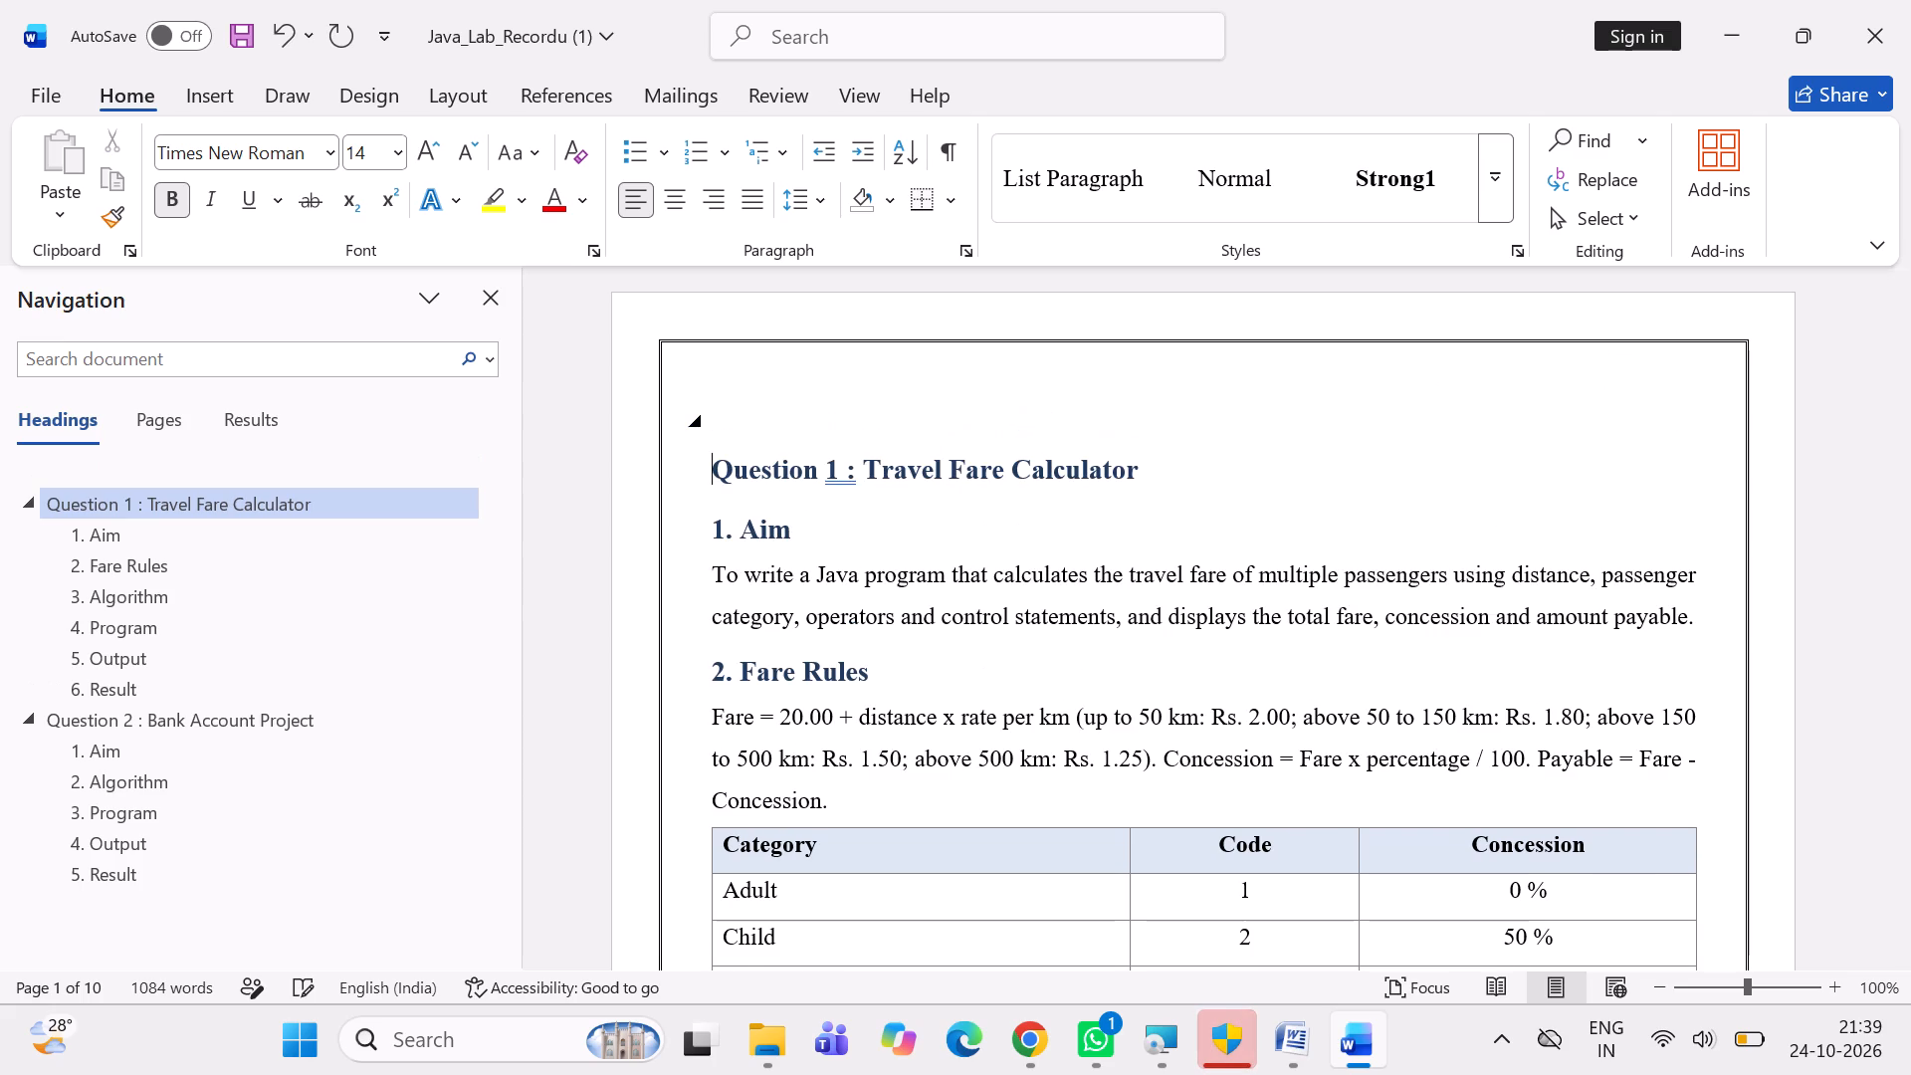
left_click(802, 399)
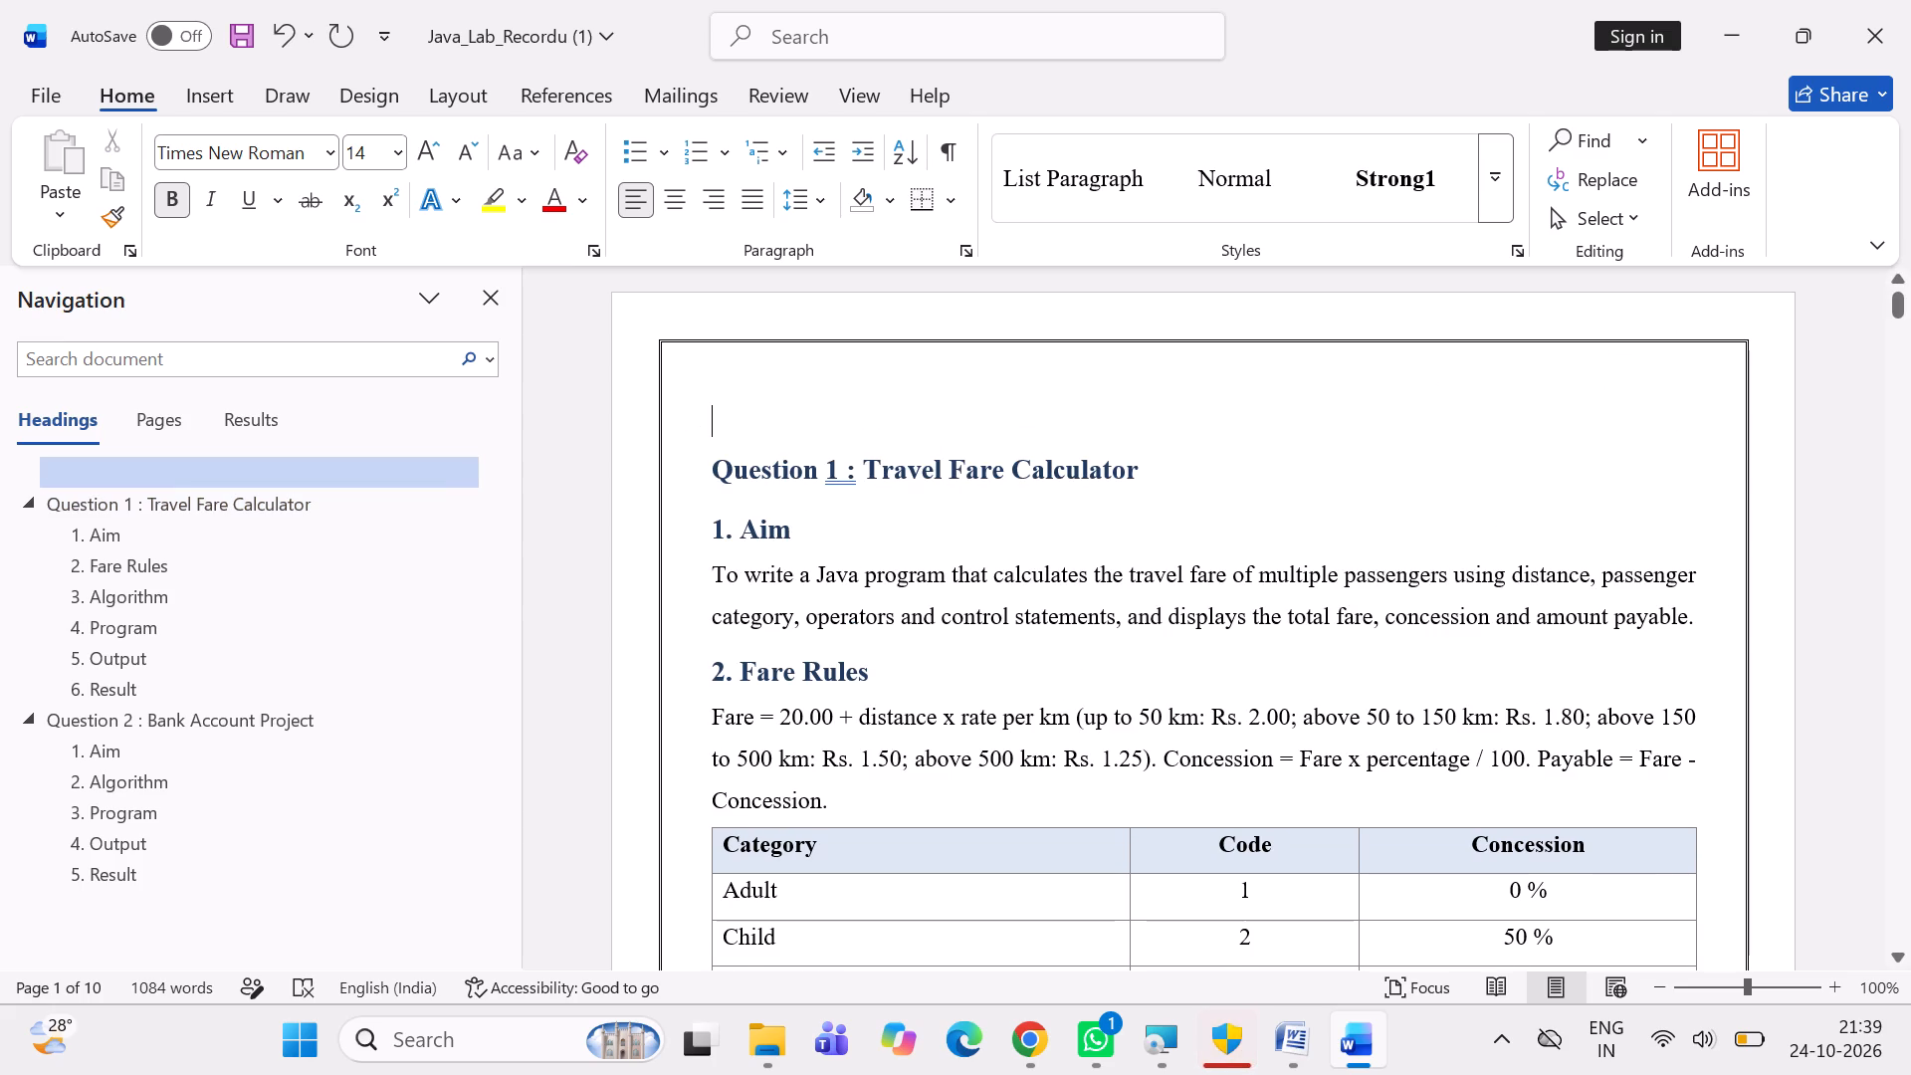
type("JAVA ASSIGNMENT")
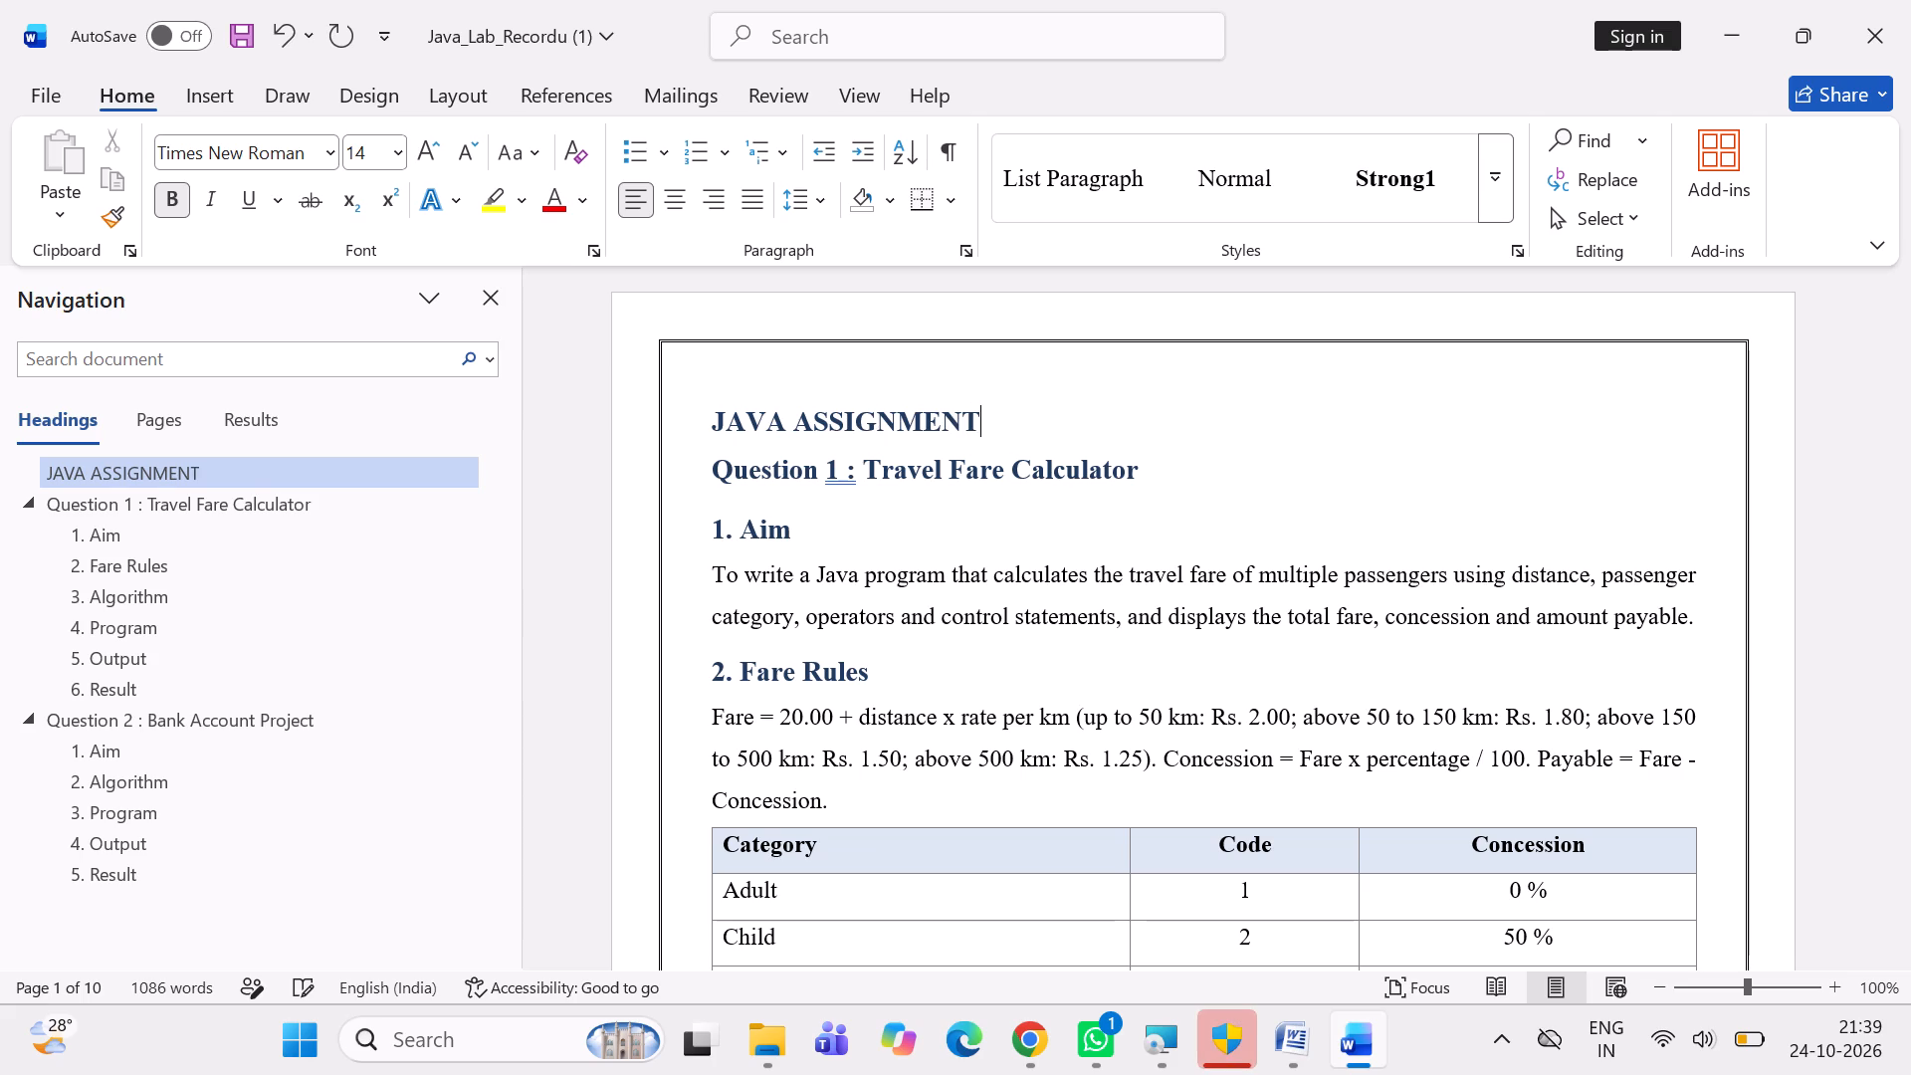
Centre the JAVA ASSIGNMENT title and set its font size to 16.
left_click_drag(1037, 430, 707, 393)
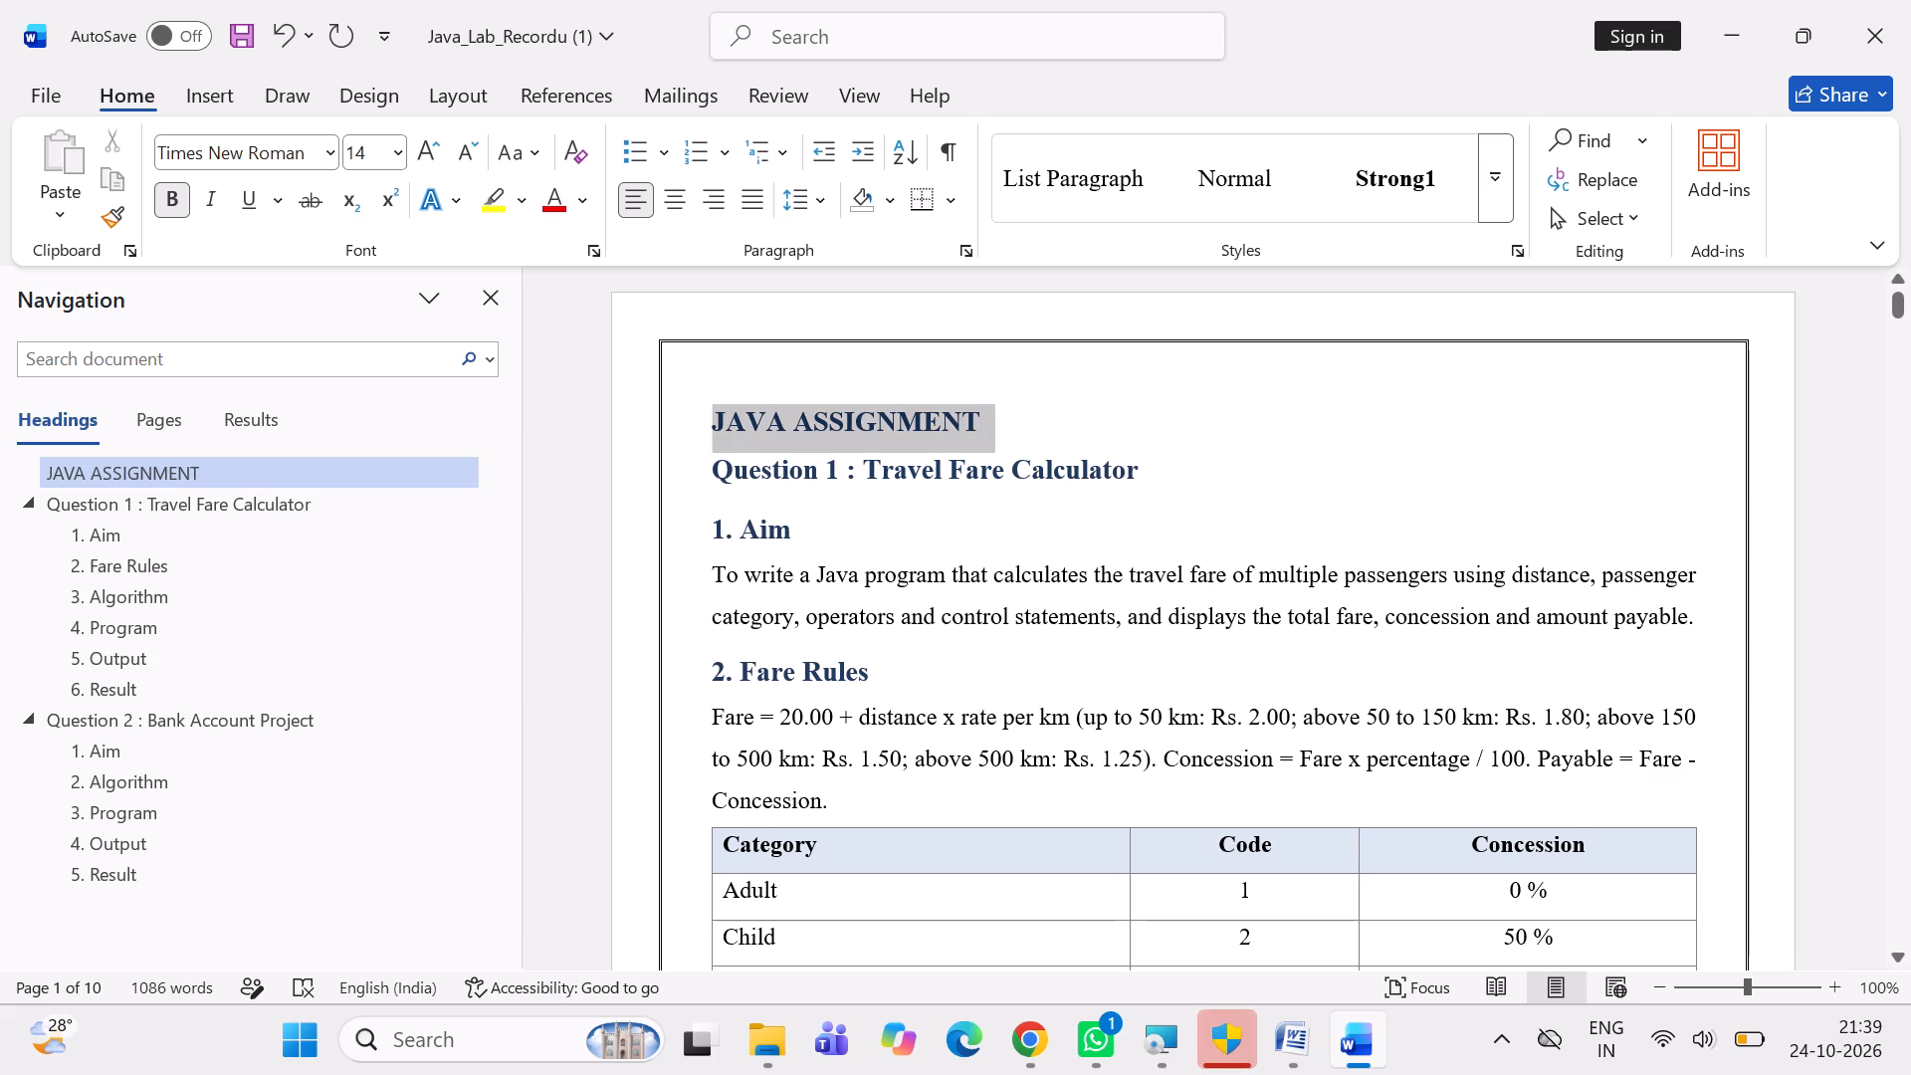
left_click_drag(707, 393, 703, 387)
left_click(685, 214)
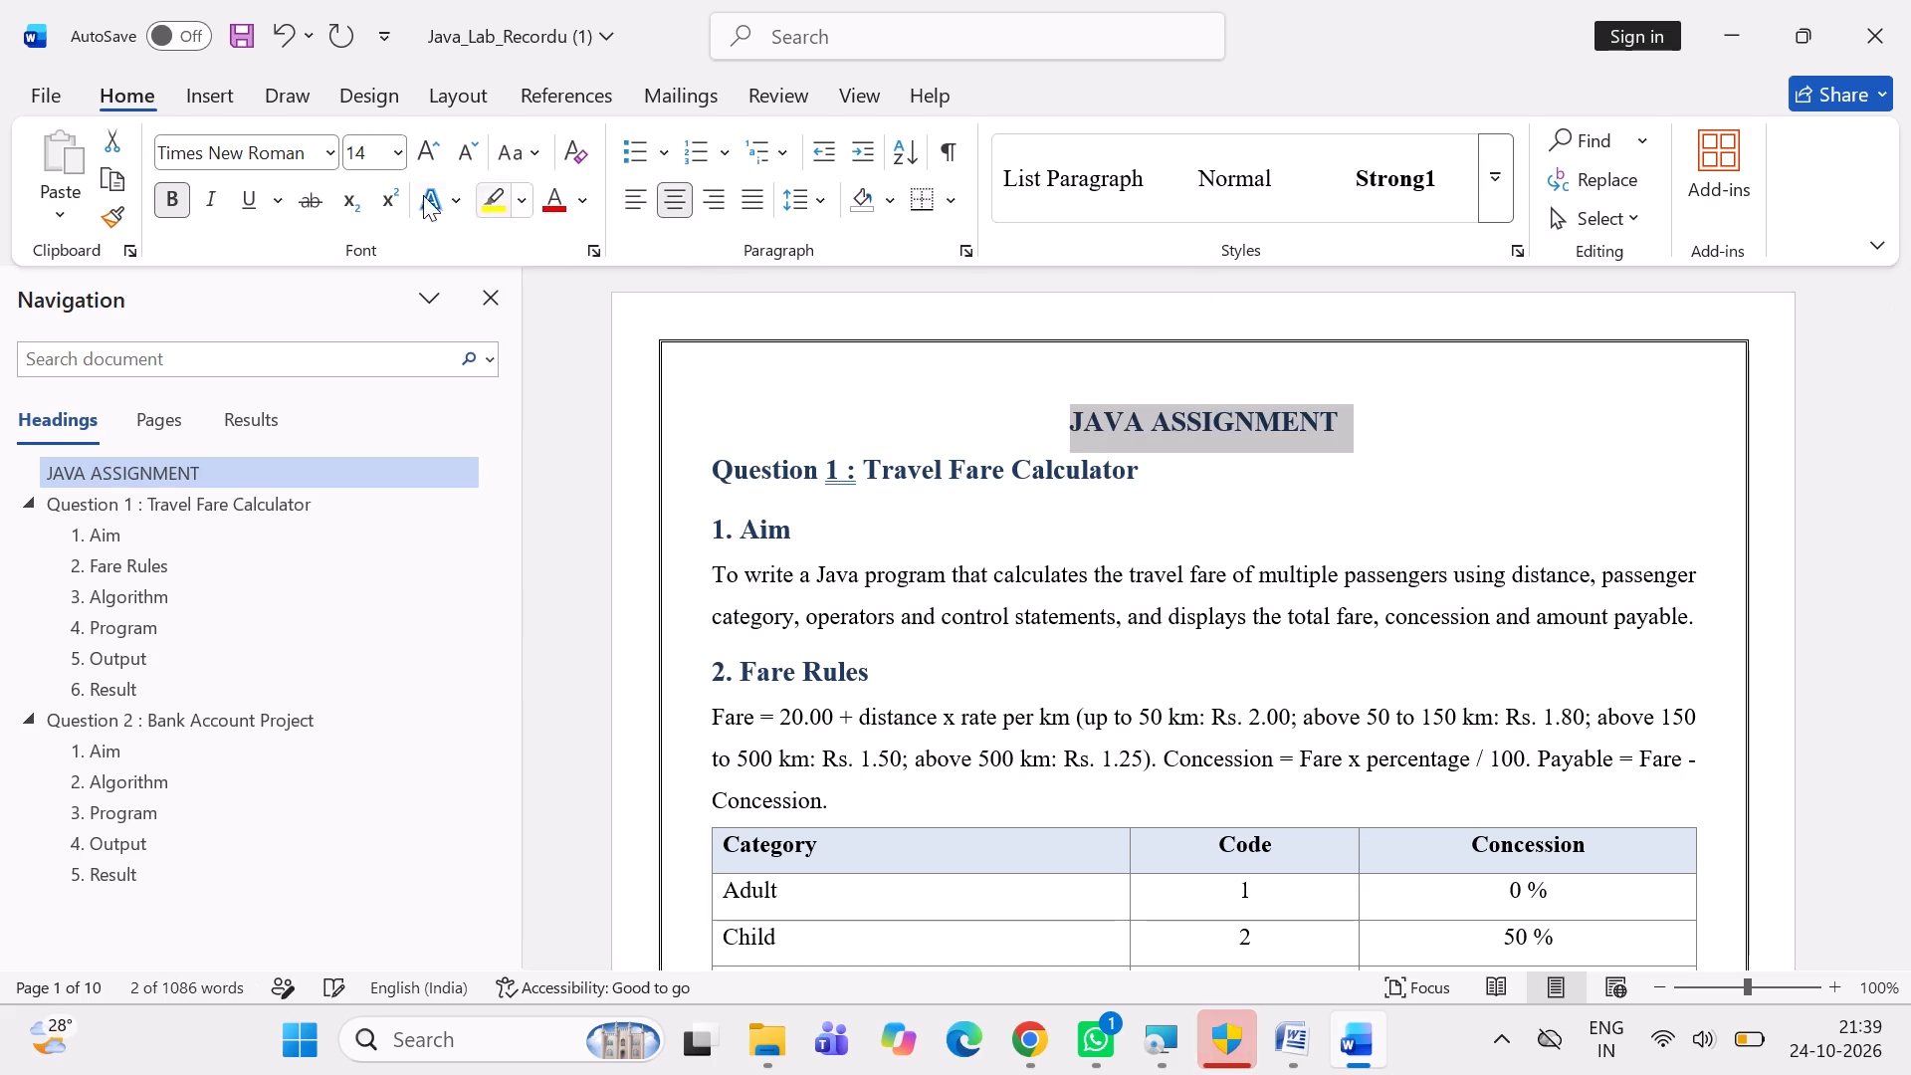
left_click(393, 156)
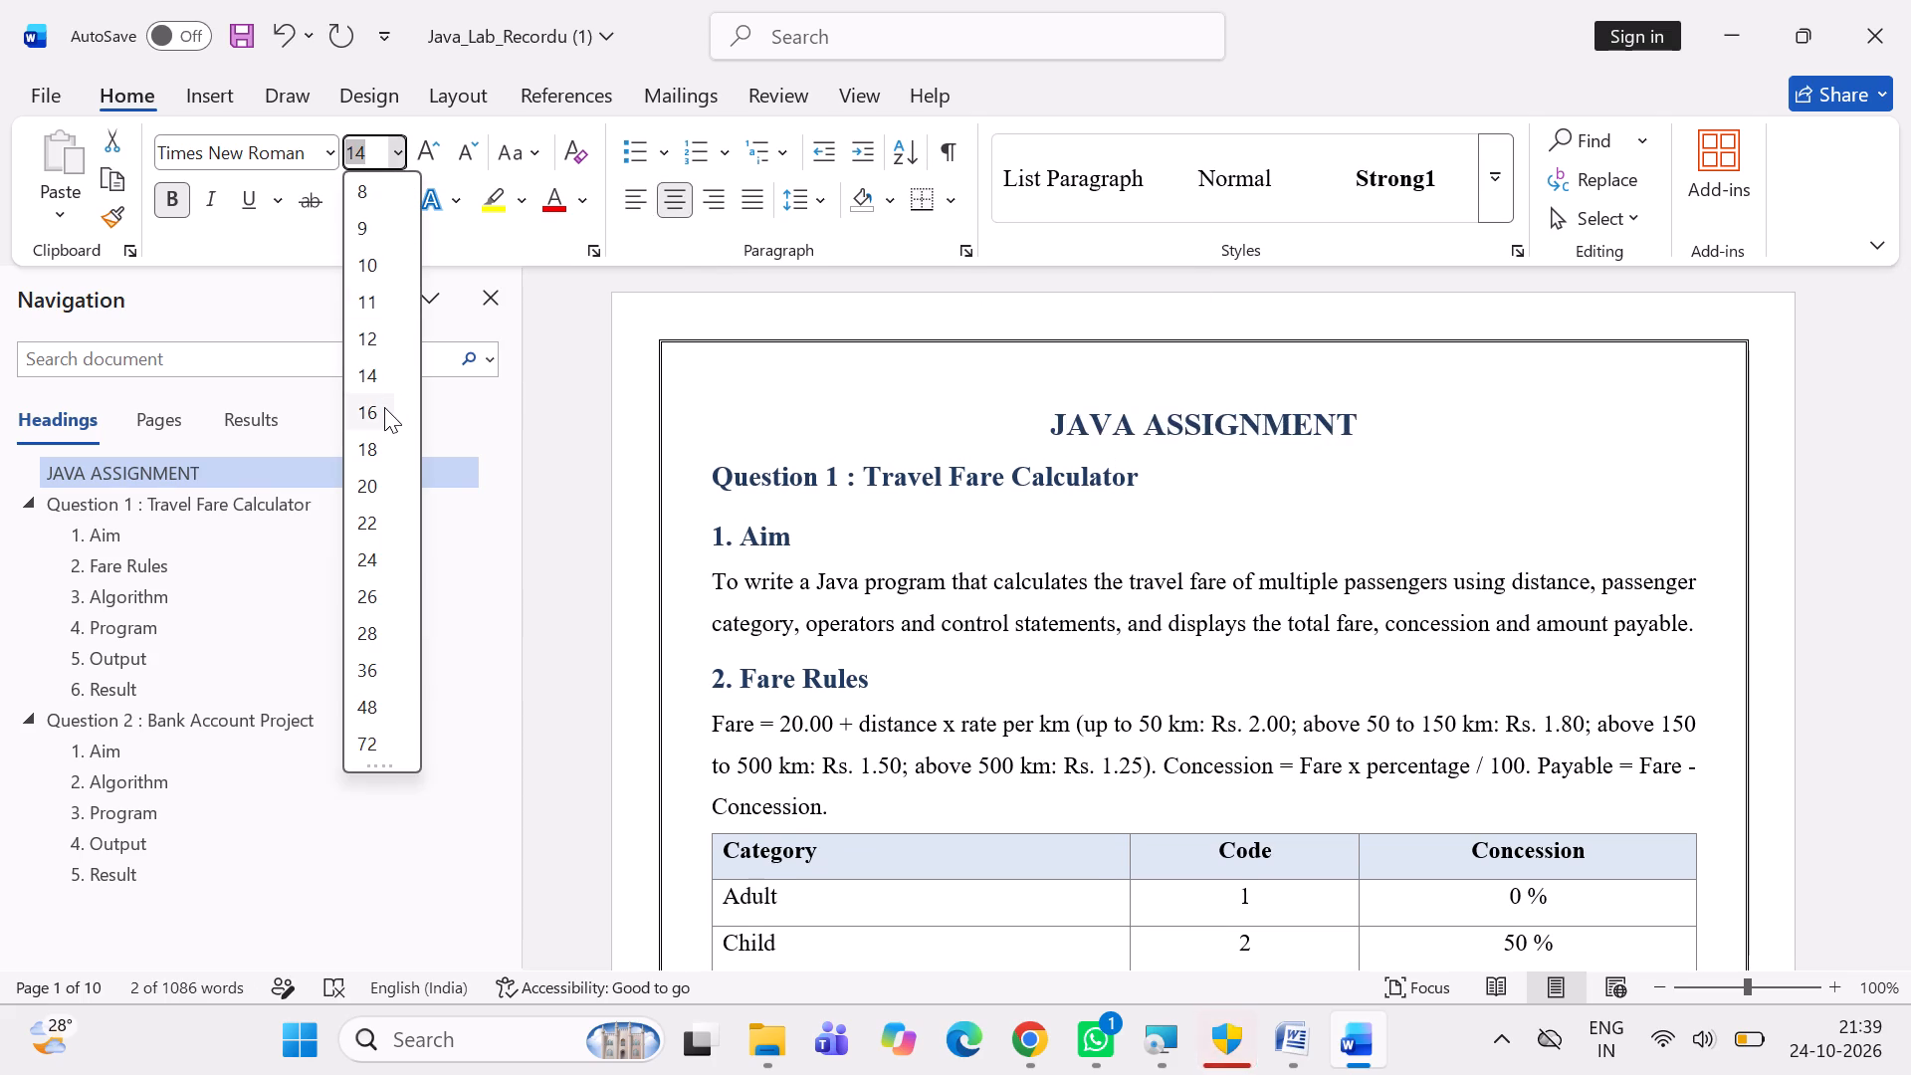
left_click(384, 407)
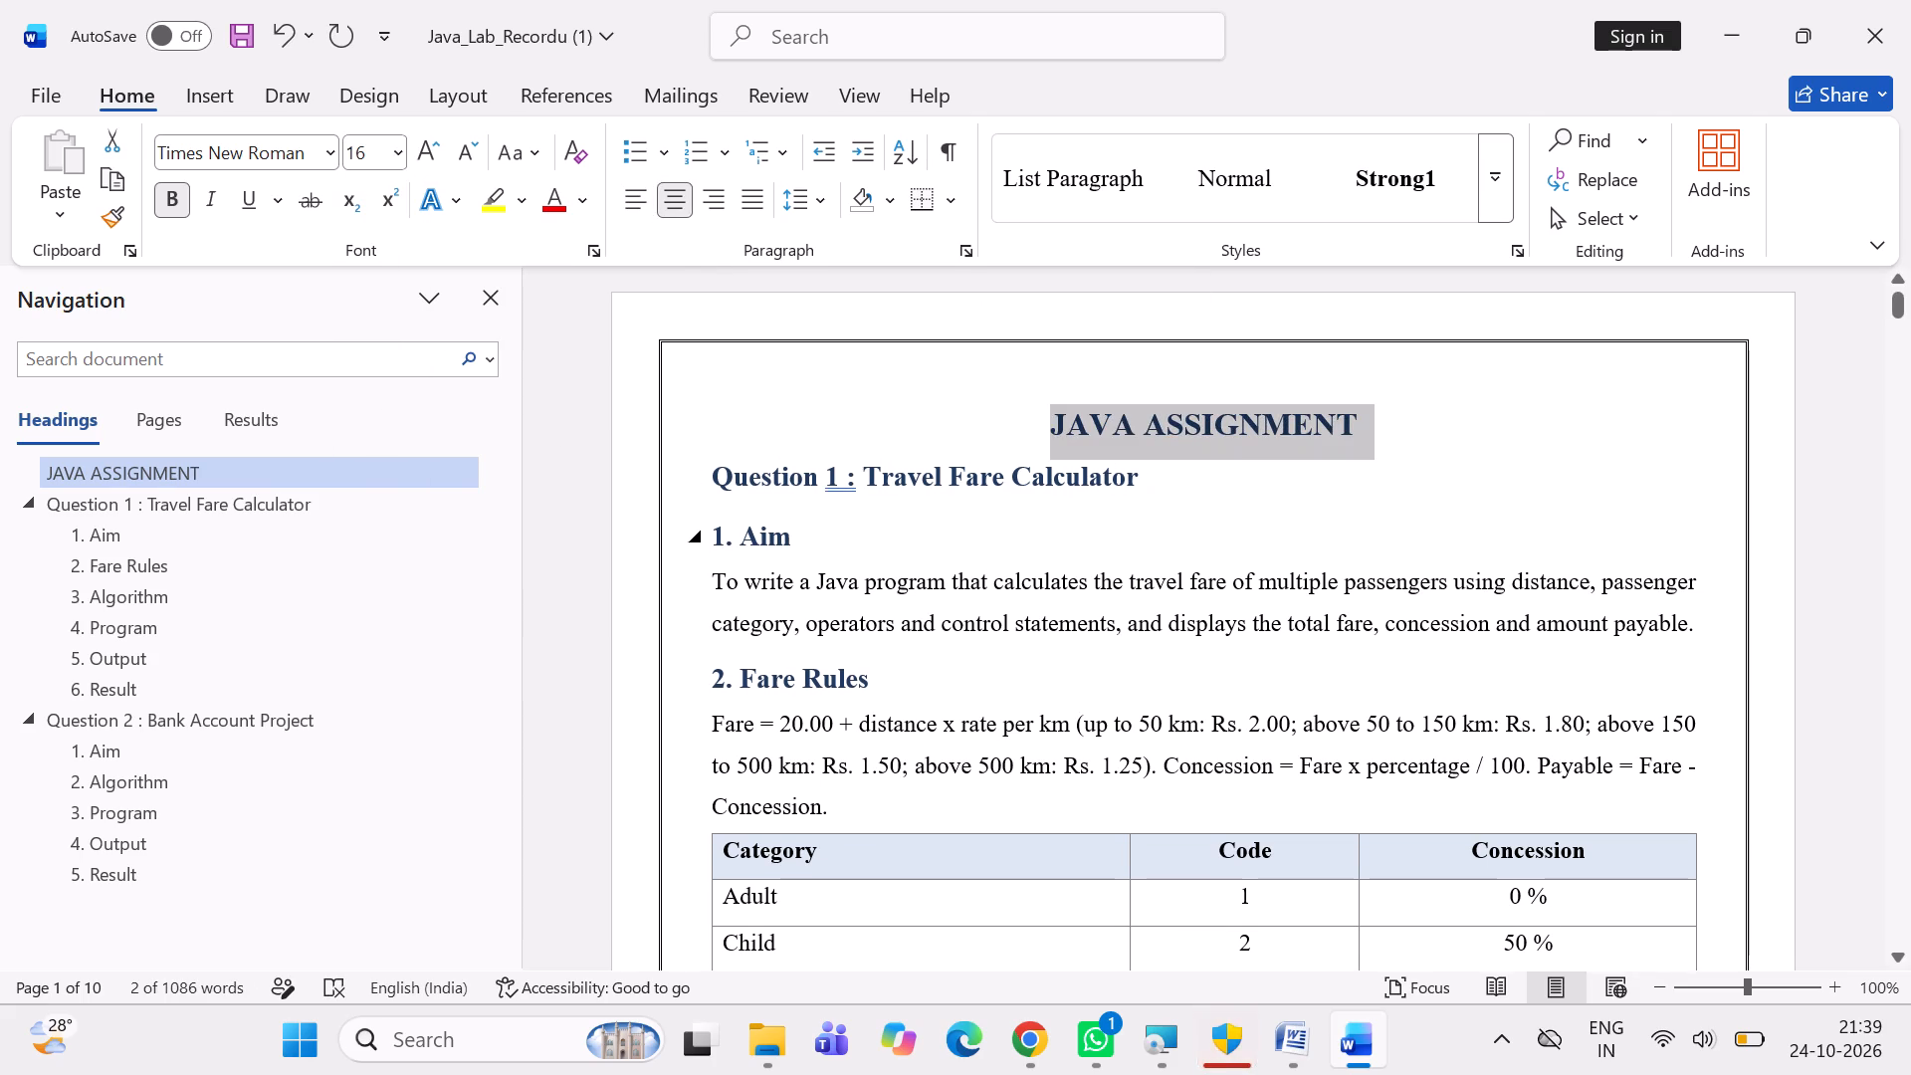
left_click(1138, 520)
Set the font size of the Question 2 : Bank Account Project heading to 14.
scroll(1138, 520, "down", 11)
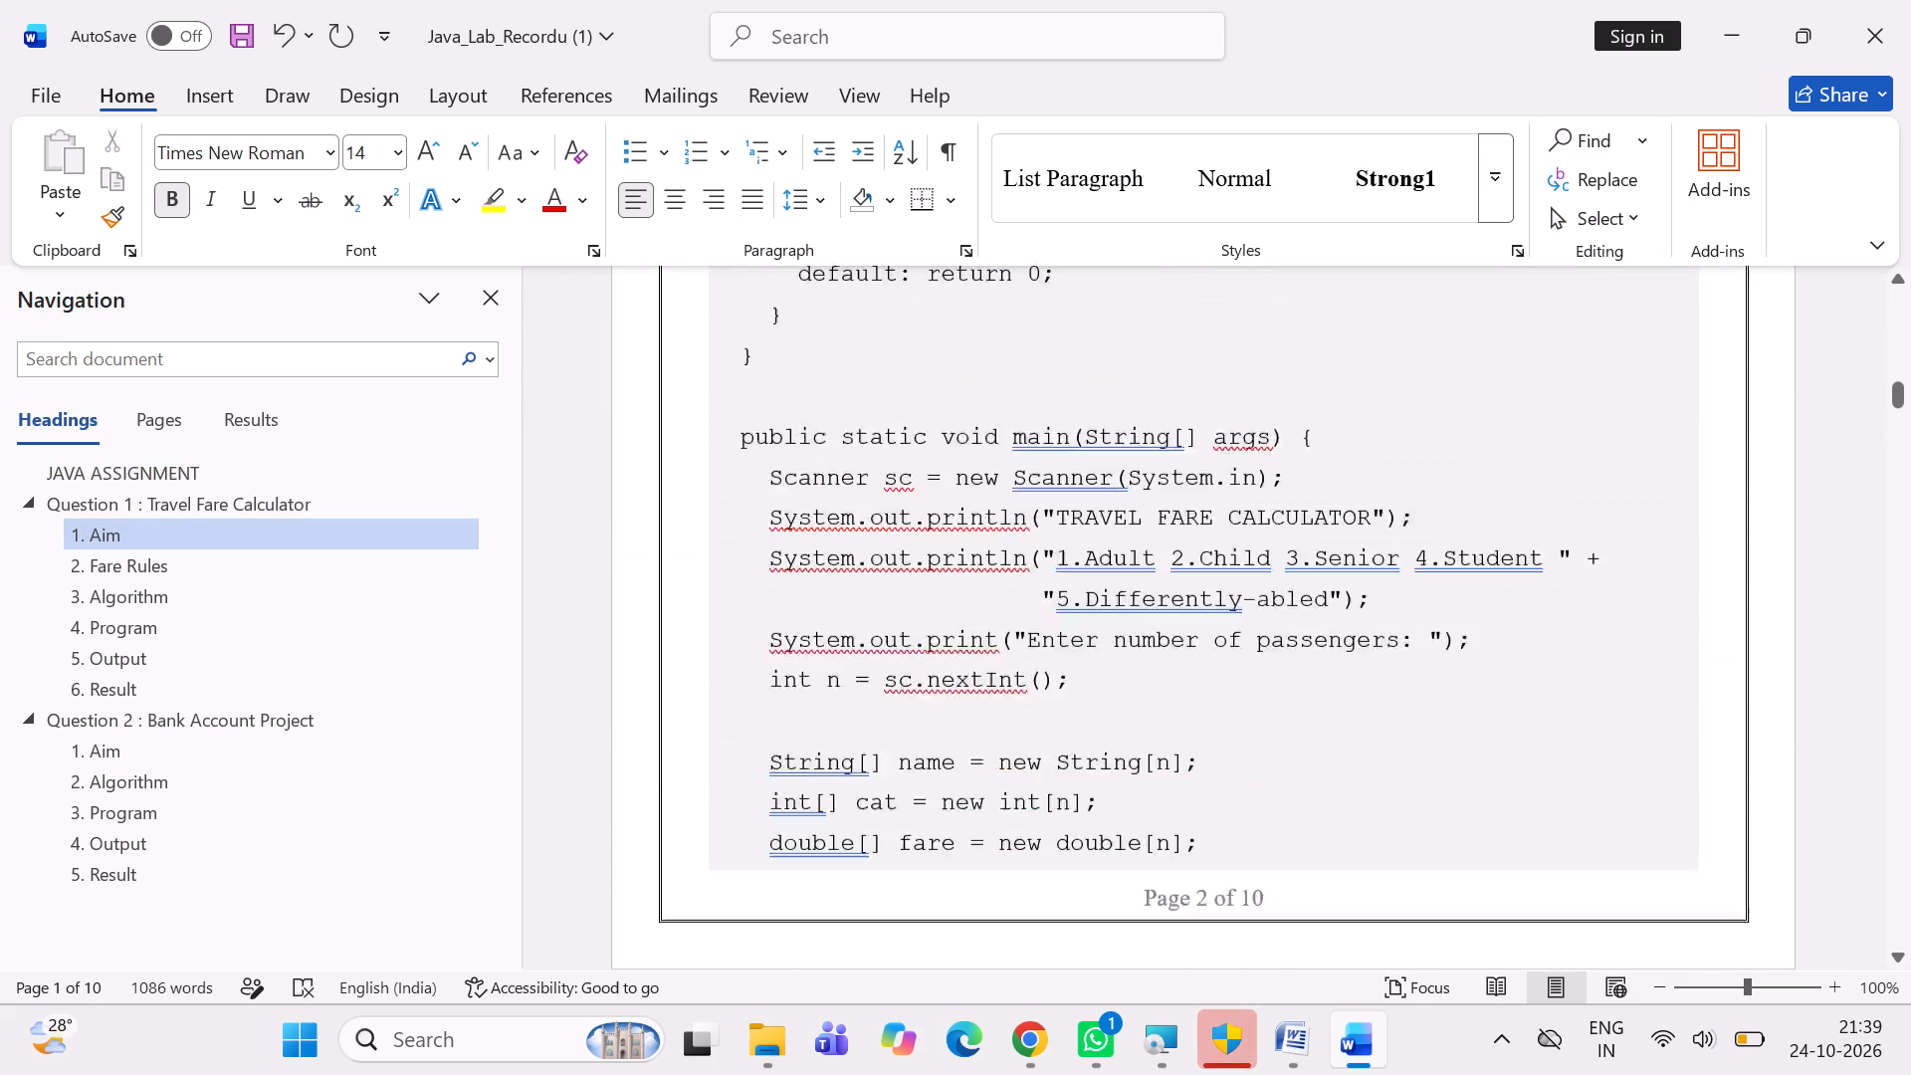
scroll(1138, 520, "down", 10)
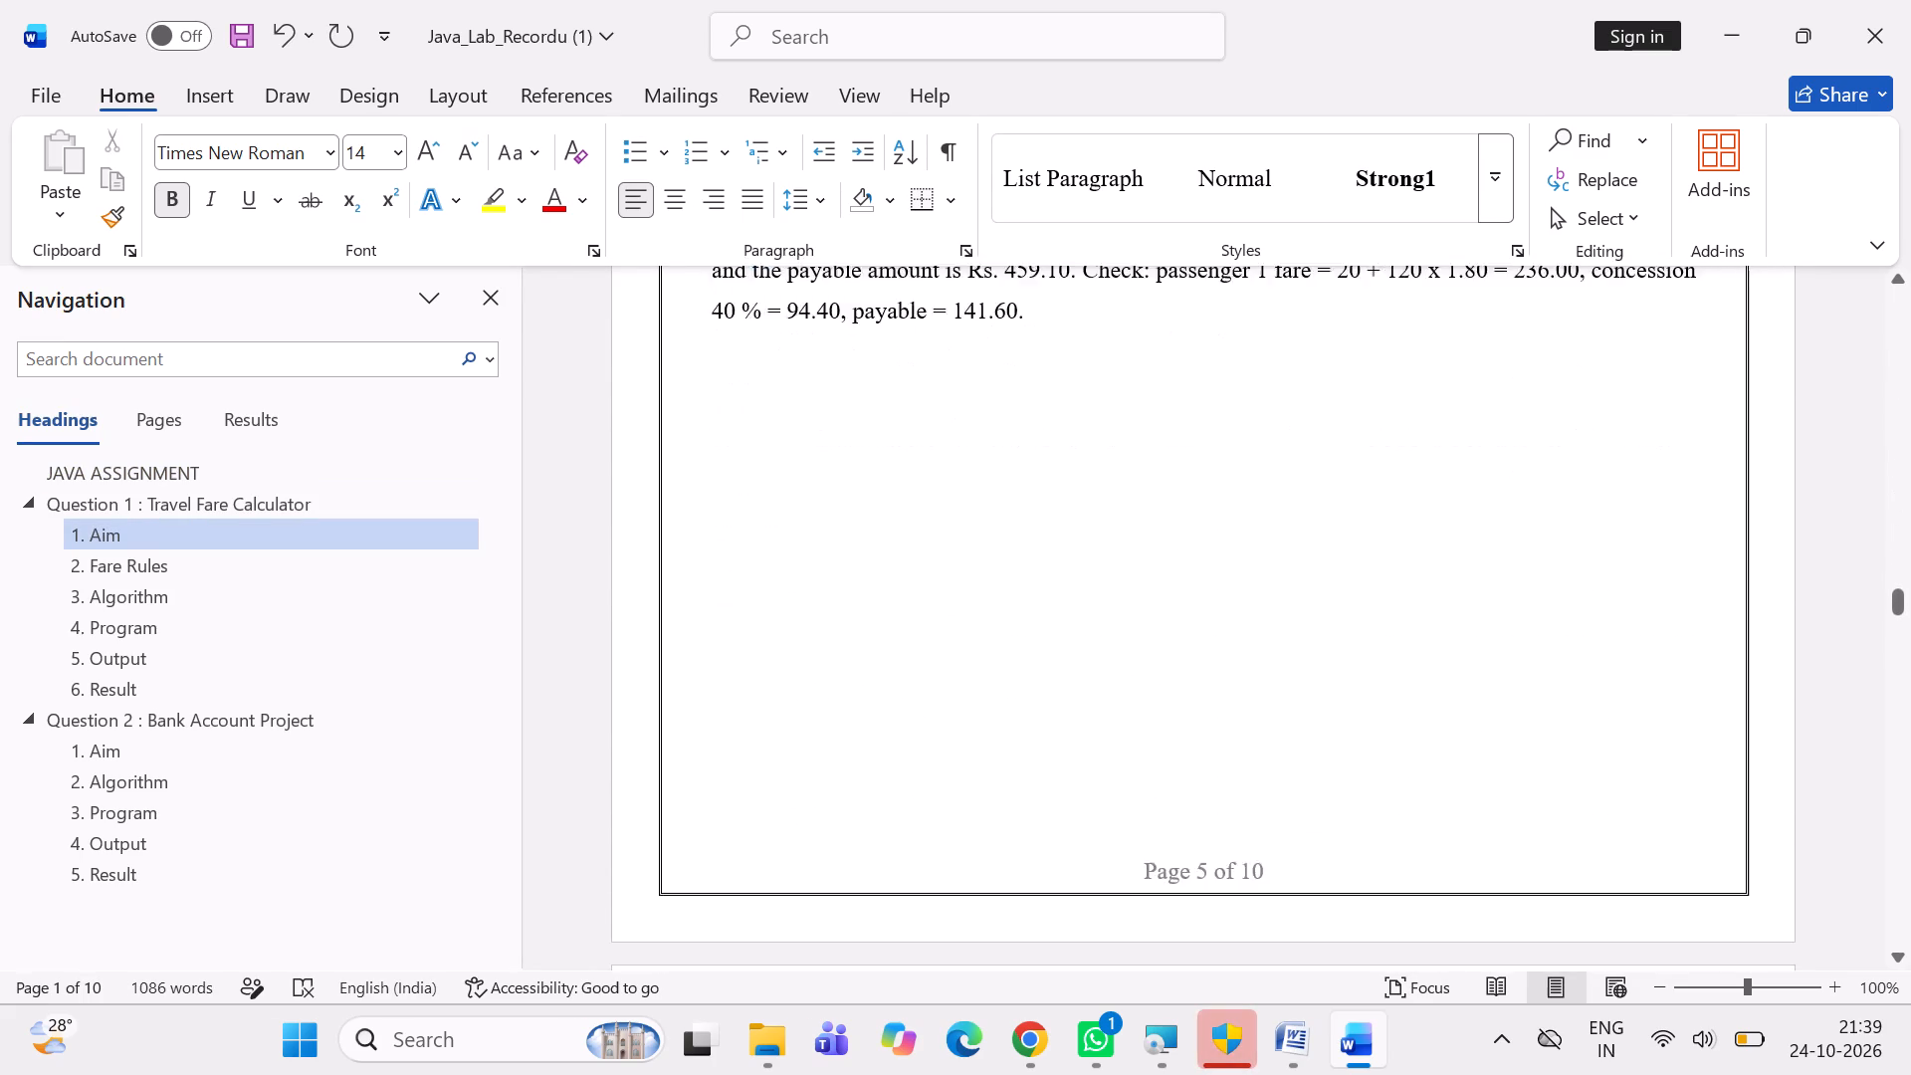
scroll(1138, 520, "down", 4)
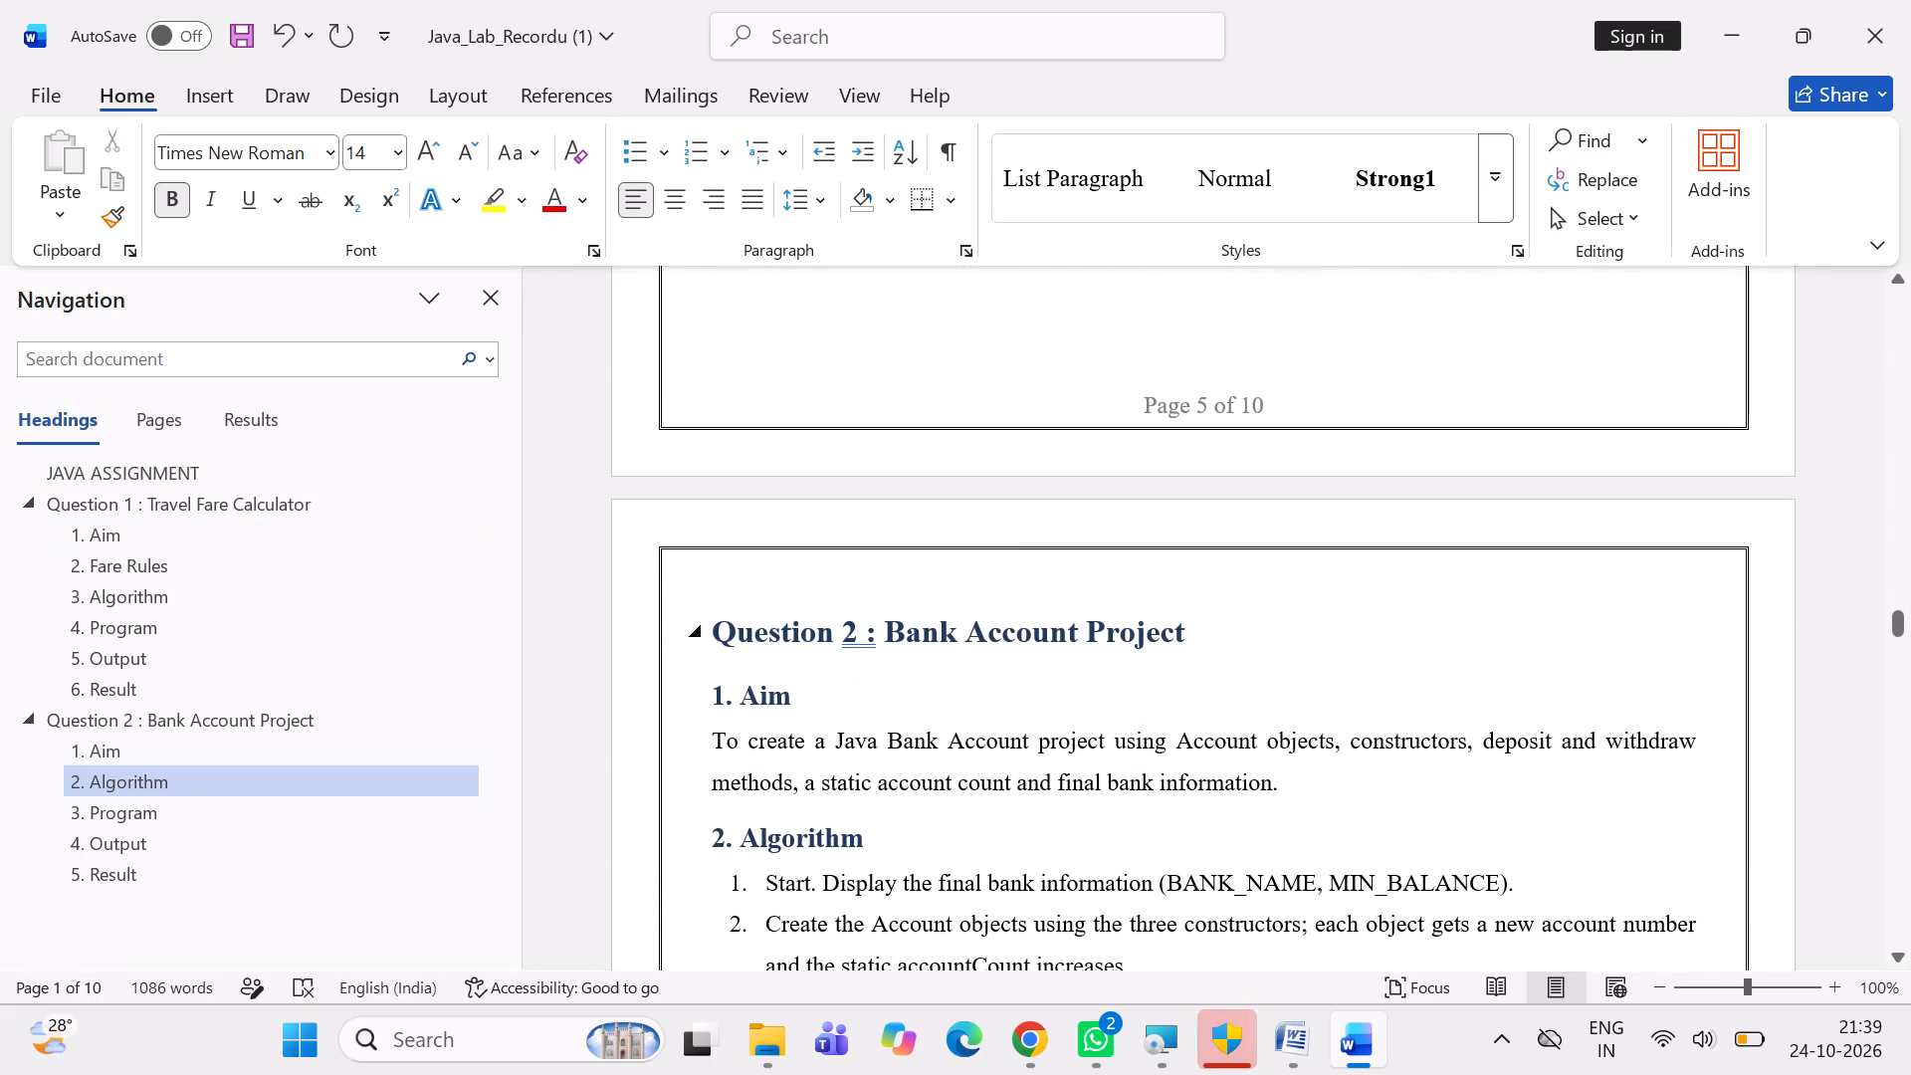
left_click_drag(1203, 638, 732, 633)
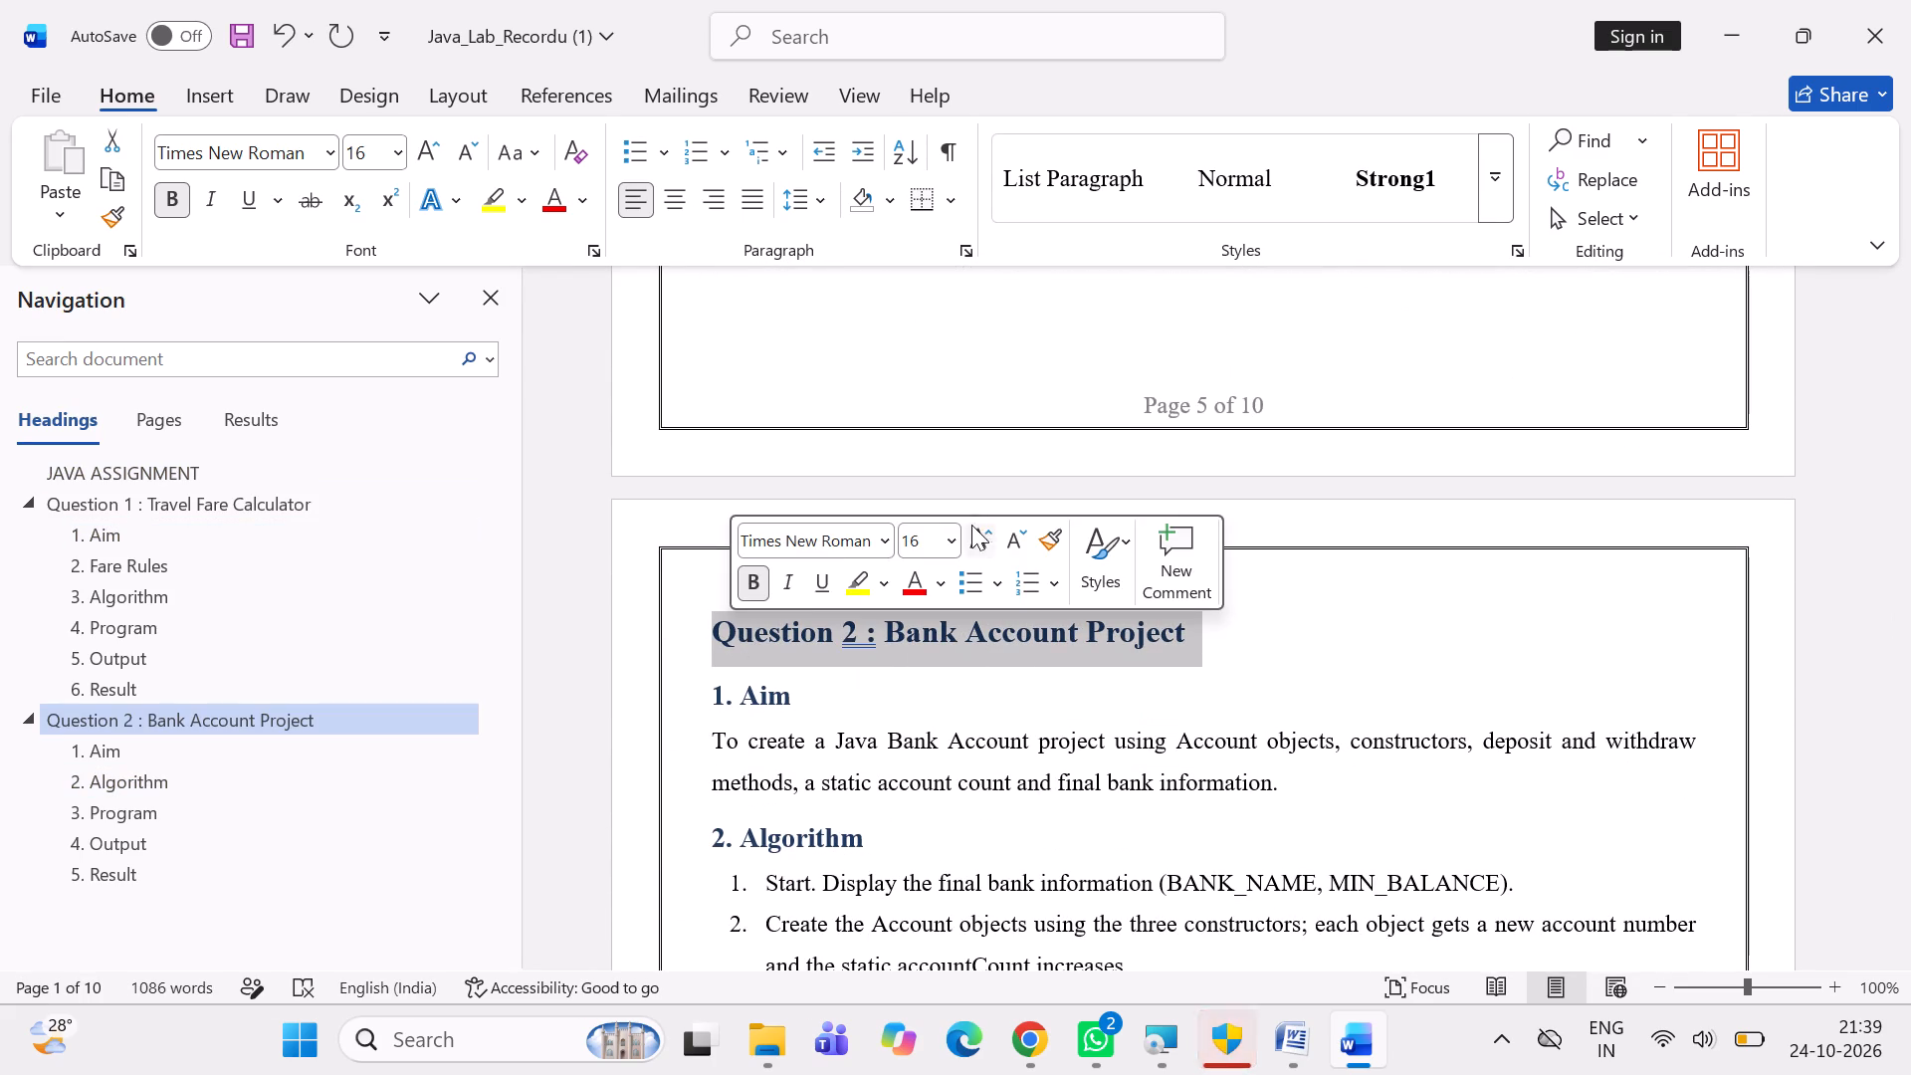
left_click(955, 540)
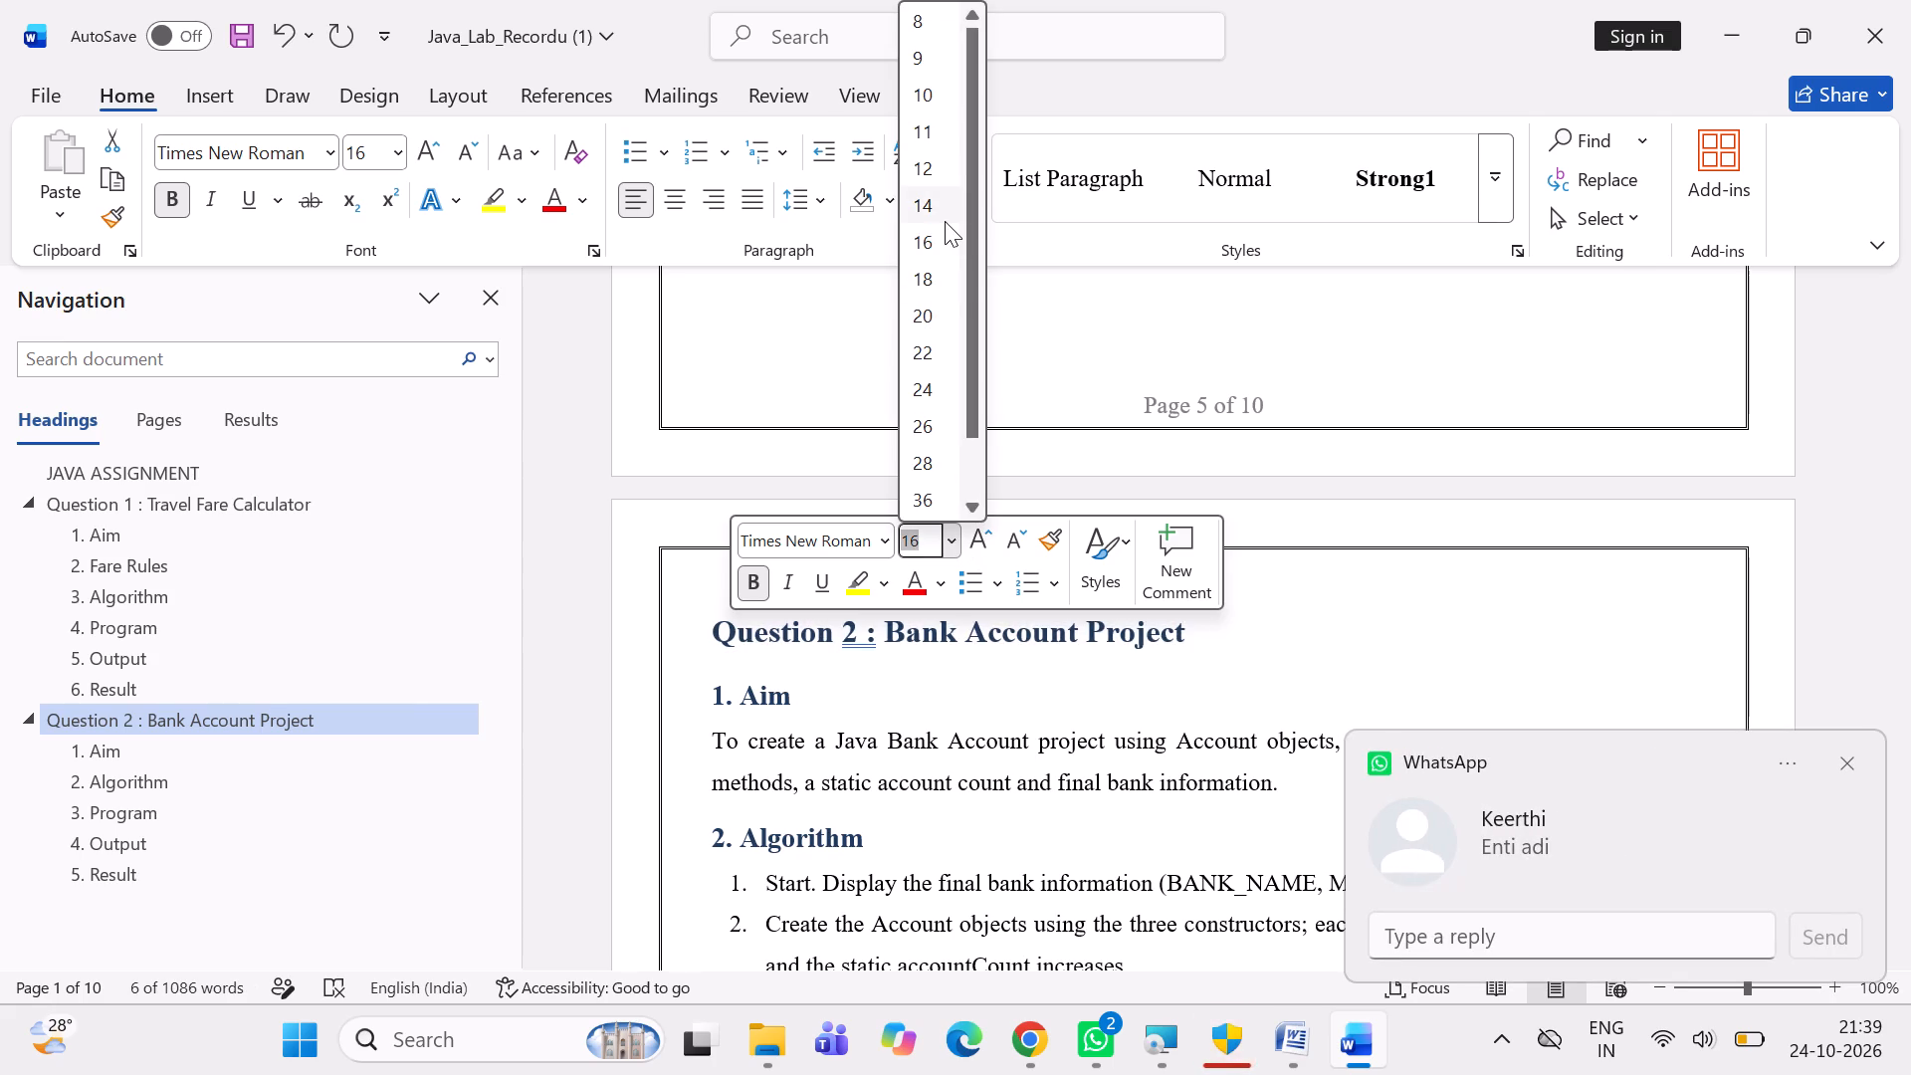
left_click(944, 220)
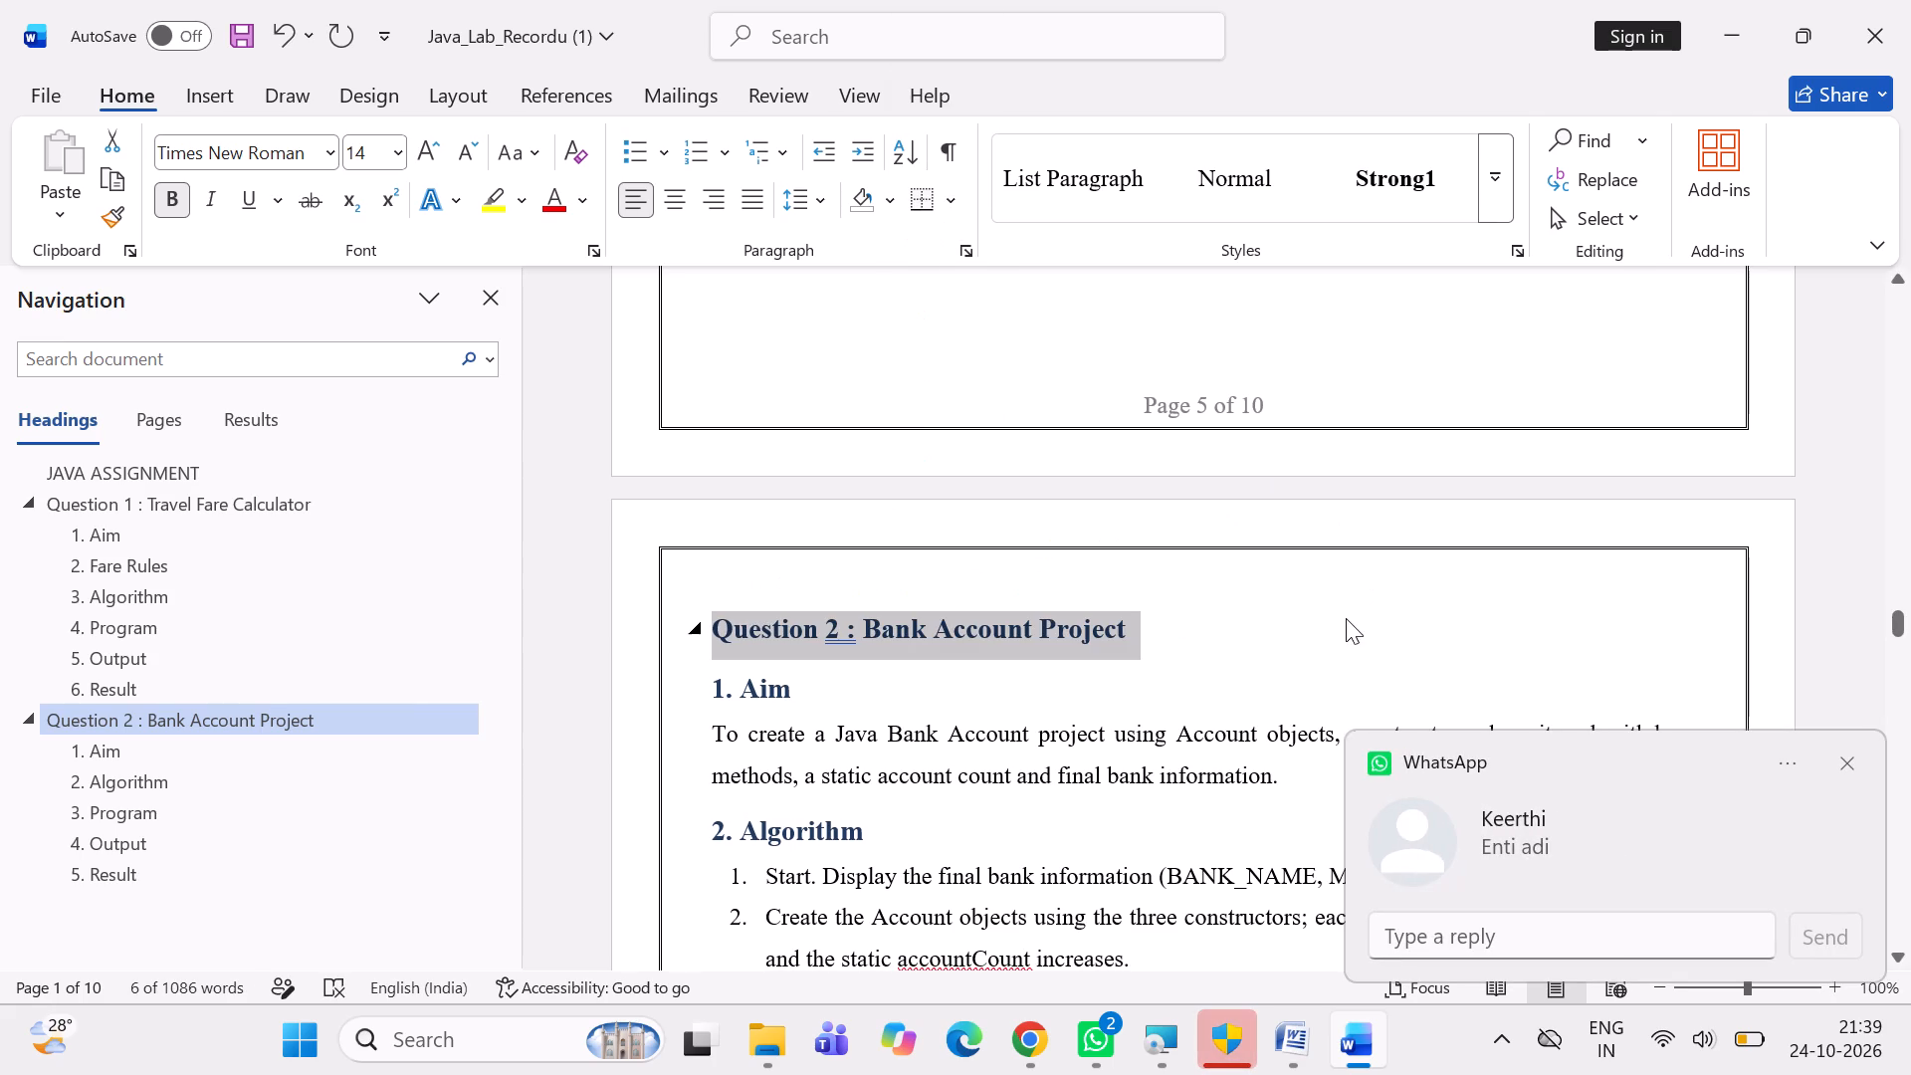
left_click(1346, 616)
Look through the Question 2 pages from the Program code down to the Output section to check their formatting.
scroll(1346, 616, "down", 10)
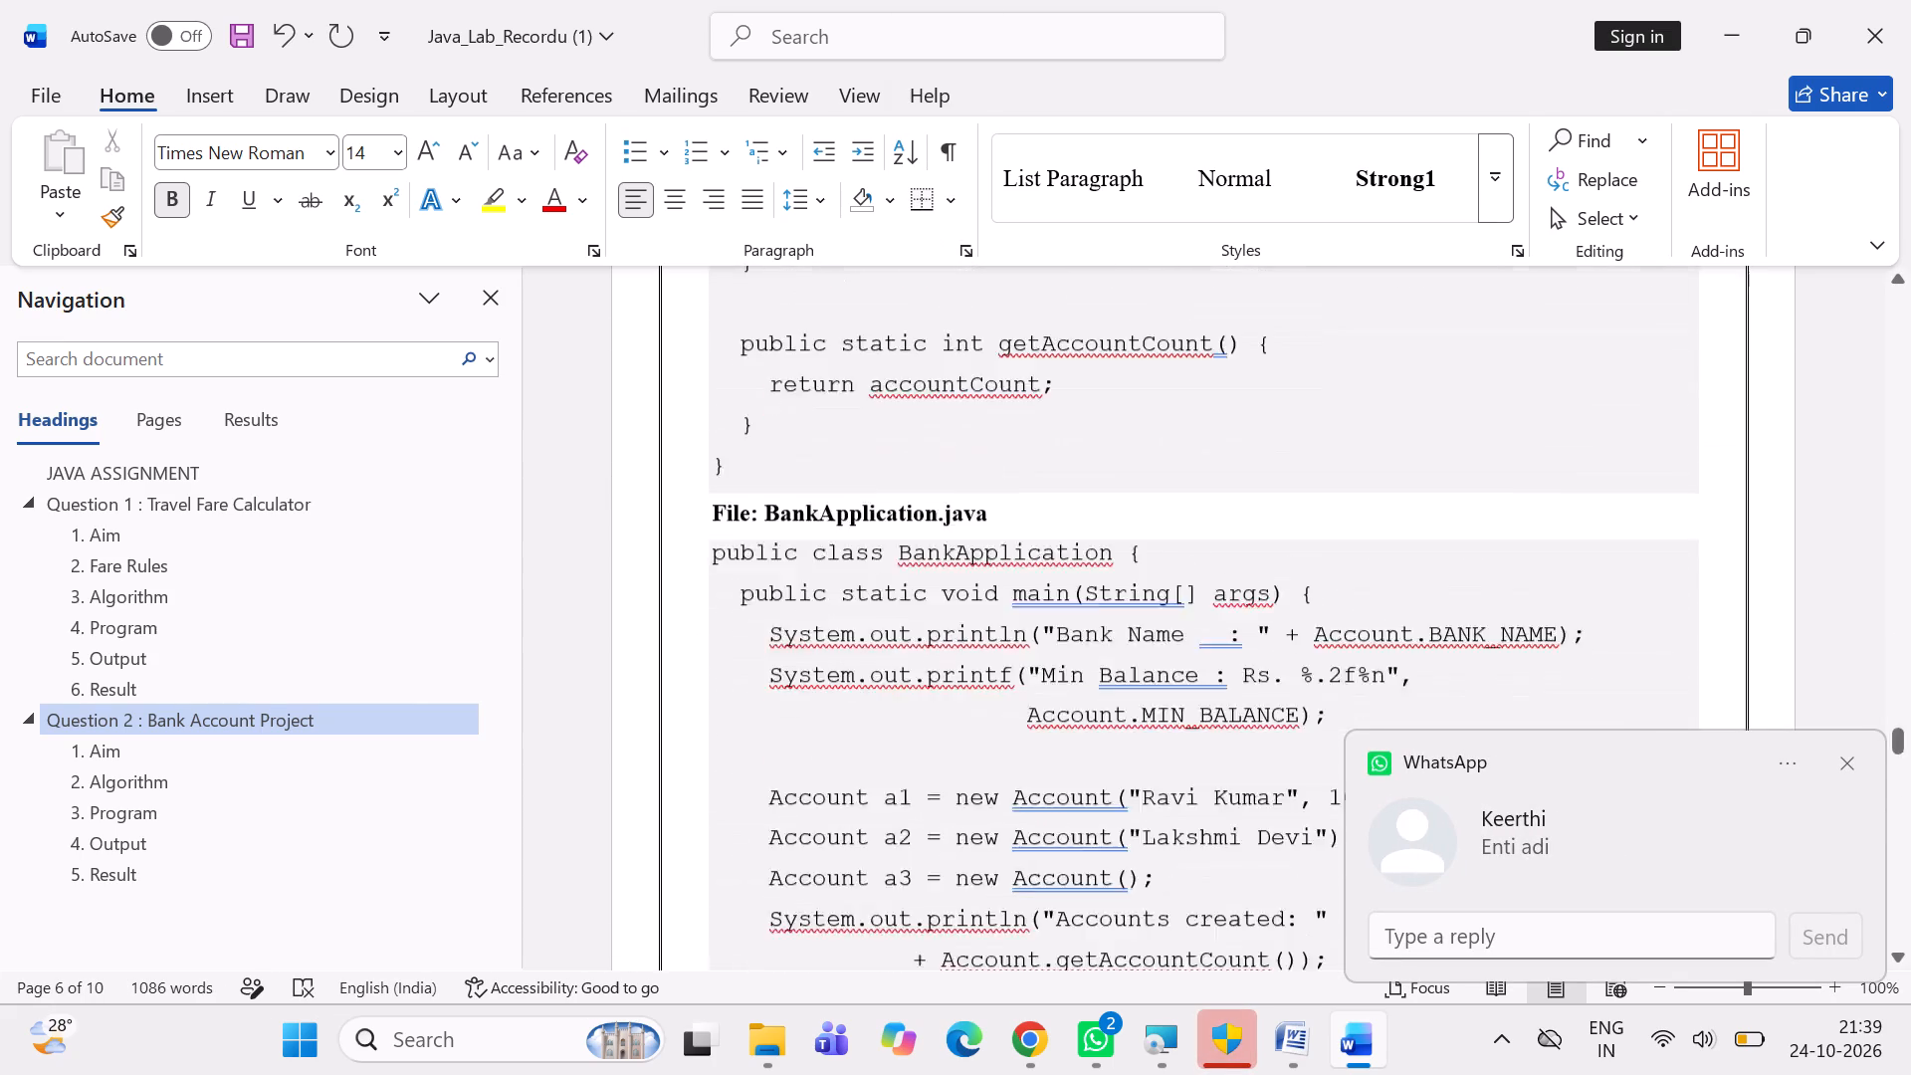
scroll(1346, 616, "down", 4)
scroll(1346, 616, "up", 4)
scroll(1346, 616, "down", 1)
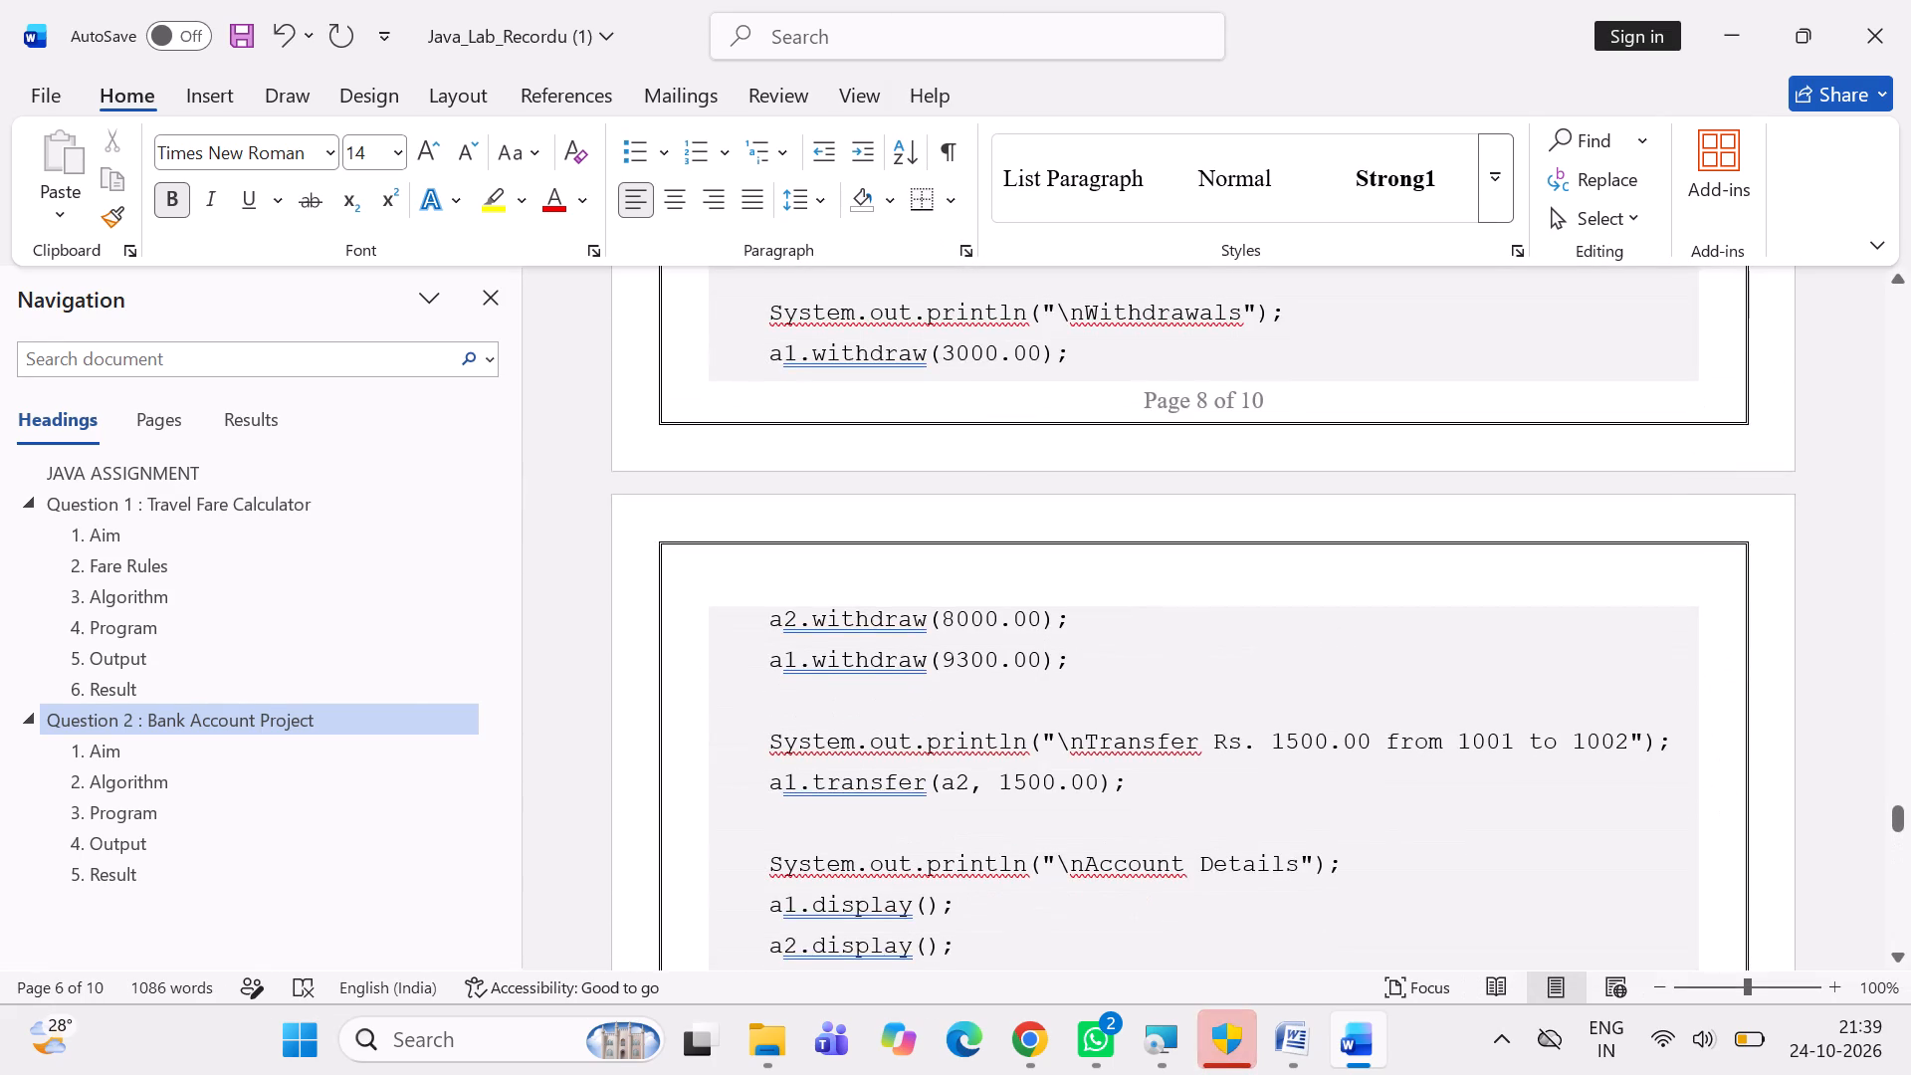
scroll(1346, 616, "down", 1)
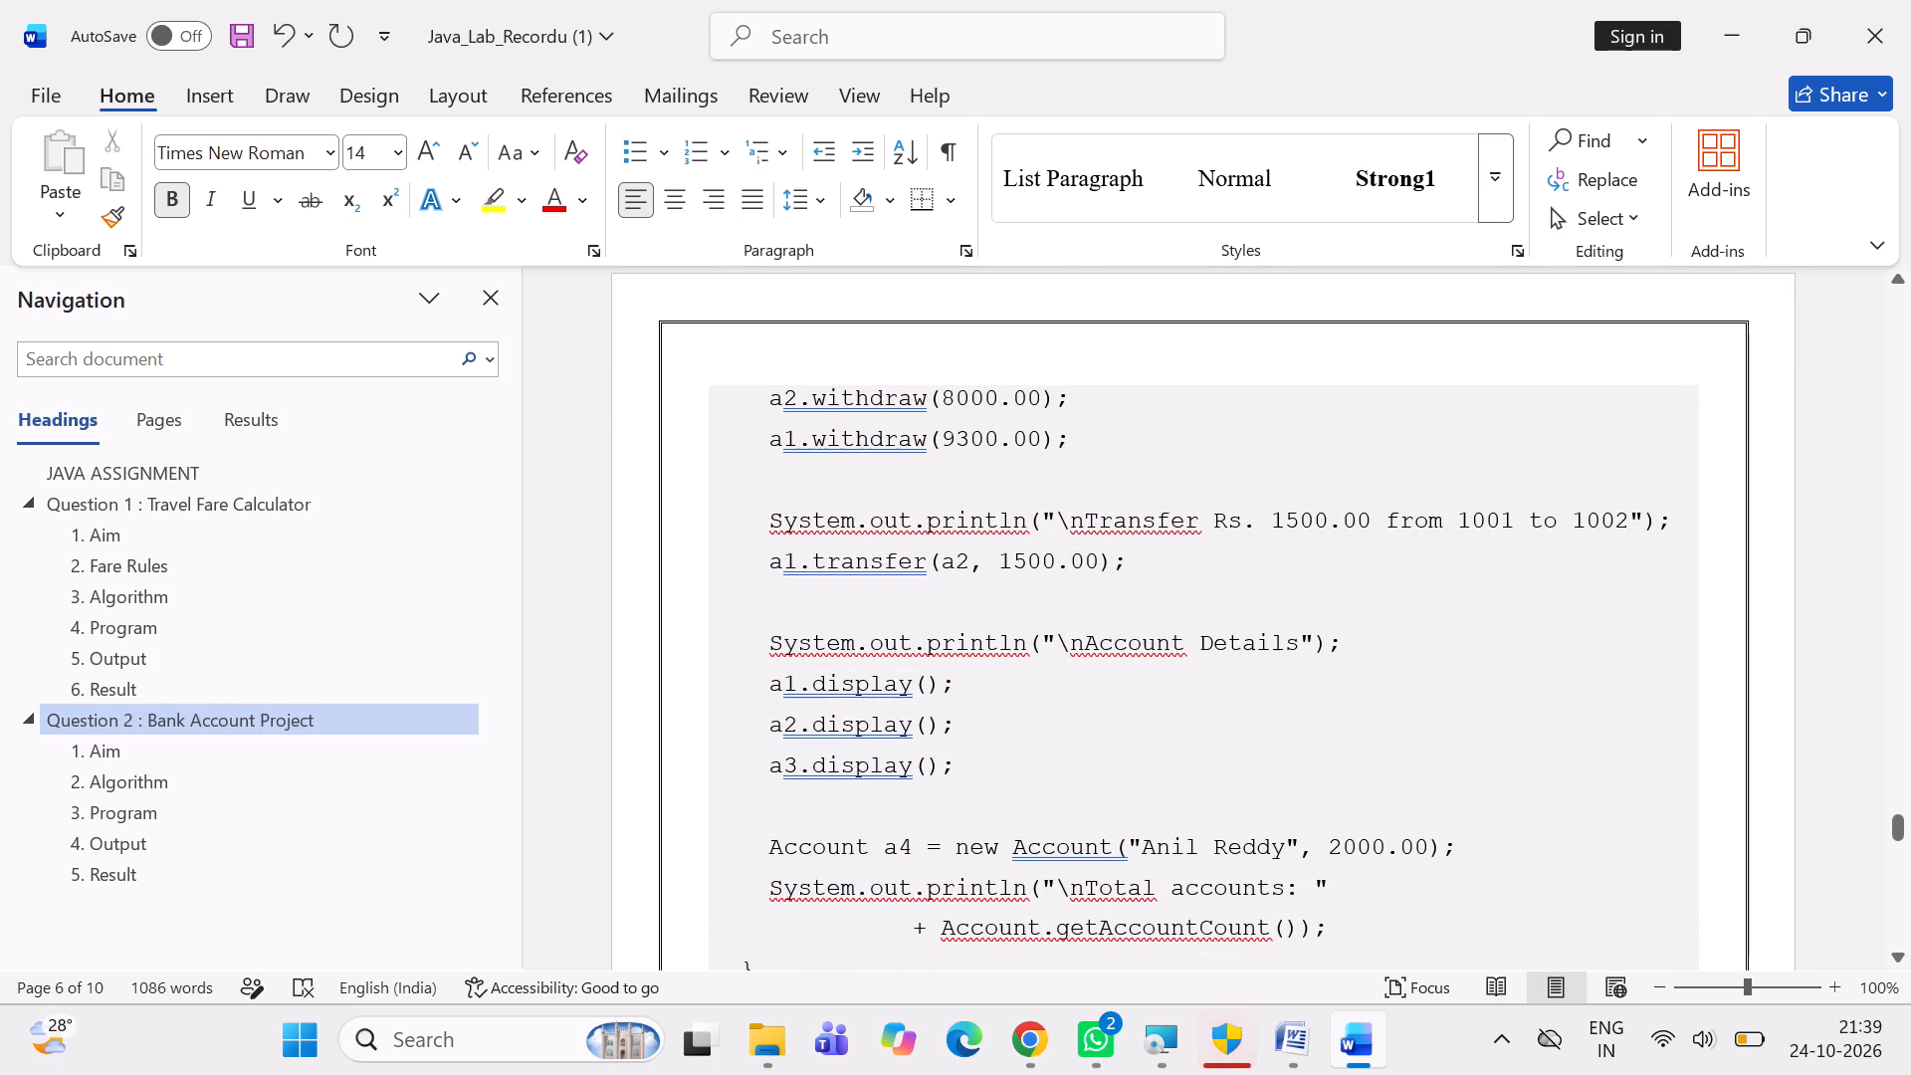
scroll(1346, 616, "down", 2)
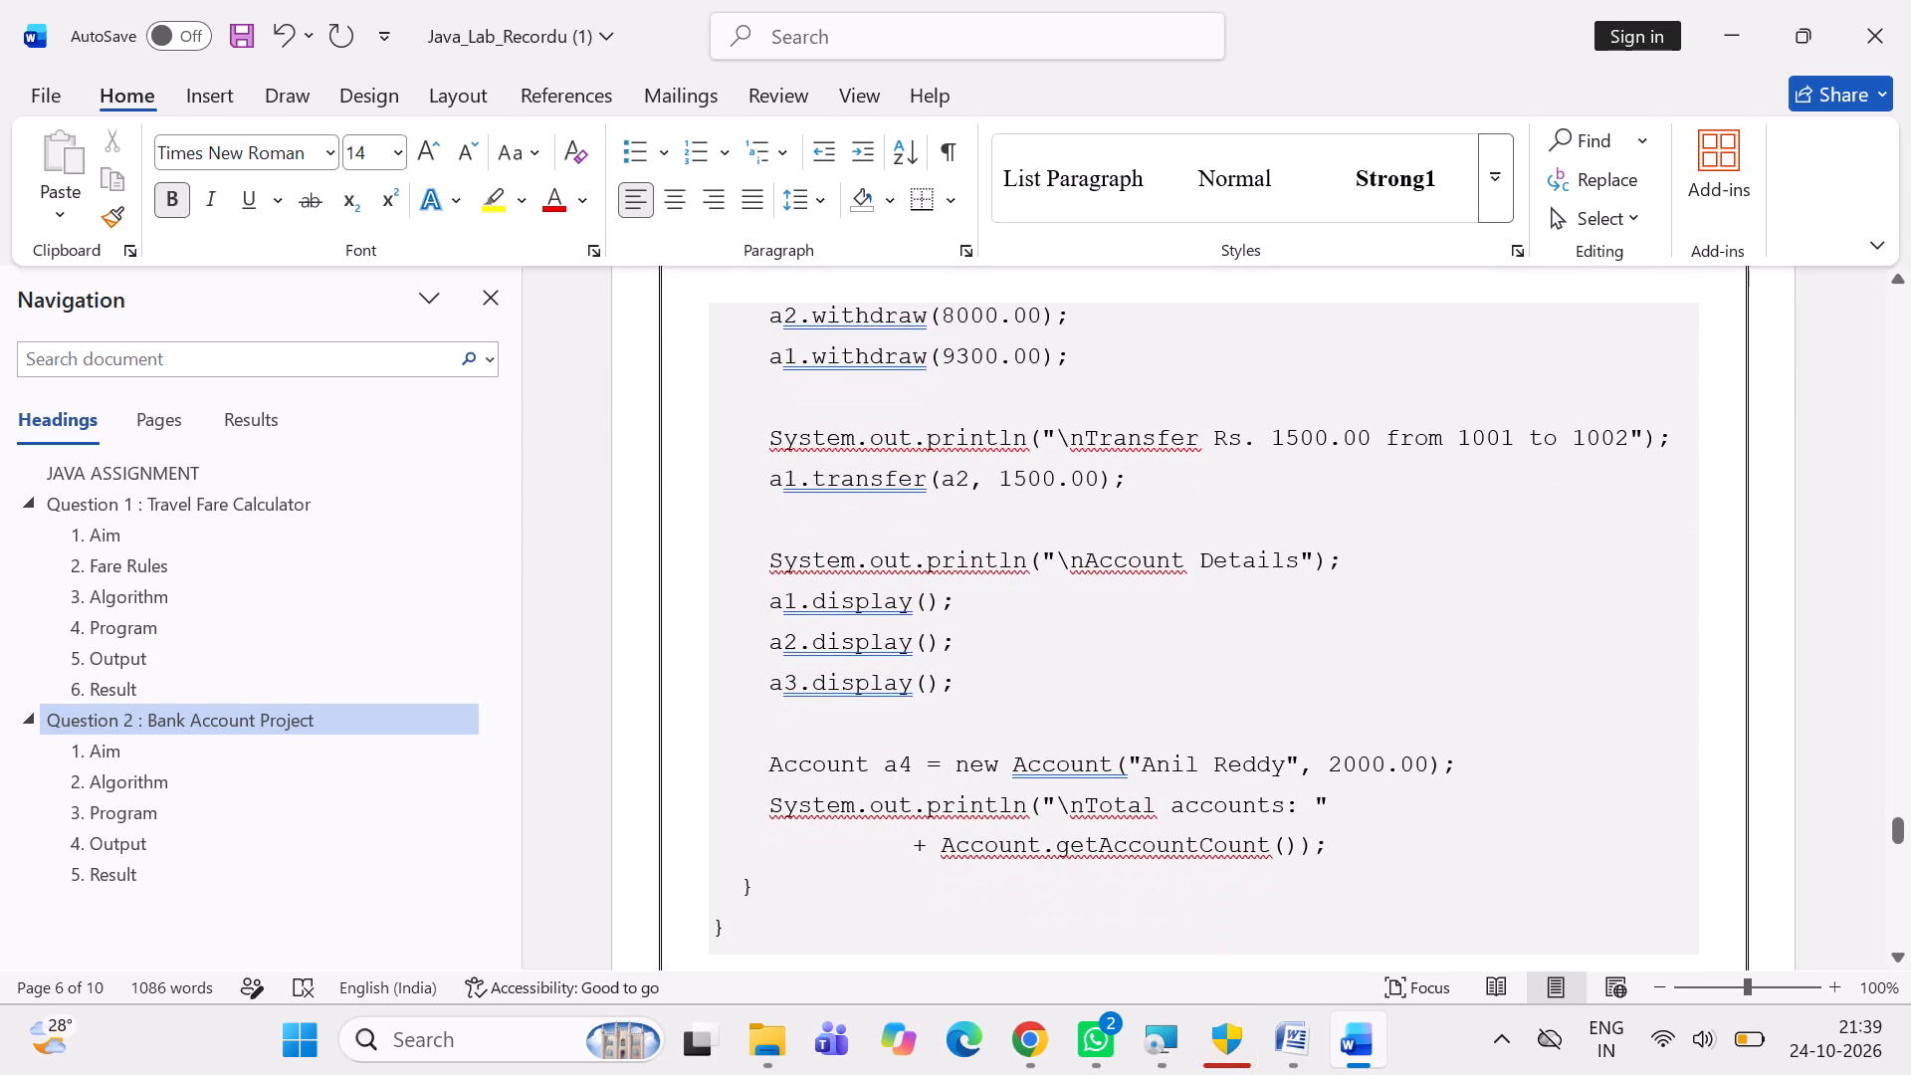
scroll(1346, 616, "down", 1)
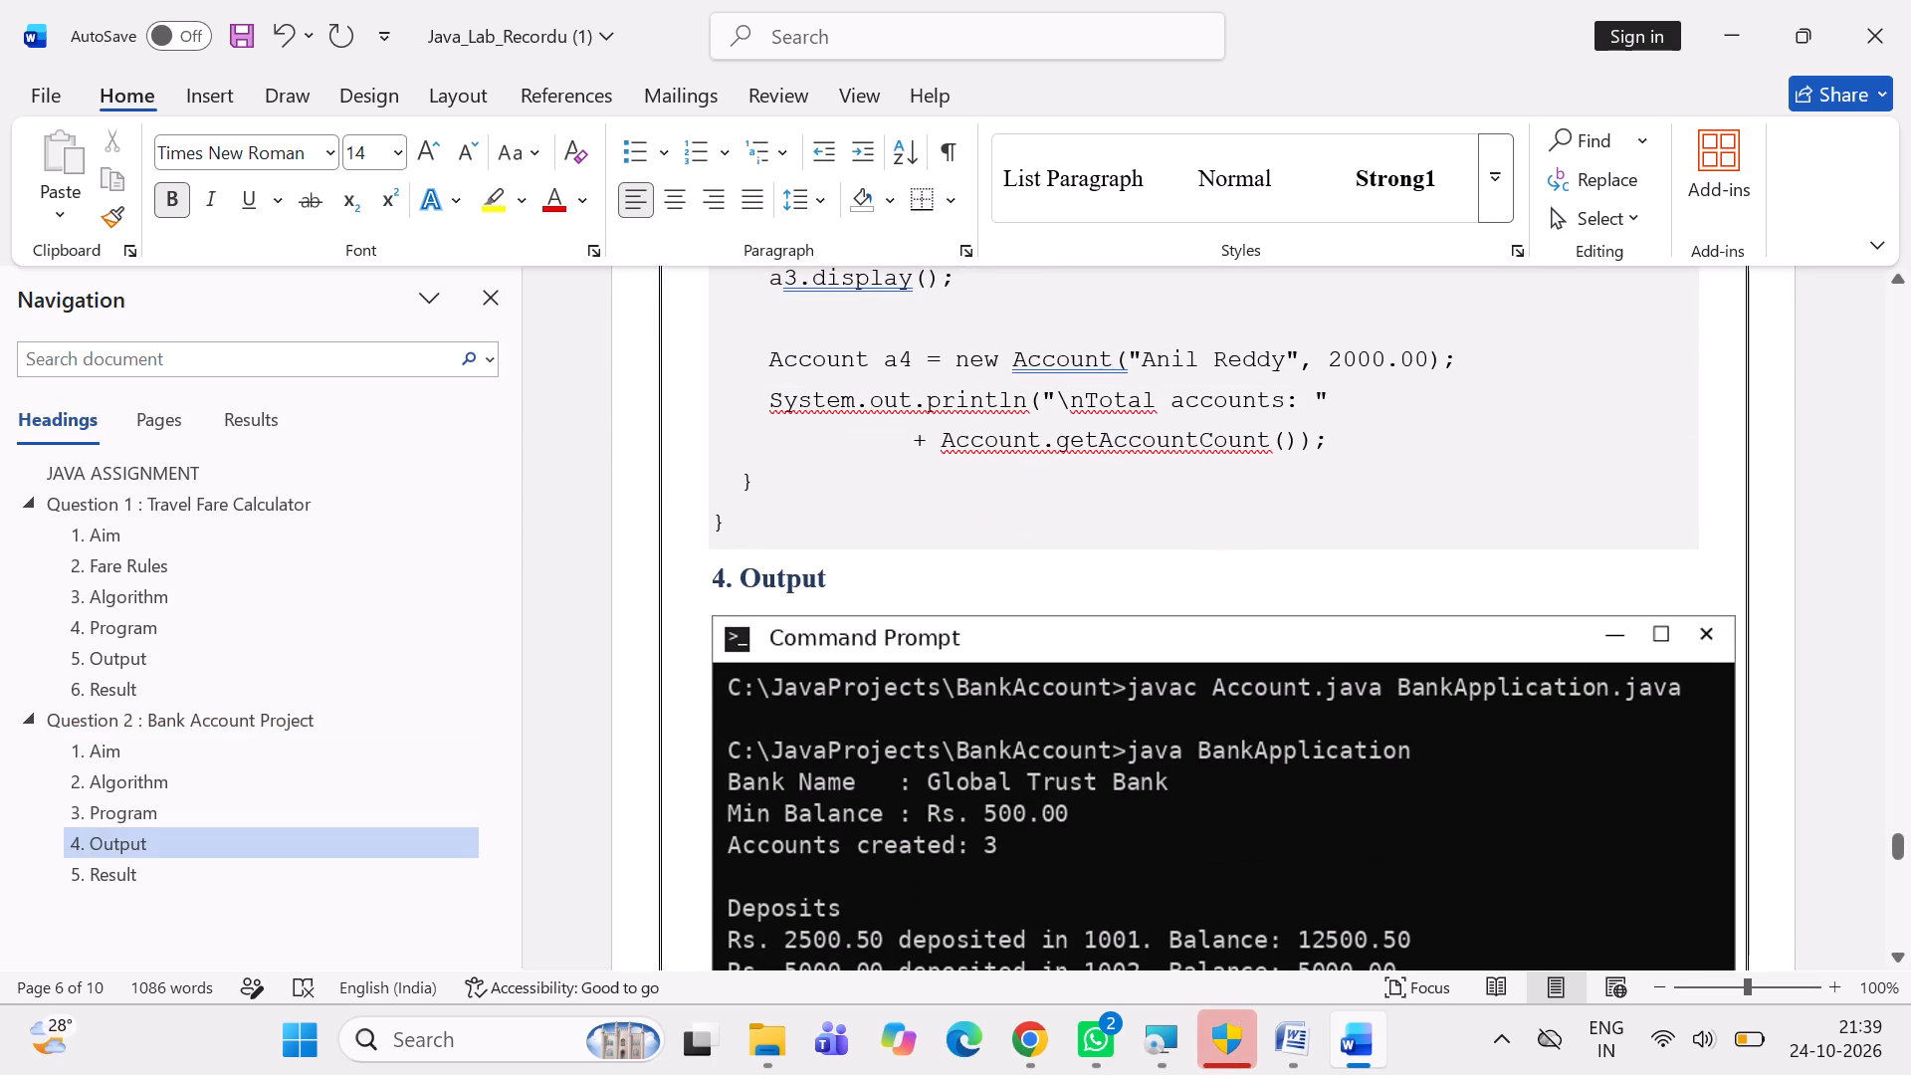
Check the Question 2 Output and Result sections through to the last page and save the document.
scroll(1346, 616, "down", 5)
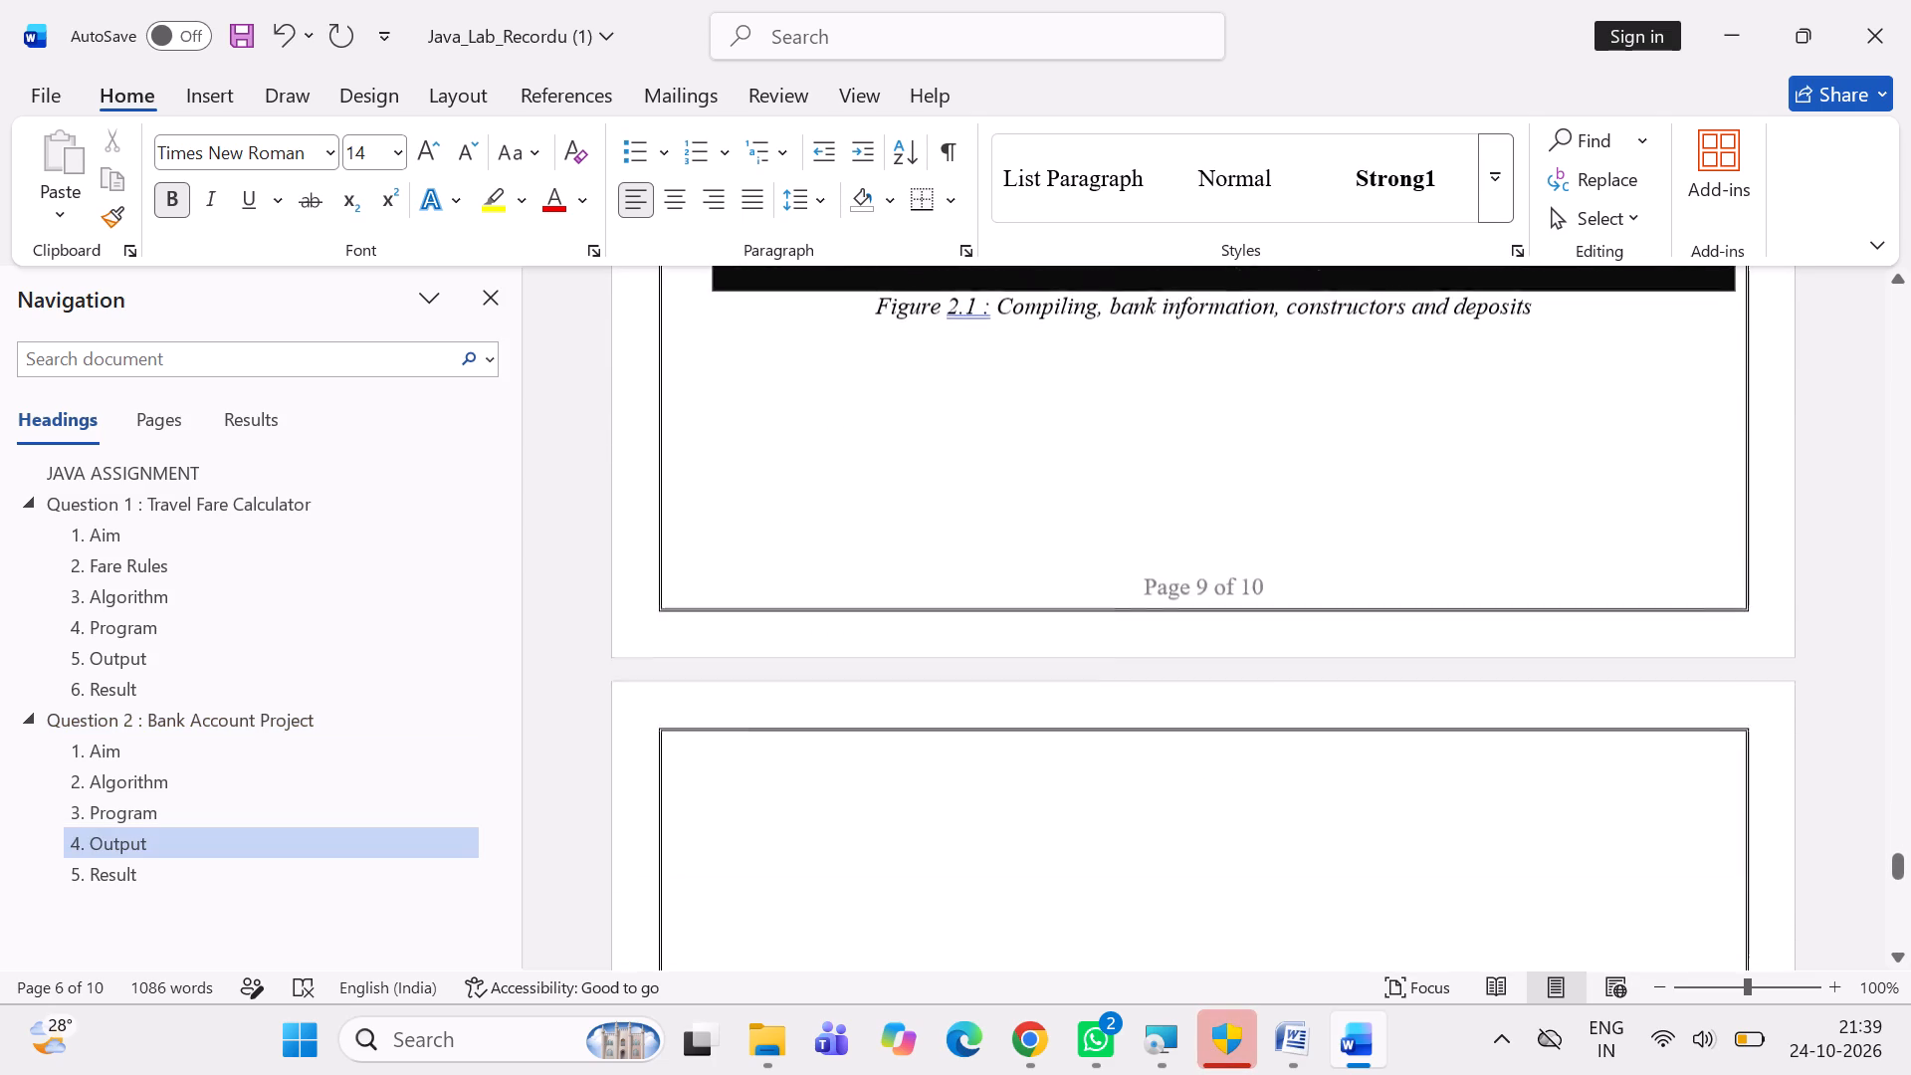
scroll(1346, 616, "down", 6)
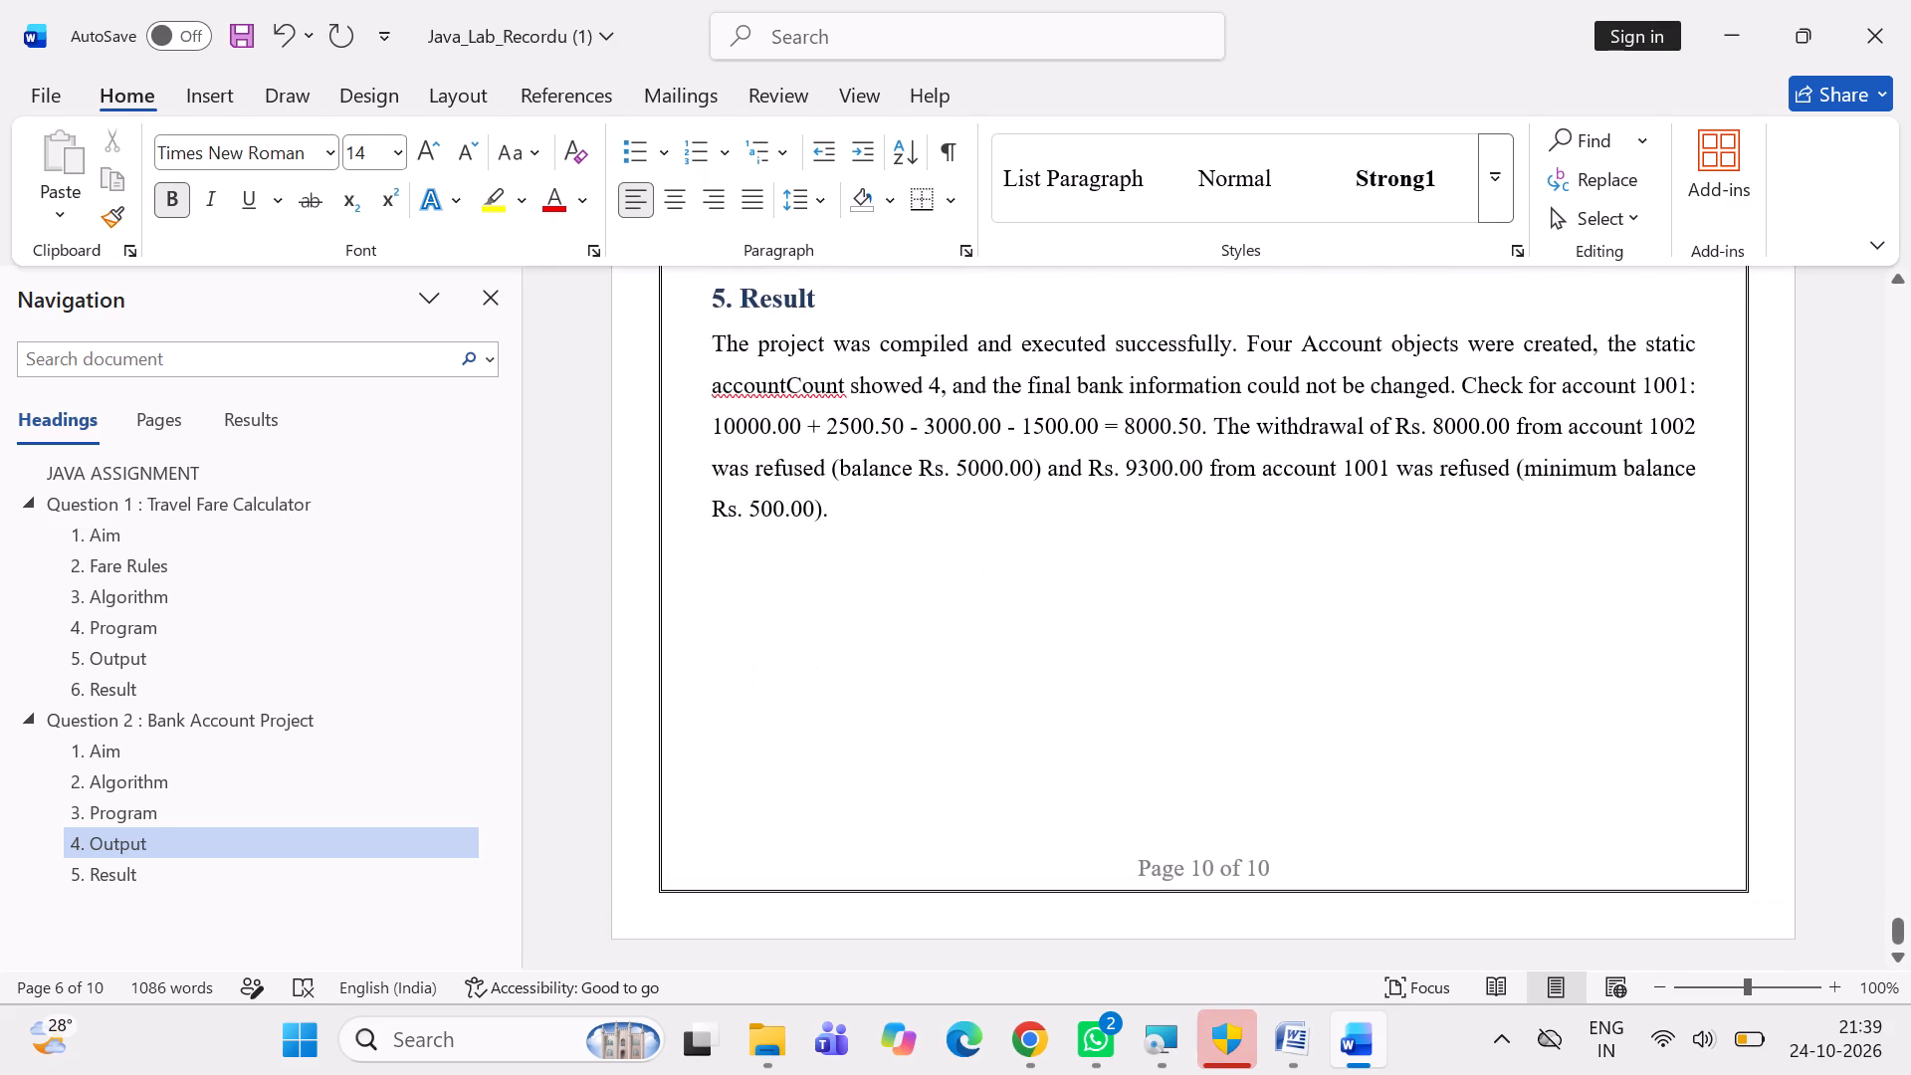
key("ctrl+s")
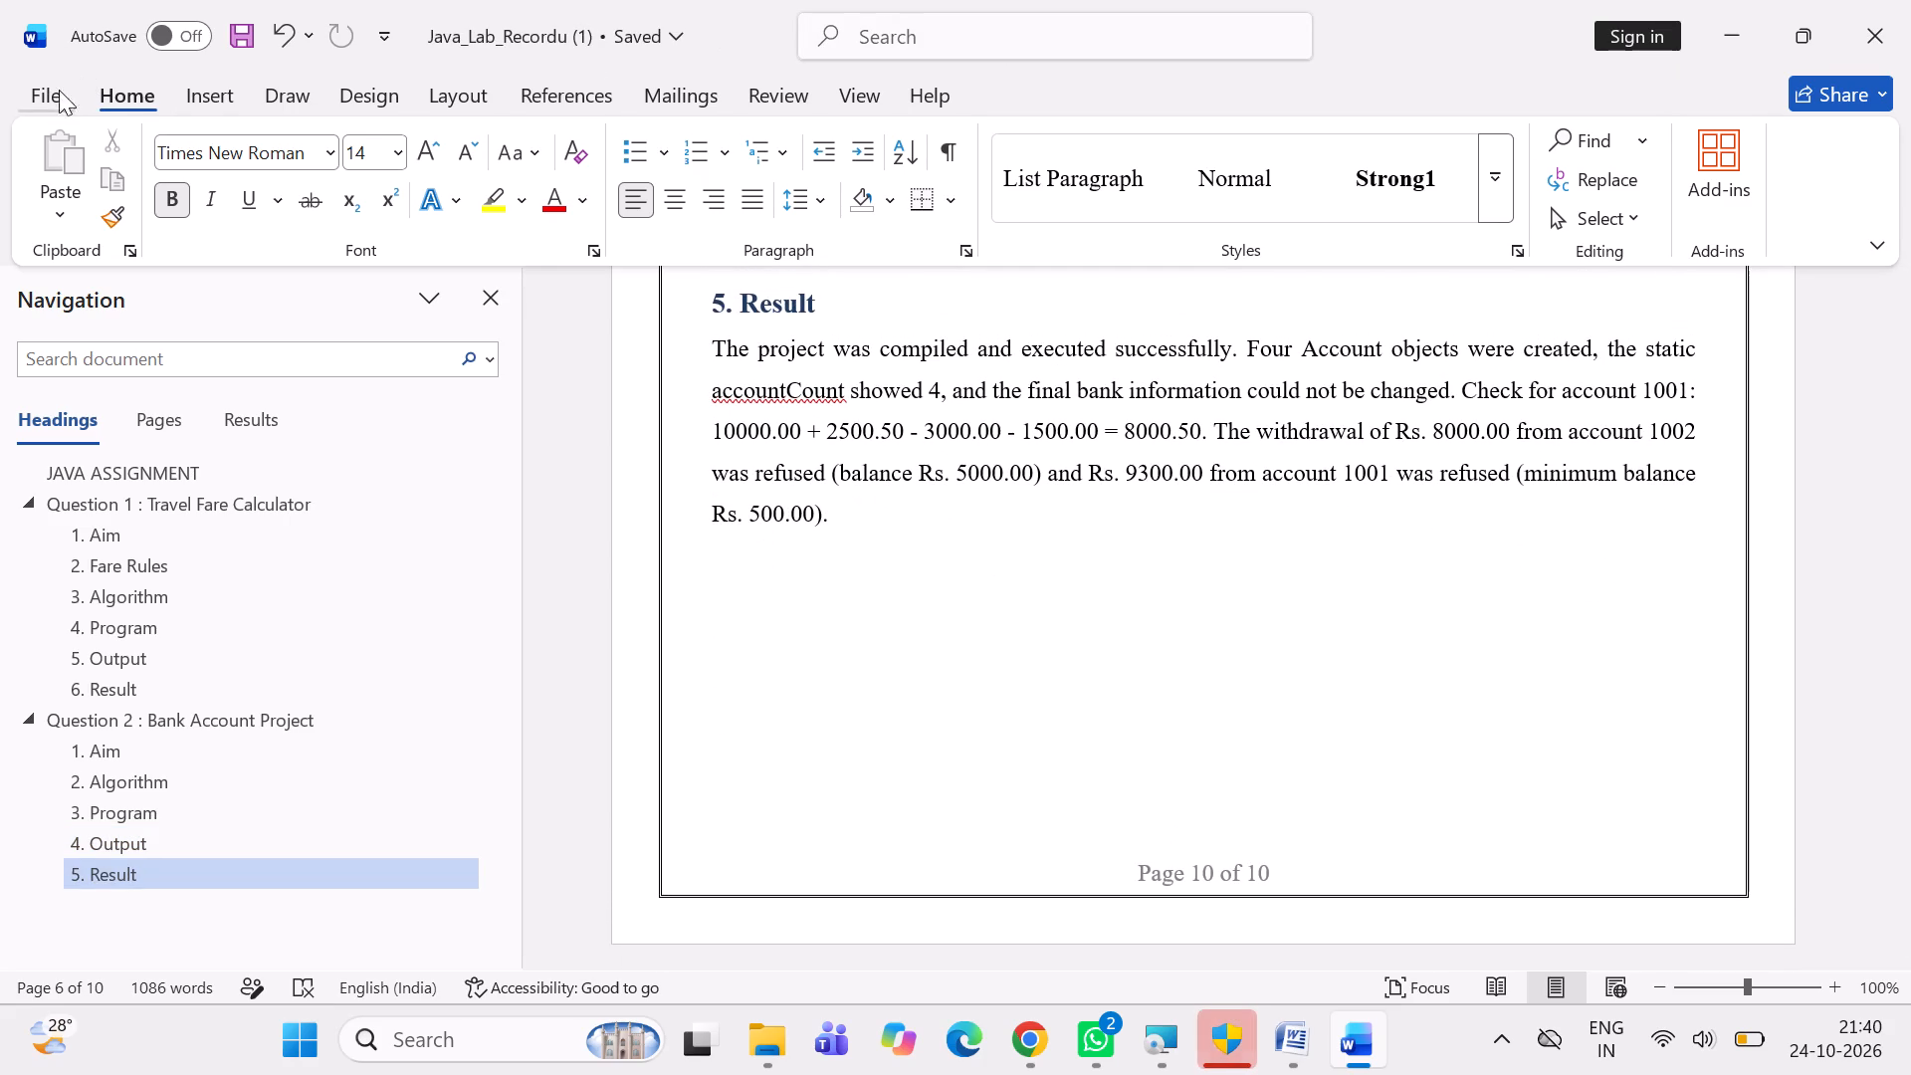
Save a copy of the document in the Downloads folder under the name JAVA ASSIGNMENT and dismiss the Share pane.
left_click(1820, 96)
left_click(1790, 138)
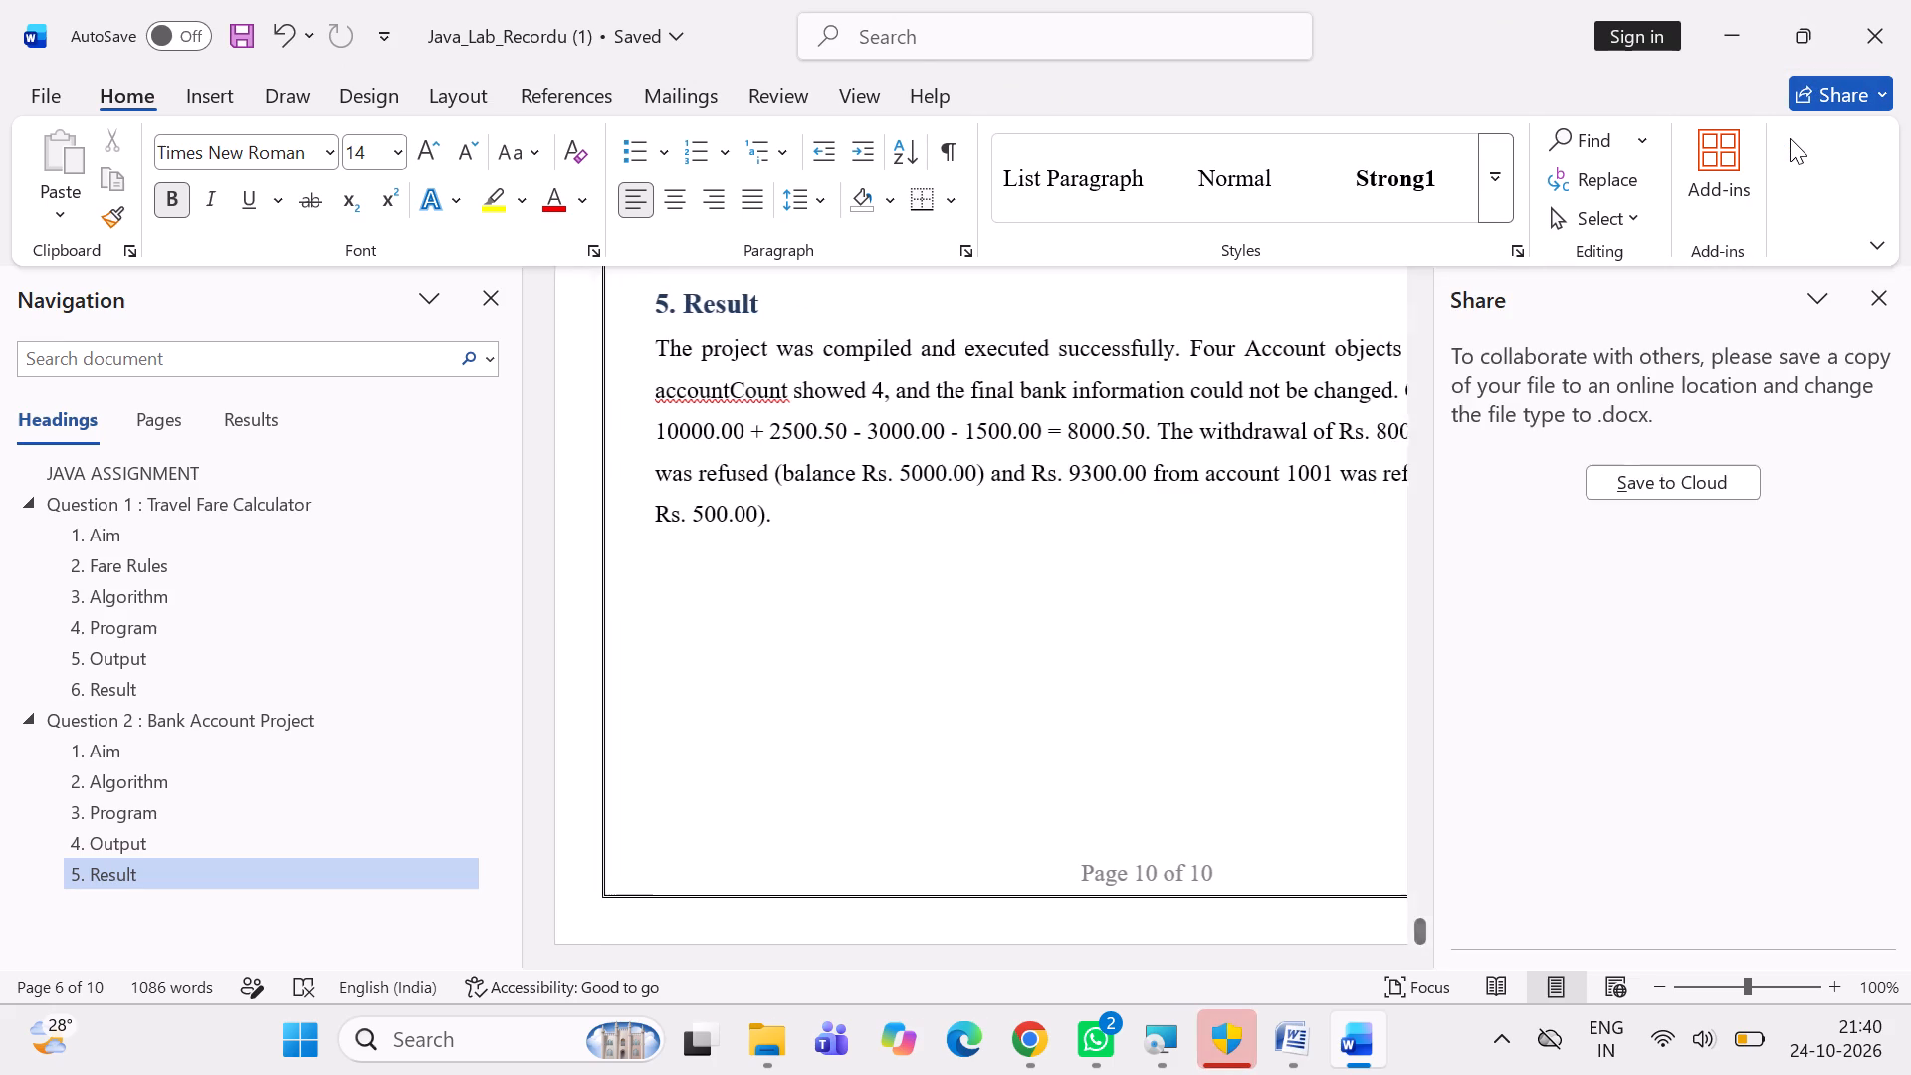
left_click(34, 91)
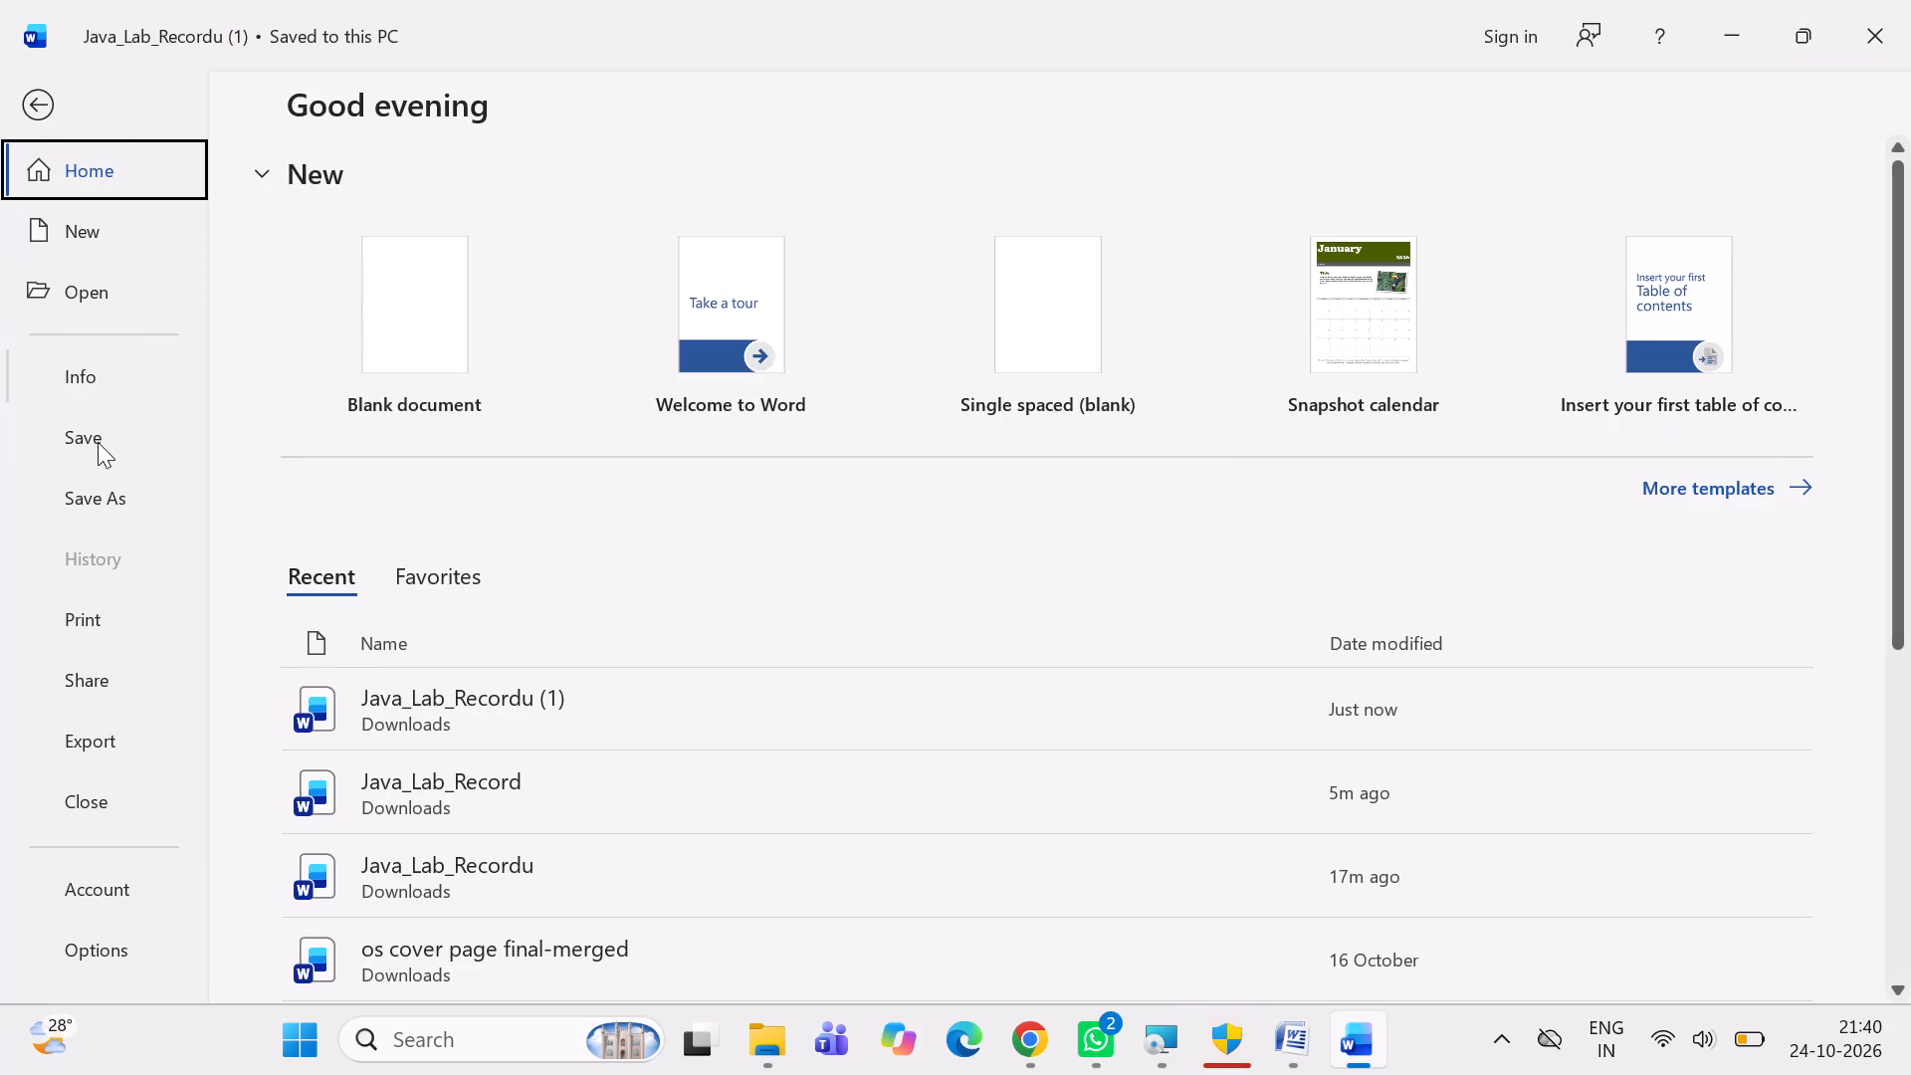
left_click(108, 485)
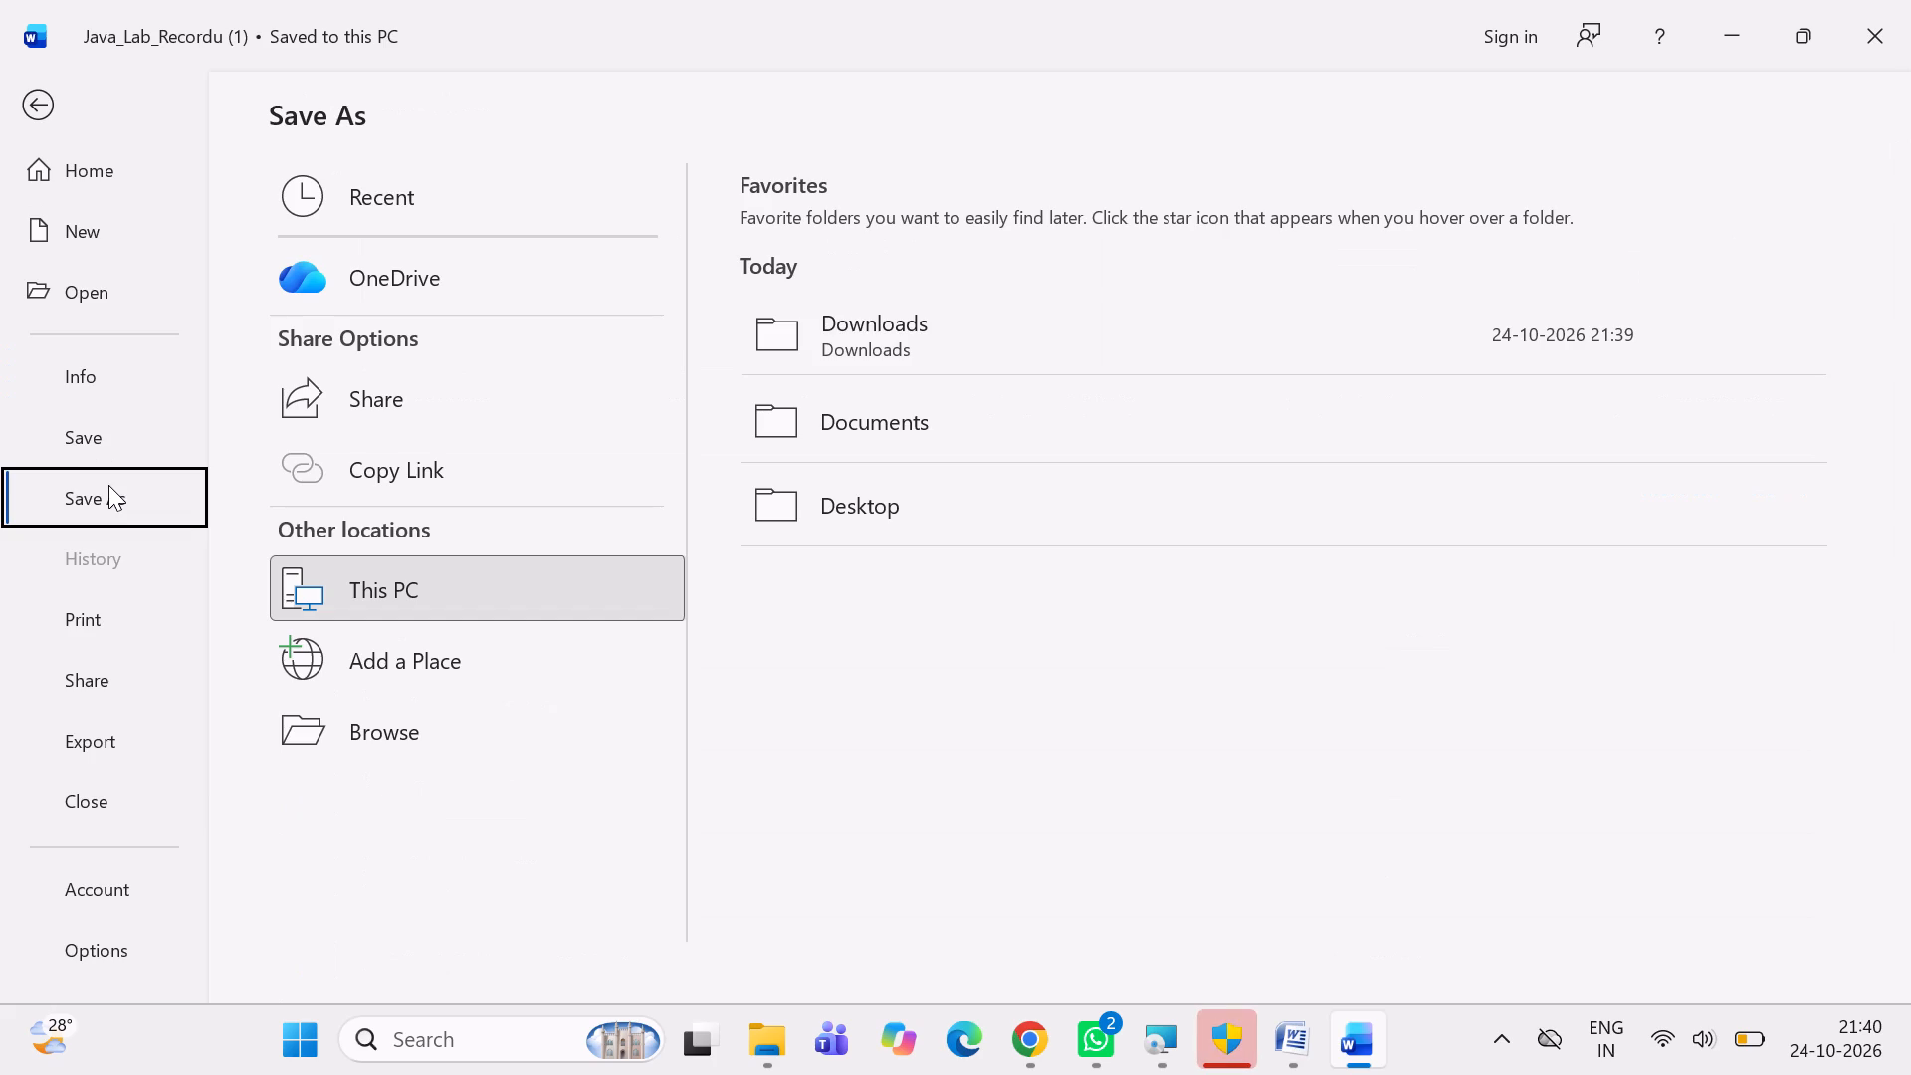
double_click(872, 325)
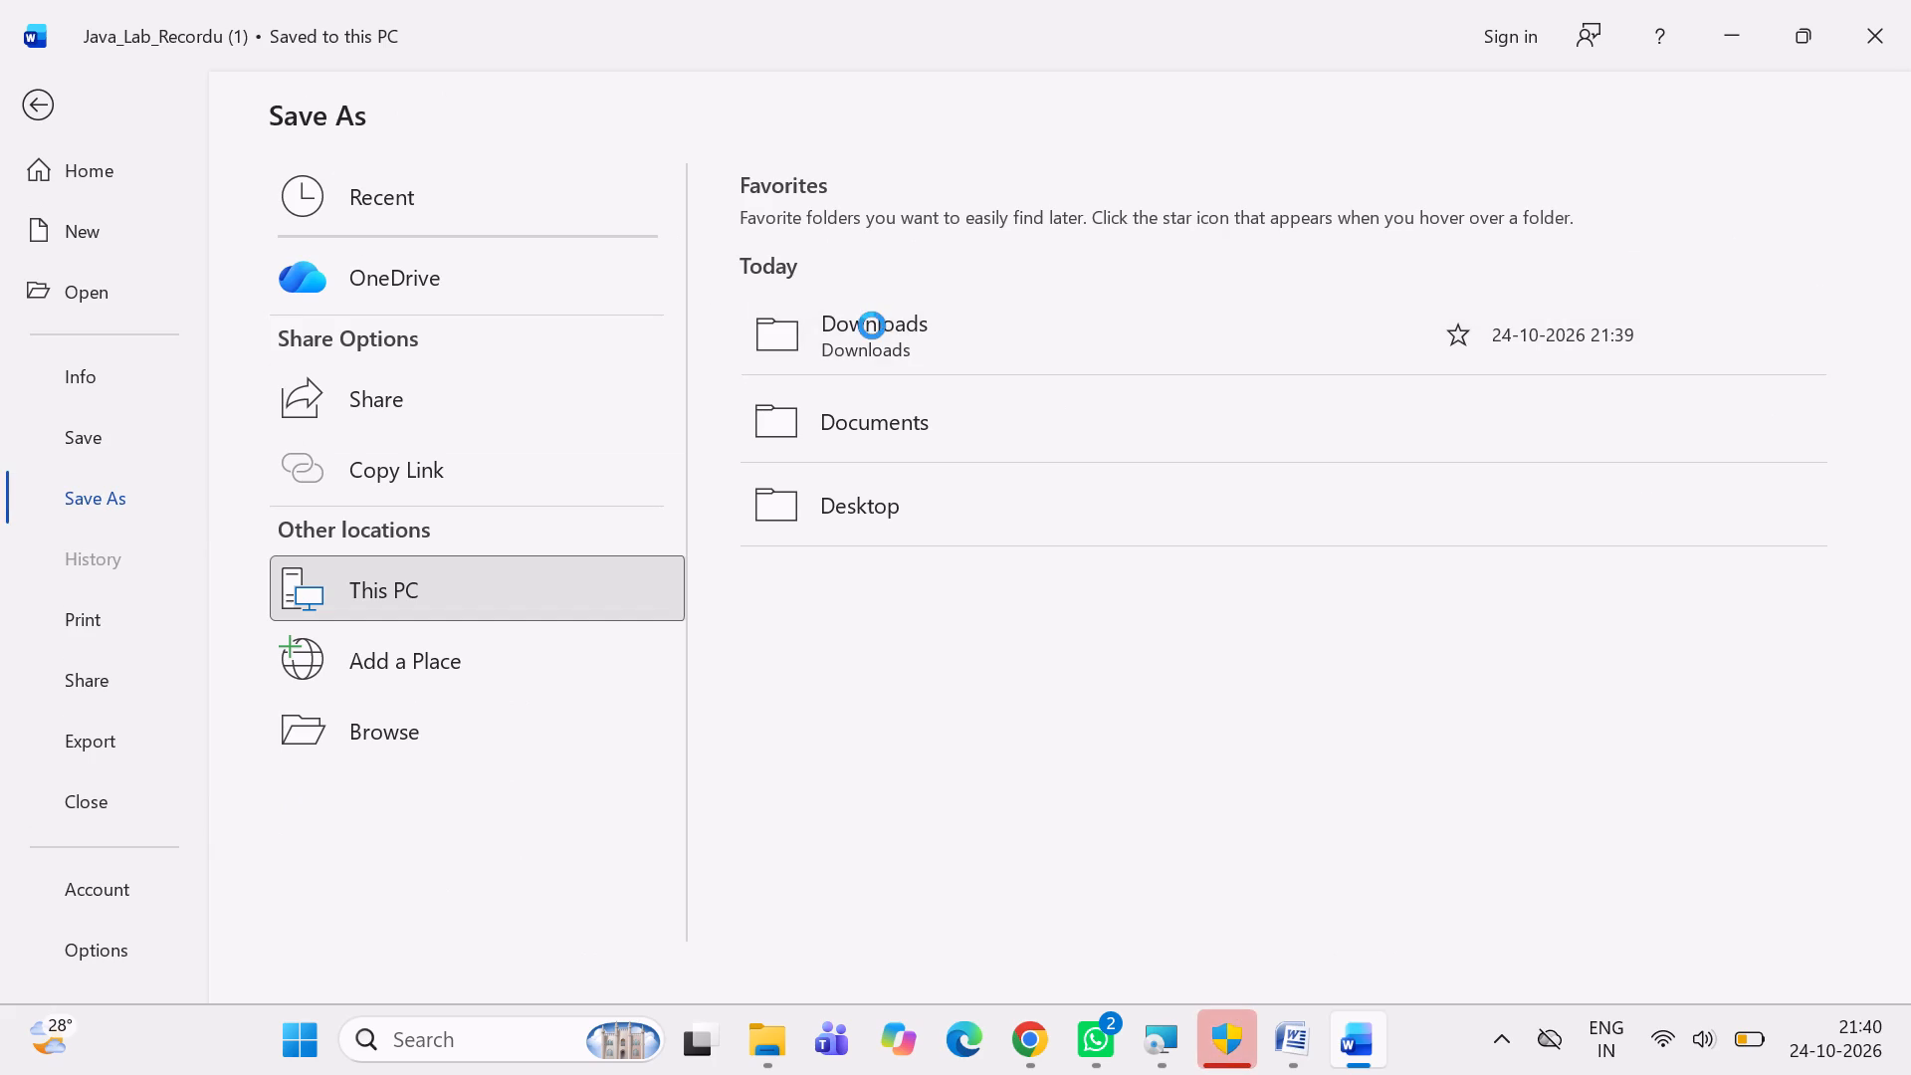
key("BackSpace")
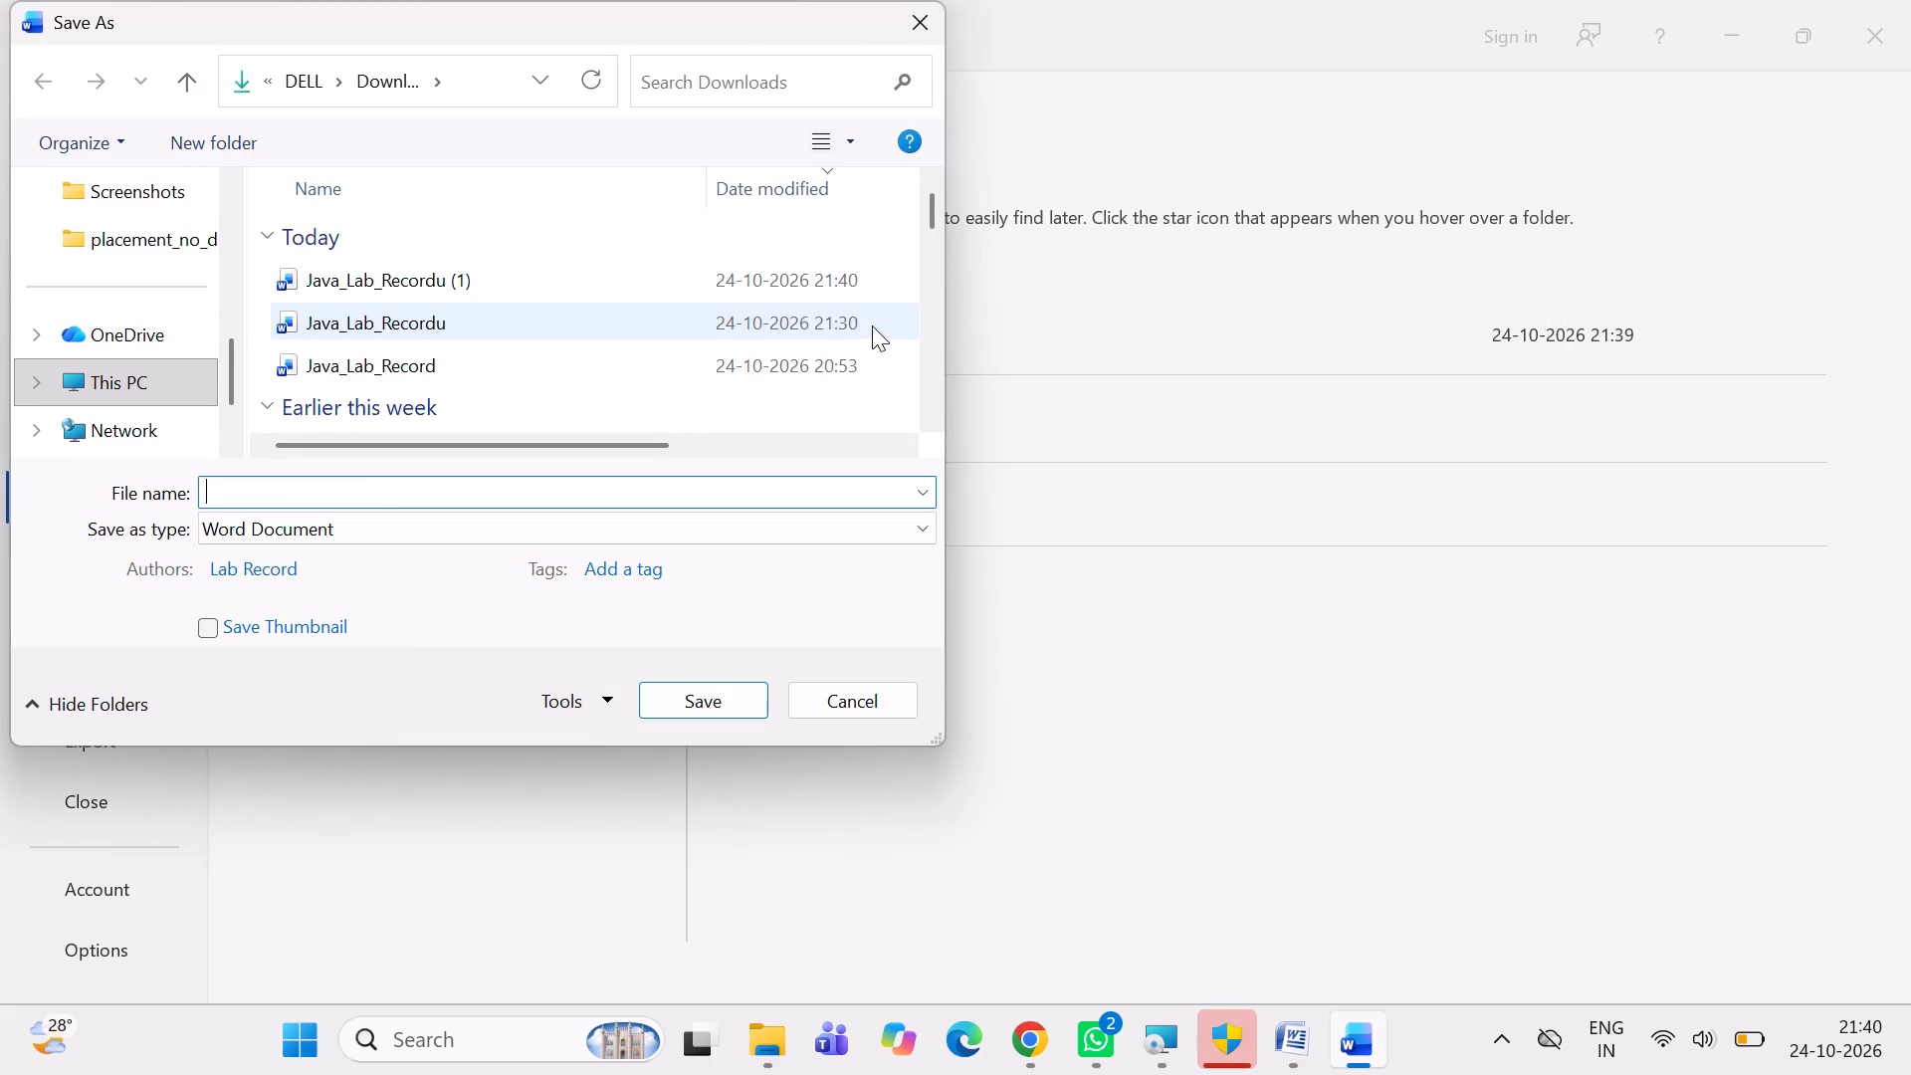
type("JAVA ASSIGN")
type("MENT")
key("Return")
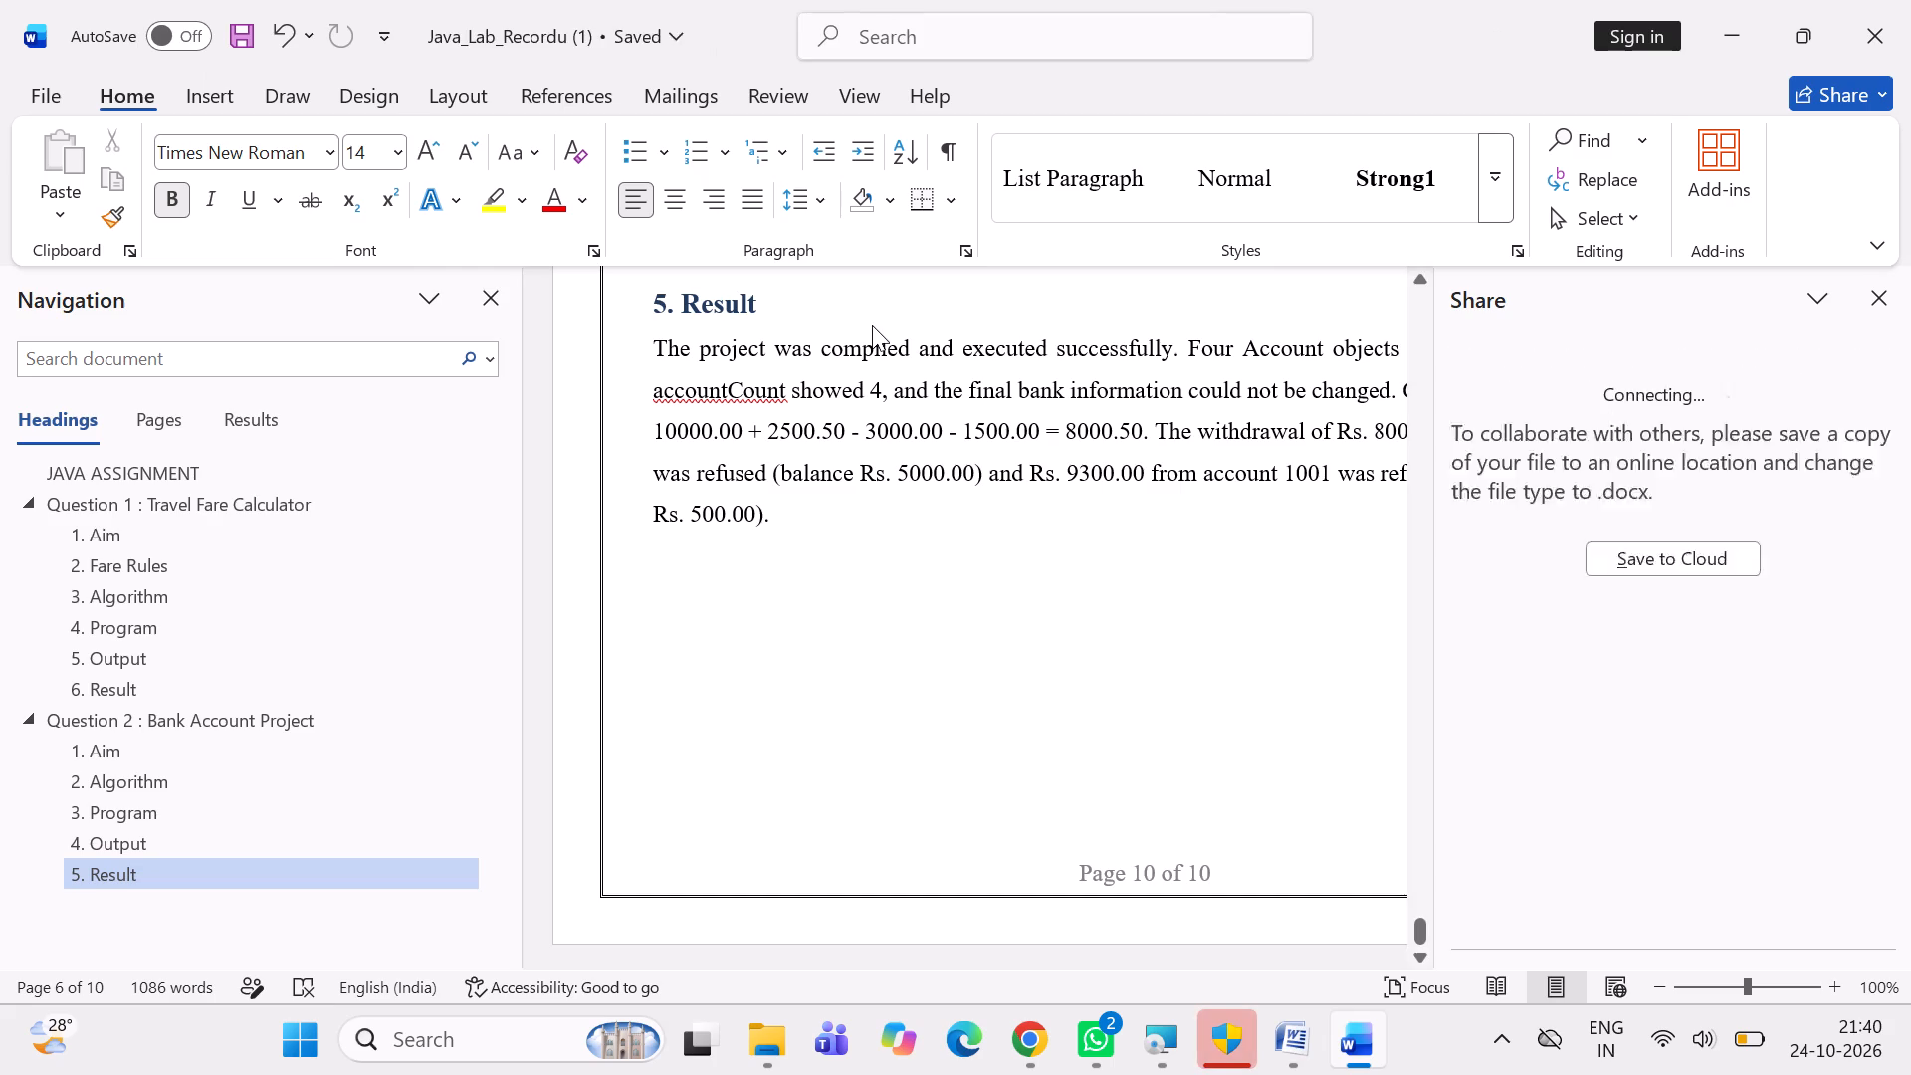
left_click(1879, 299)
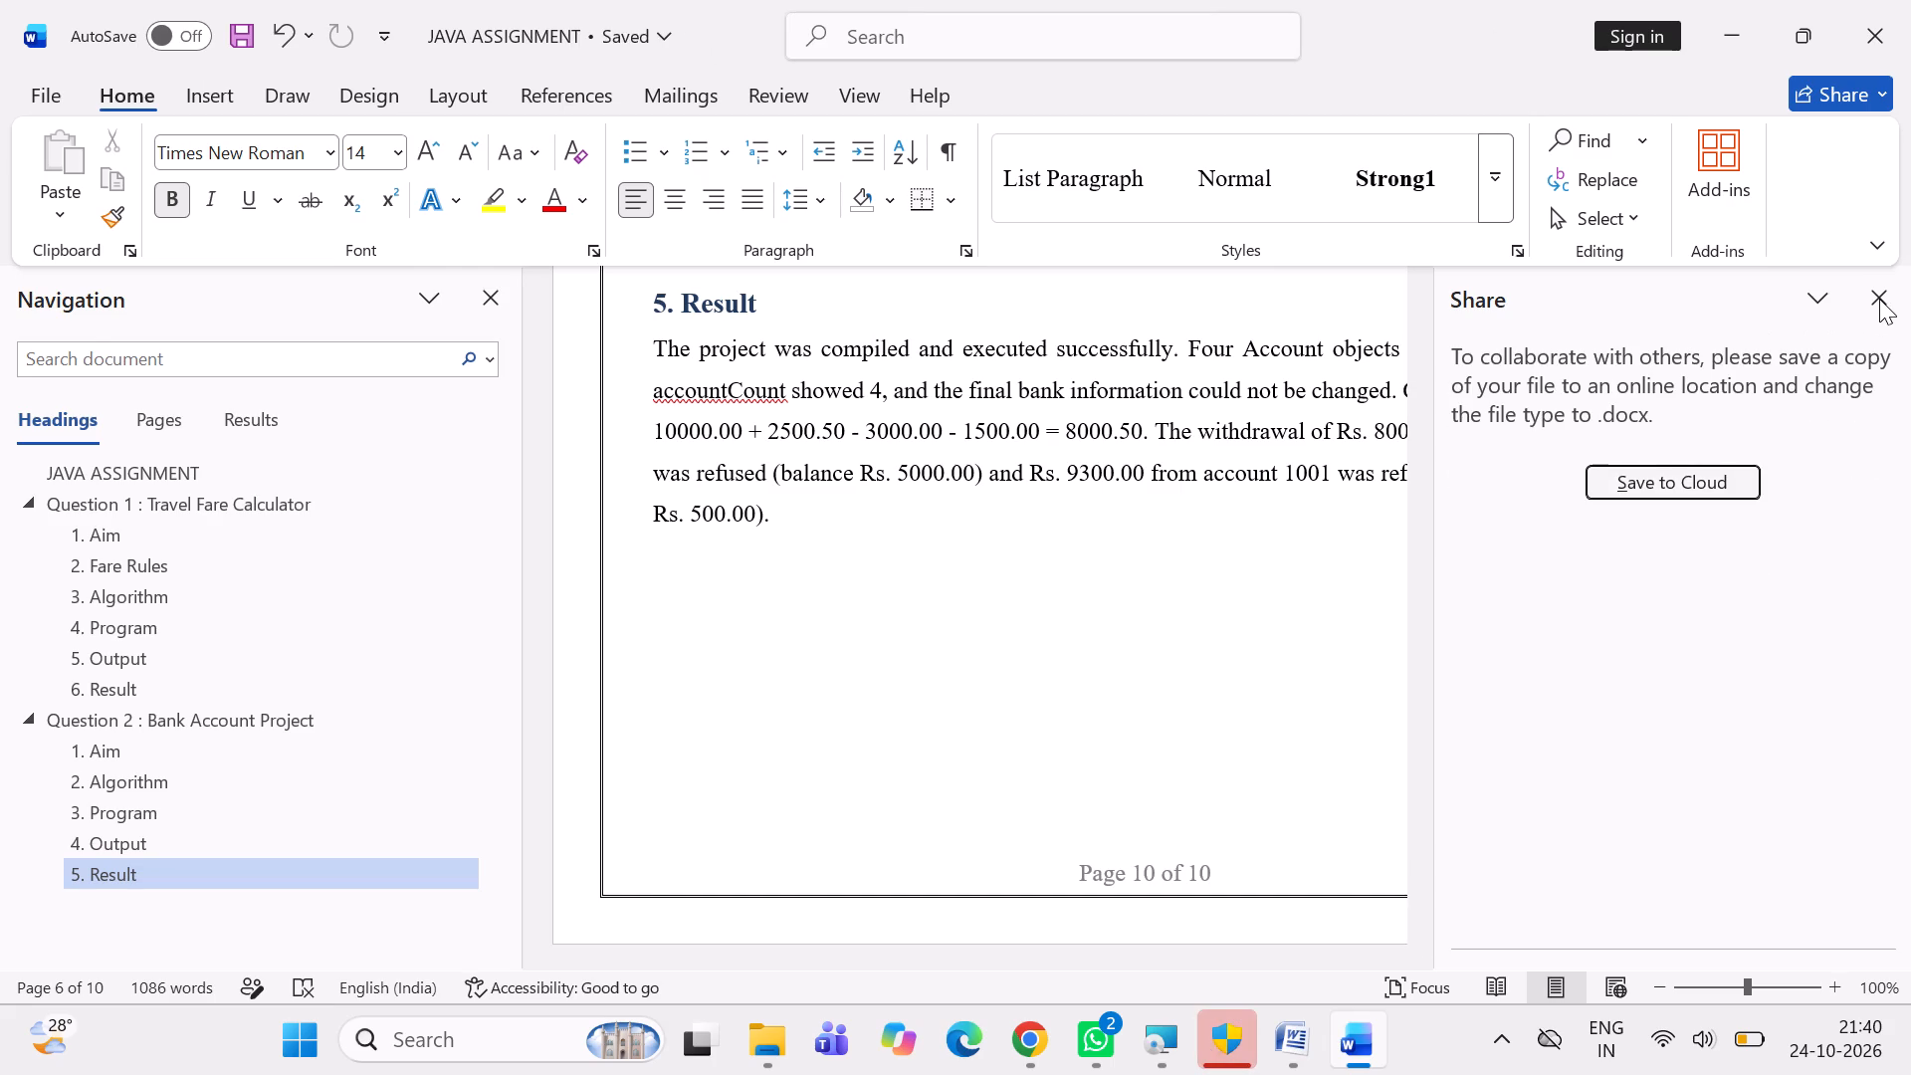